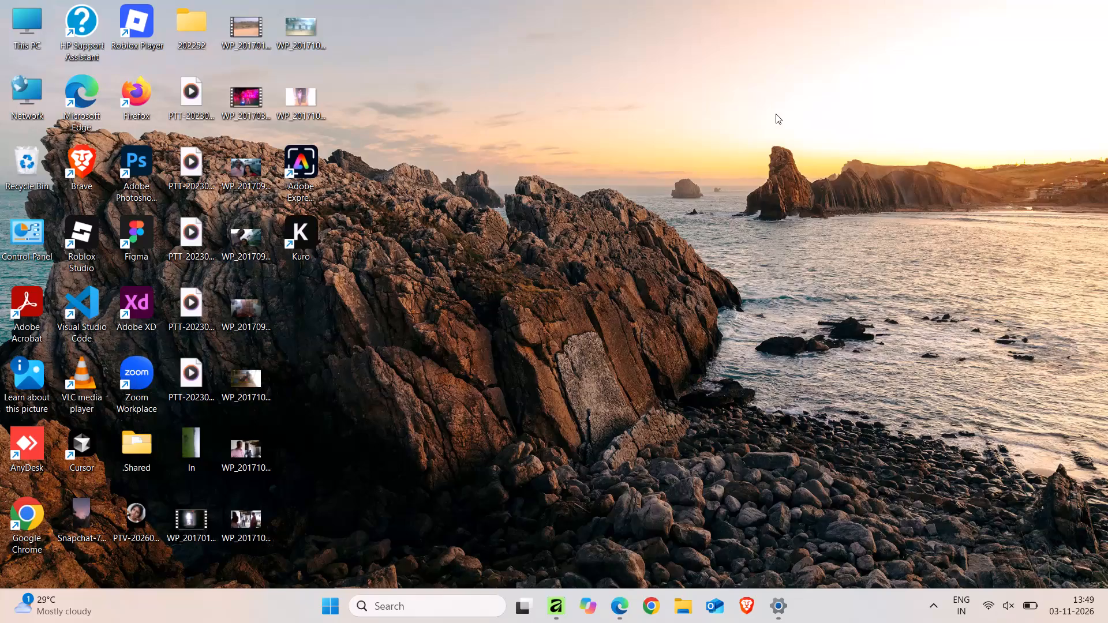
Switch to Affinity and draw a text frame about 70 by 39 mm inside the upper-left corner of Artboard3's yellow rectangle.
click(548, 605)
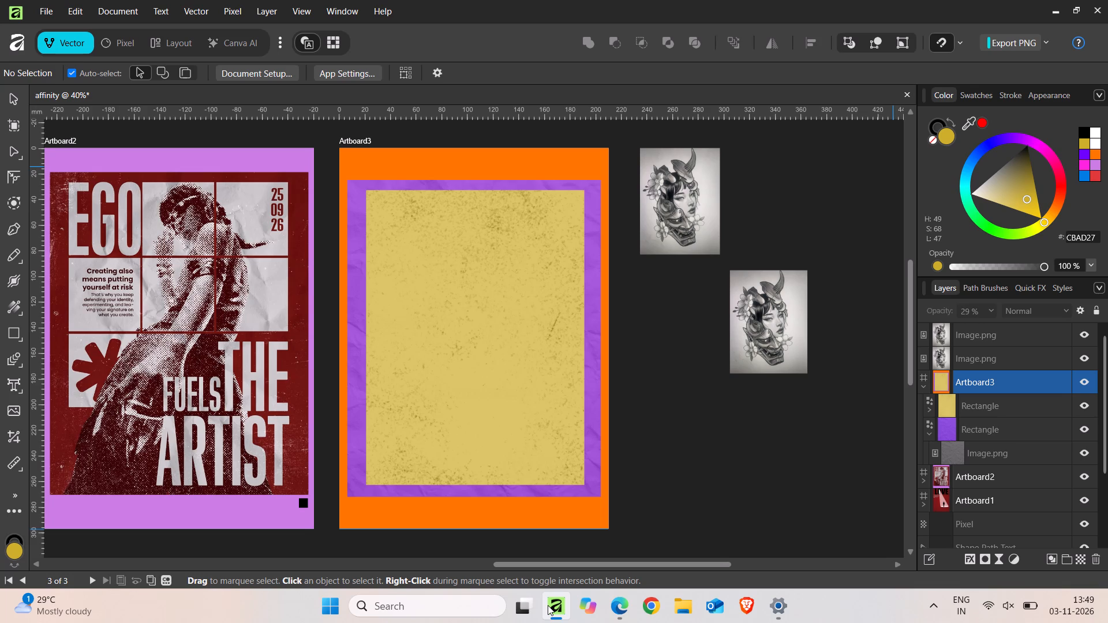
click(16, 392)
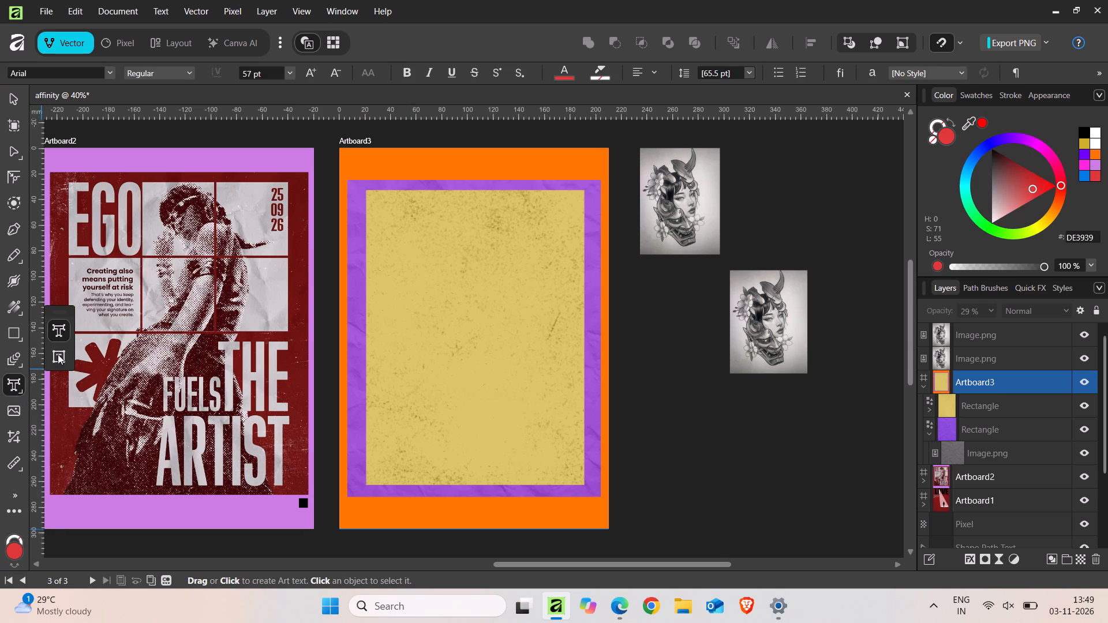
click(58, 354)
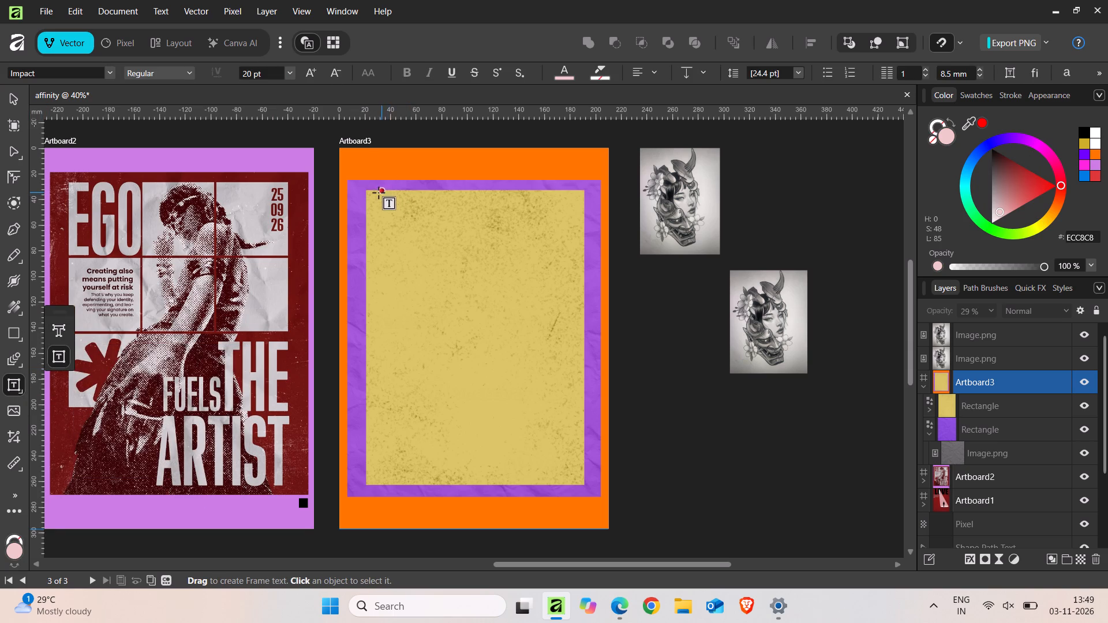
drag(375, 198, 366, 194)
drag(366, 194, 483, 274)
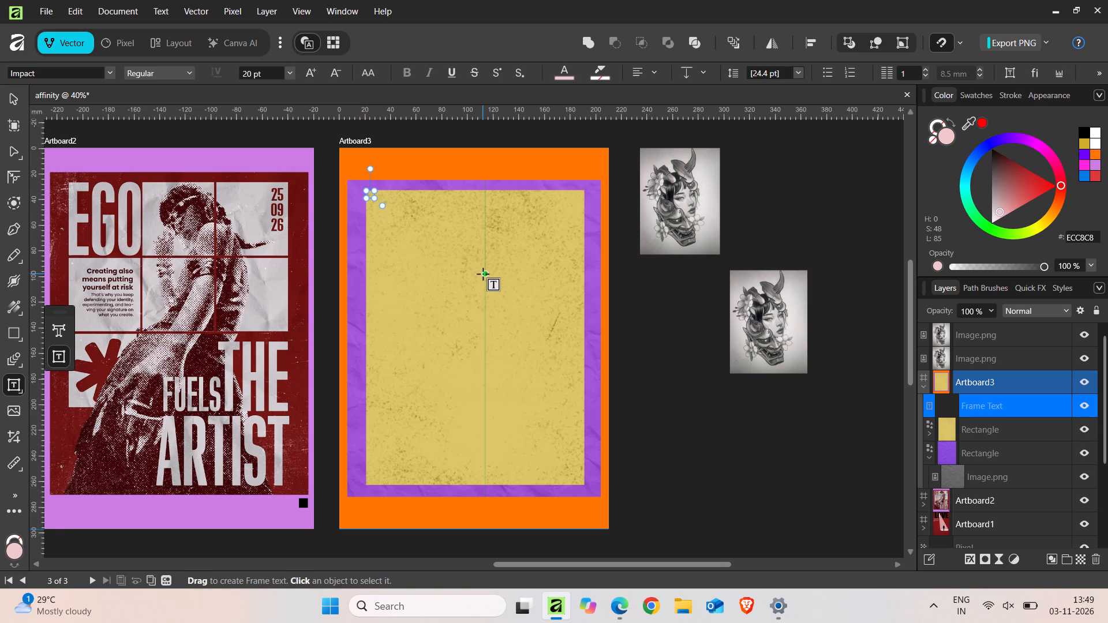
click(483, 274)
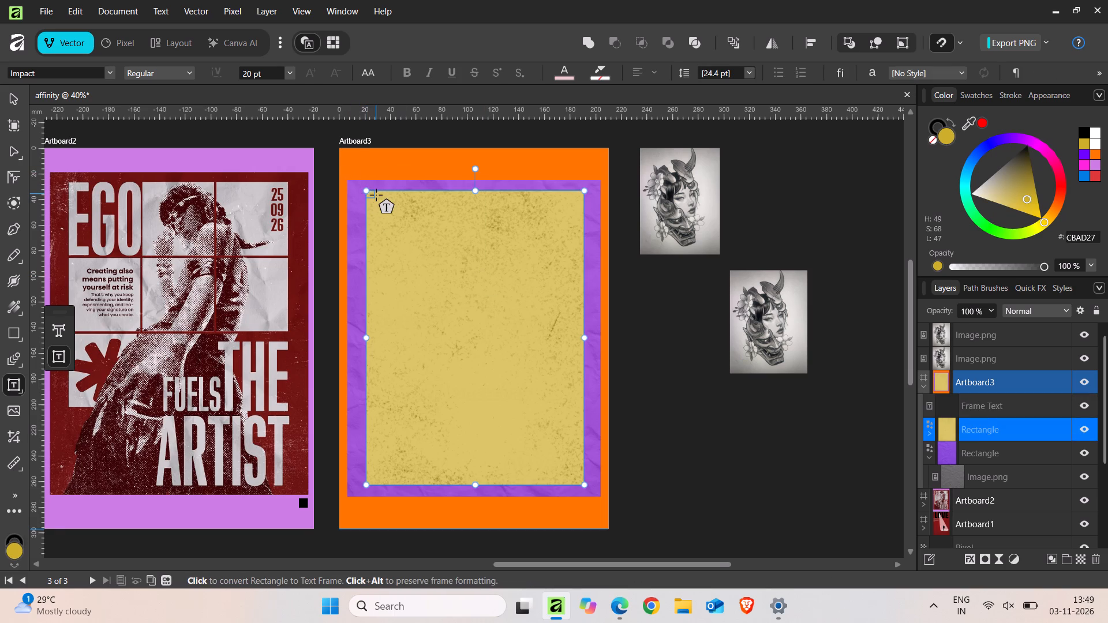
drag(372, 198, 470, 282)
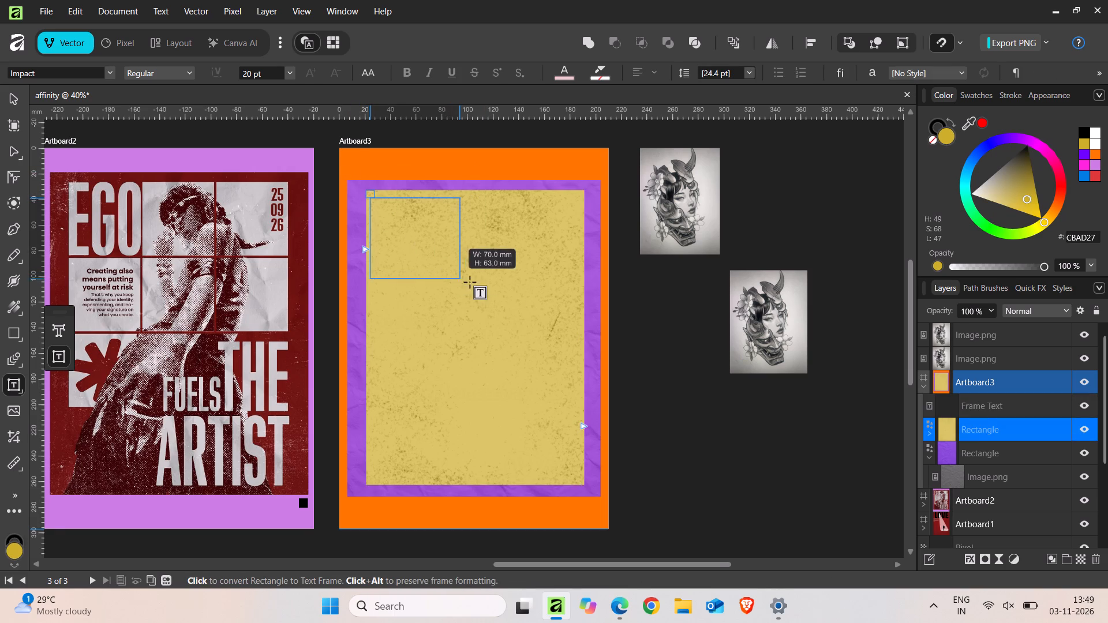
drag(470, 282, 572, 347)
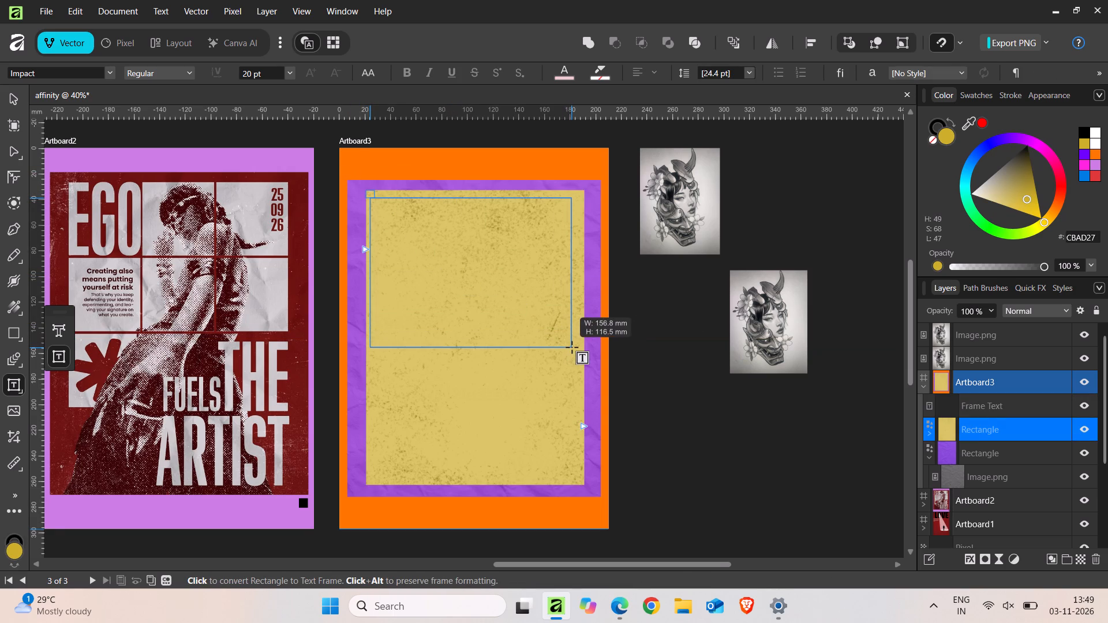
drag(572, 347, 538, 273)
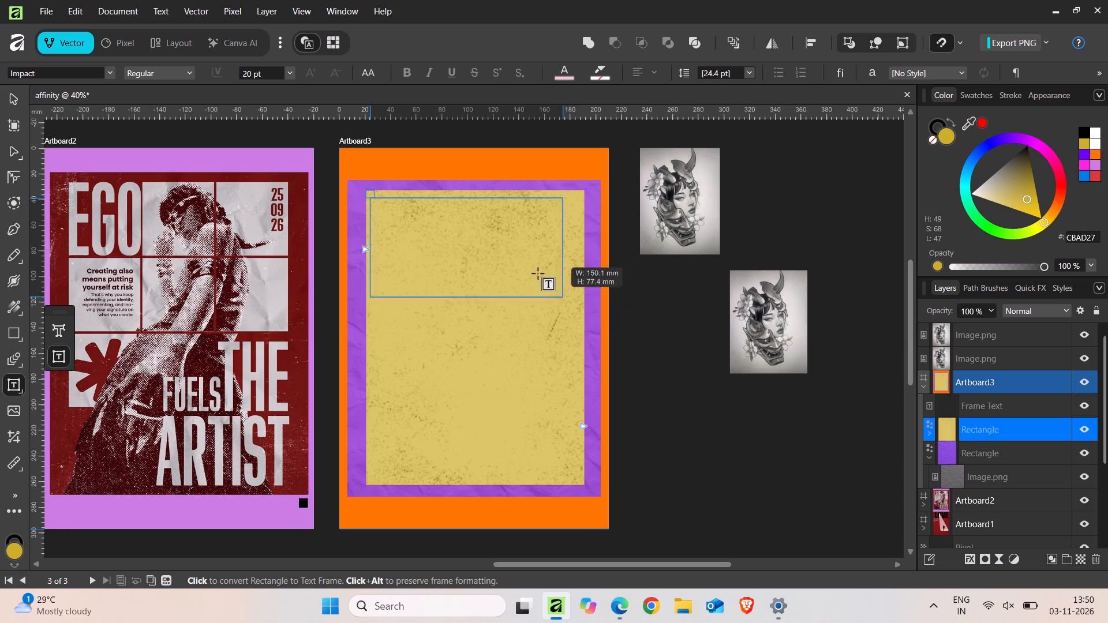
drag(538, 273, 450, 257)
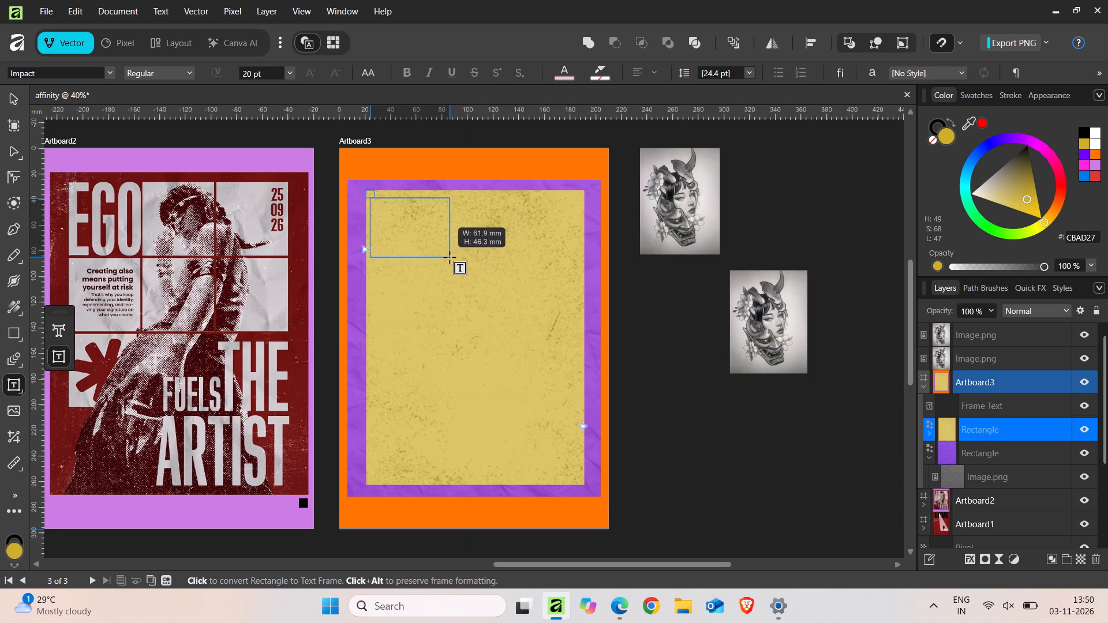
drag(450, 257, 448, 256)
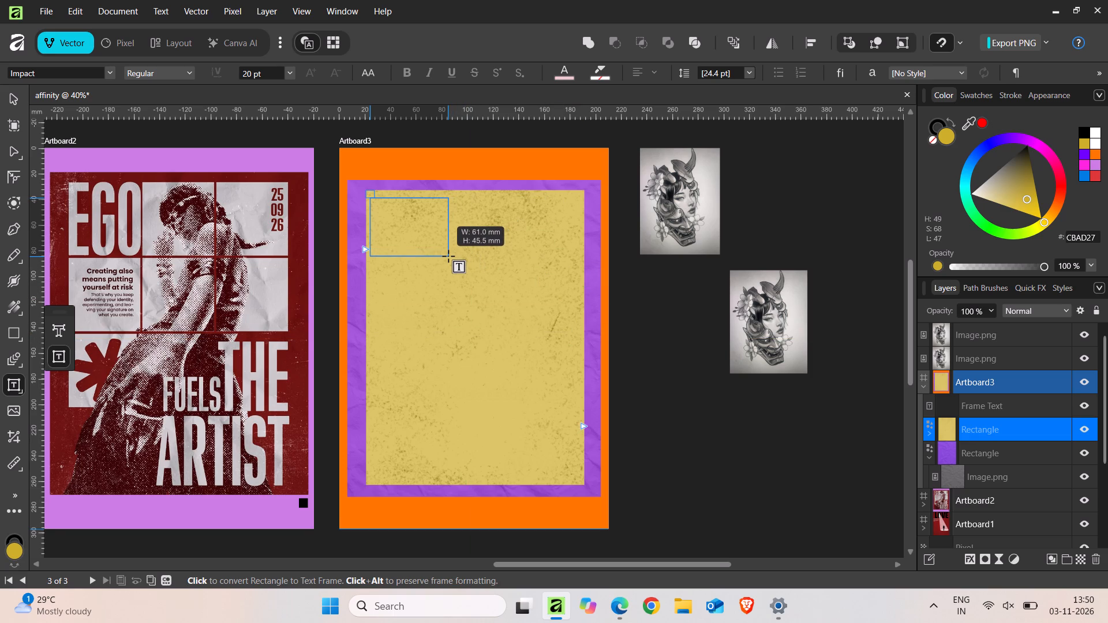
drag(448, 256, 454, 257)
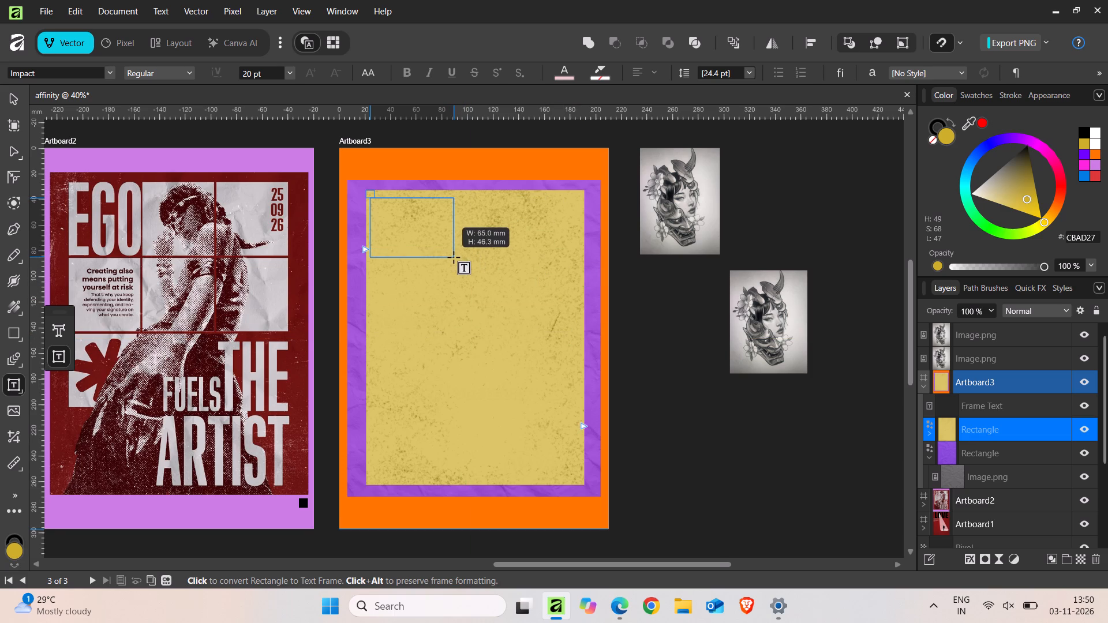
drag(454, 257, 454, 256)
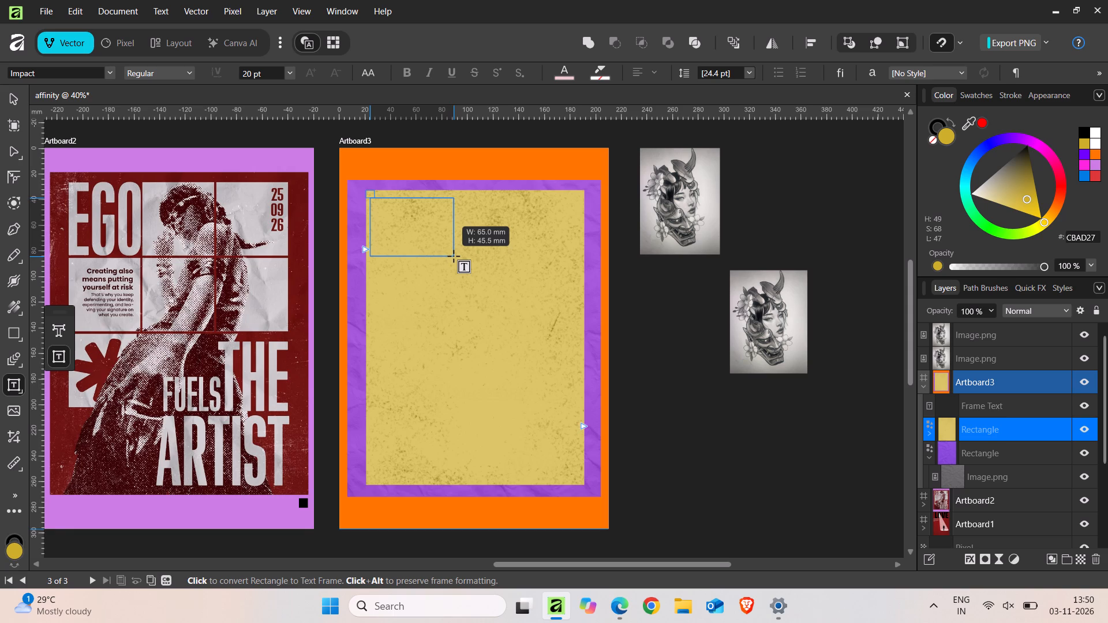
drag(454, 256, 461, 247)
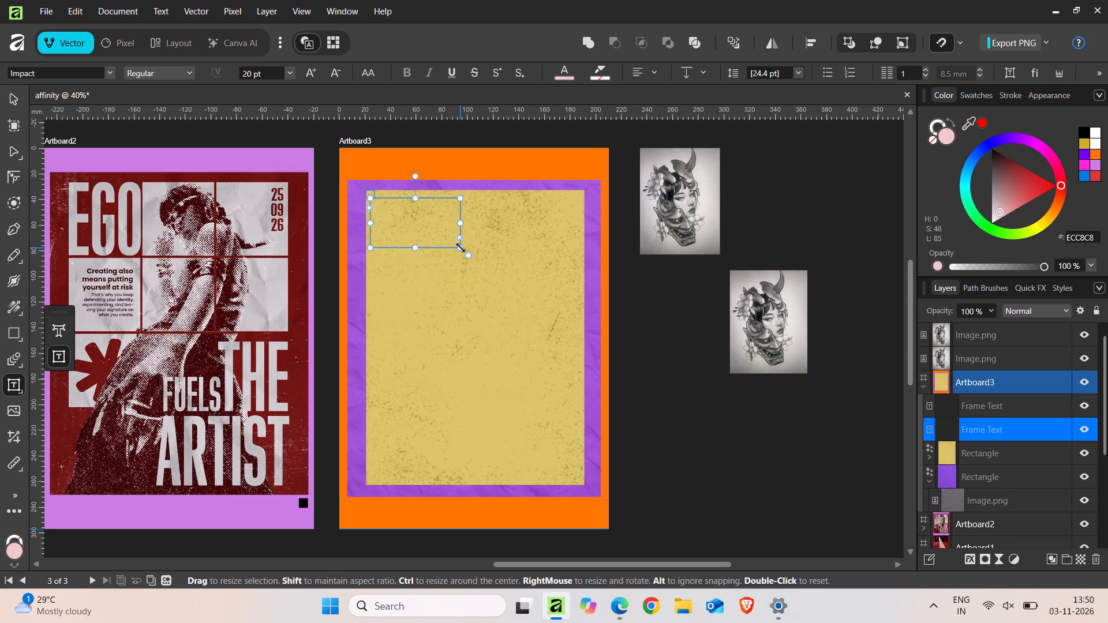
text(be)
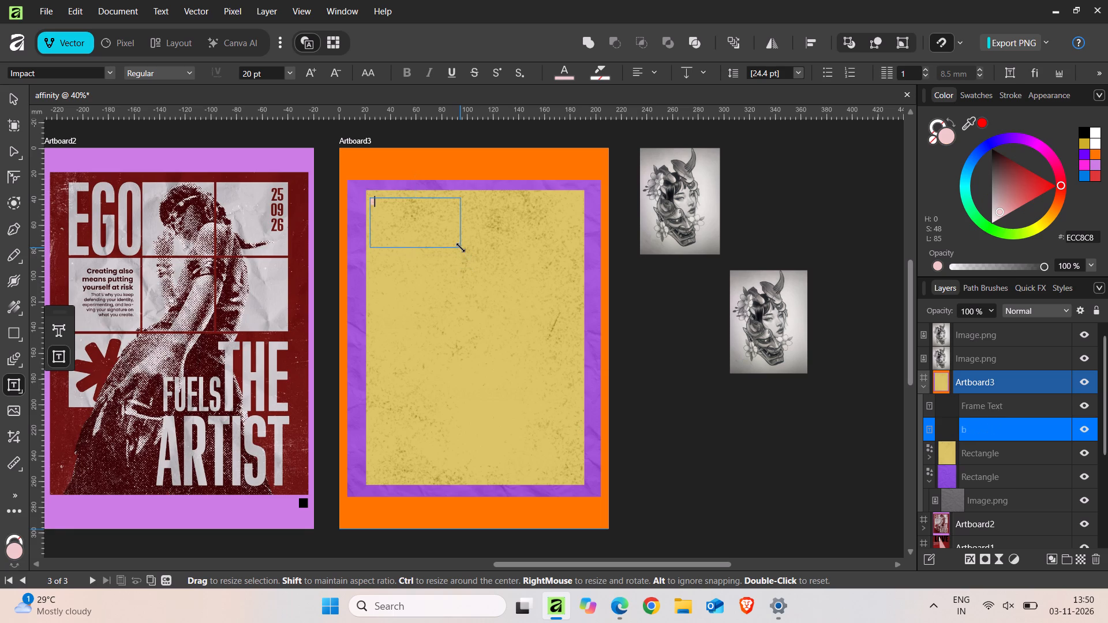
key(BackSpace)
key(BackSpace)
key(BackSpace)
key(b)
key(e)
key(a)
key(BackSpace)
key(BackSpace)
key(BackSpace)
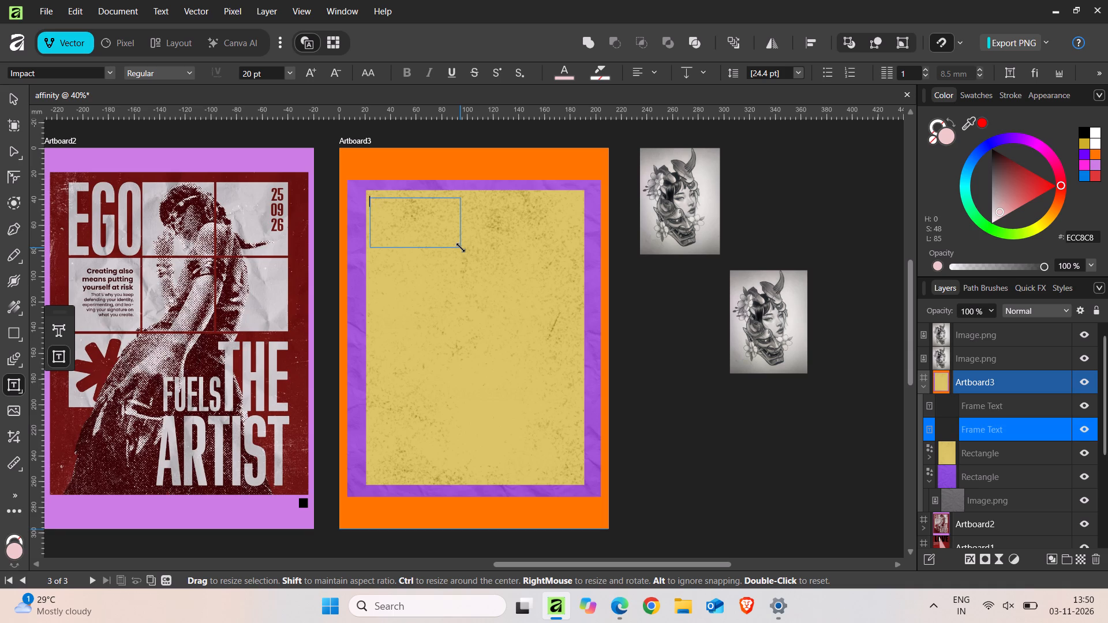
Set the new text frame's font size to 96 pt and enter the word "beauty".
click(286, 73)
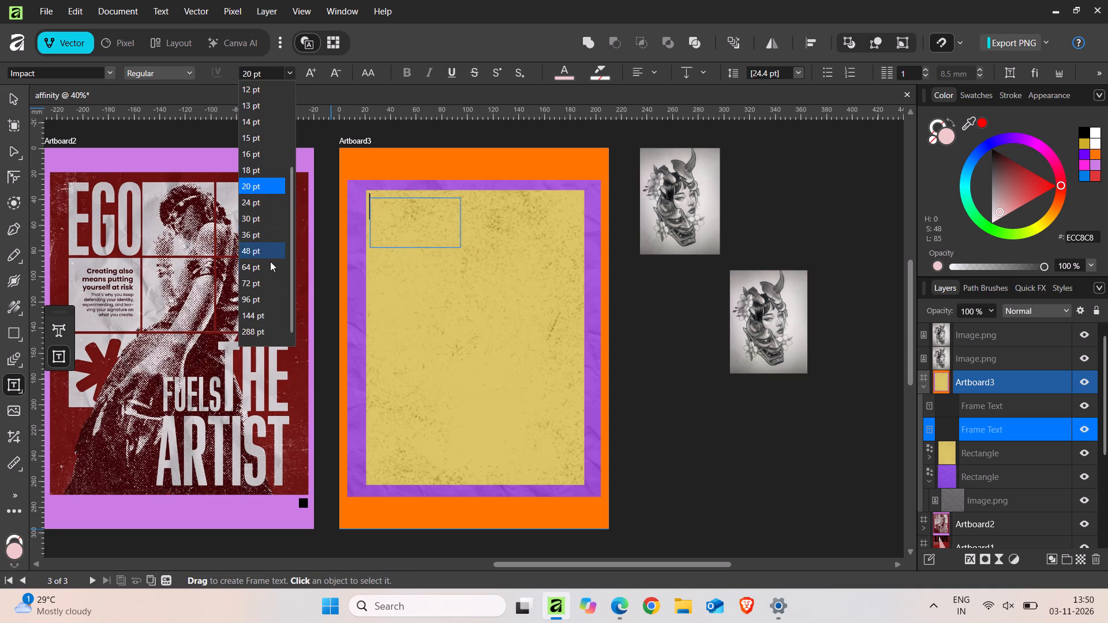
click(271, 299)
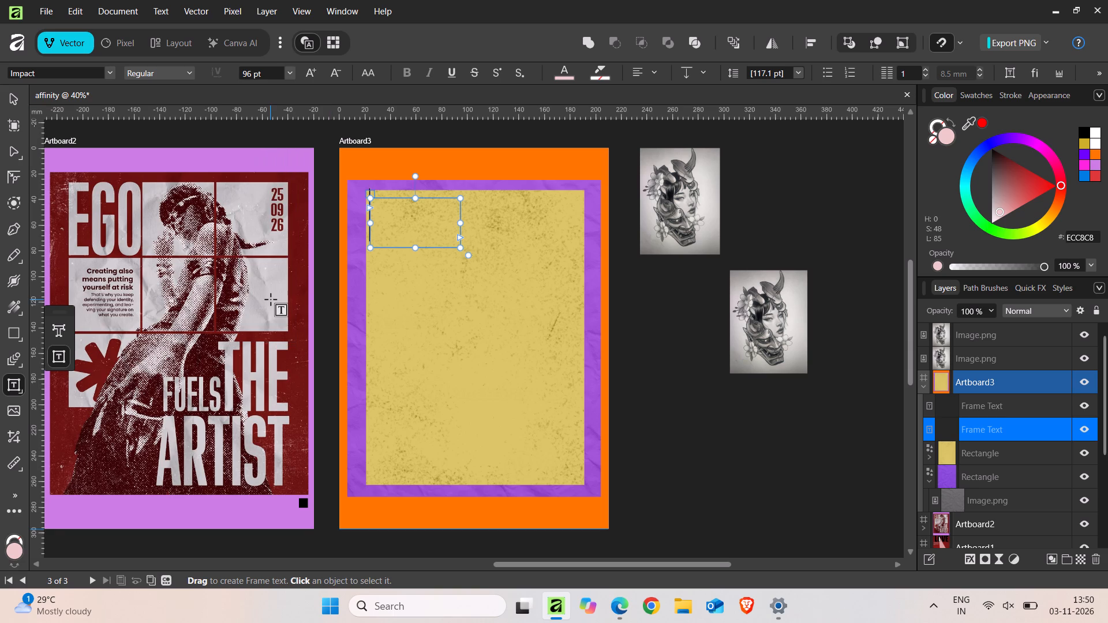
text(be)
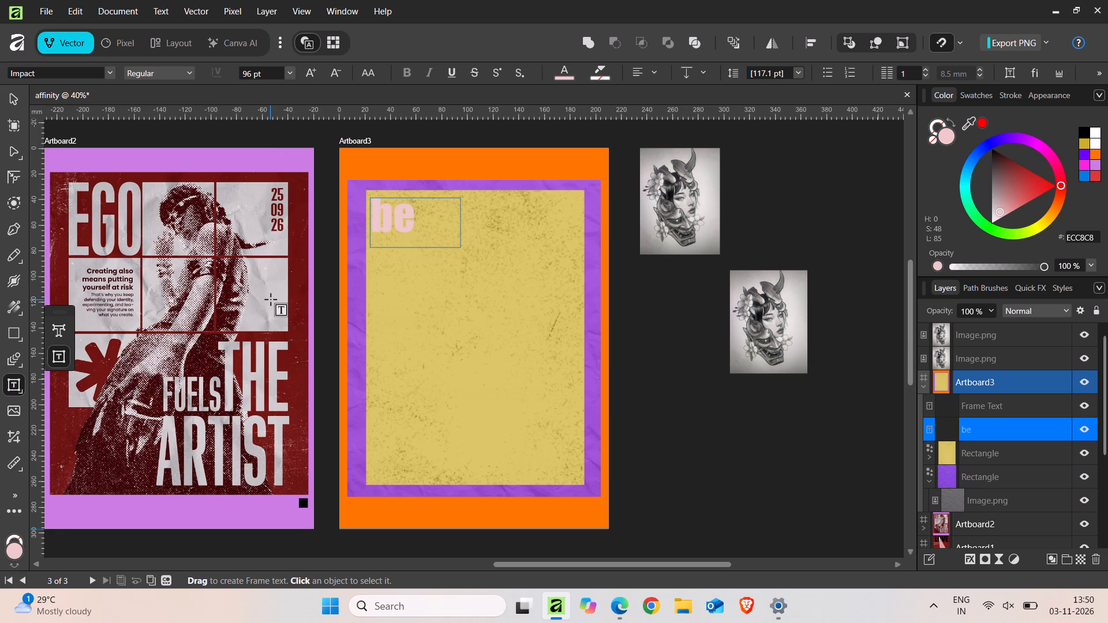
text(auty)
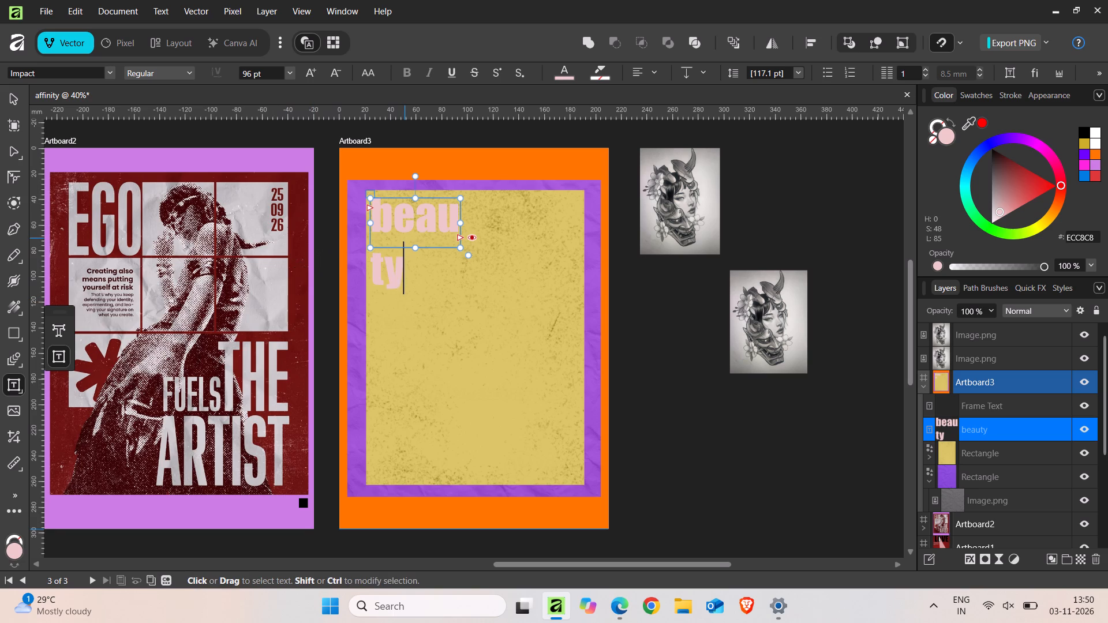
Widen the text frame so the word "beauty" fits on a single line.
drag(459, 249, 470, 249)
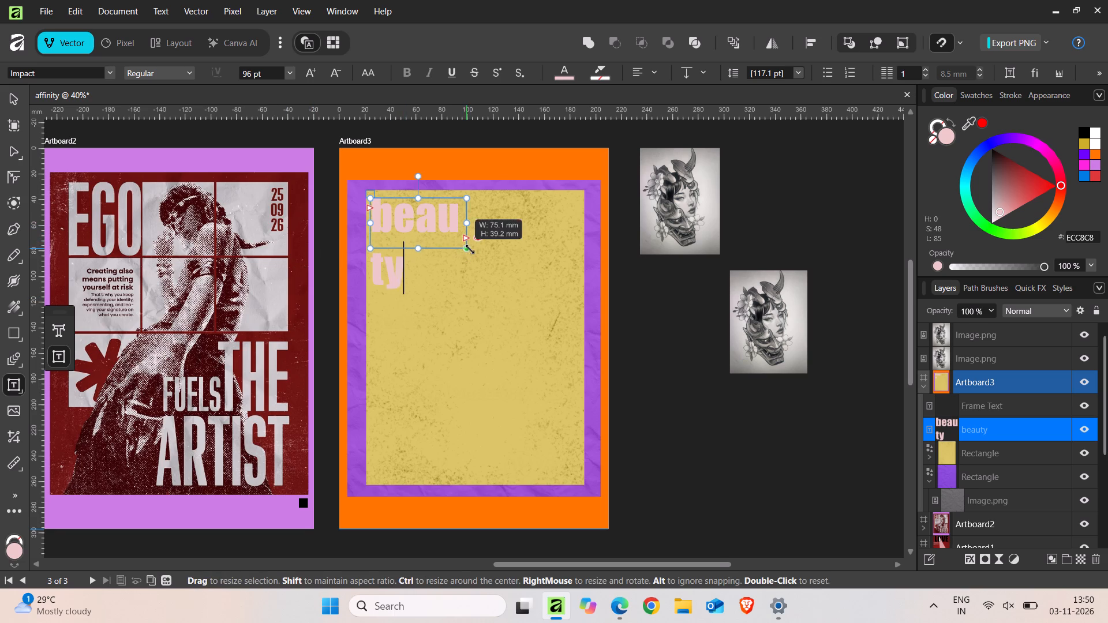
drag(470, 249, 482, 249)
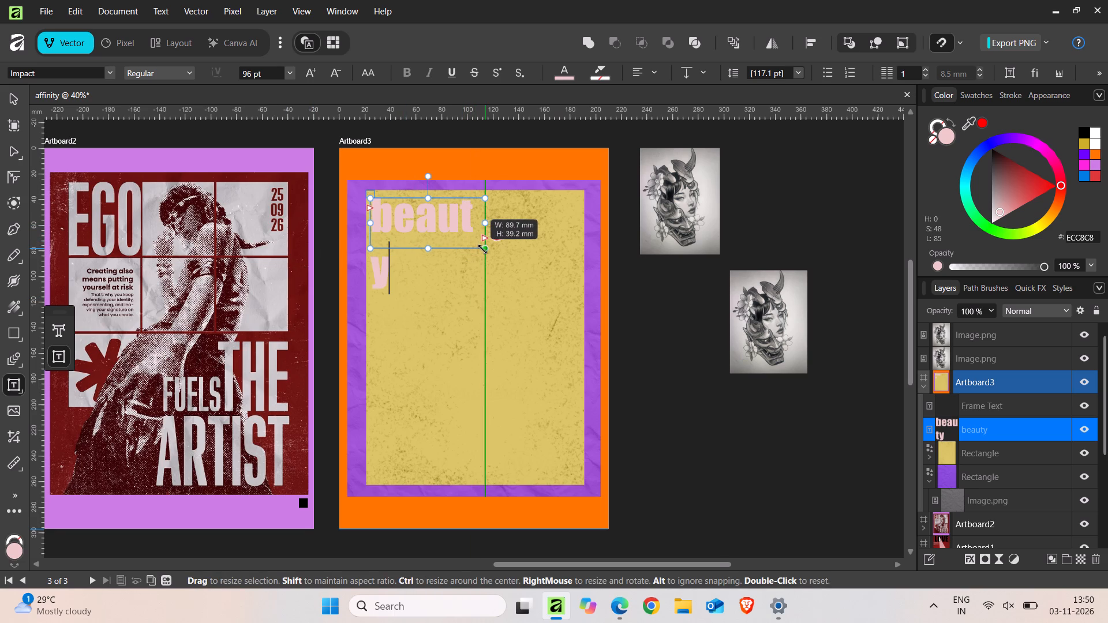
drag(482, 249, 496, 251)
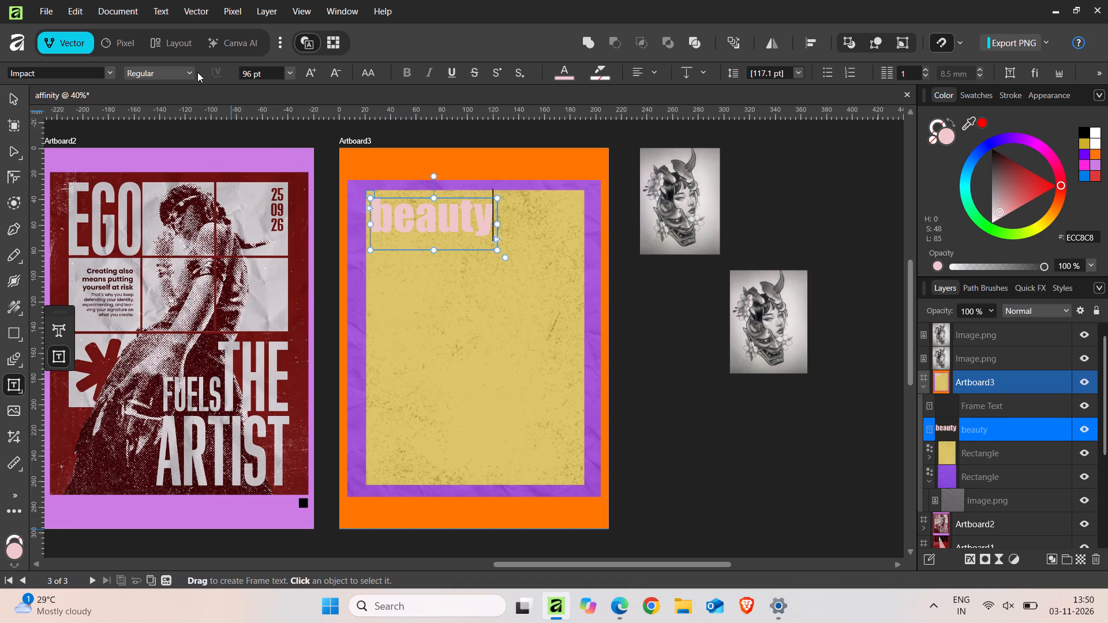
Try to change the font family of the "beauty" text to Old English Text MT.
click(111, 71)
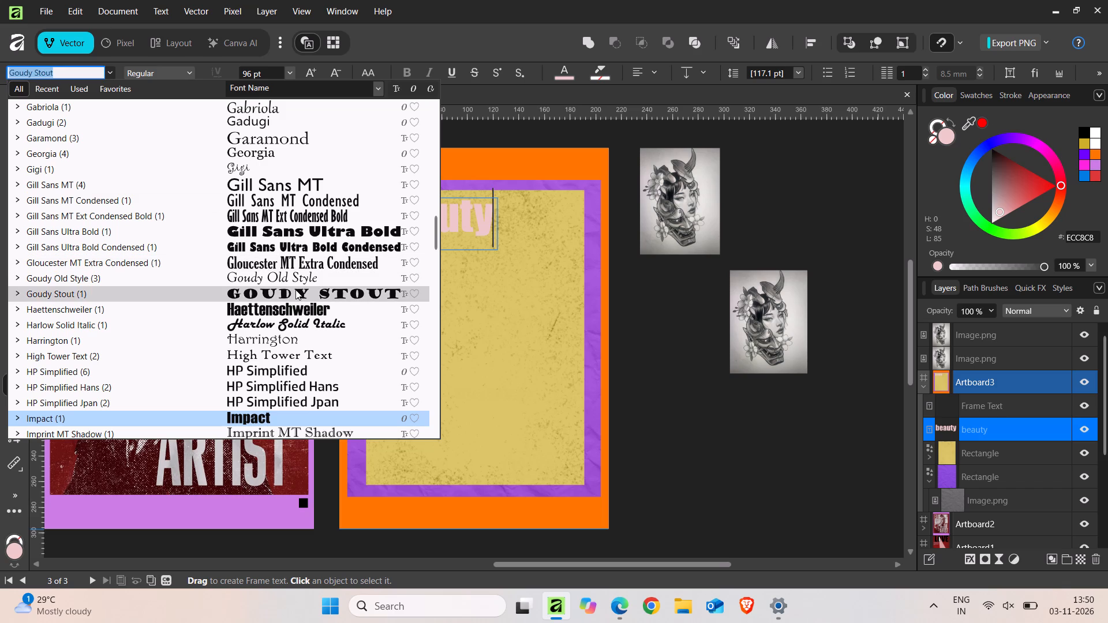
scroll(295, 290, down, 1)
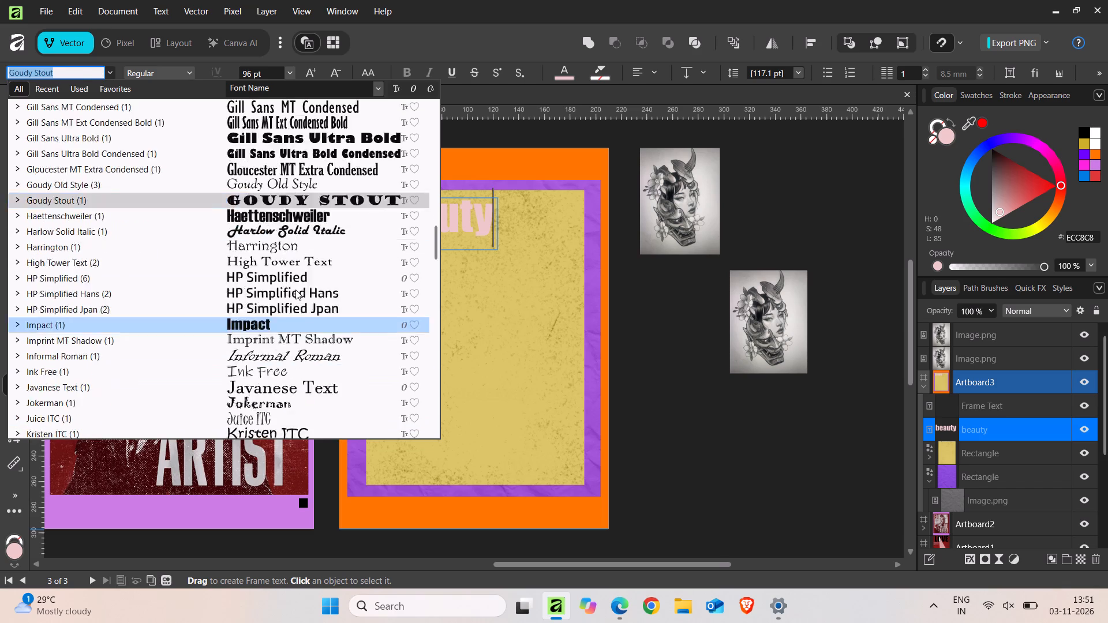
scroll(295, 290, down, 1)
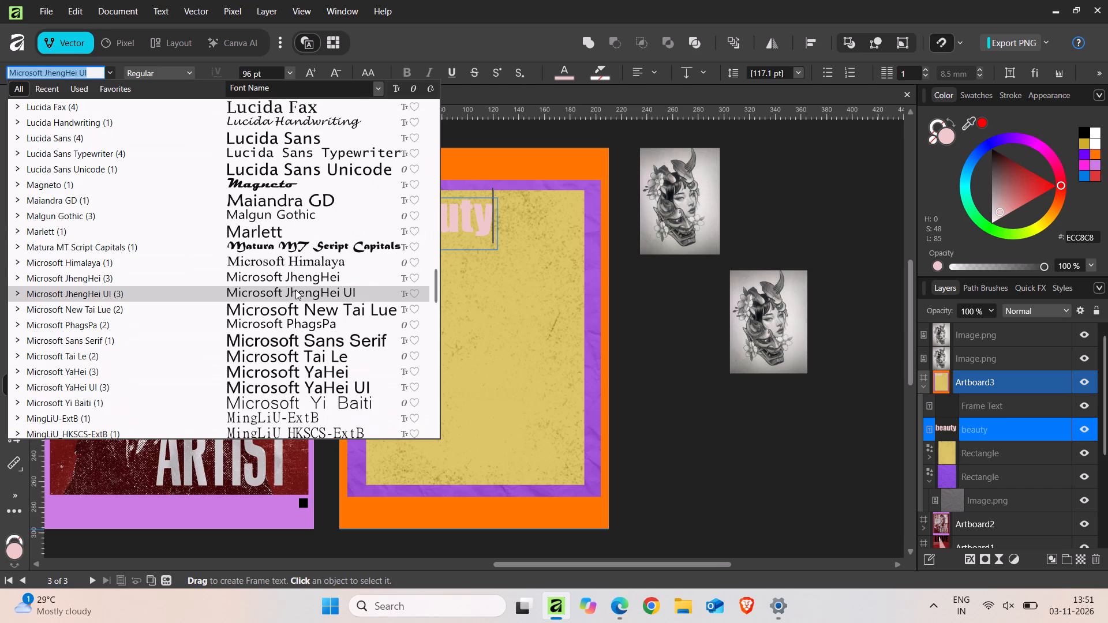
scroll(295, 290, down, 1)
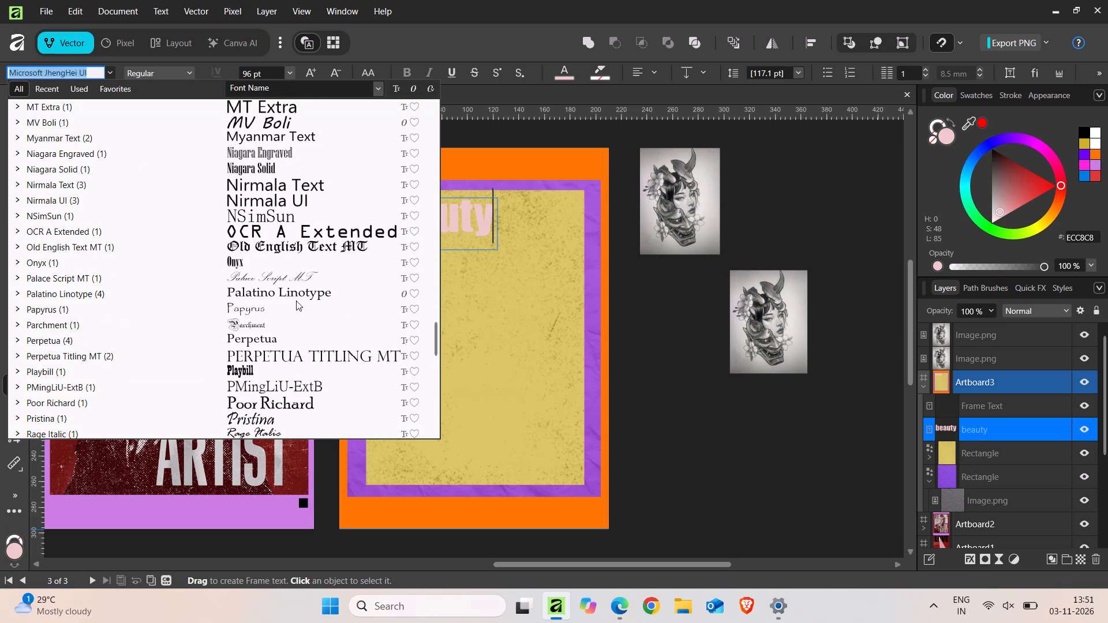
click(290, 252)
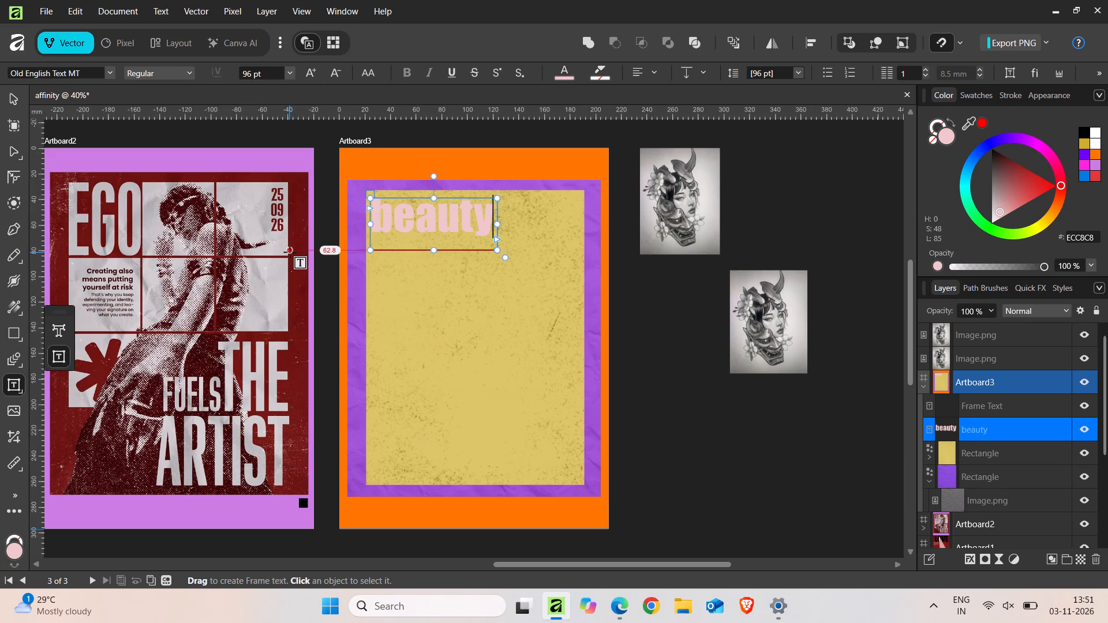
Delete the word "beauty" from the text frame on Artboard3, leaving the frame in place.
key(BackSpace)
key(BackSpace)
key(BackSpace)
key(BackSpace)
key(BackSpace)
key(BackSpace)
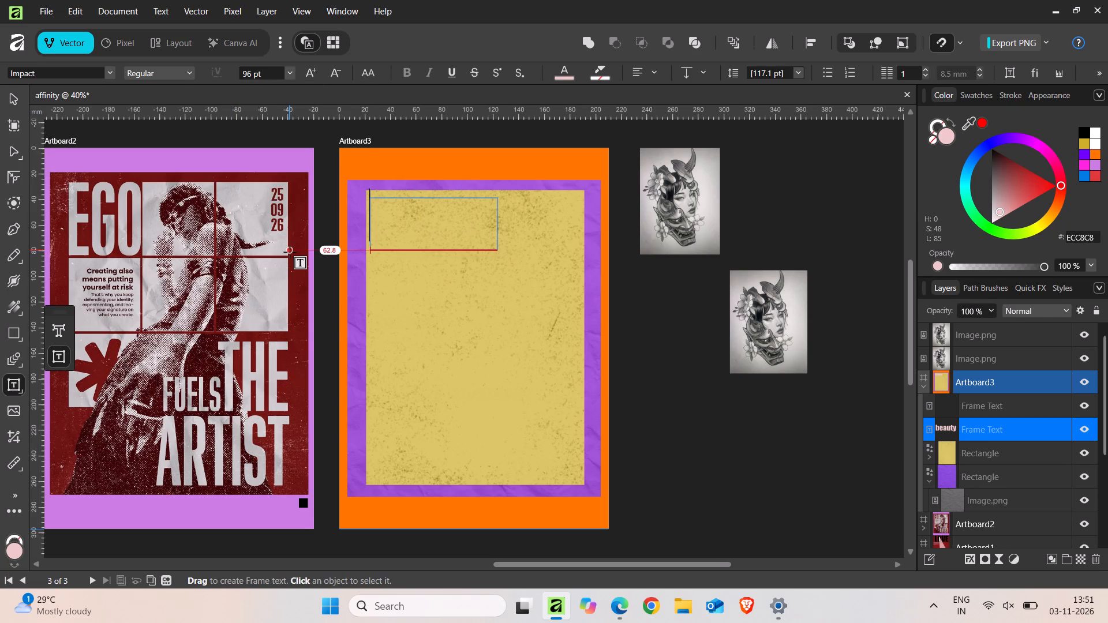
Set the font family of the empty text frame on Artboard3 to Old English Text MT.
click(114, 69)
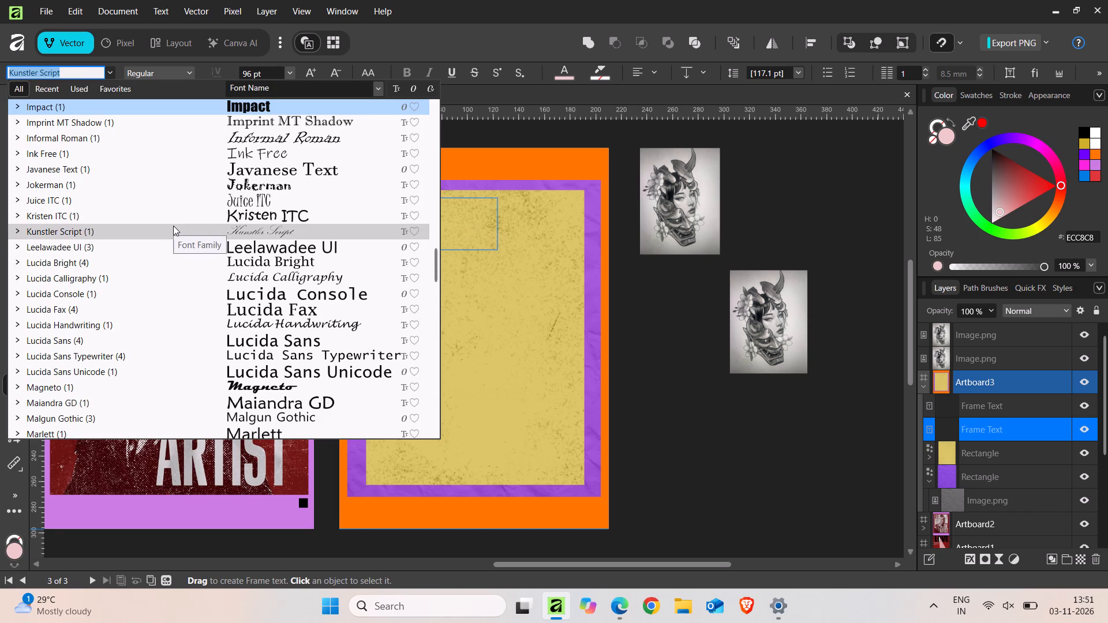
scroll(230, 274, down, 1)
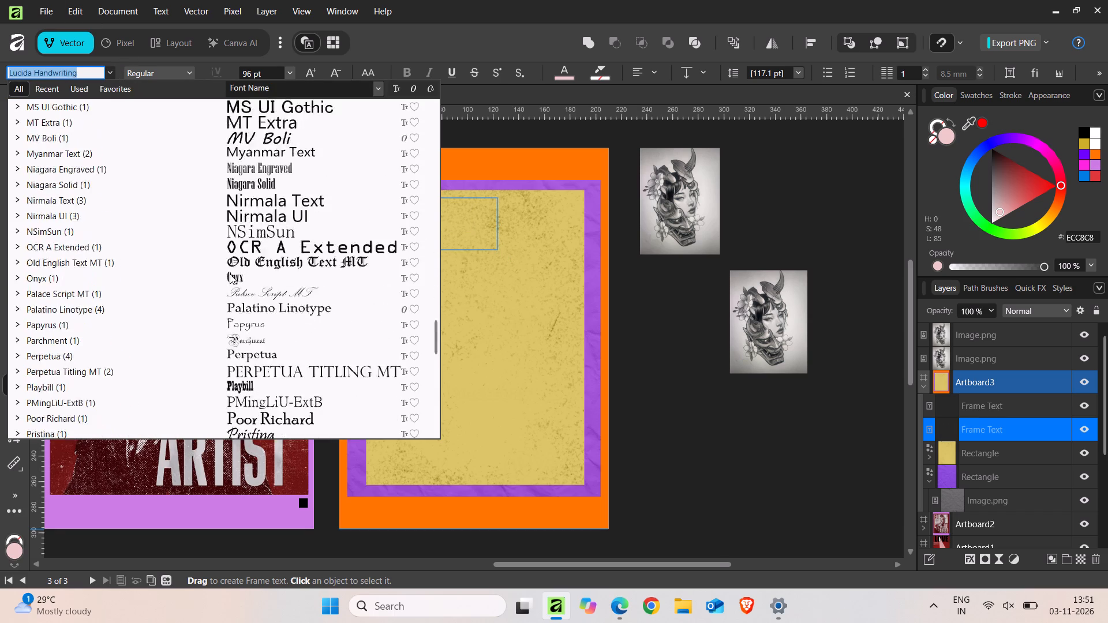
scroll(230, 274, down, 3)
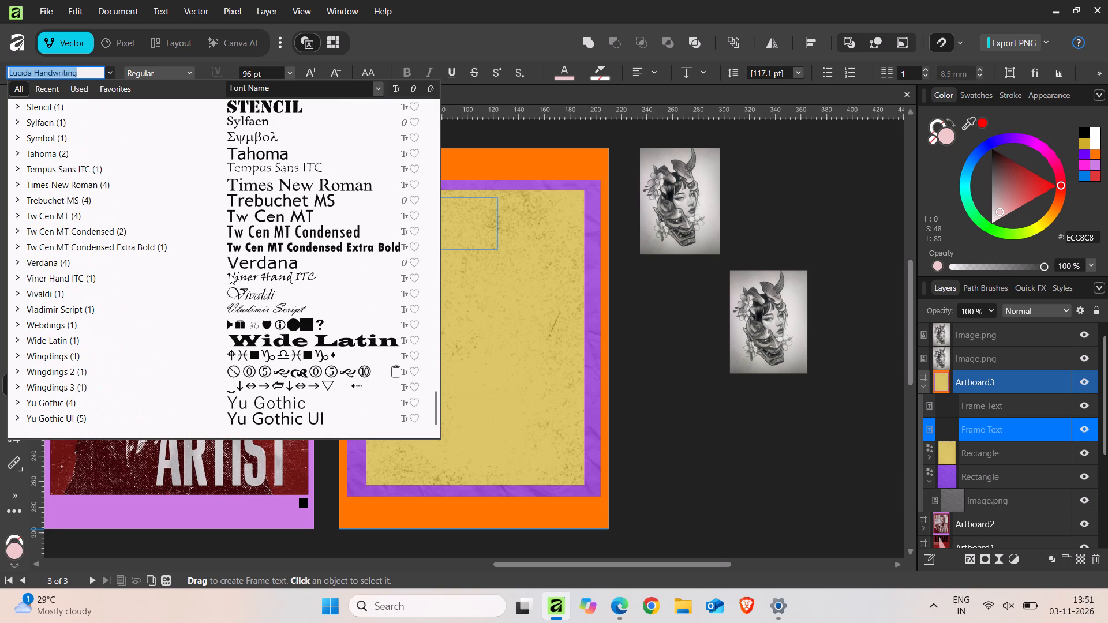
scroll(230, 274, down, 3)
scroll(230, 274, up, 1)
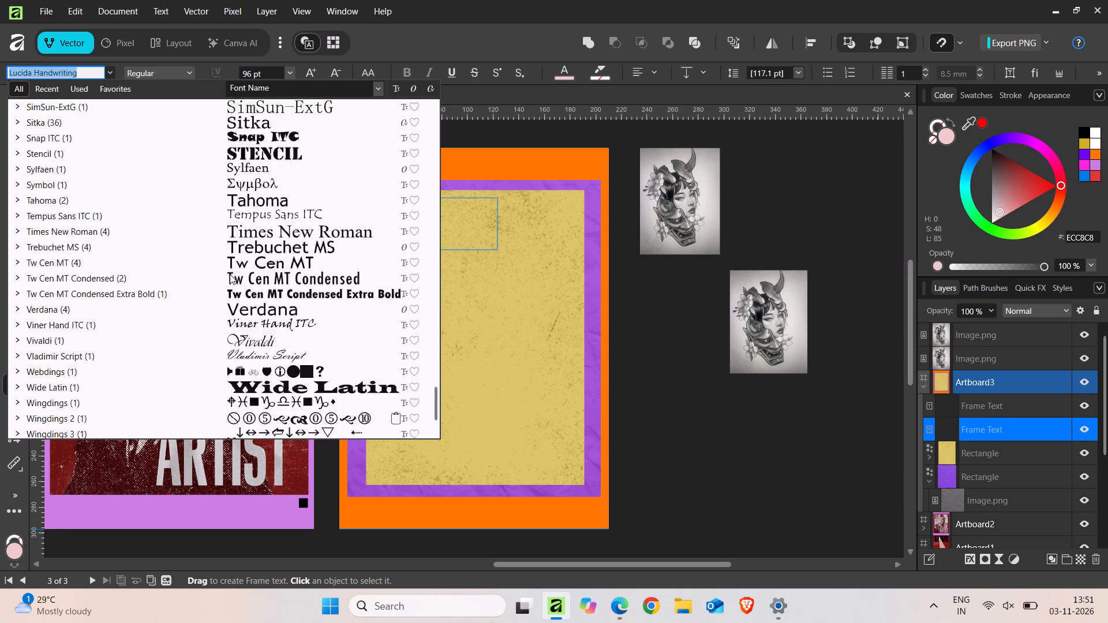
scroll(230, 274, up, 1)
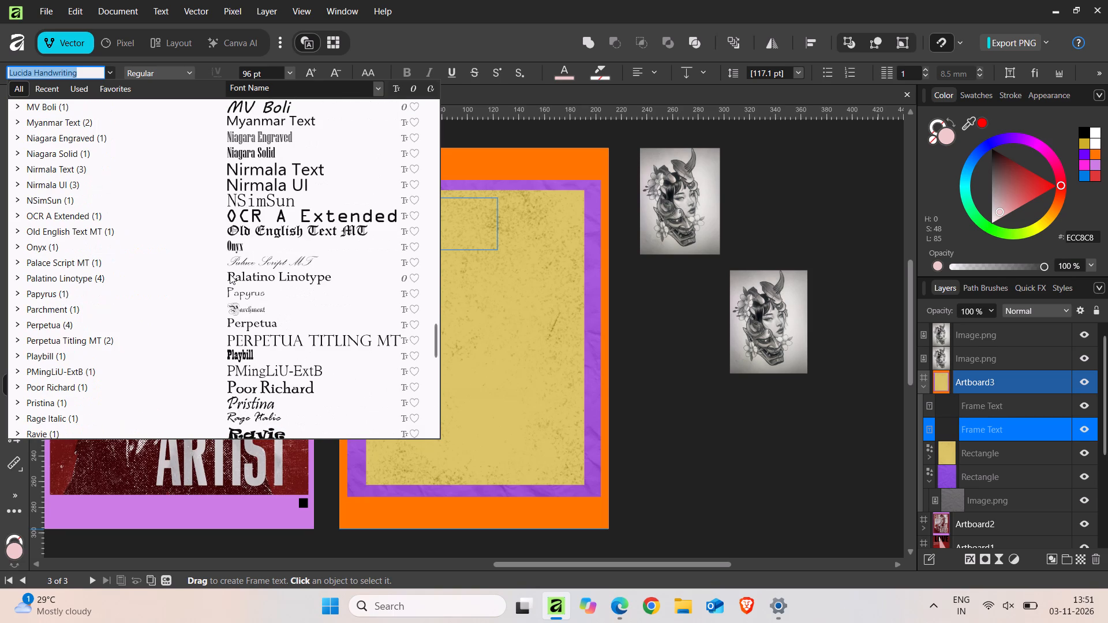
scroll(230, 274, down, 1)
scroll(230, 274, up, 1)
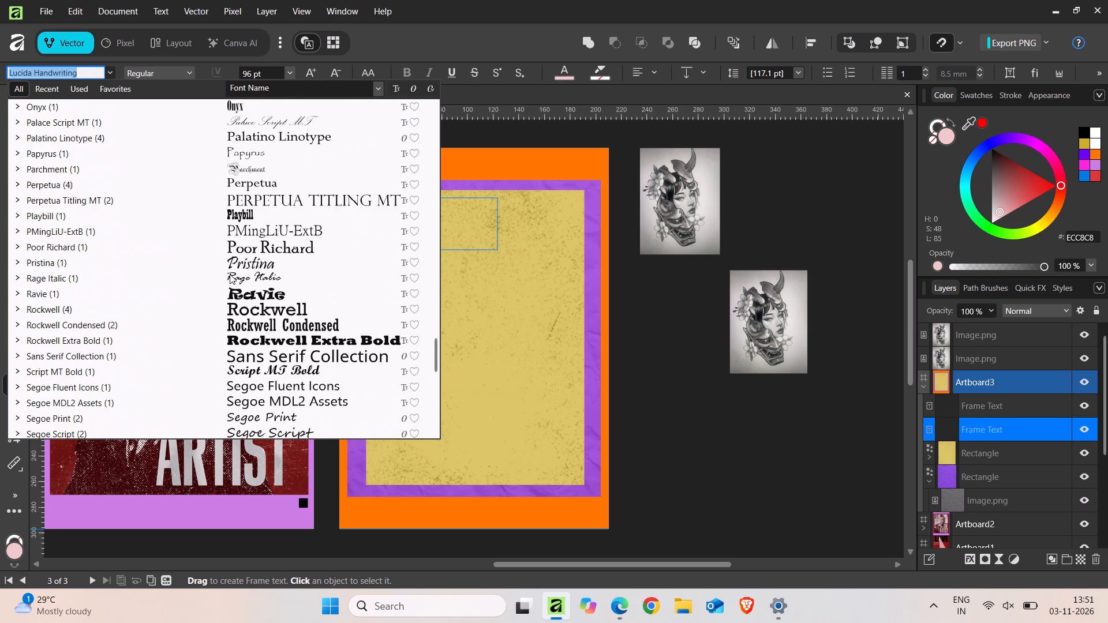
scroll(229, 277, up, 1)
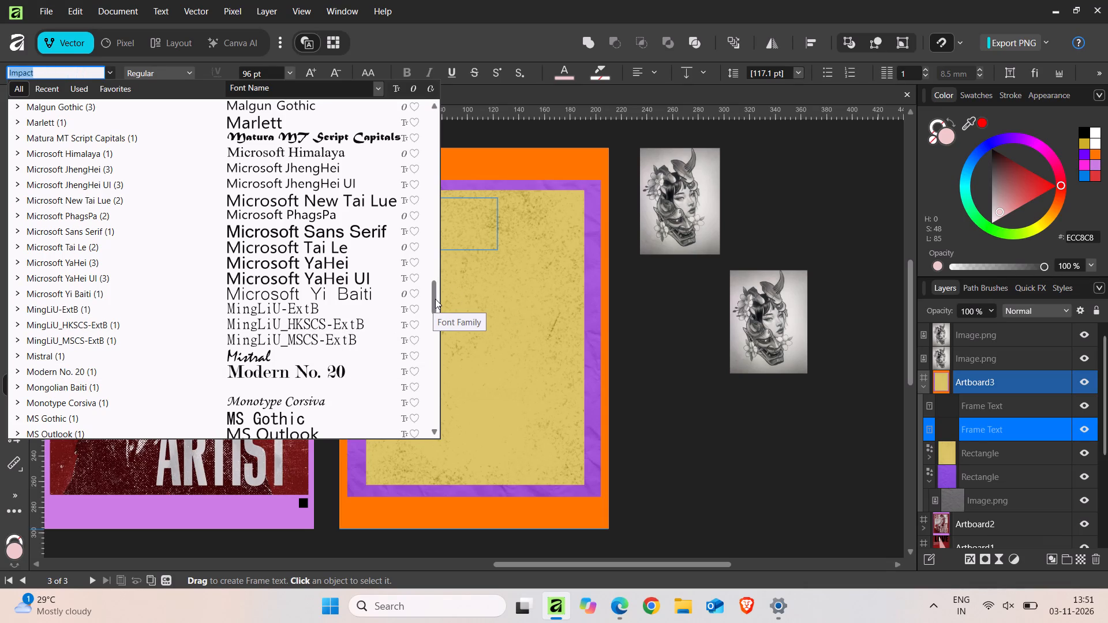
drag(435, 299, 436, 322)
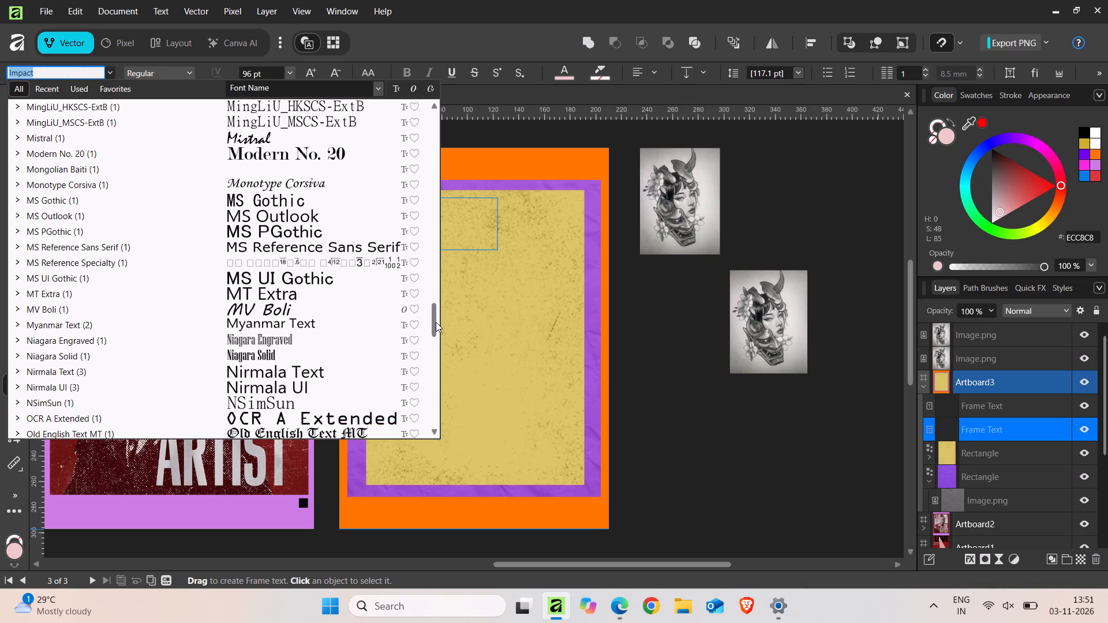
drag(436, 322, 437, 339)
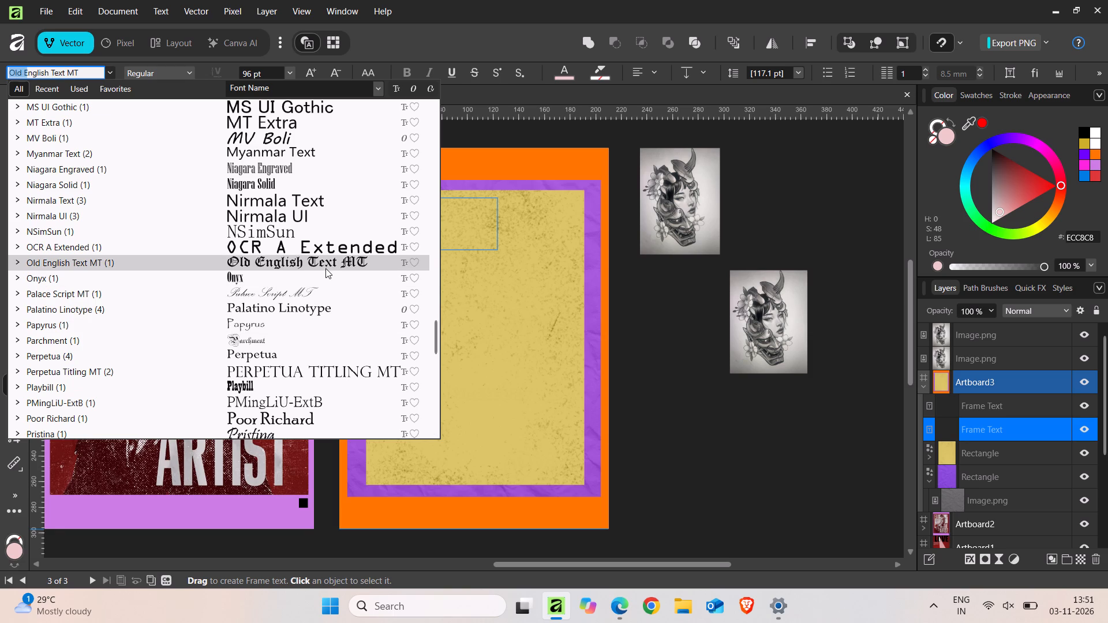
double_click(325, 268)
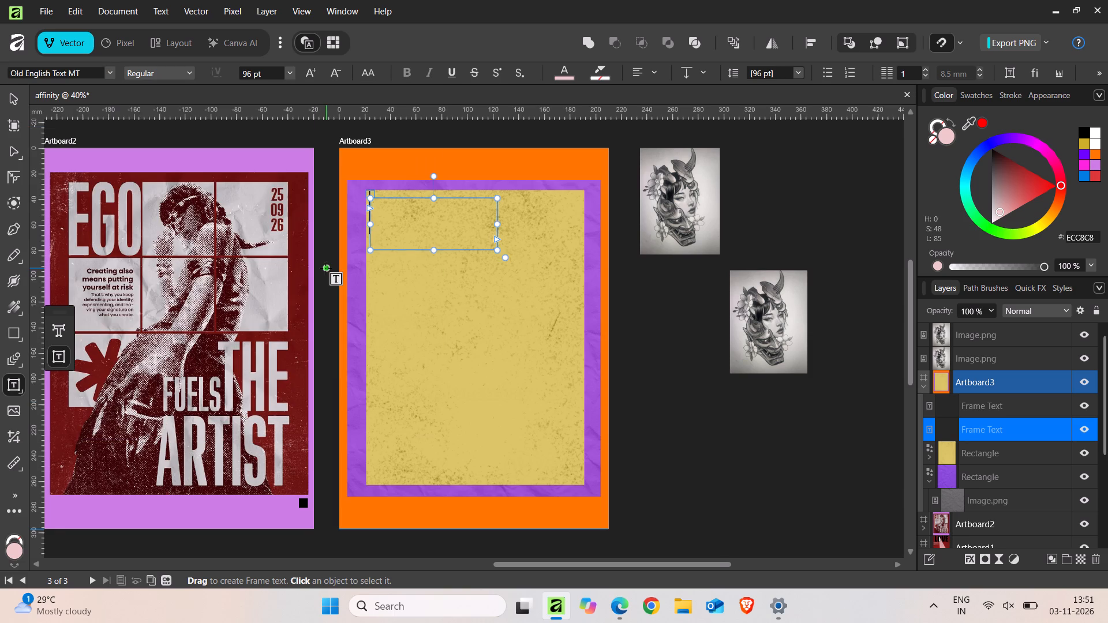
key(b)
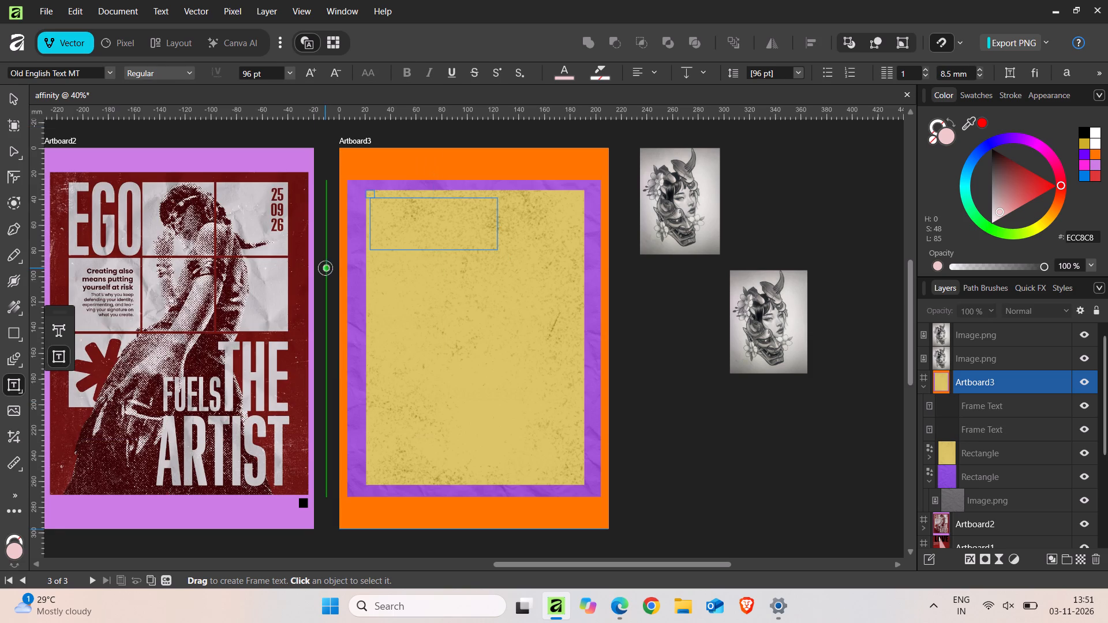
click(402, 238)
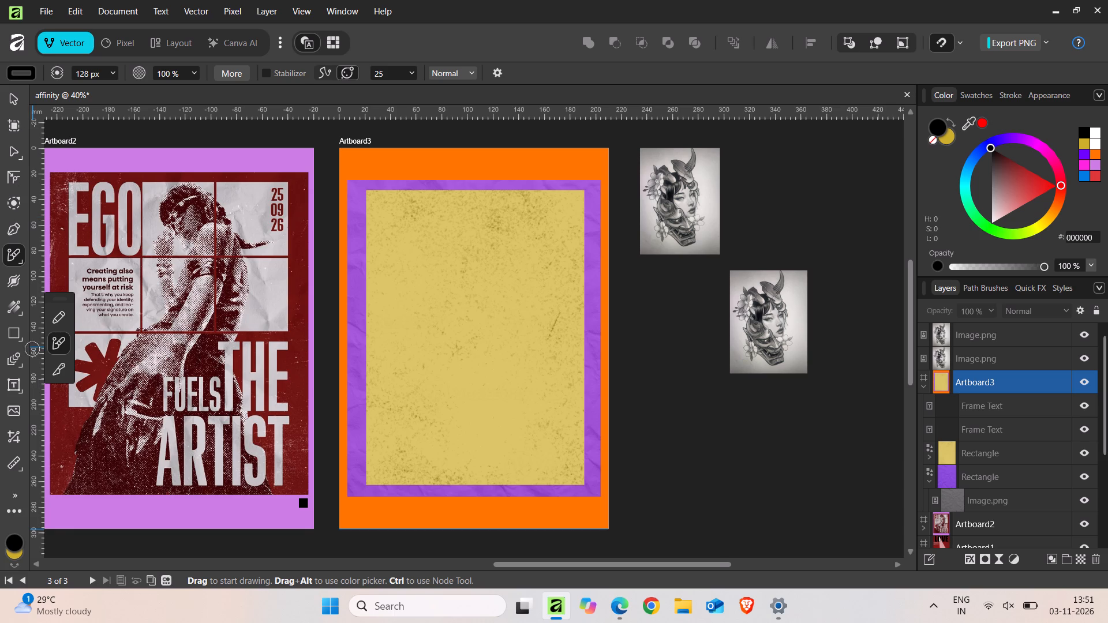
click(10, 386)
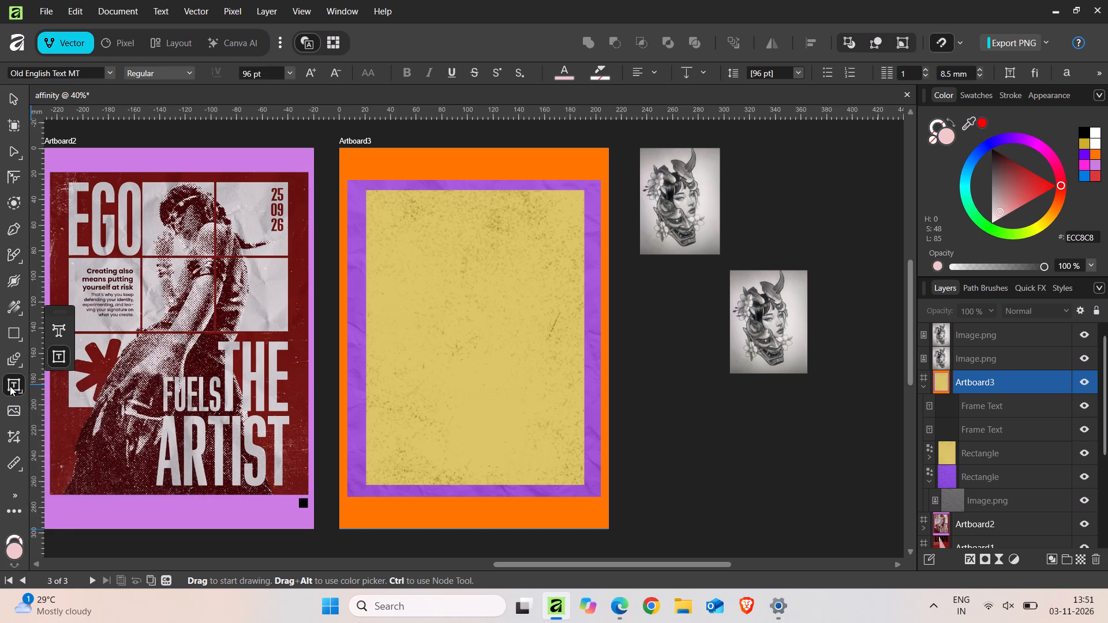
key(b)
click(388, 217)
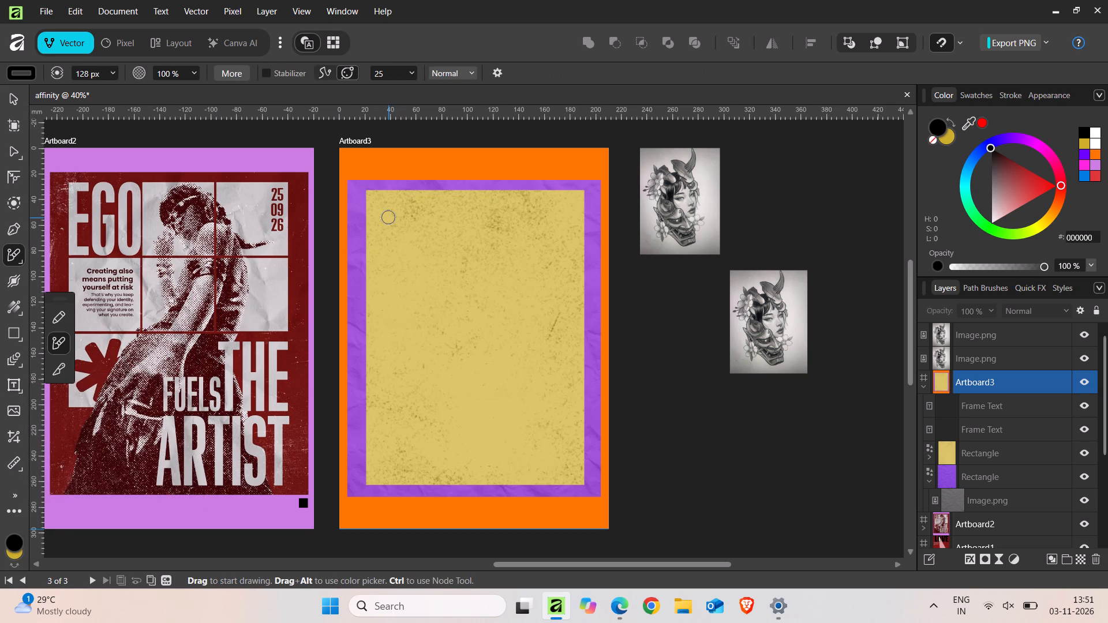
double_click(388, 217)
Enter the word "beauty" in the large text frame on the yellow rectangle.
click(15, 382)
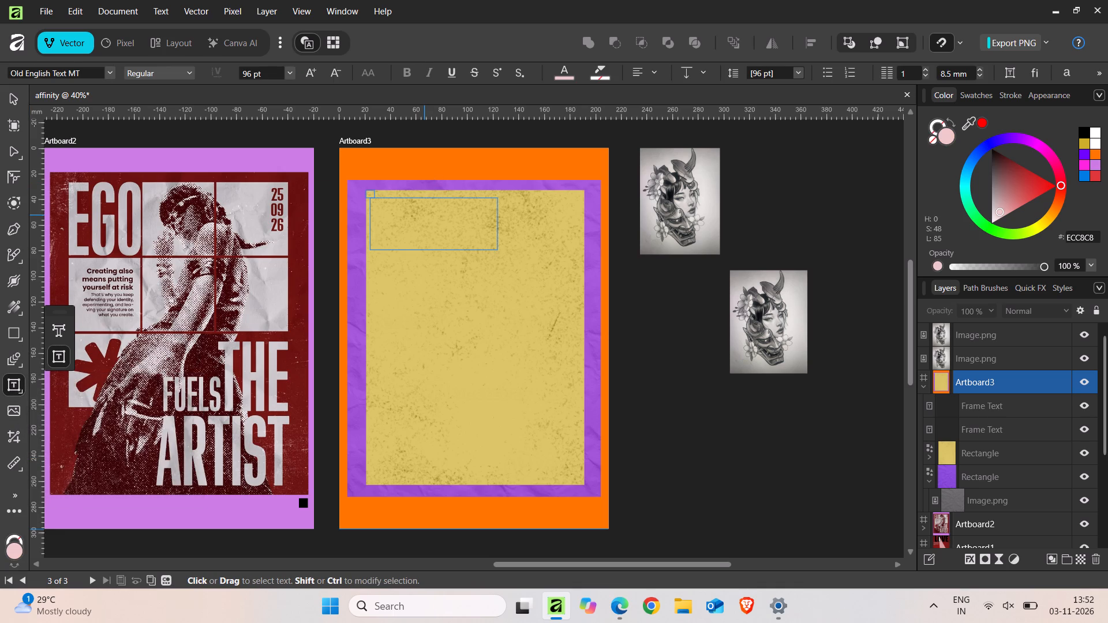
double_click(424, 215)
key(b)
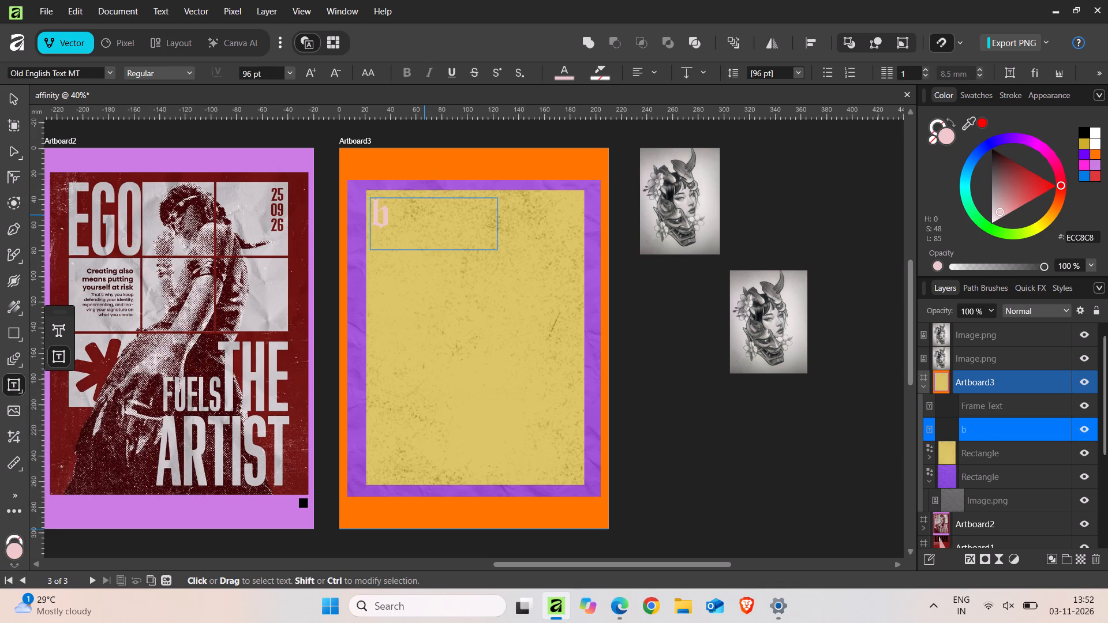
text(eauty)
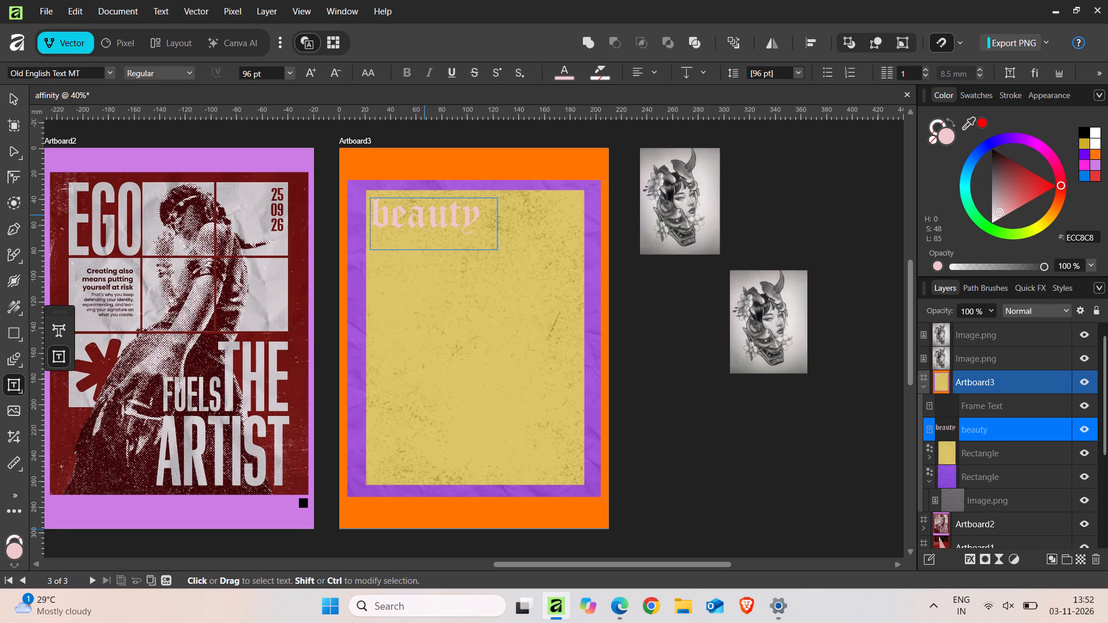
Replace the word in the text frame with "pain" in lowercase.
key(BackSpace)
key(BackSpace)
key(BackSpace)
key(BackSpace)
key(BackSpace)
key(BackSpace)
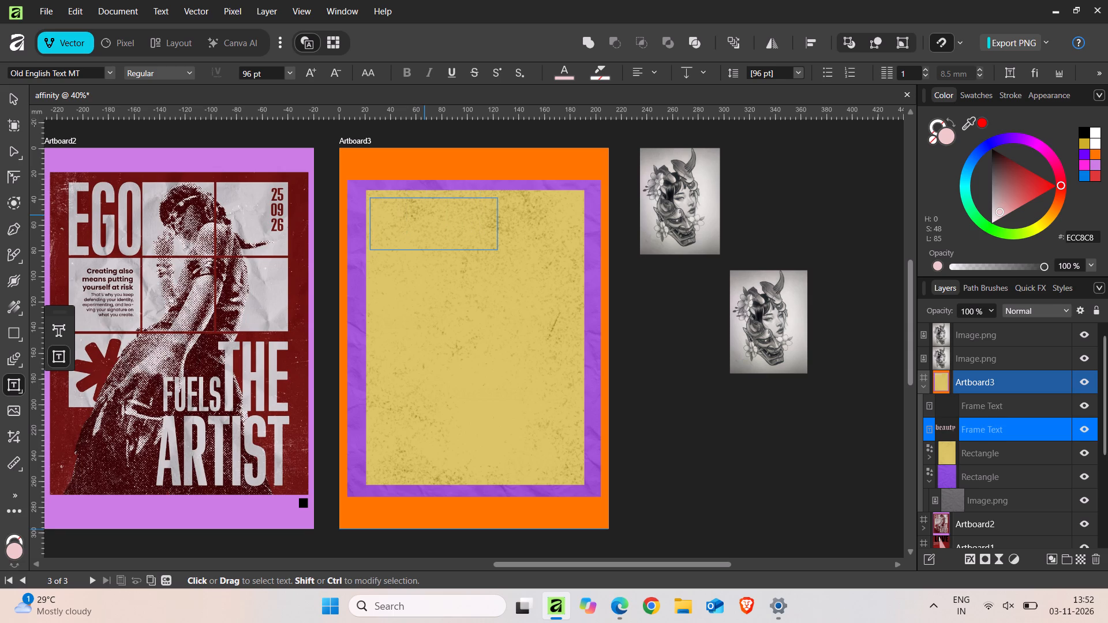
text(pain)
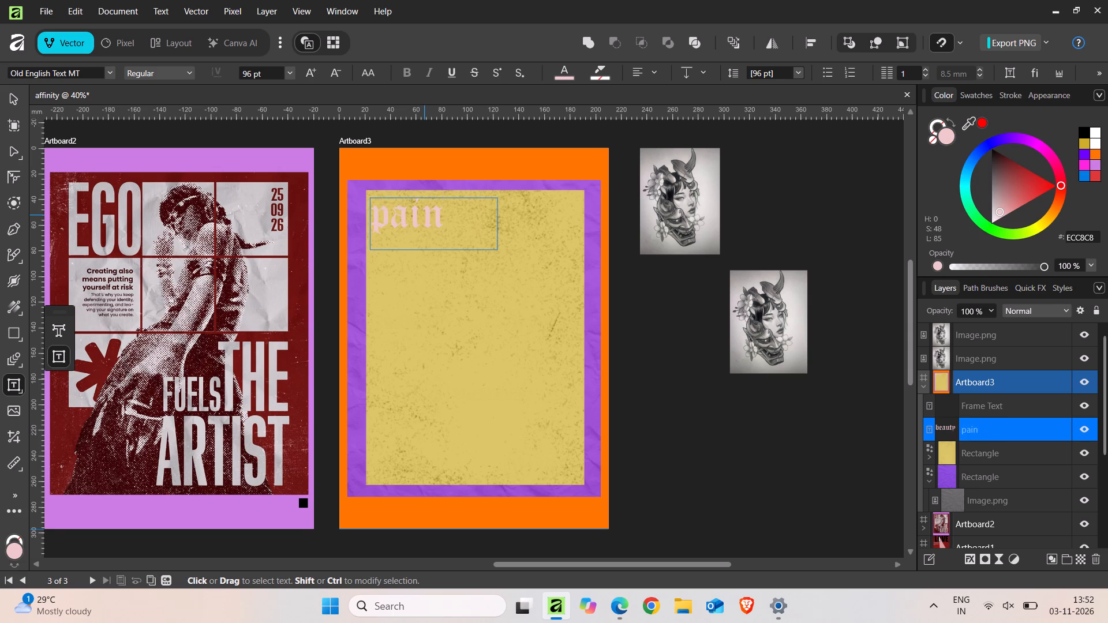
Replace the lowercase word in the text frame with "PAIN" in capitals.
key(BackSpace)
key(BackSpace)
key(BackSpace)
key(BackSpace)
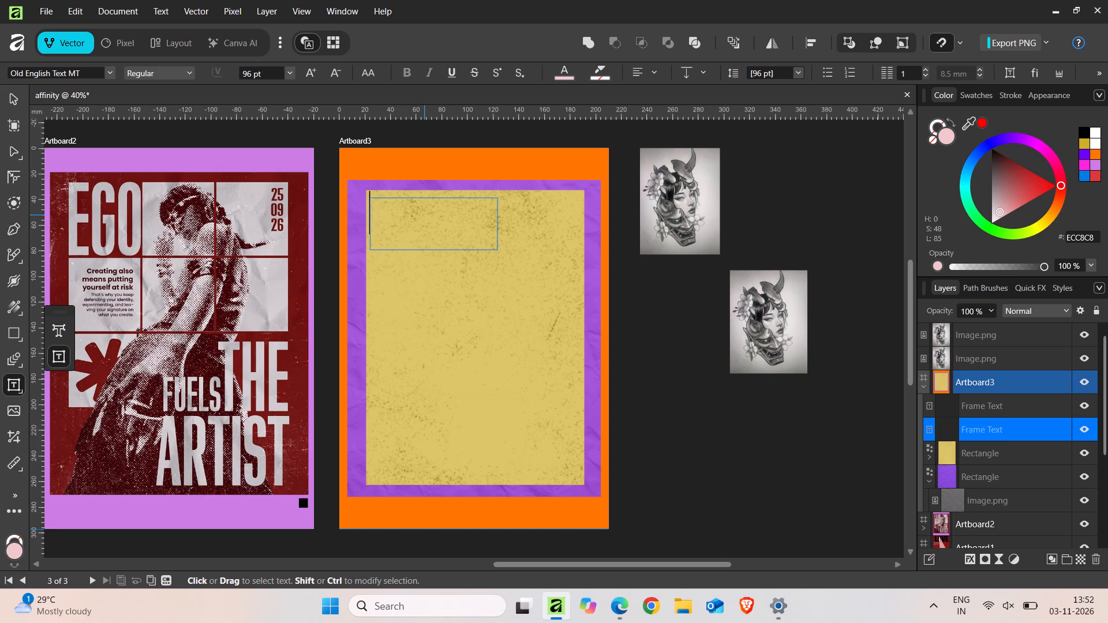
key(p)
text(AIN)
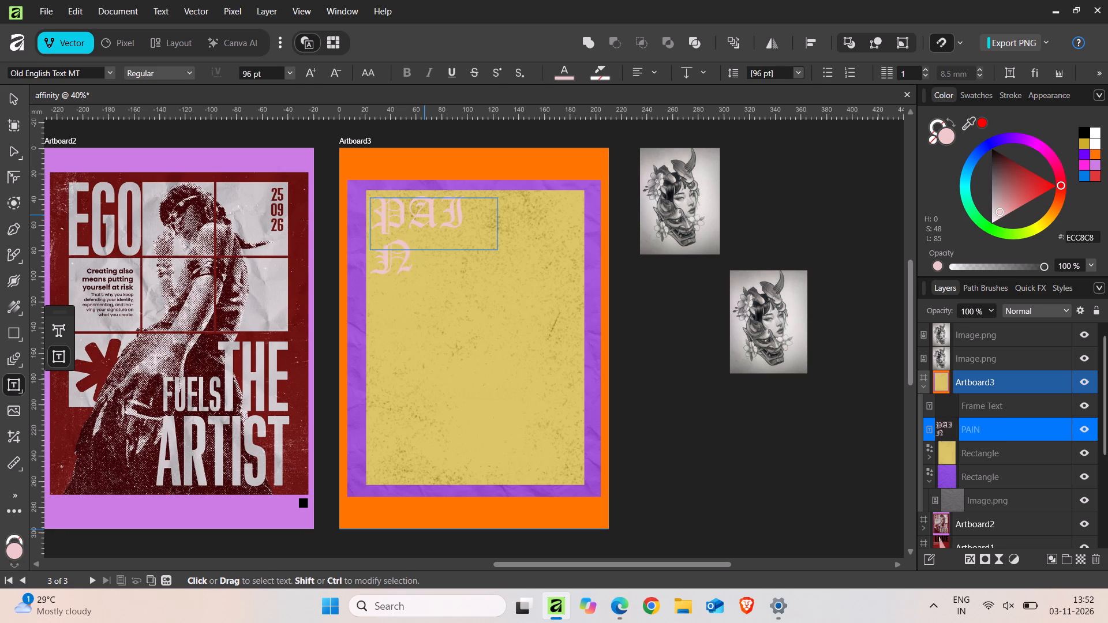
Clear the word in the text frame and enter "It's" with only the first letter capitalised.
key(BackSpace)
key(BackSpace)
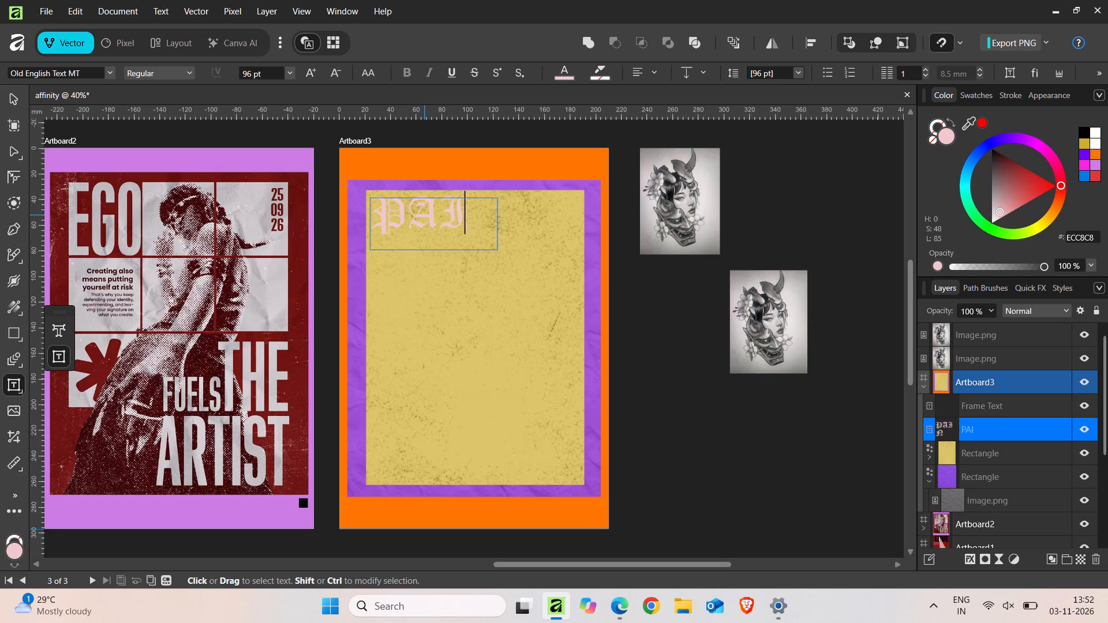
key(BackSpace)
key(BackSpace)
key(i)
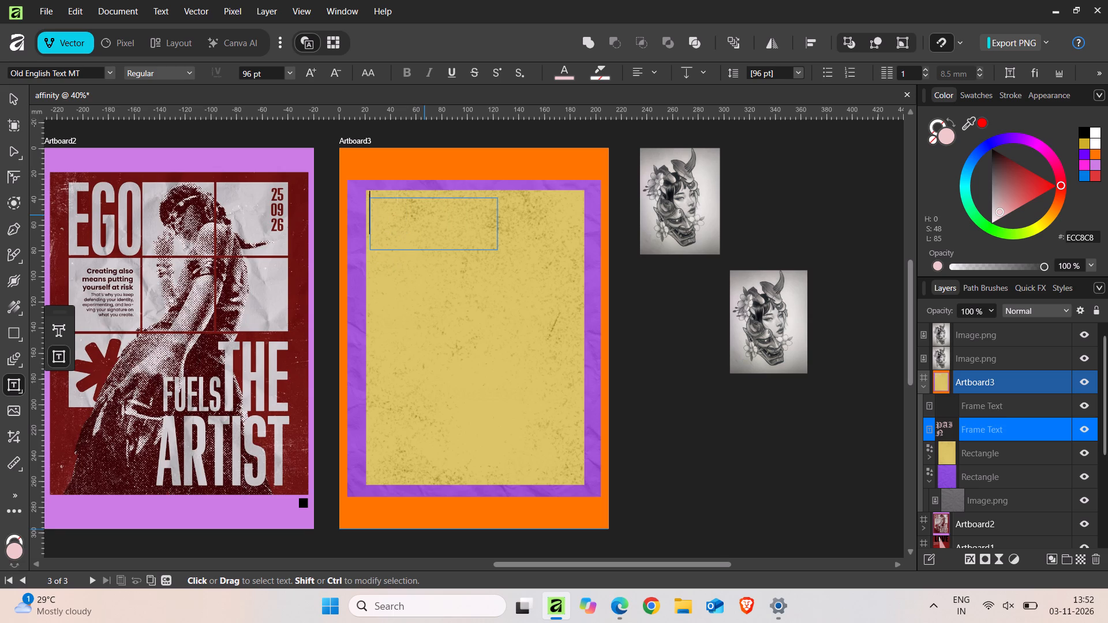
key(t)
key(BackSpace)
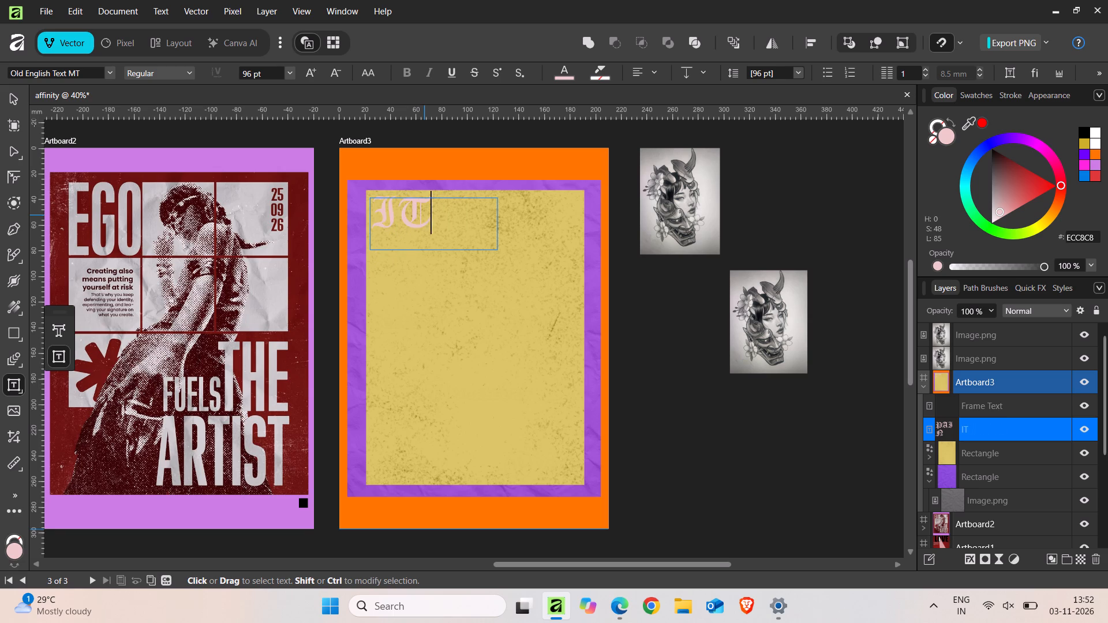
key(BackSpace)
key(i)
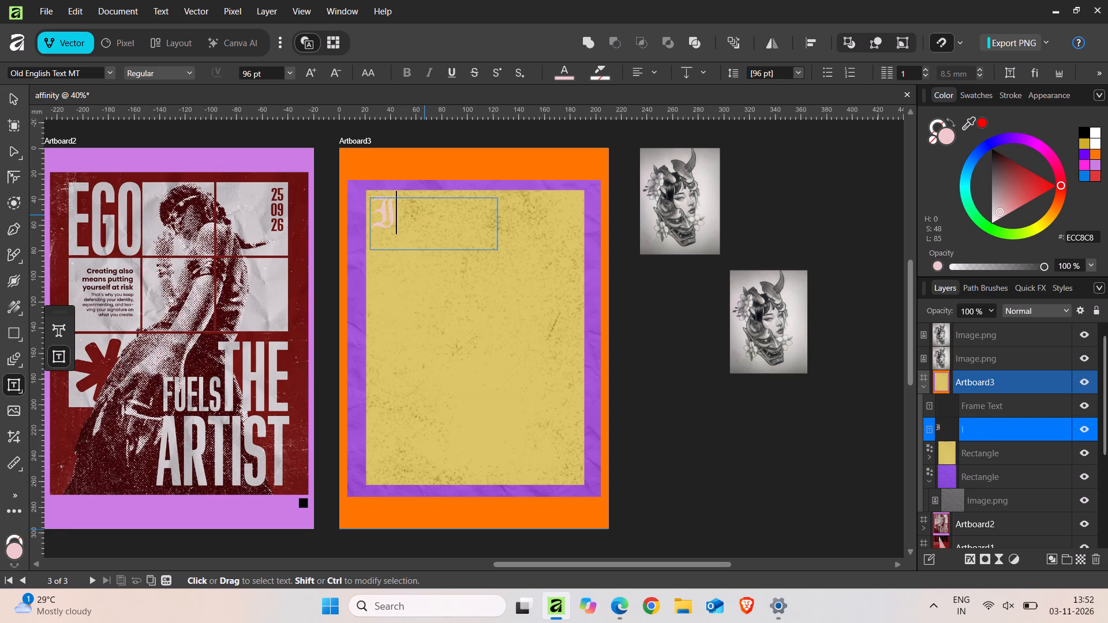
key(t)
key(apostrophe)
key(s)
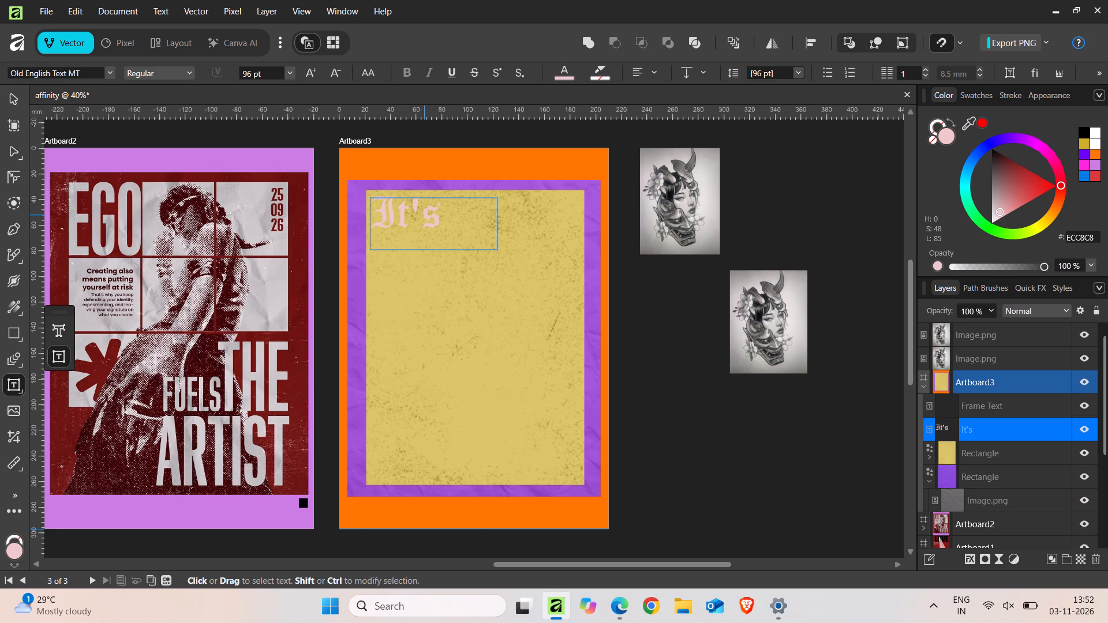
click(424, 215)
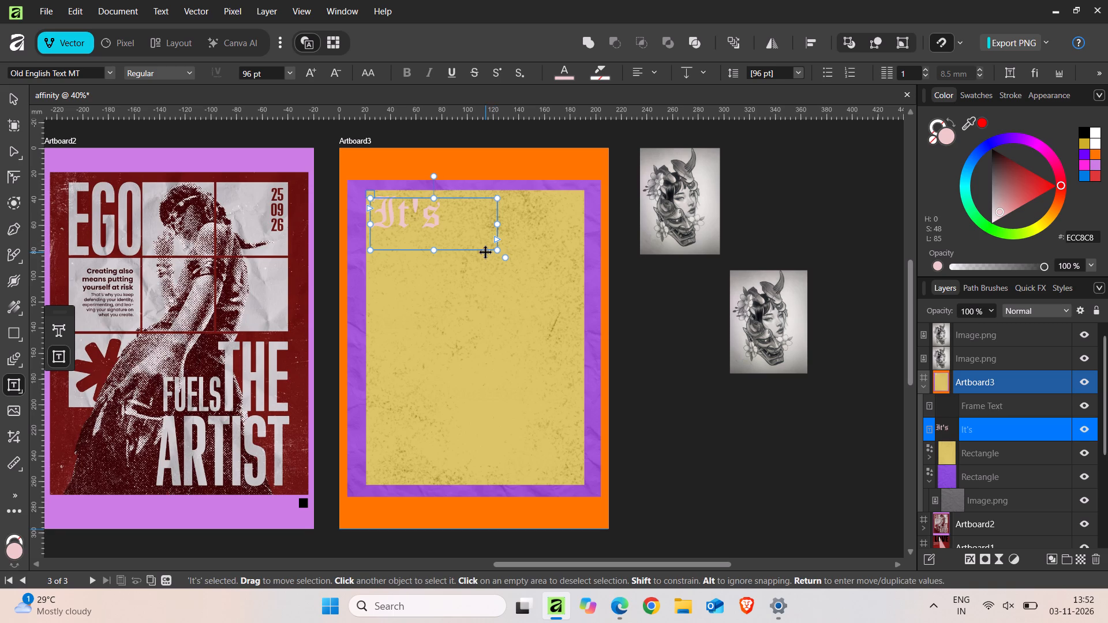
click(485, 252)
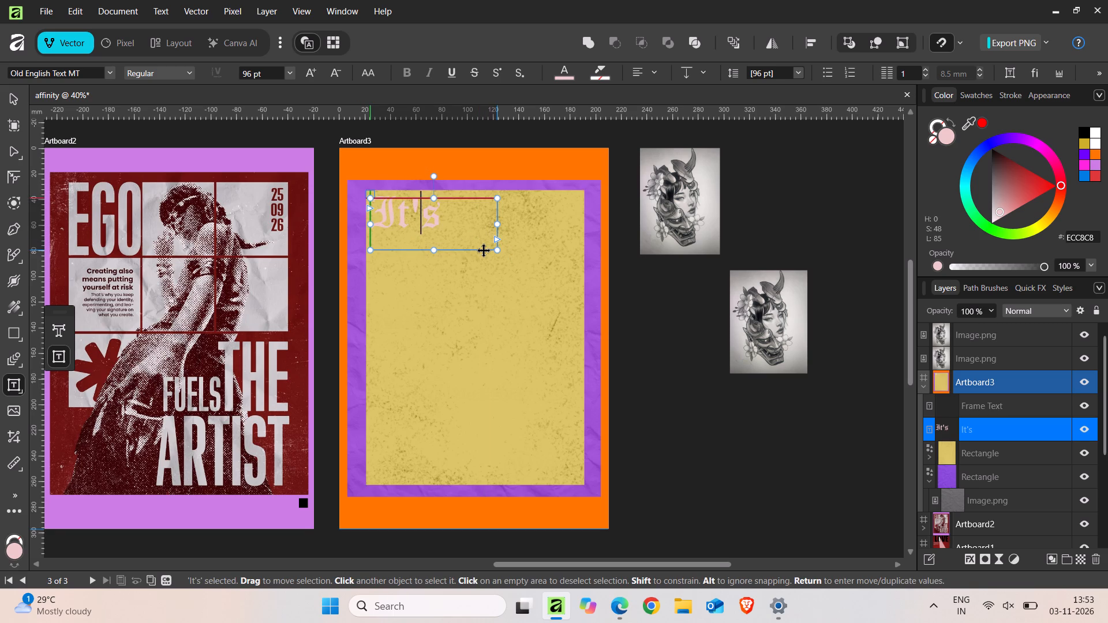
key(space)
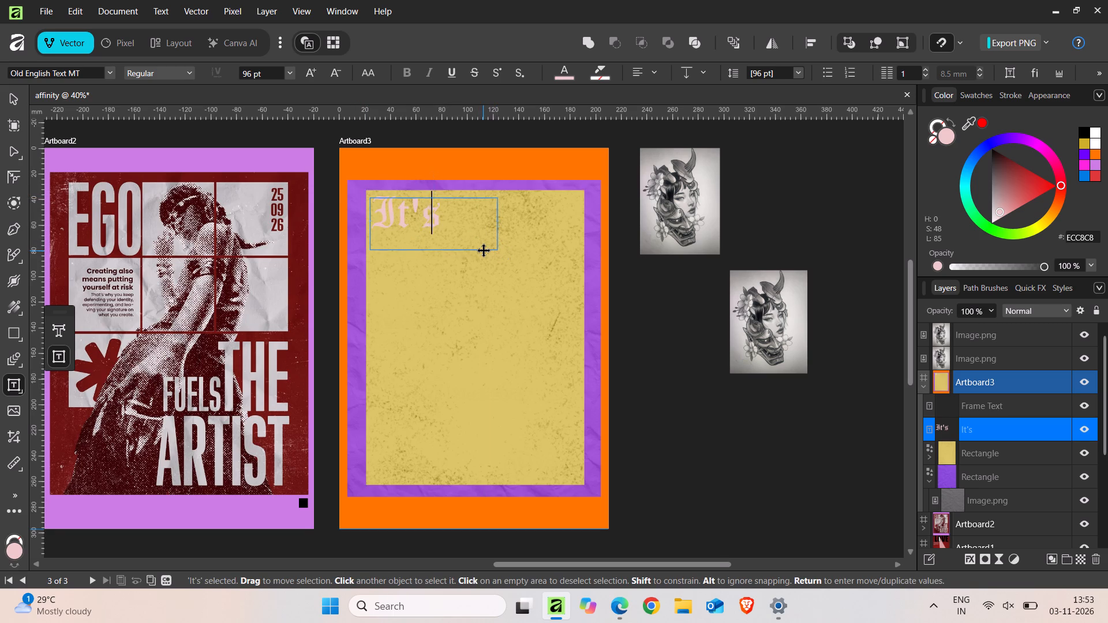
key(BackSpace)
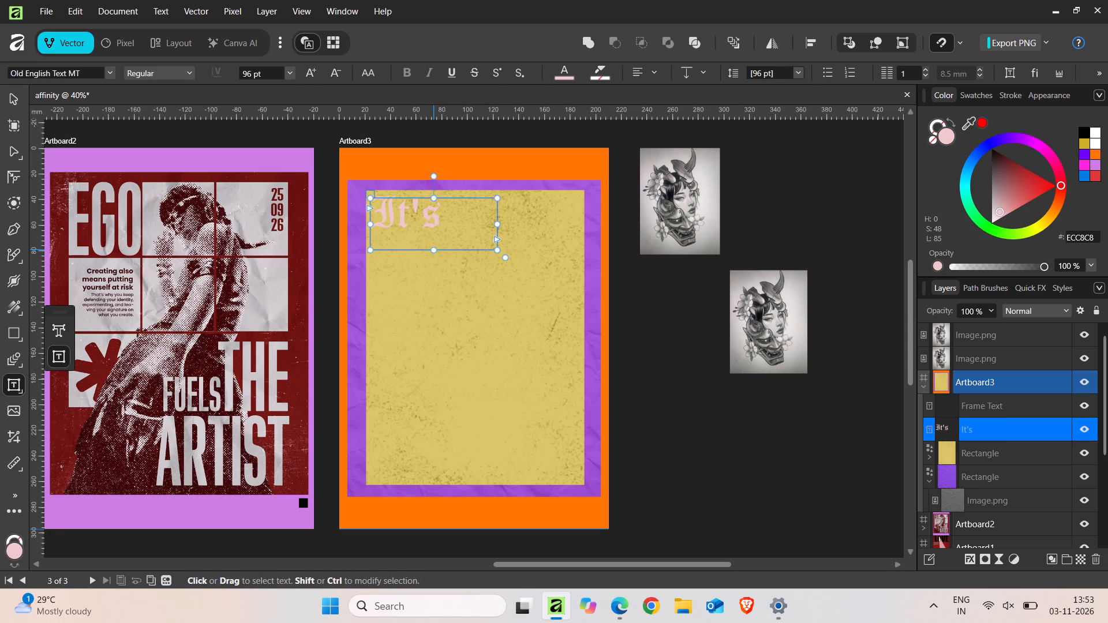
Shrink the "It's" text frame to fit closely around the word, reducing its height and narrowing it to about 67 mm.
drag(434, 250, 434, 241)
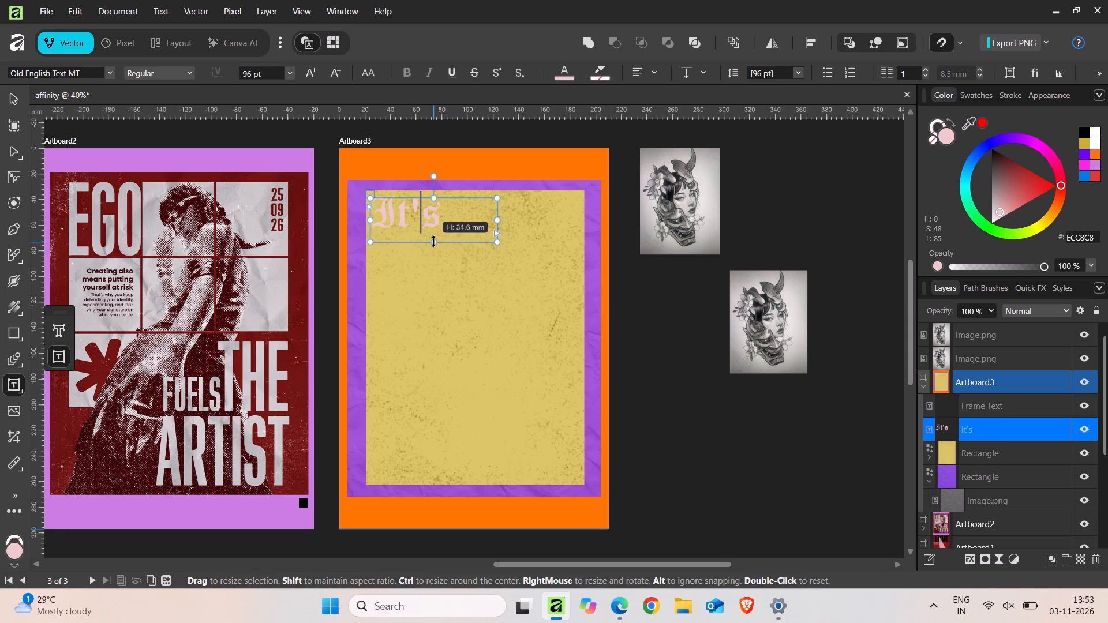
drag(434, 241, 437, 235)
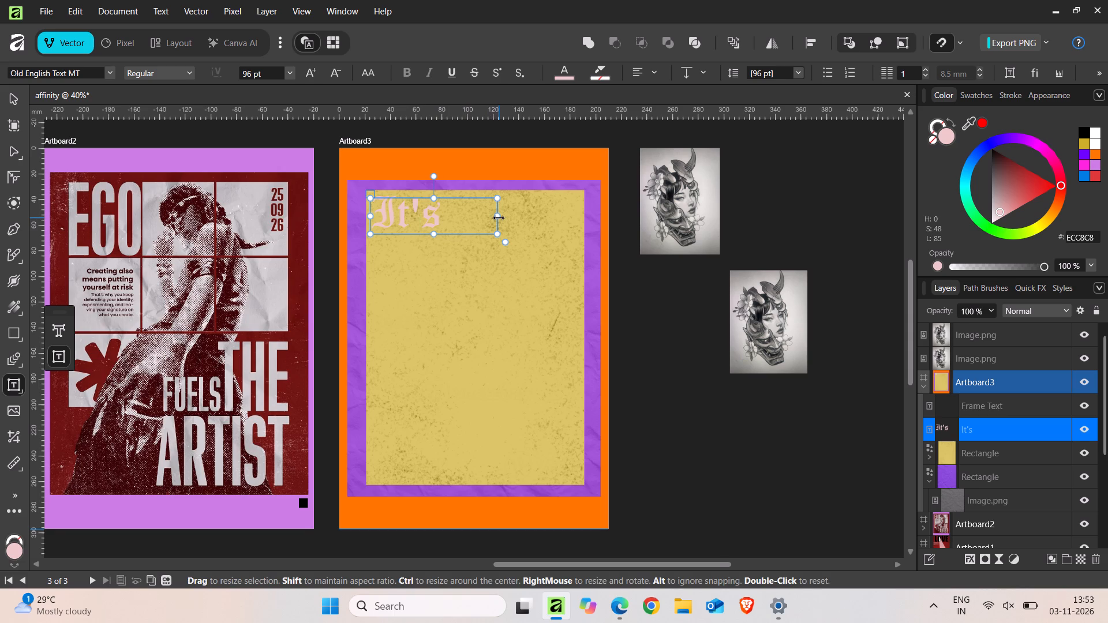
drag(499, 217, 456, 219)
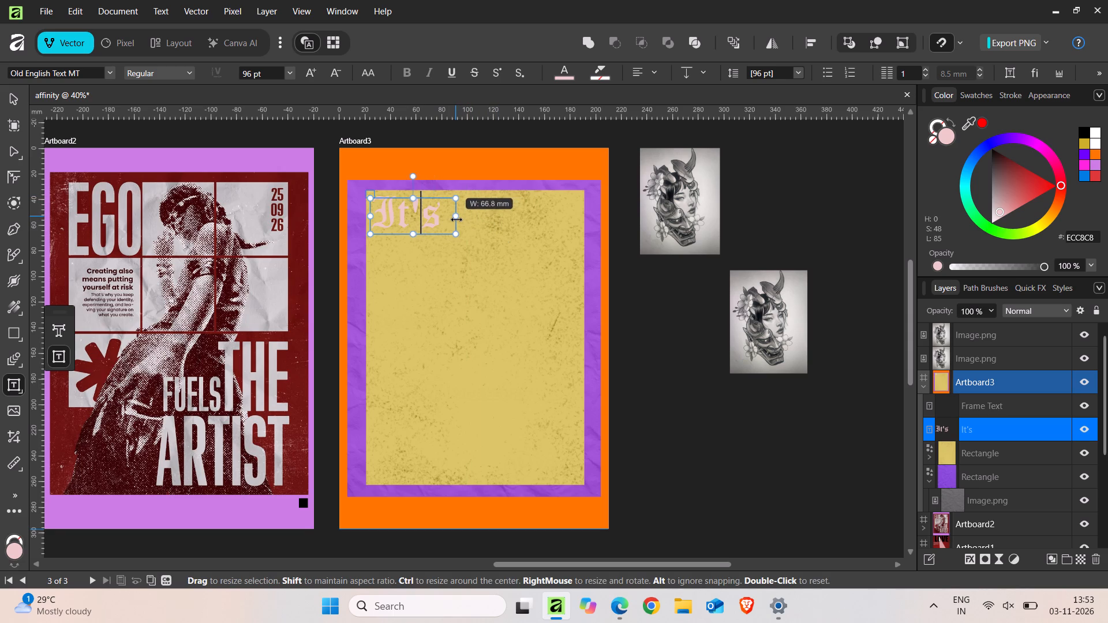
Narrow the "It's" text frame further so its edge sits just past the final letter.
drag(456, 219, 447, 218)
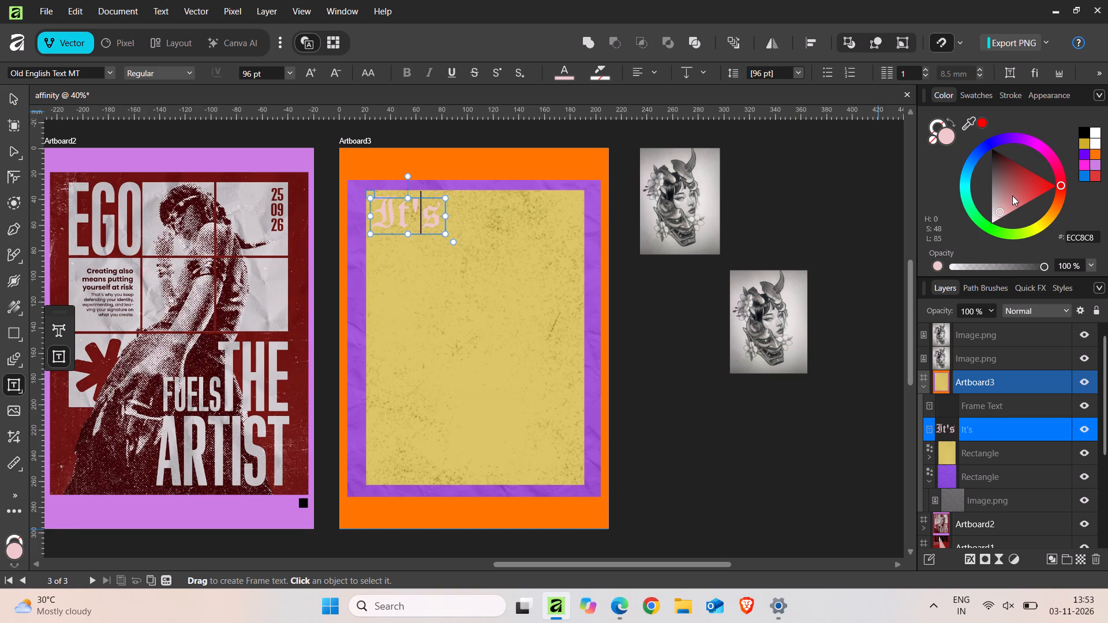
Recolour the "It's" text to dark red 9F0E0E and deselect it.
click(1030, 187)
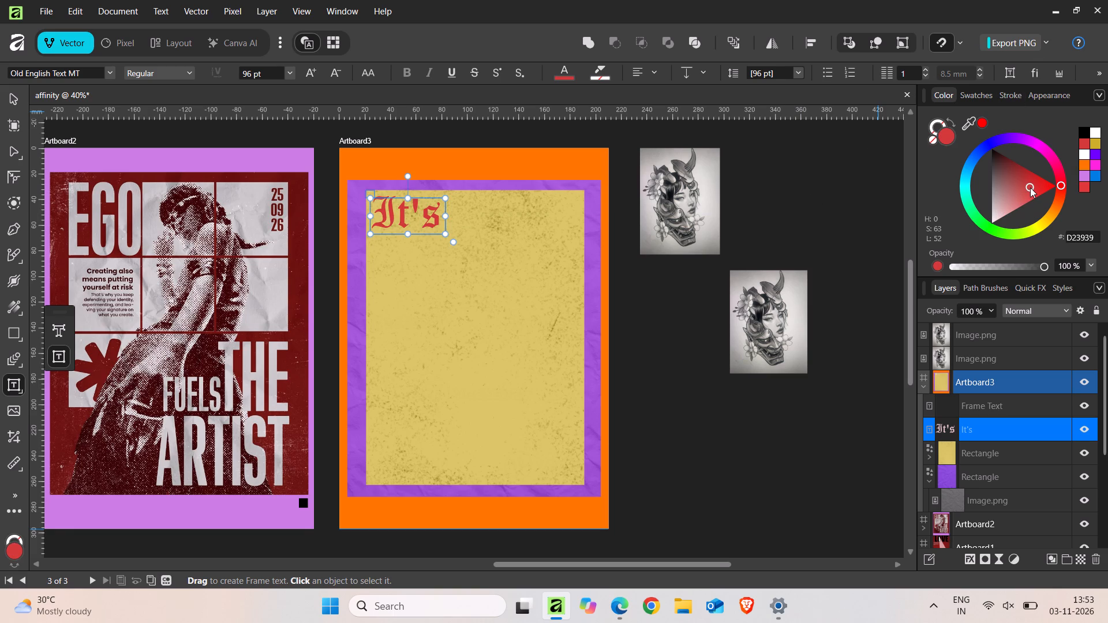
click(1040, 185)
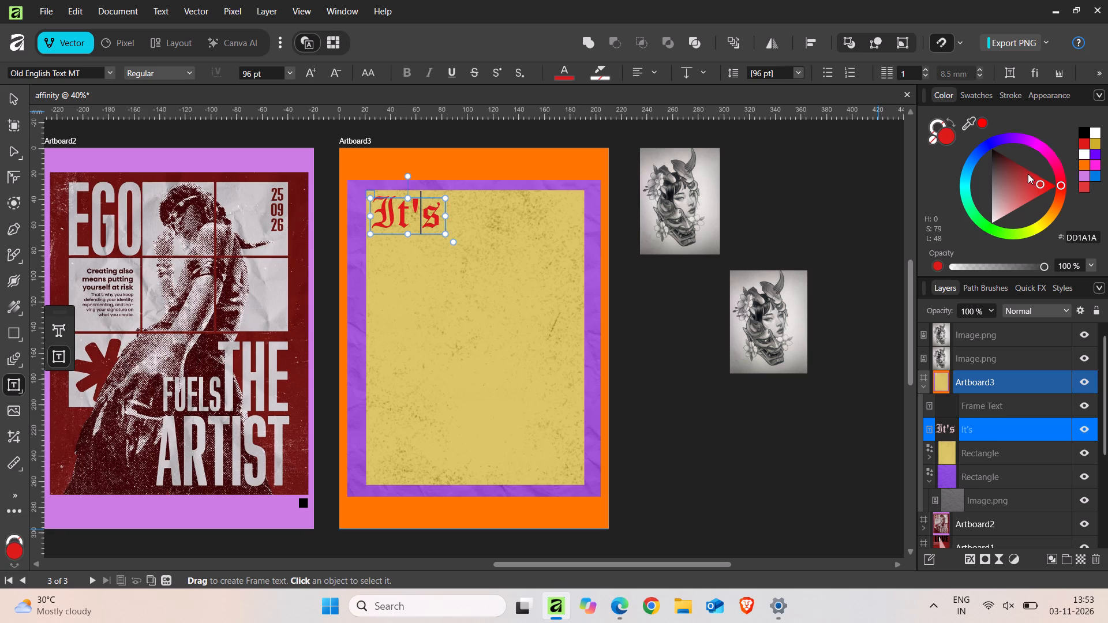
click(1028, 174)
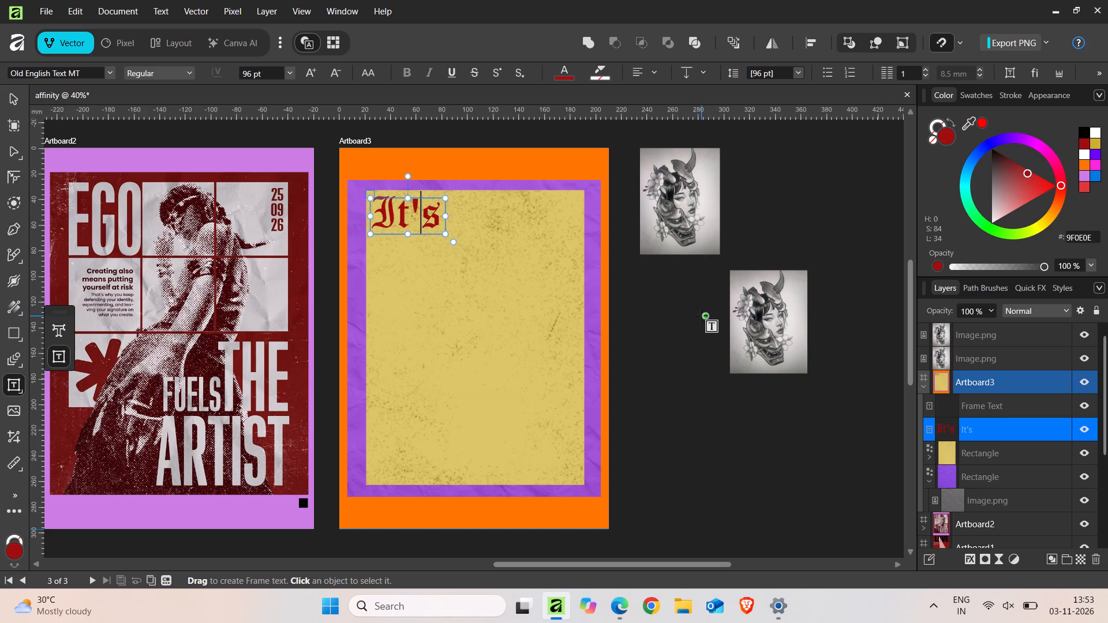
click(673, 332)
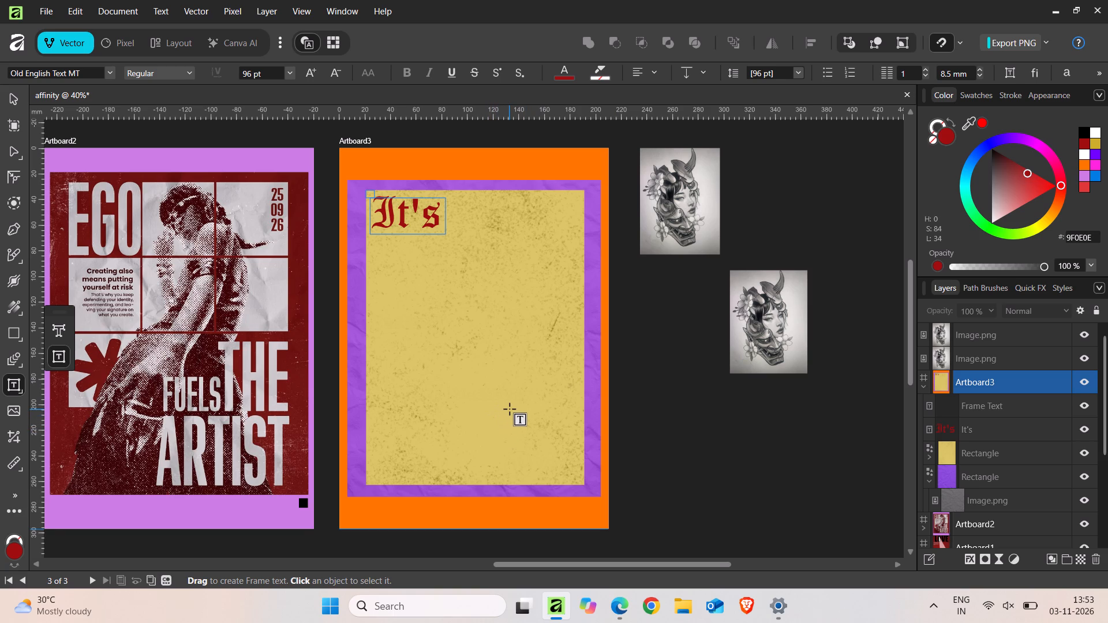
Draw a new text frame near the bottom-right corner of the yellow rectangle and enlarge it from its upper-left corner.
drag(510, 406, 564, 463)
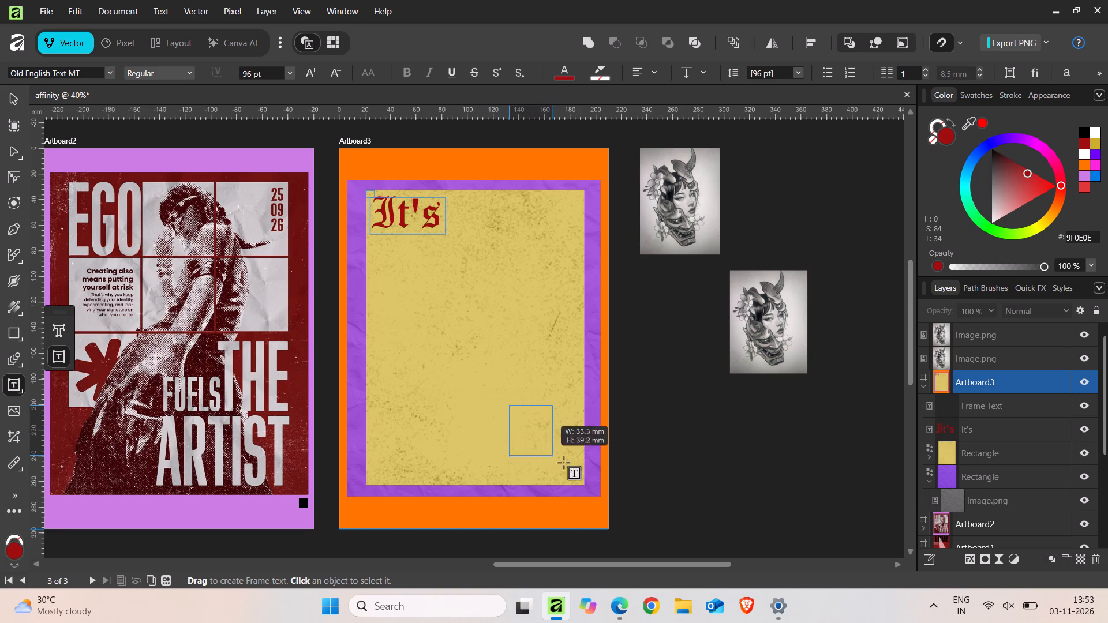
drag(564, 463, 575, 477)
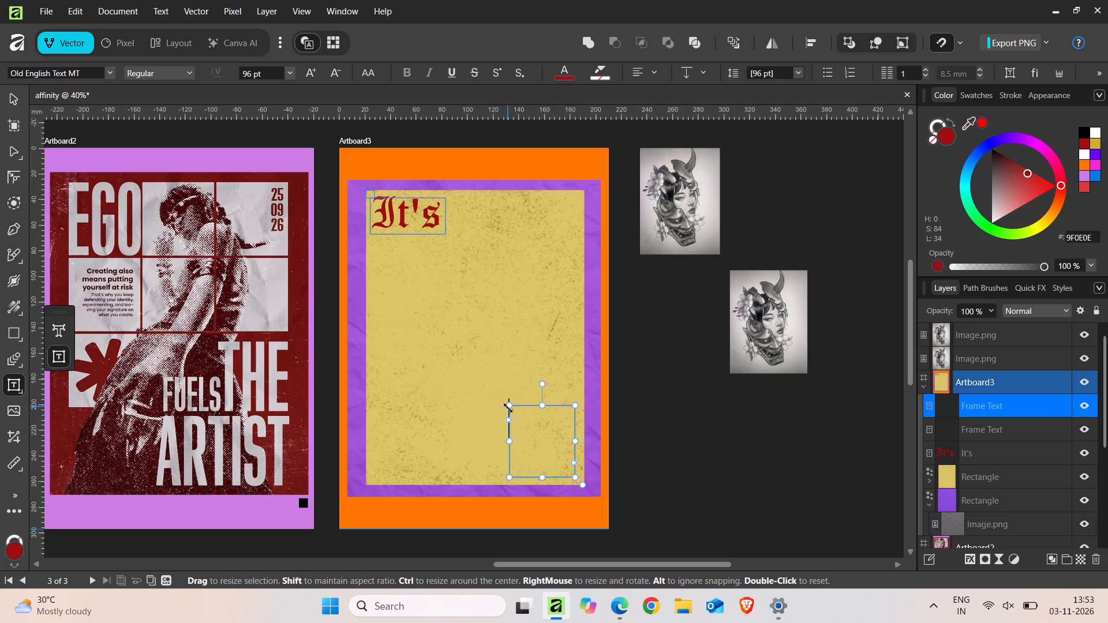
drag(509, 408, 480, 387)
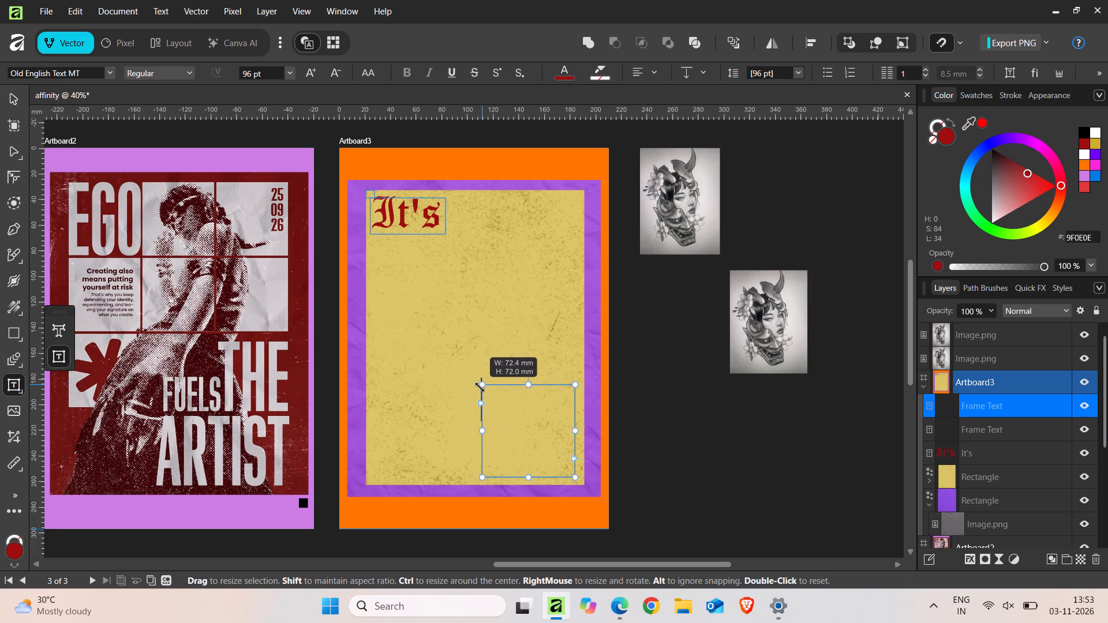
drag(480, 387, 467, 384)
click(481, 395)
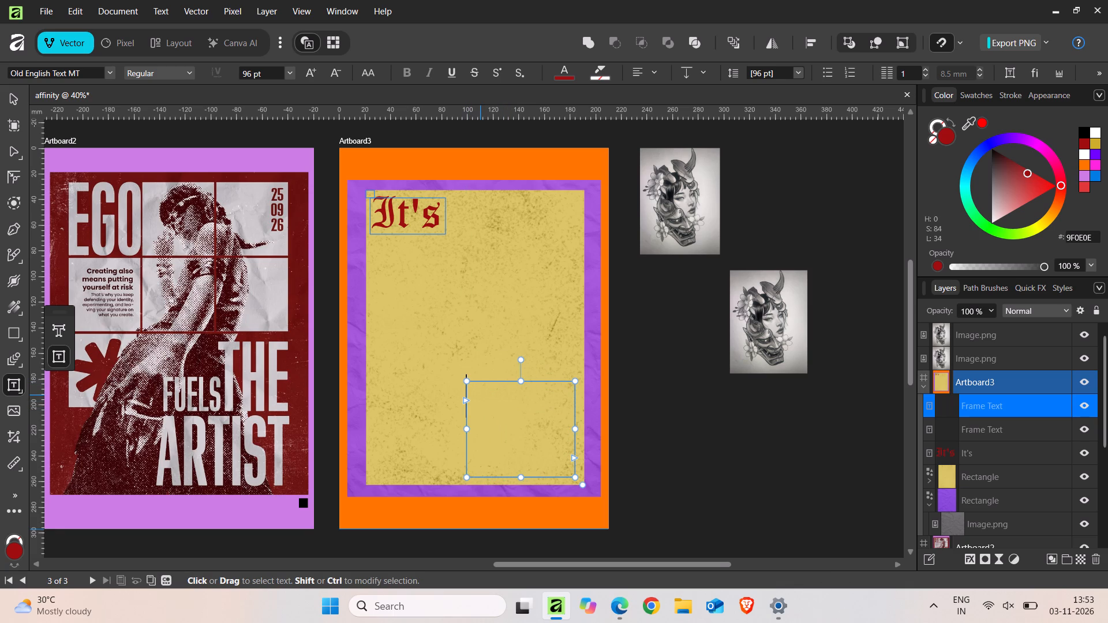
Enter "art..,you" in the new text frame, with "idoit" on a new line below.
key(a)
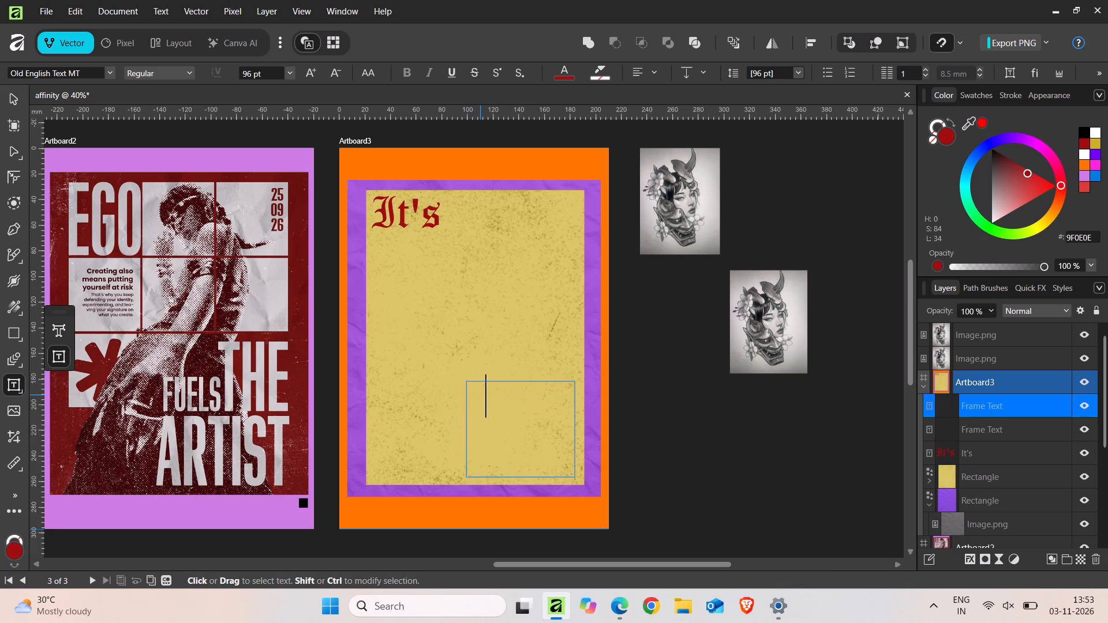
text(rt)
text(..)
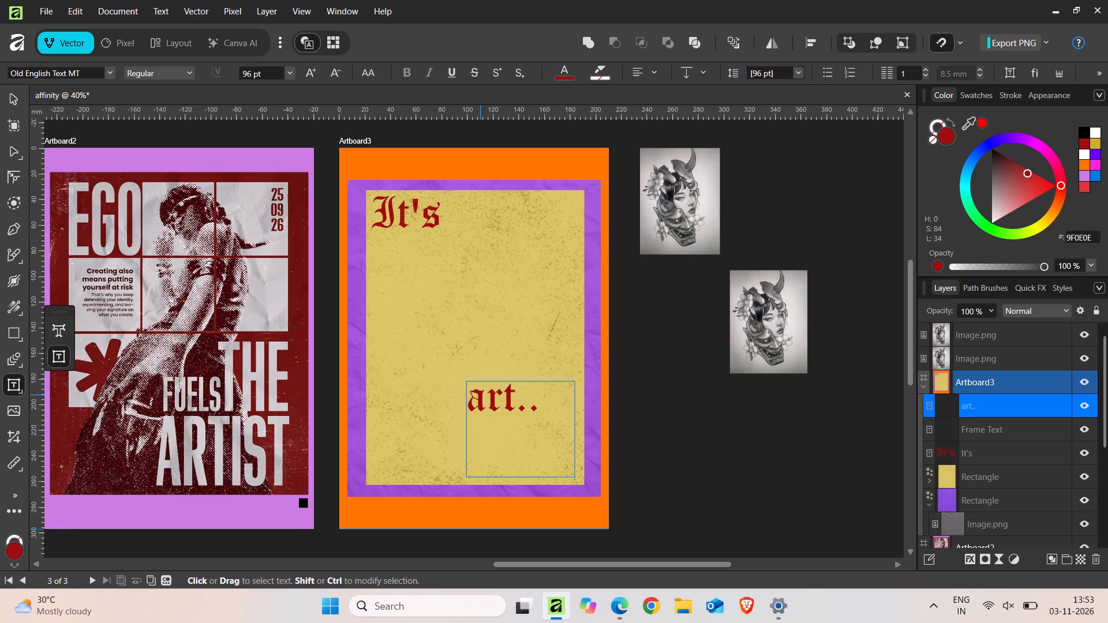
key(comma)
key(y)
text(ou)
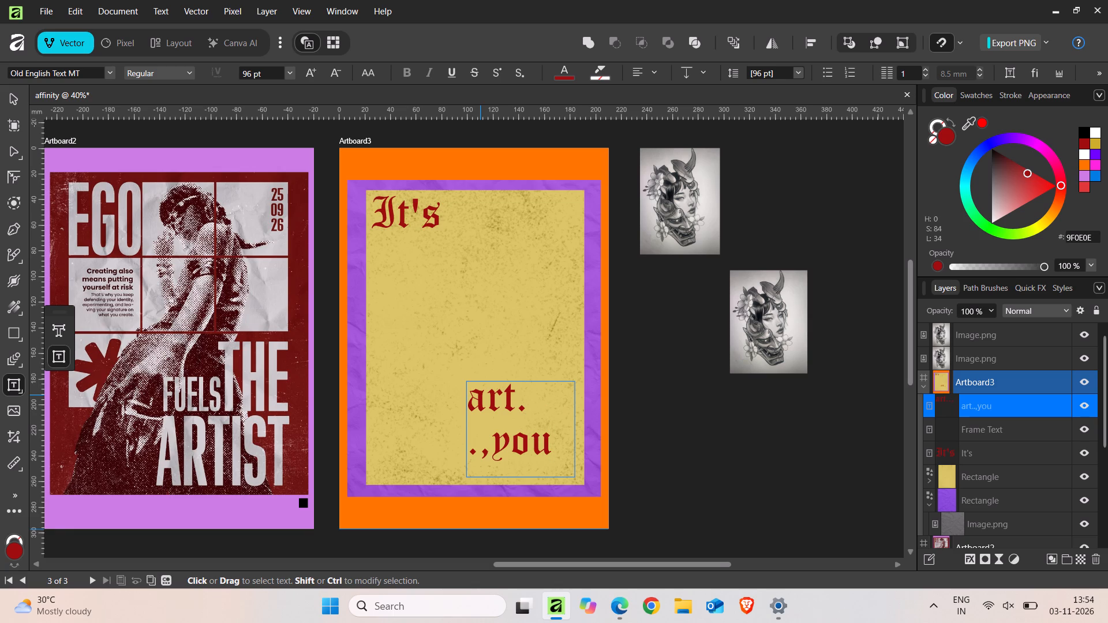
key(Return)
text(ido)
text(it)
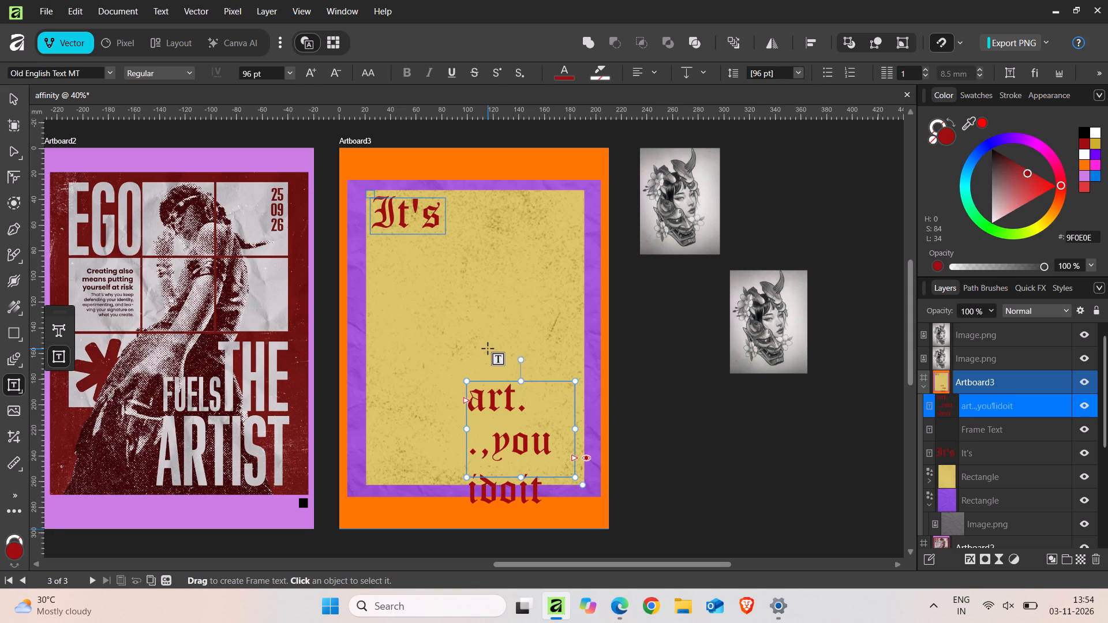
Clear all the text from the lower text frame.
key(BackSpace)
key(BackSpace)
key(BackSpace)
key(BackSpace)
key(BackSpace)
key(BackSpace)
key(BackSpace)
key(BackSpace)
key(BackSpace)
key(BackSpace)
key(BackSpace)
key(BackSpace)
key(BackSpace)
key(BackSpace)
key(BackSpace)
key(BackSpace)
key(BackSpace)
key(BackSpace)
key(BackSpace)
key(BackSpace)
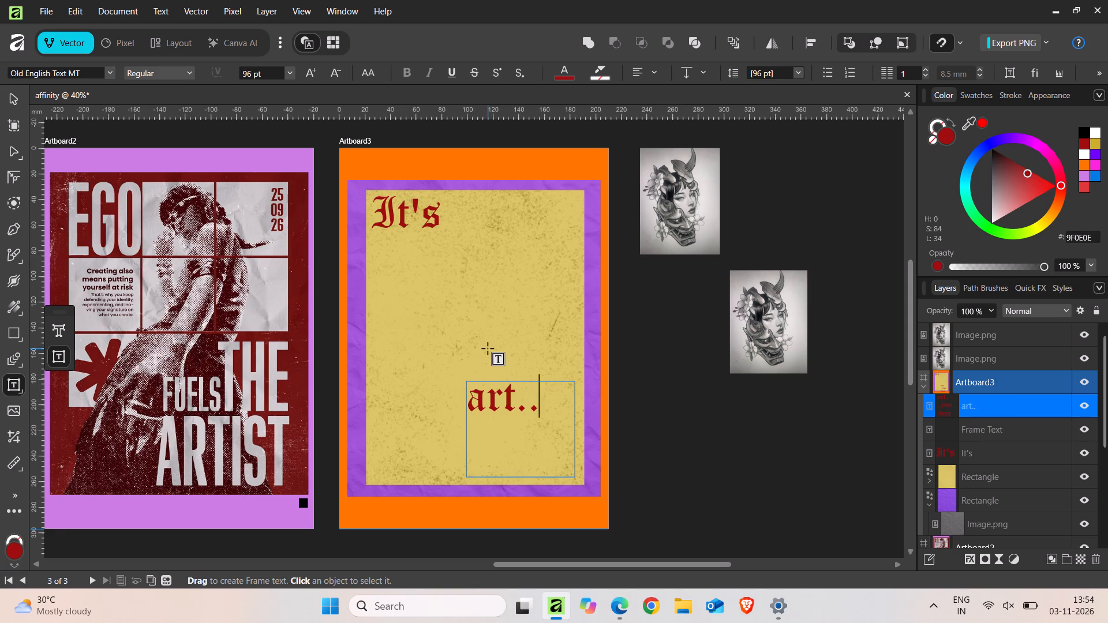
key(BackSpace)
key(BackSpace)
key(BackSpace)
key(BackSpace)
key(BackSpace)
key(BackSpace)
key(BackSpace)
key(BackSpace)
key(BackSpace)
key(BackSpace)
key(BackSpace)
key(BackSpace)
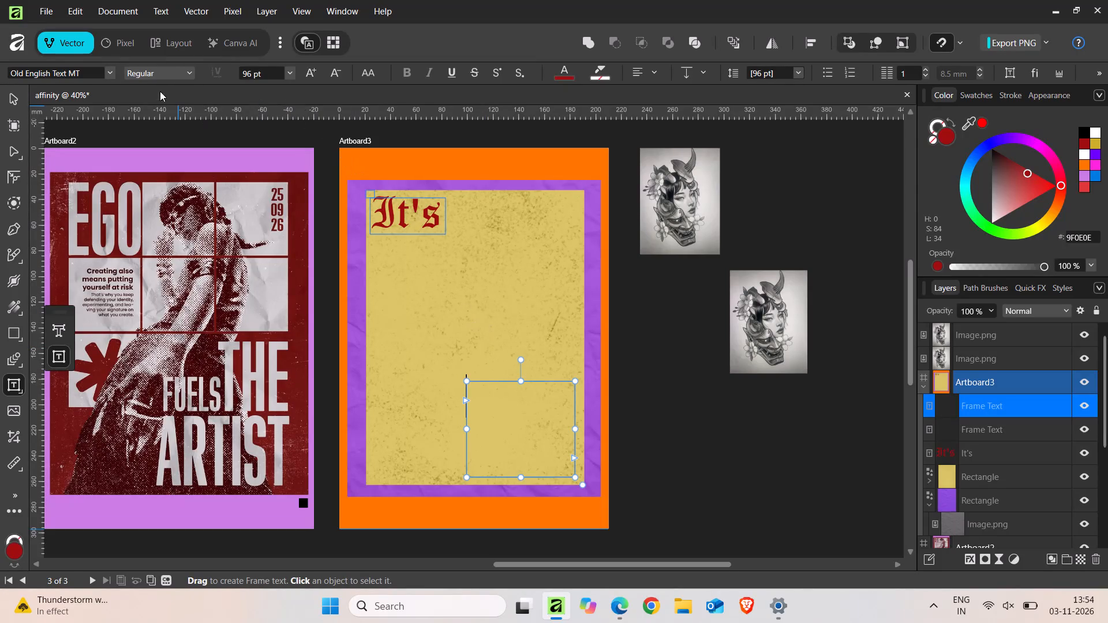
Enter "Art" with a capital A in the empty lower frame at a font size of 144 pt.
click(291, 69)
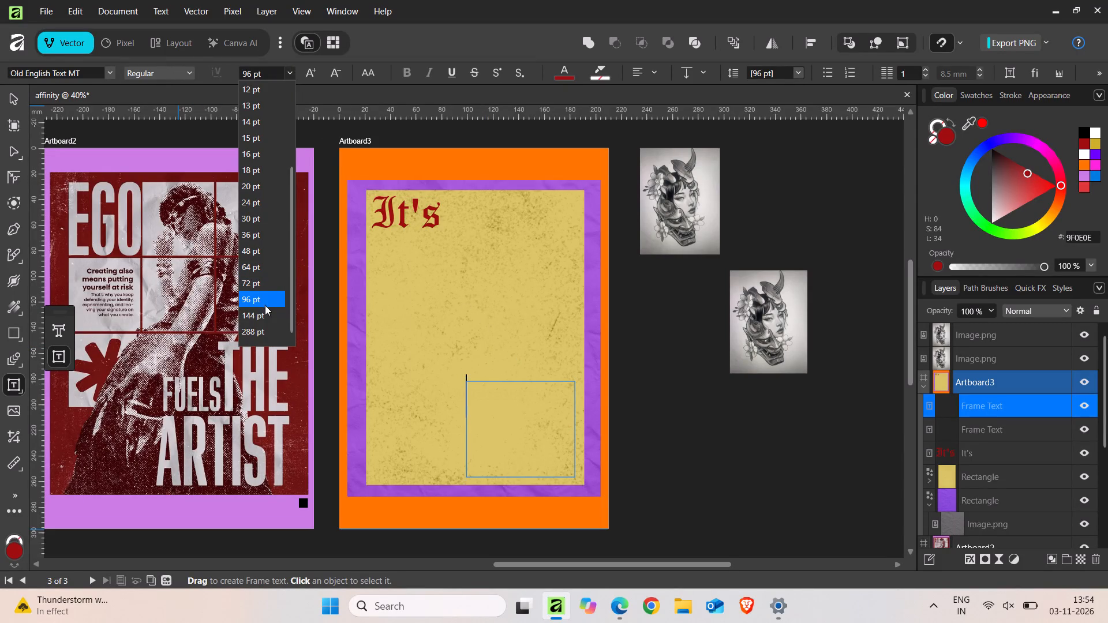
click(265, 312)
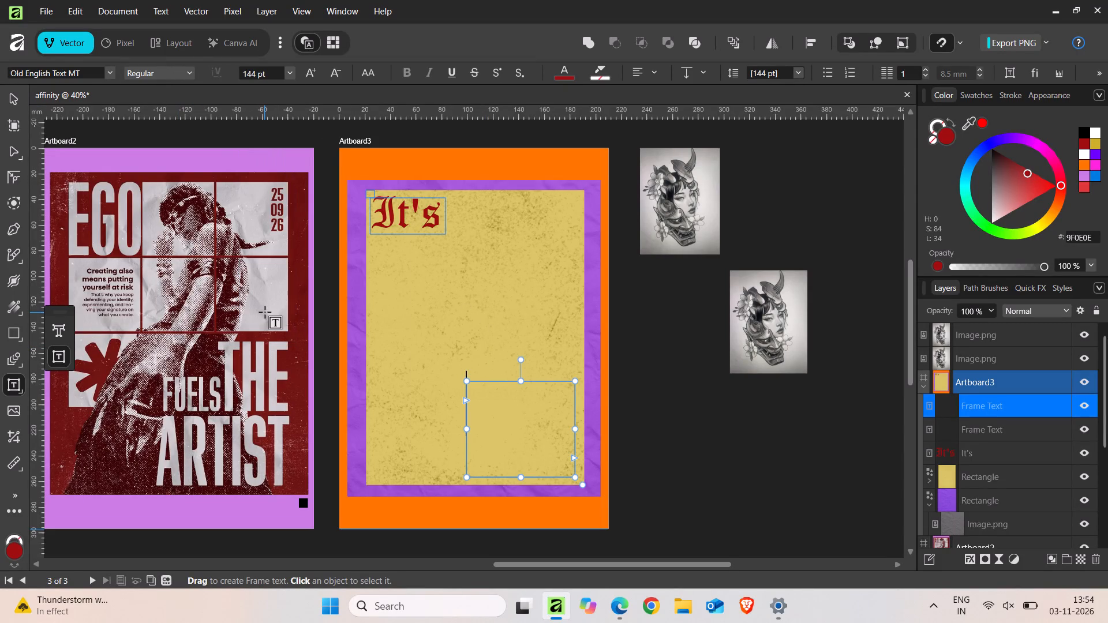
text(art)
key(BackSpace)
key(BackSpace)
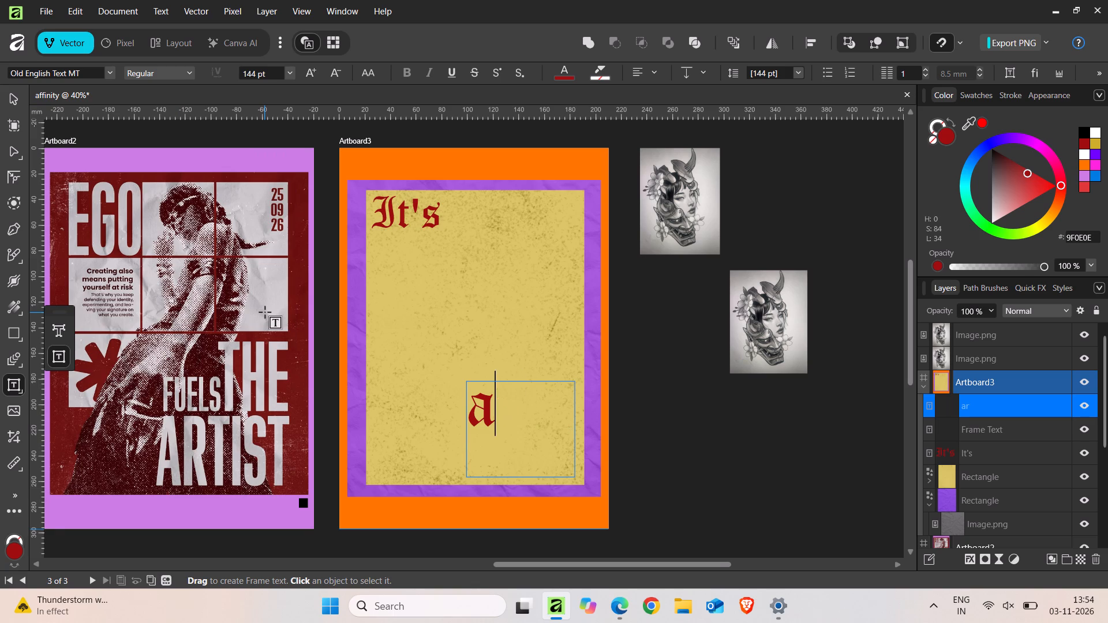
key(BackSpace)
key(a)
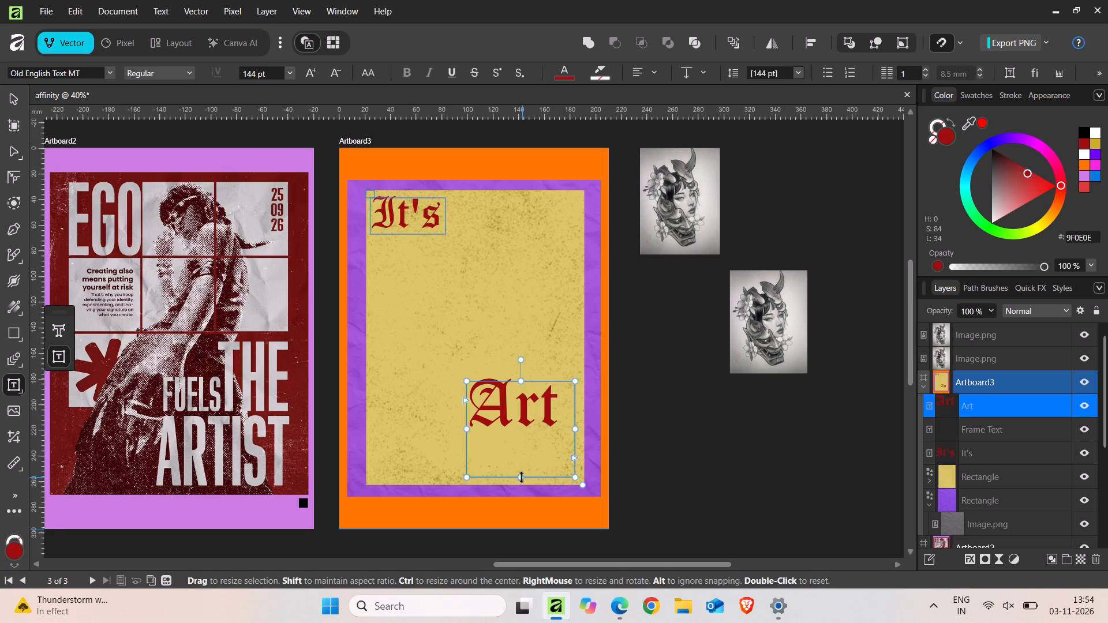
Shrink the "Art" text frame to fit closely around the word, reducing its height and narrowing it to about 75 mm.
drag(521, 475, 521, 436)
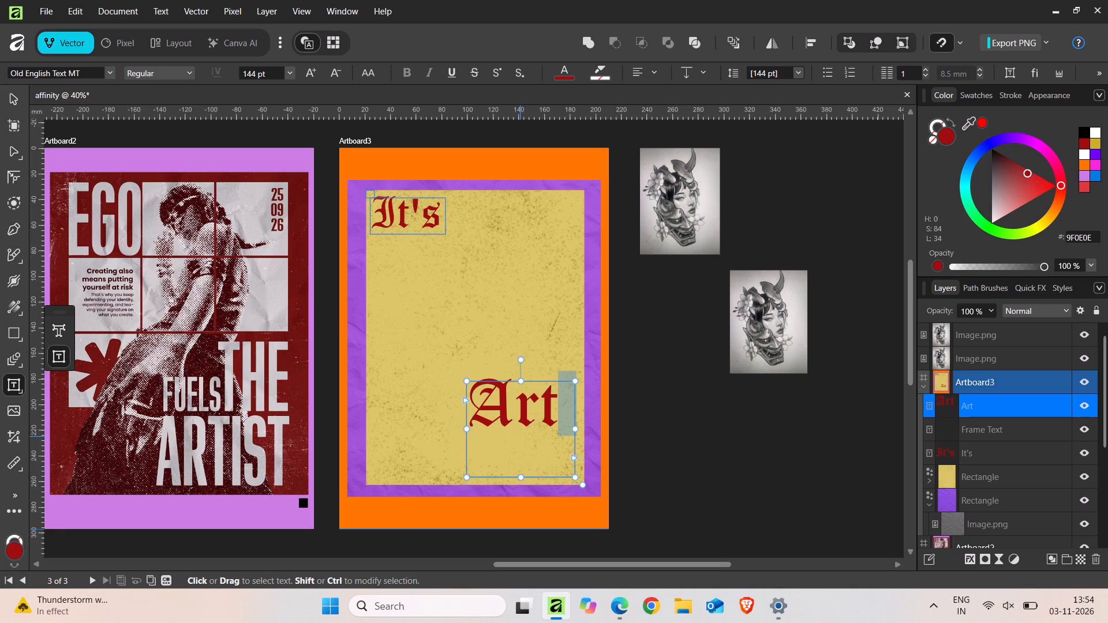
click(521, 436)
drag(522, 479, 526, 438)
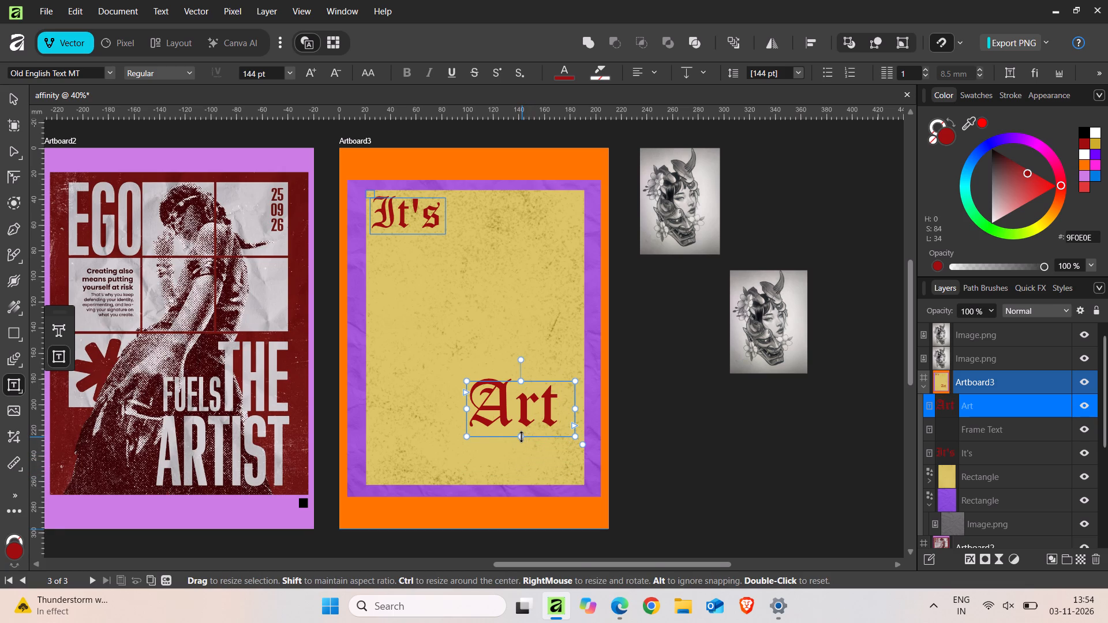
drag(522, 437, 522, 430)
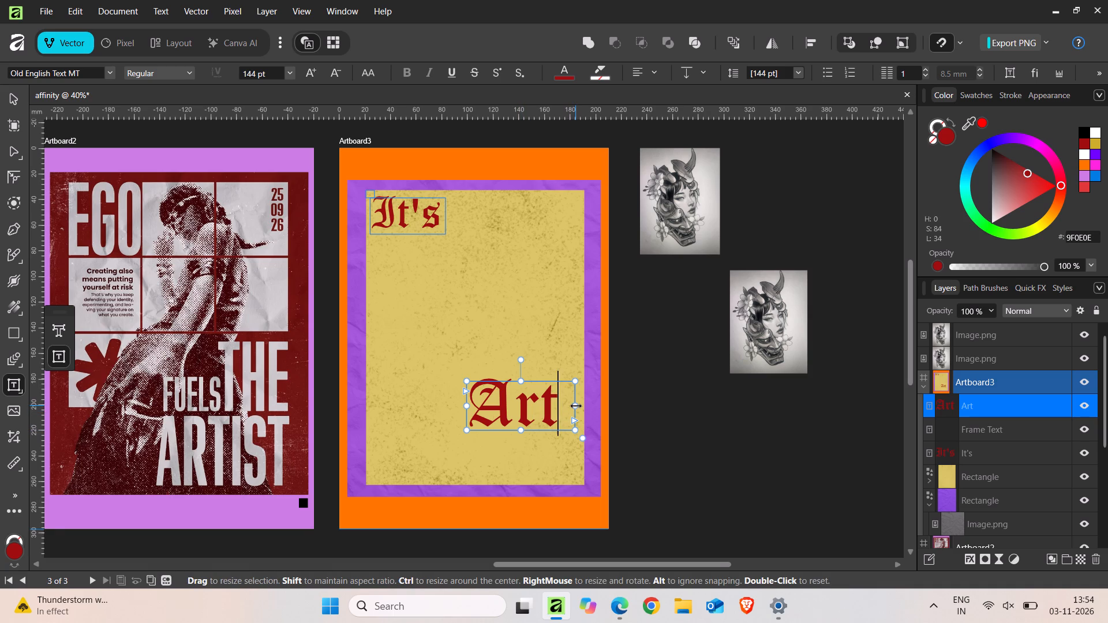
drag(576, 406, 564, 407)
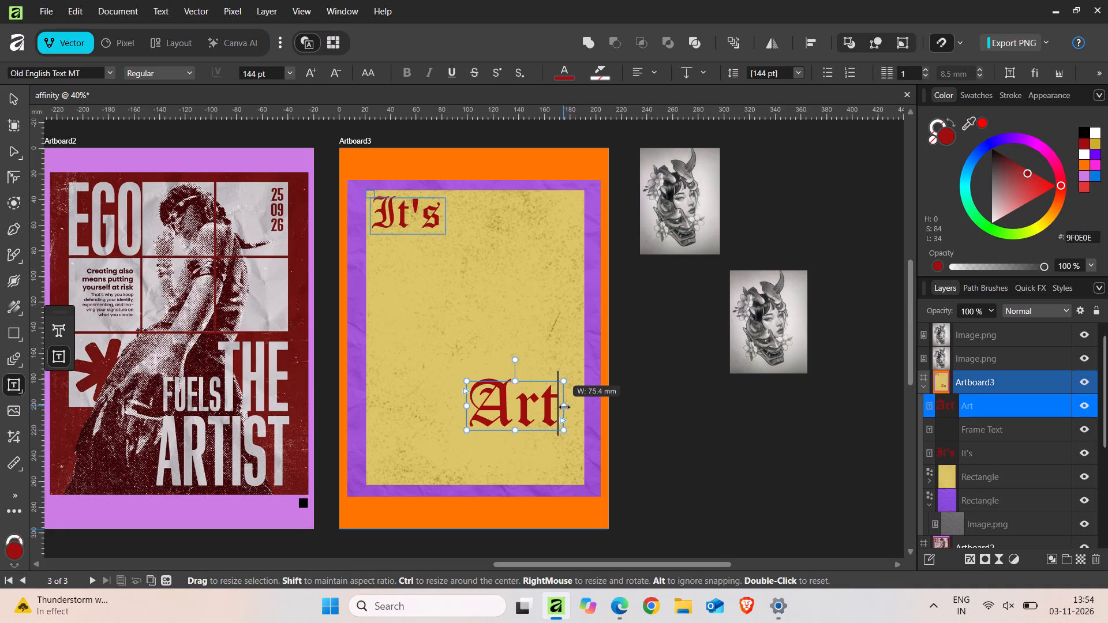
drag(564, 407, 564, 407)
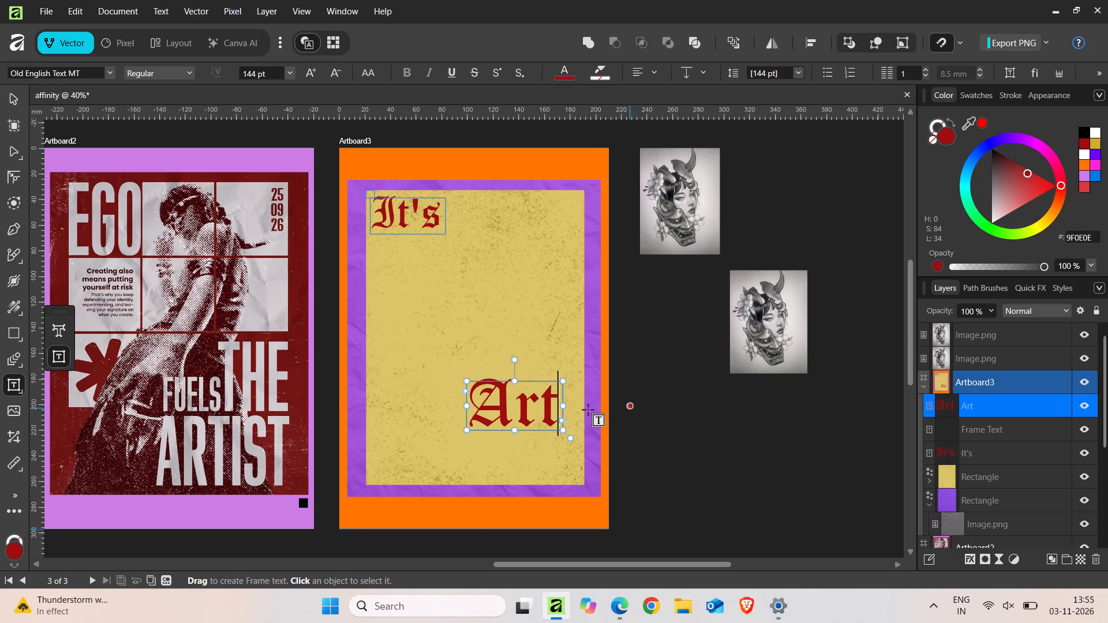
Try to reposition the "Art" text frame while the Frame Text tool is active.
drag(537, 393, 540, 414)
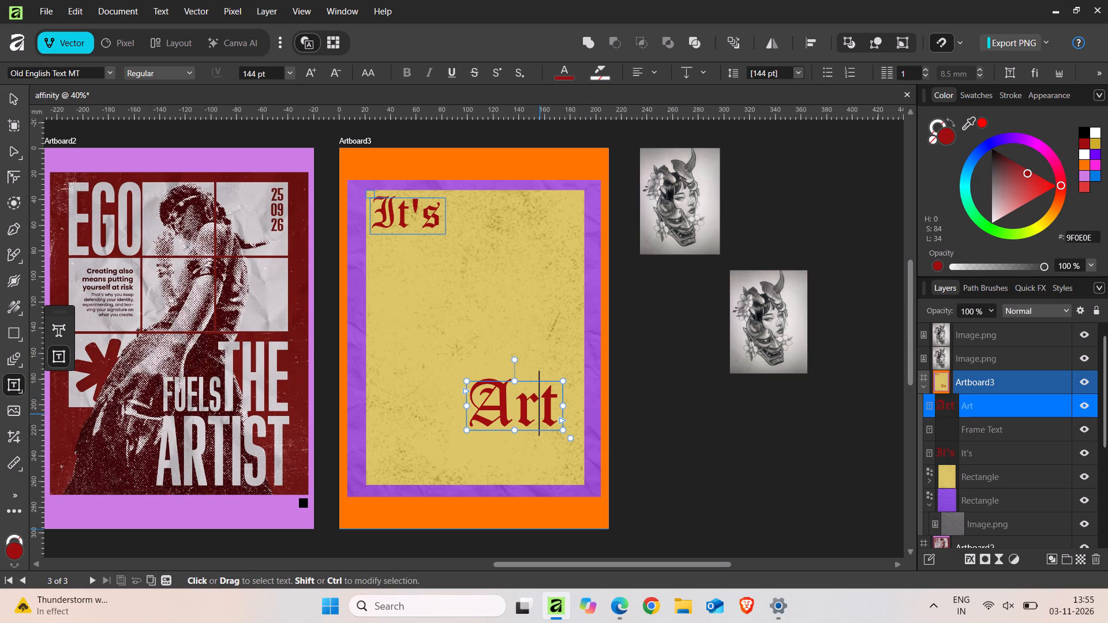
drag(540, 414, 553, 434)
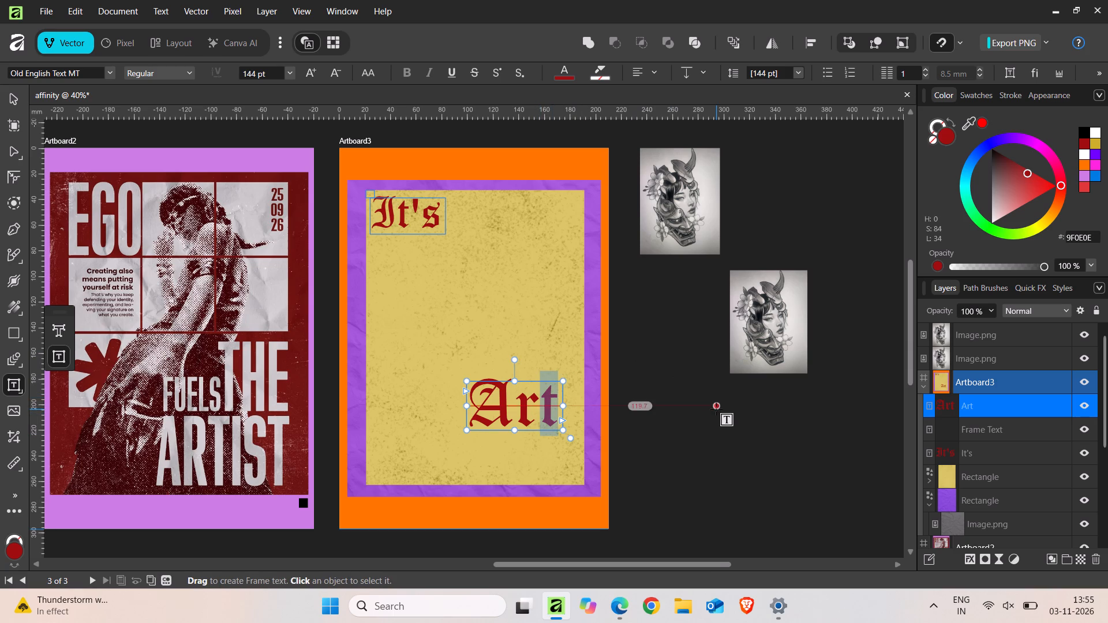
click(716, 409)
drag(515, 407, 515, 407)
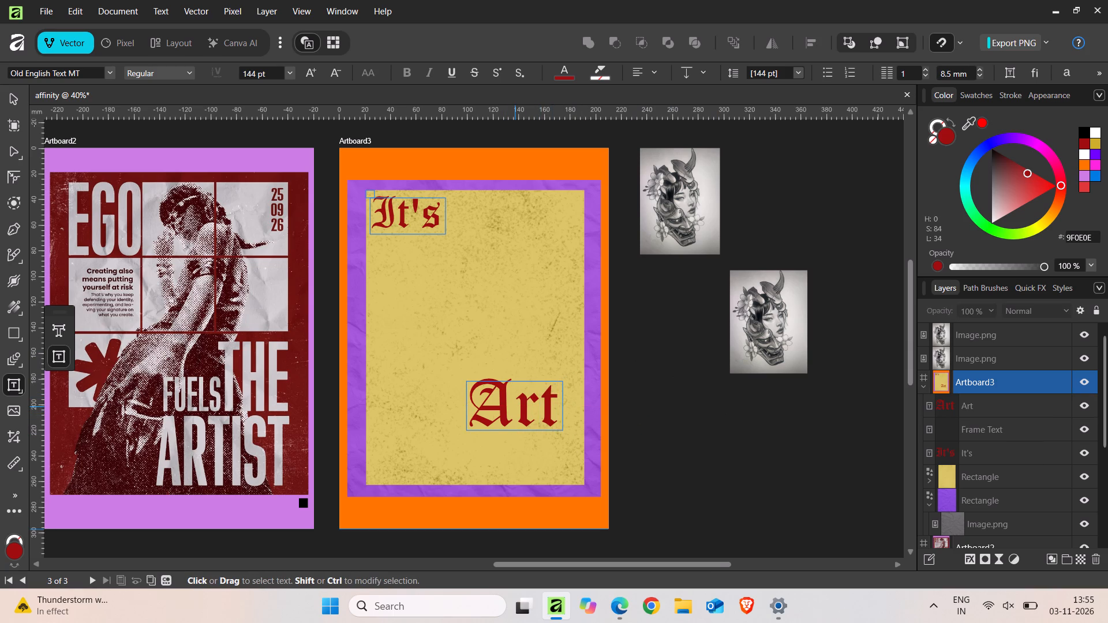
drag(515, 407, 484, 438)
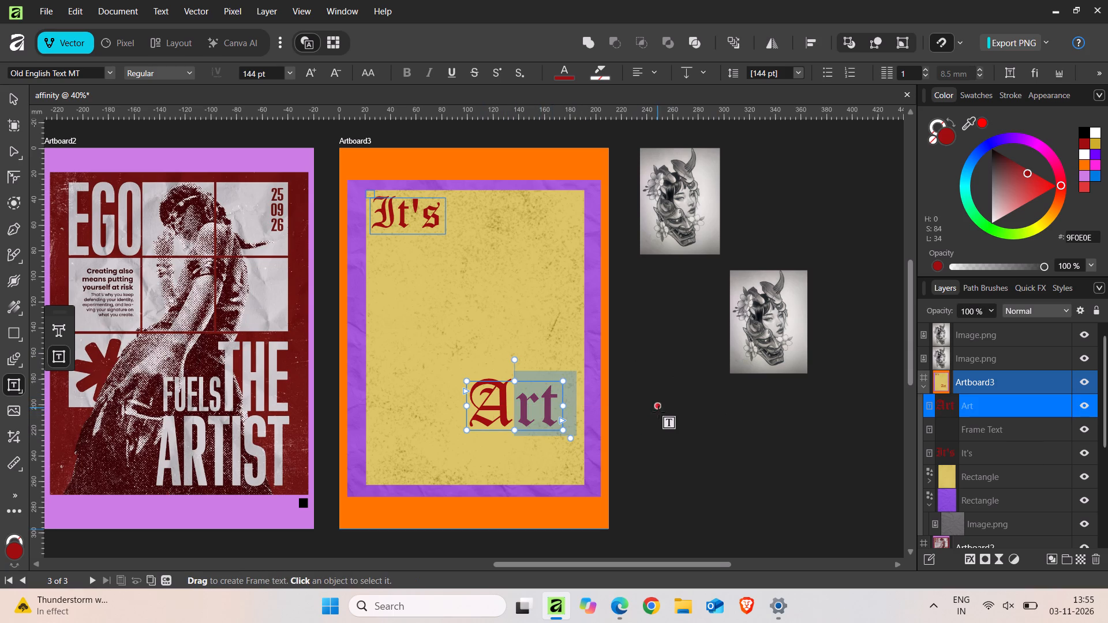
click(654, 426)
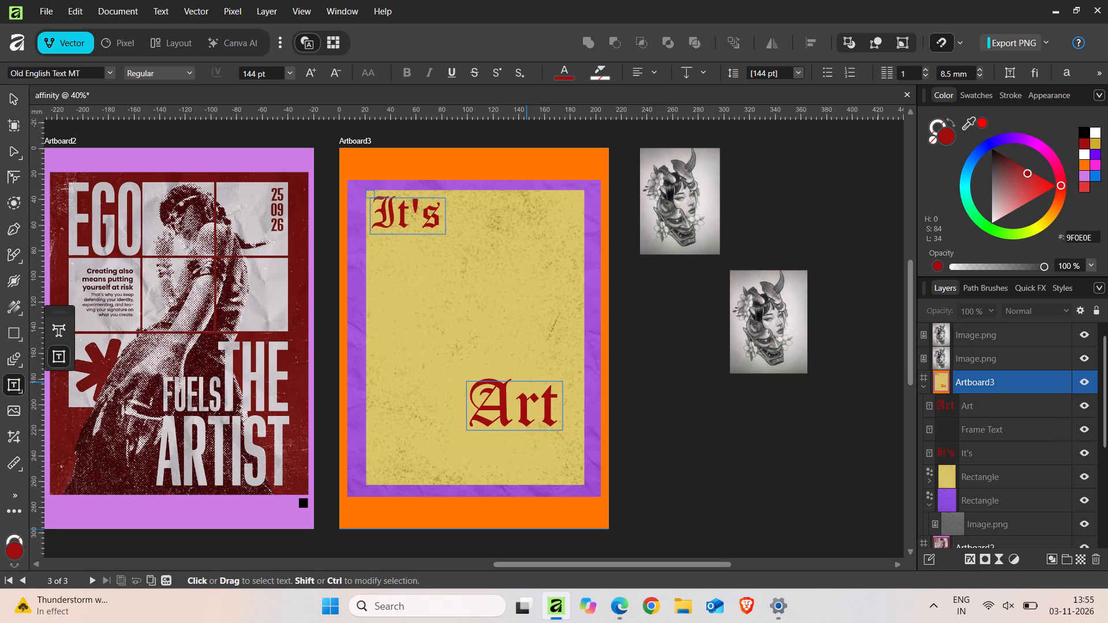
Move the "Art" text frame into the bottom-right corner of the yellow rectangle using the Move tool, then deselect it.
click(7, 95)
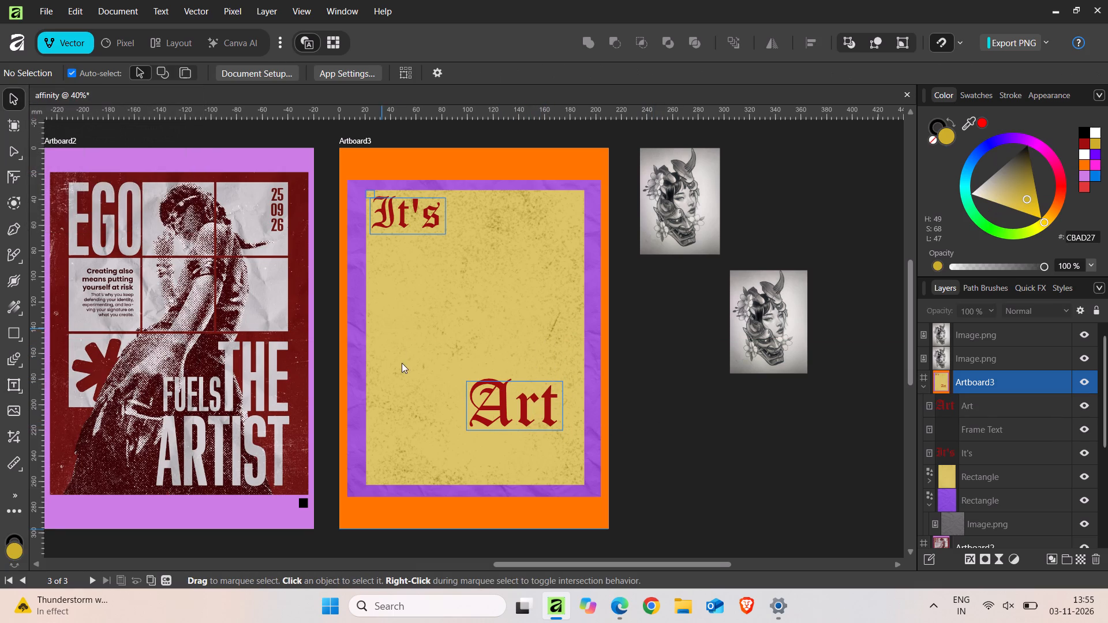
drag(496, 405, 512, 444)
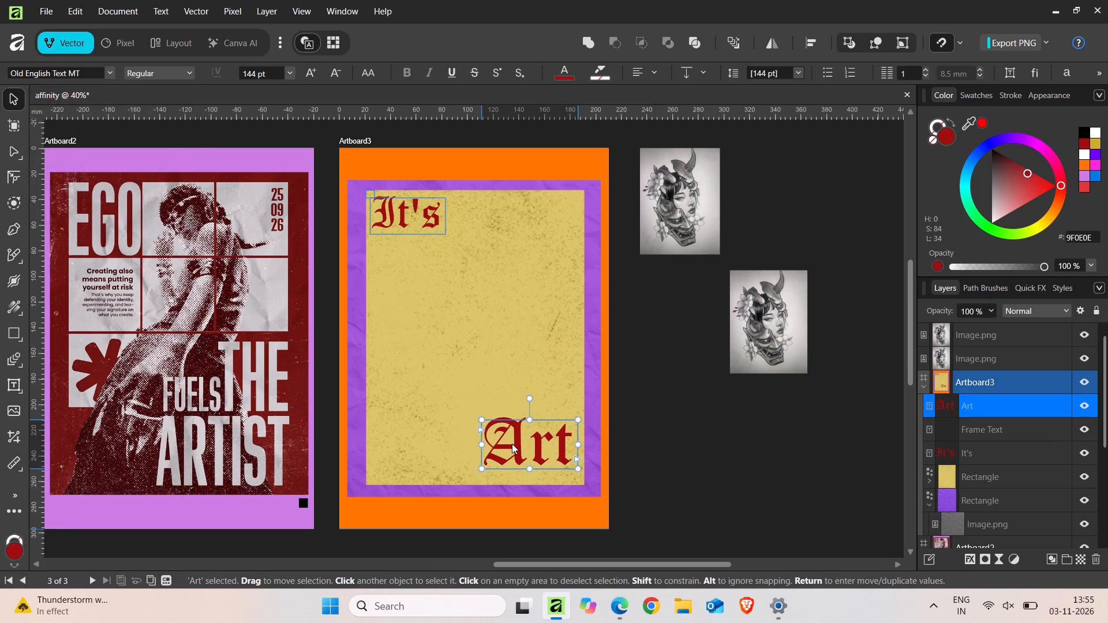
drag(512, 444, 511, 452)
click(677, 449)
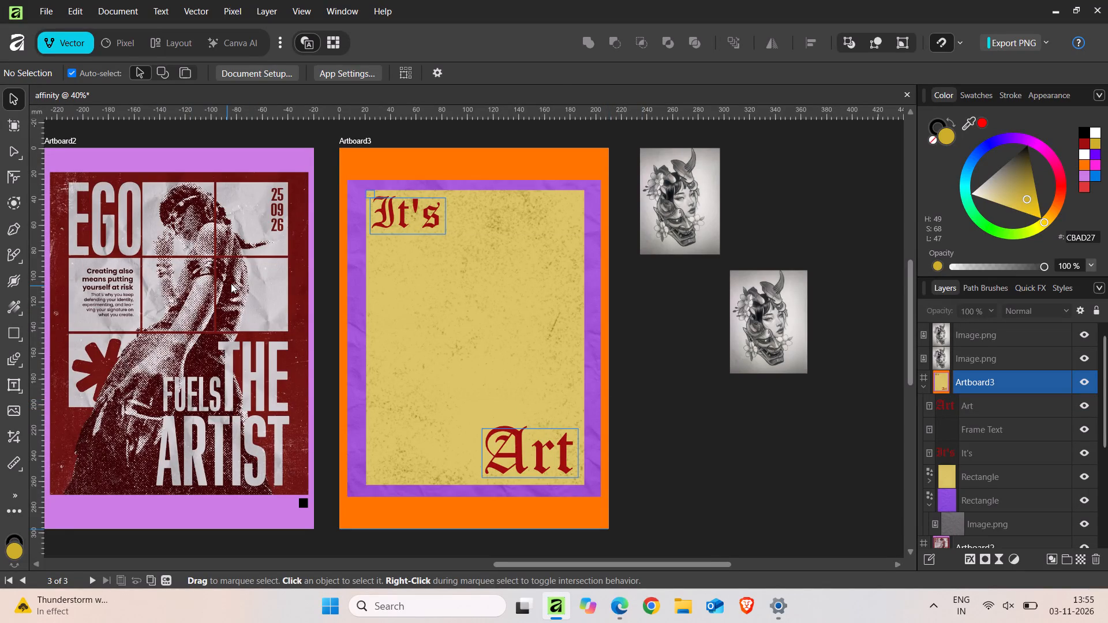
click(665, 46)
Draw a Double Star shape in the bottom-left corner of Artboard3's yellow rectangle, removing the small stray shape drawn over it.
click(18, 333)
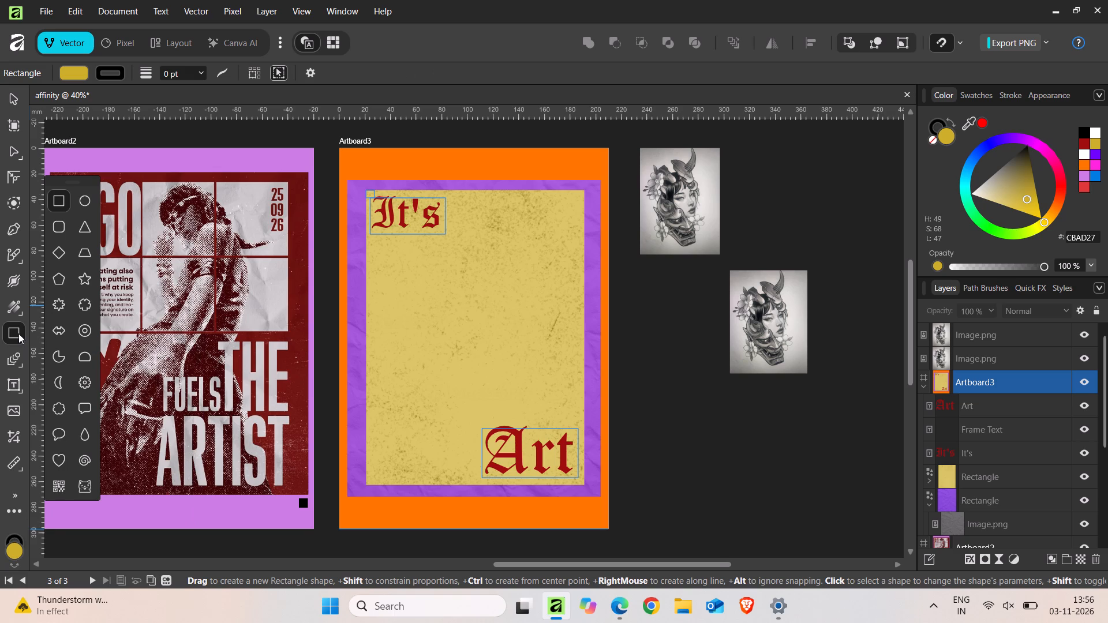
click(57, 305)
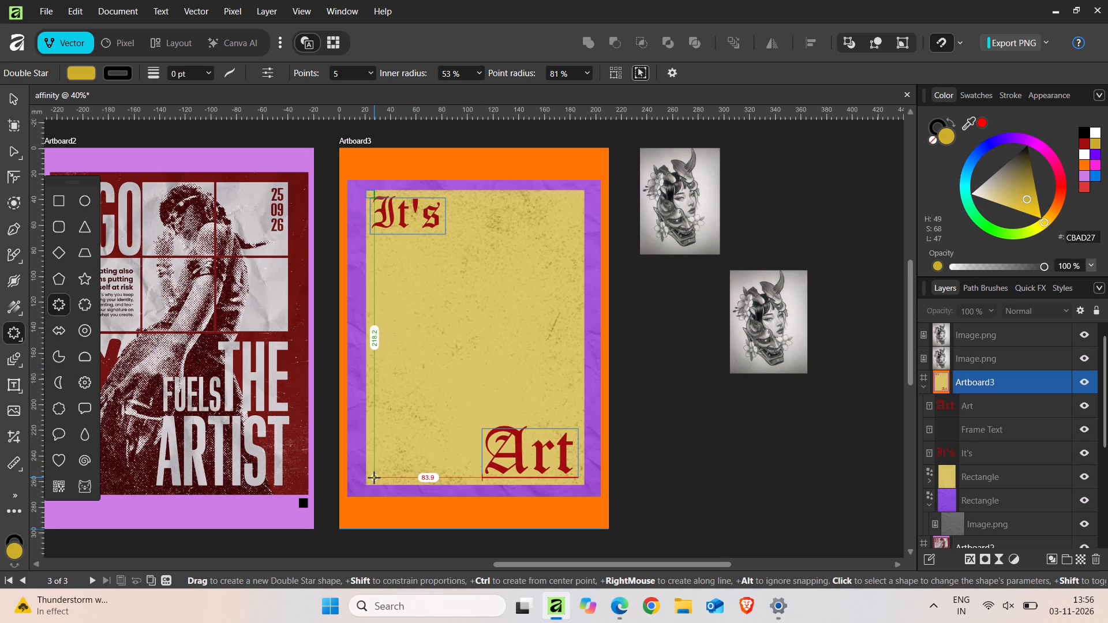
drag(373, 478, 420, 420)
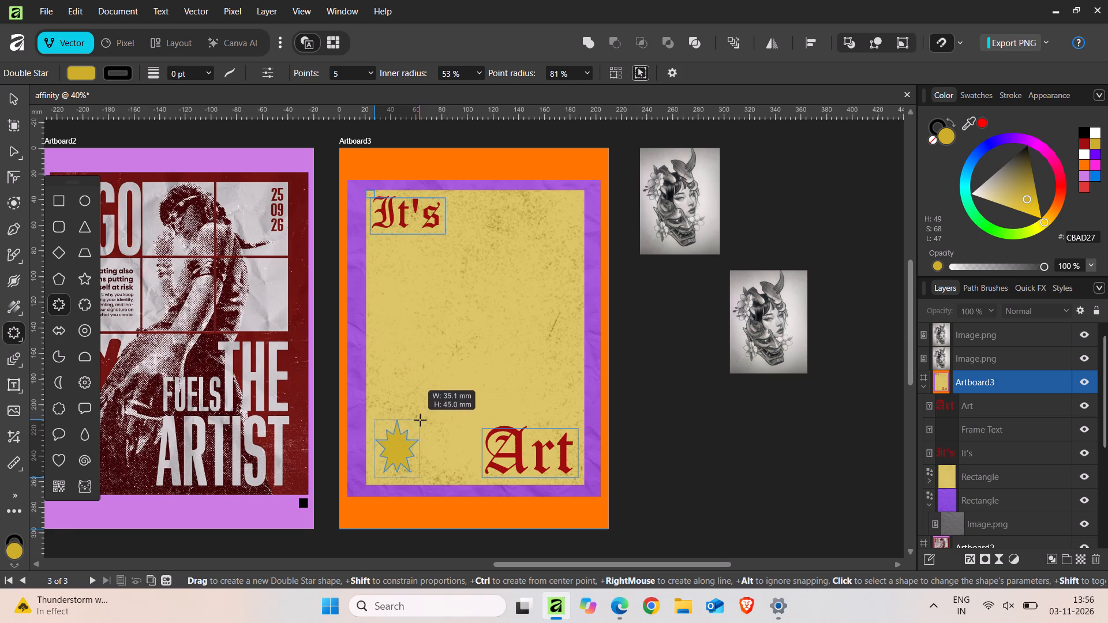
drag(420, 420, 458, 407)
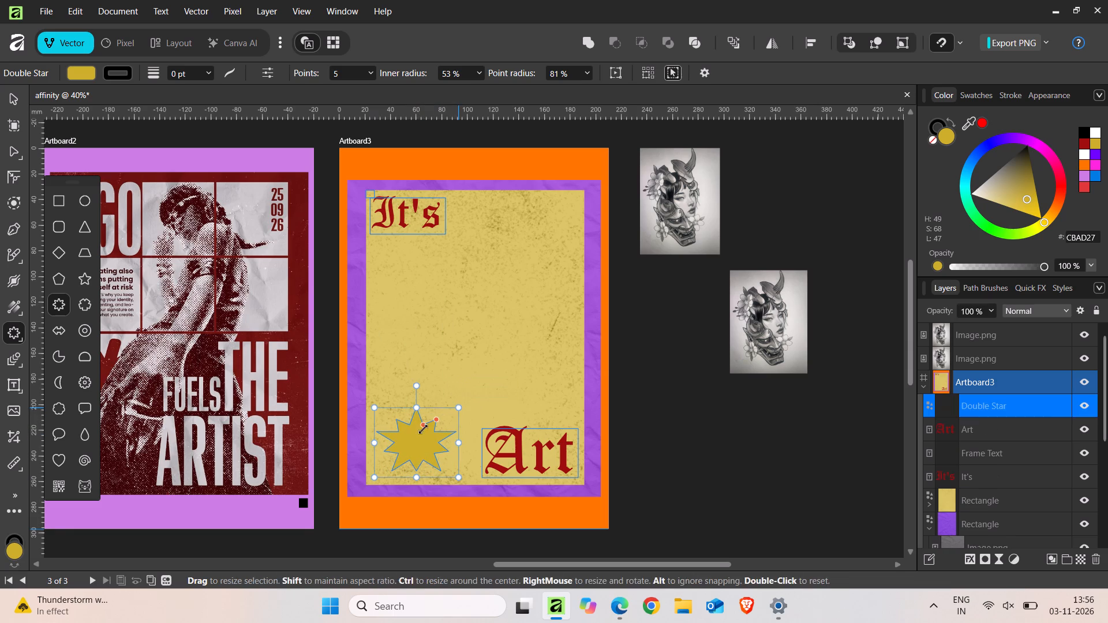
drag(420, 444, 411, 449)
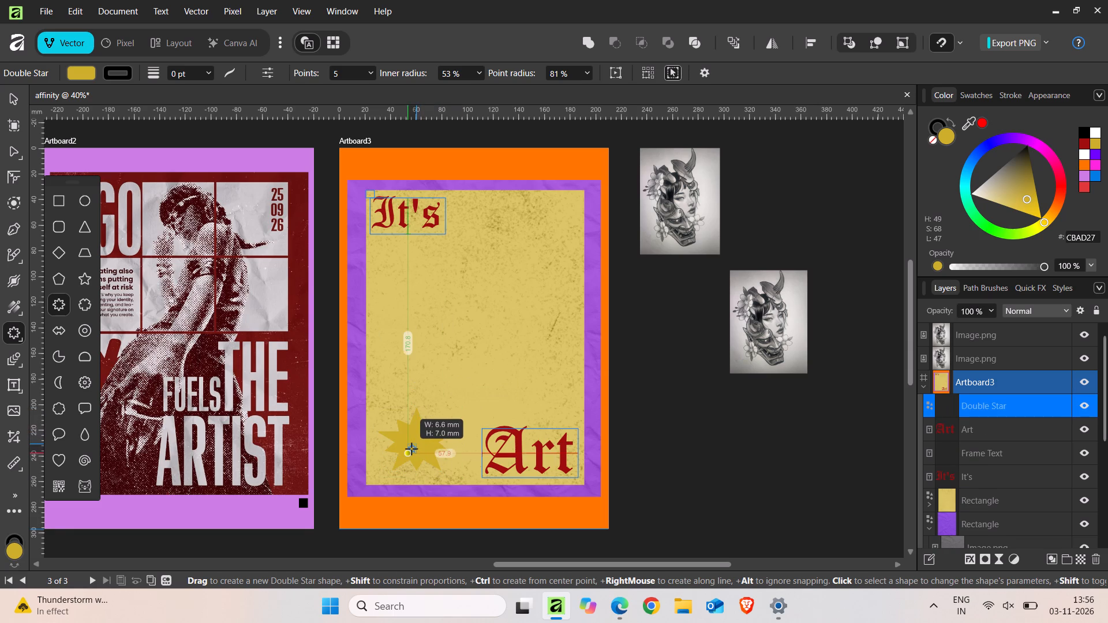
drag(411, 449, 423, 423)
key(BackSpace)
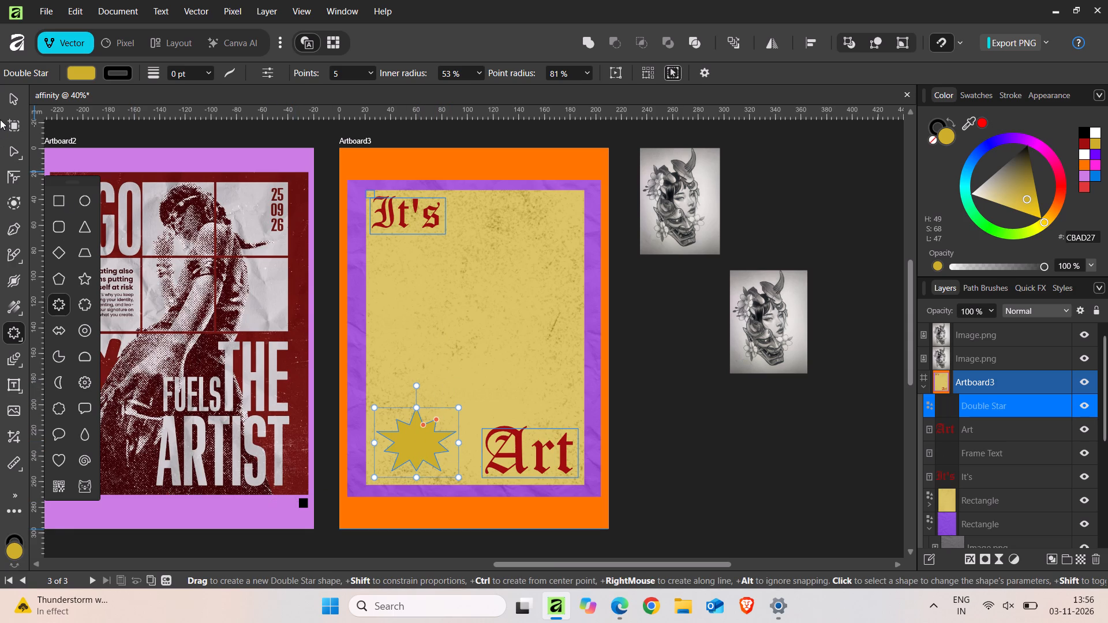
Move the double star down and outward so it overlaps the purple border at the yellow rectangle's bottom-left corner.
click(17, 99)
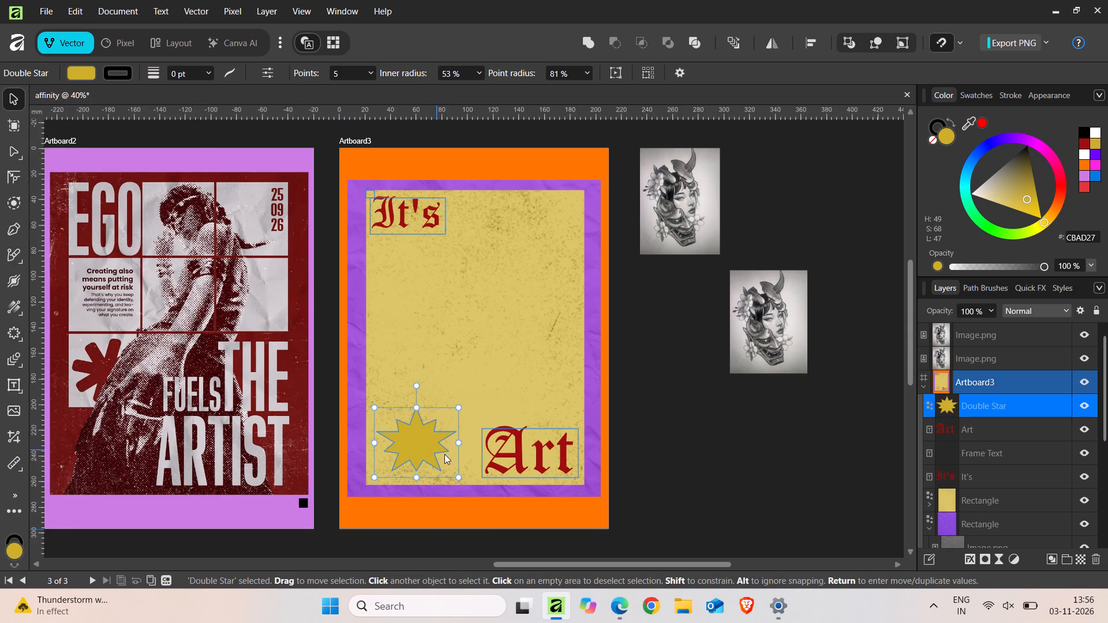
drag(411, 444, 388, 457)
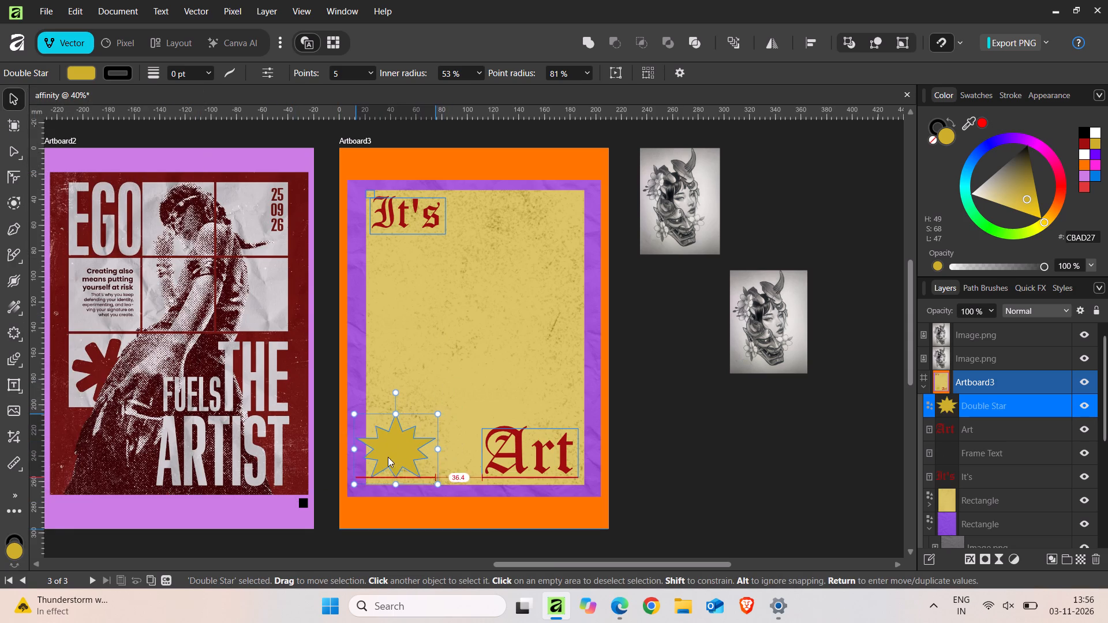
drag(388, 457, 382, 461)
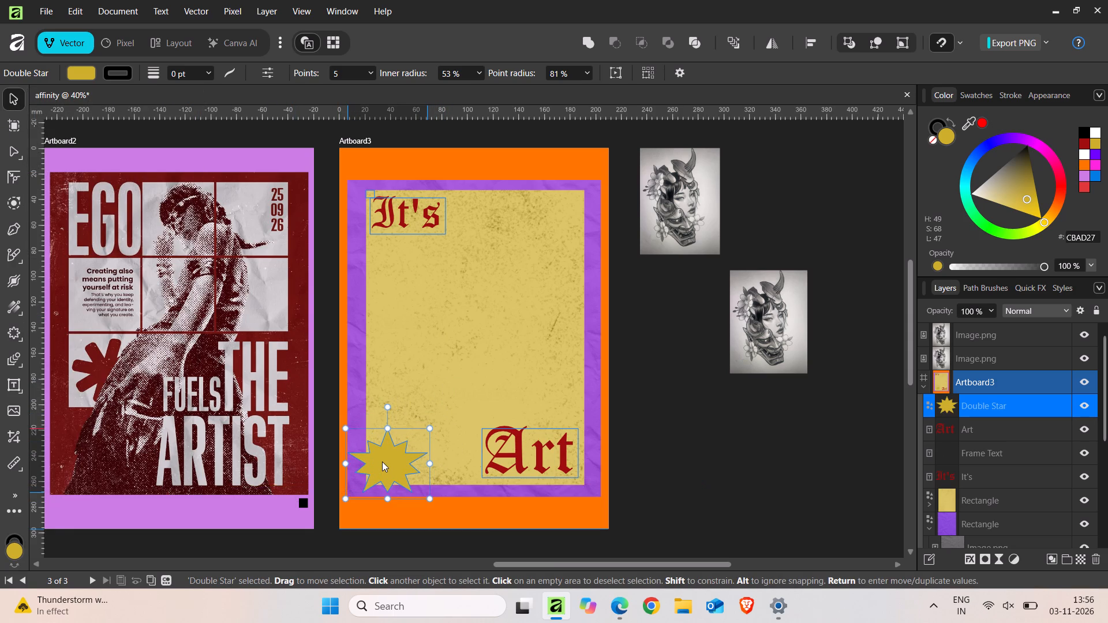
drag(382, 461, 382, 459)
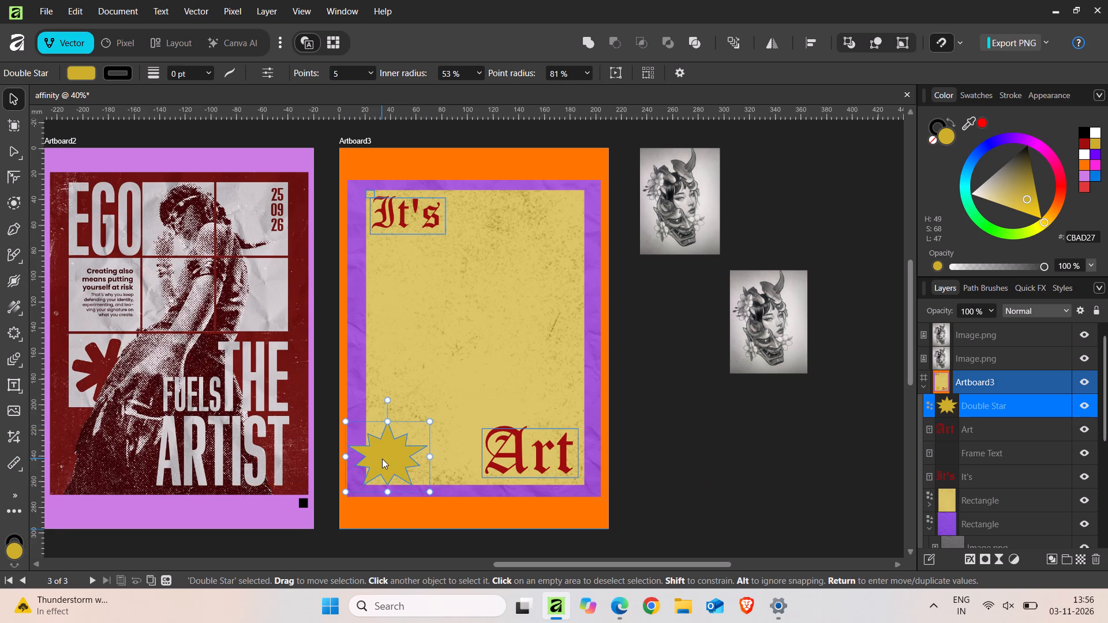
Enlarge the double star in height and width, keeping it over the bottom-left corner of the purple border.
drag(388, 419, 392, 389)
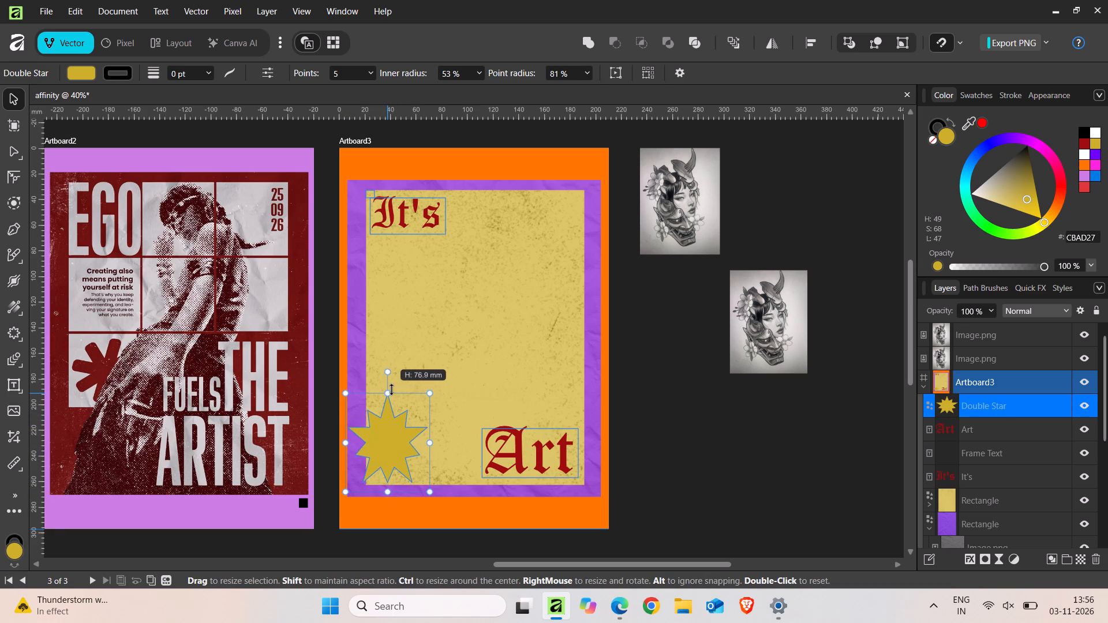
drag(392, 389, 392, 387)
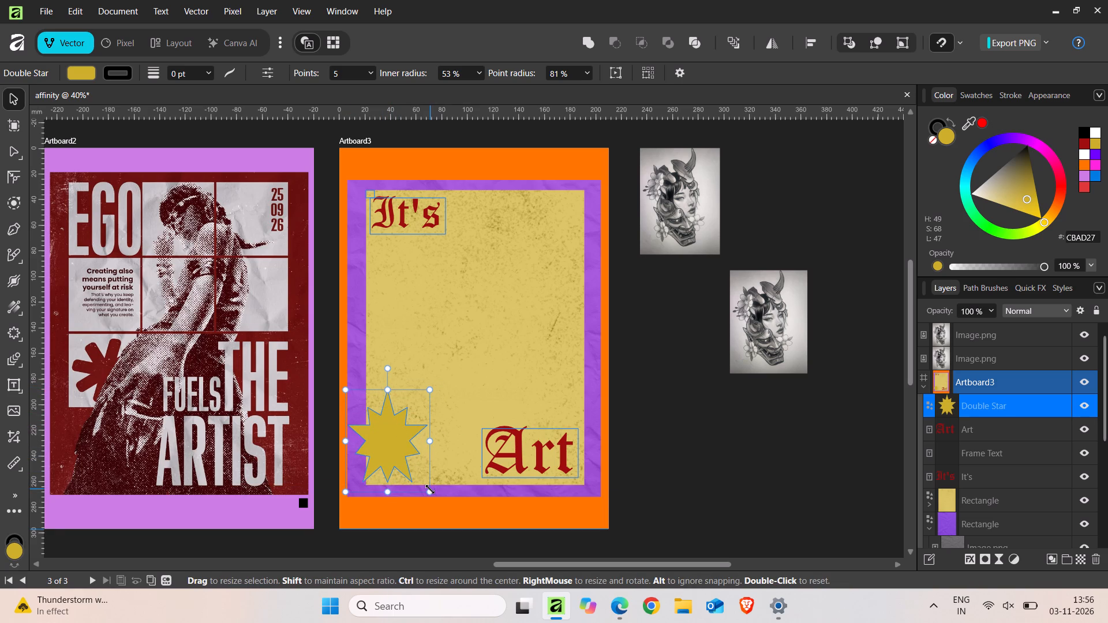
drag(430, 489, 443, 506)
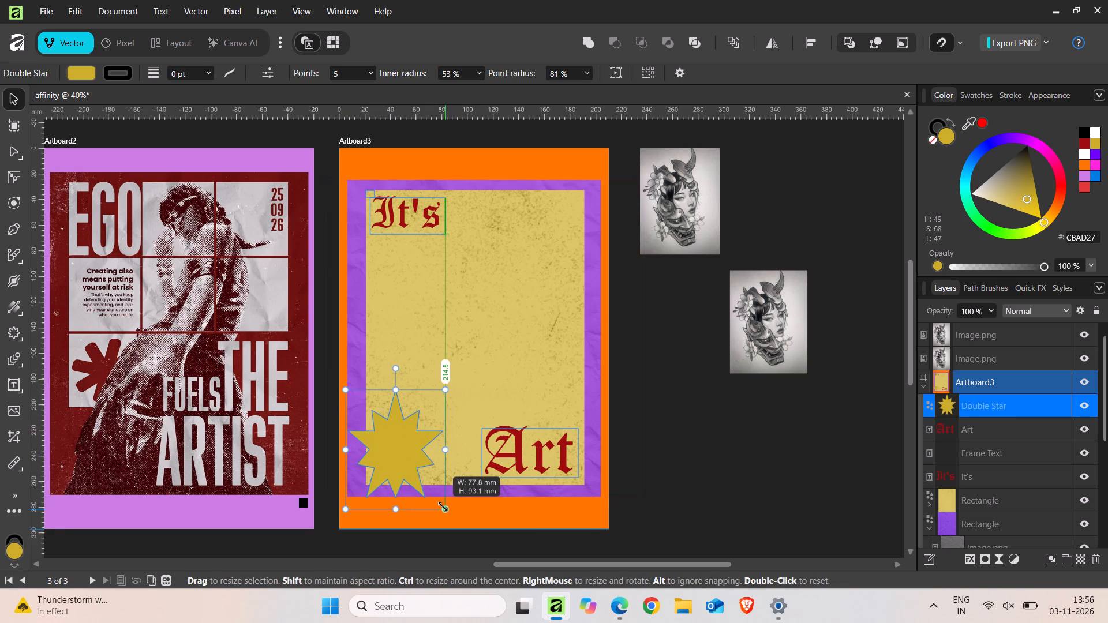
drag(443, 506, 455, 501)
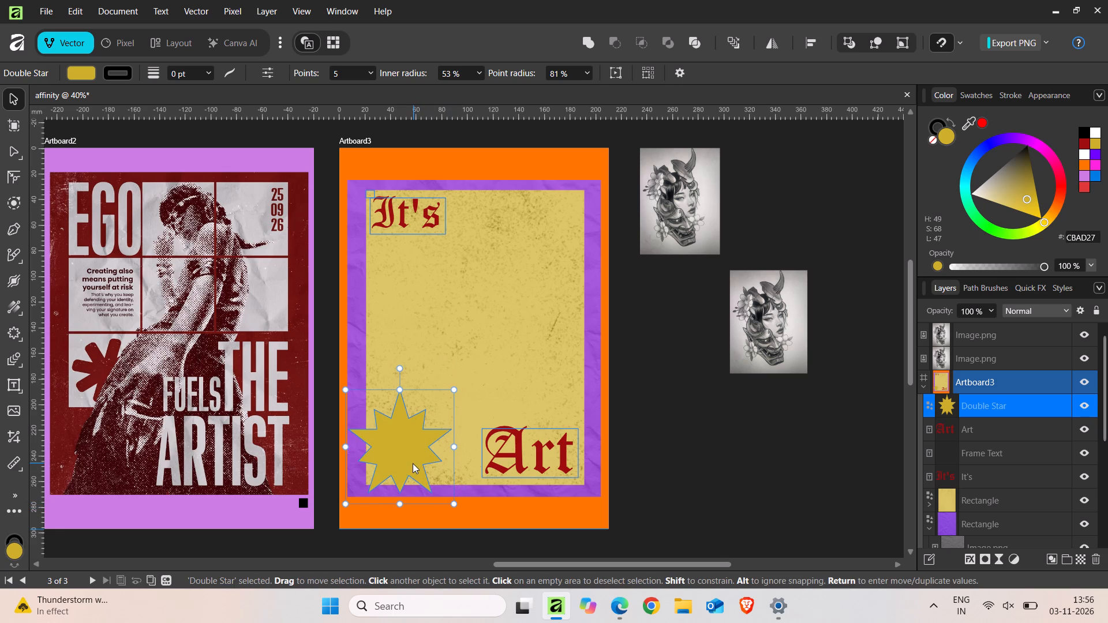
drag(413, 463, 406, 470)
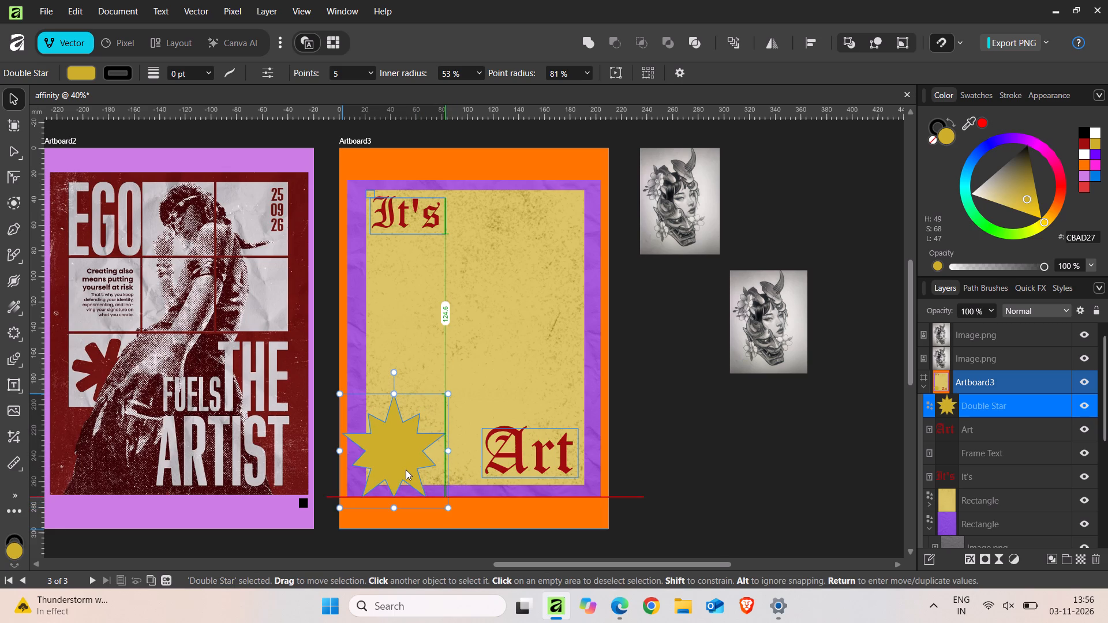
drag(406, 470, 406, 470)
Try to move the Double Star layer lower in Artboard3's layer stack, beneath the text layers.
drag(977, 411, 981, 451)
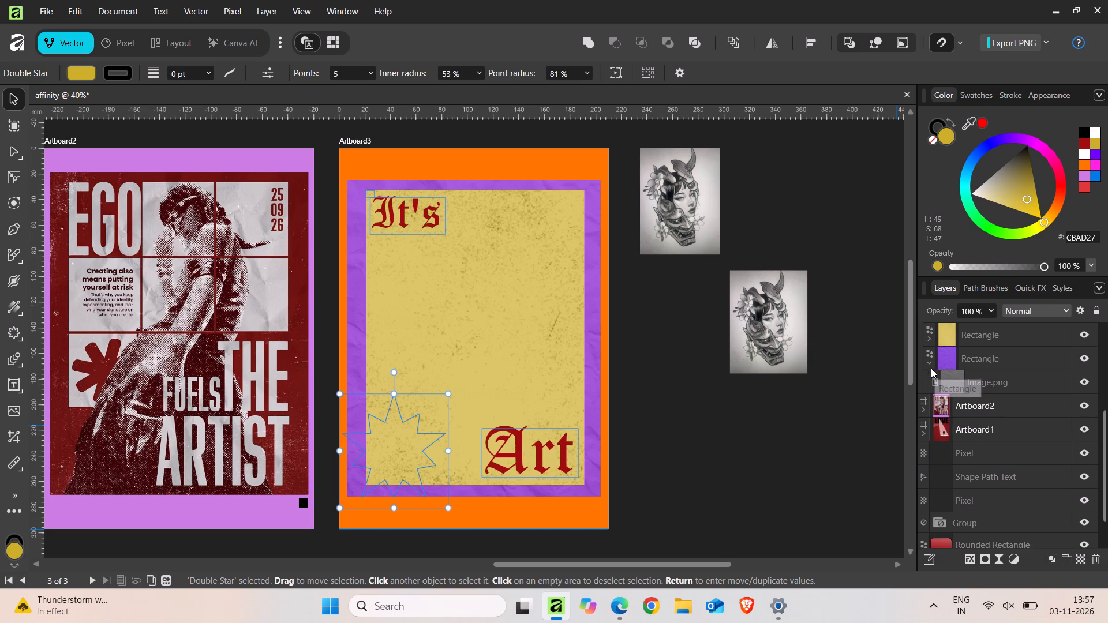
Look through the layers and nested contents of Artboard2 and Artboard3 for the misplaced Double Star layer.
click(924, 410)
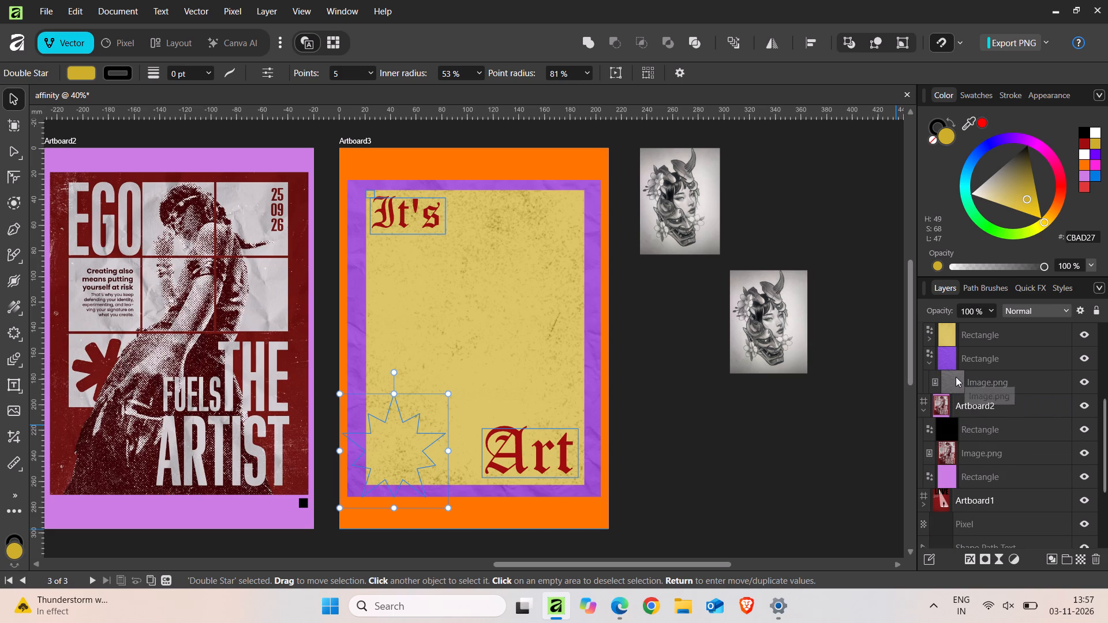
click(931, 363)
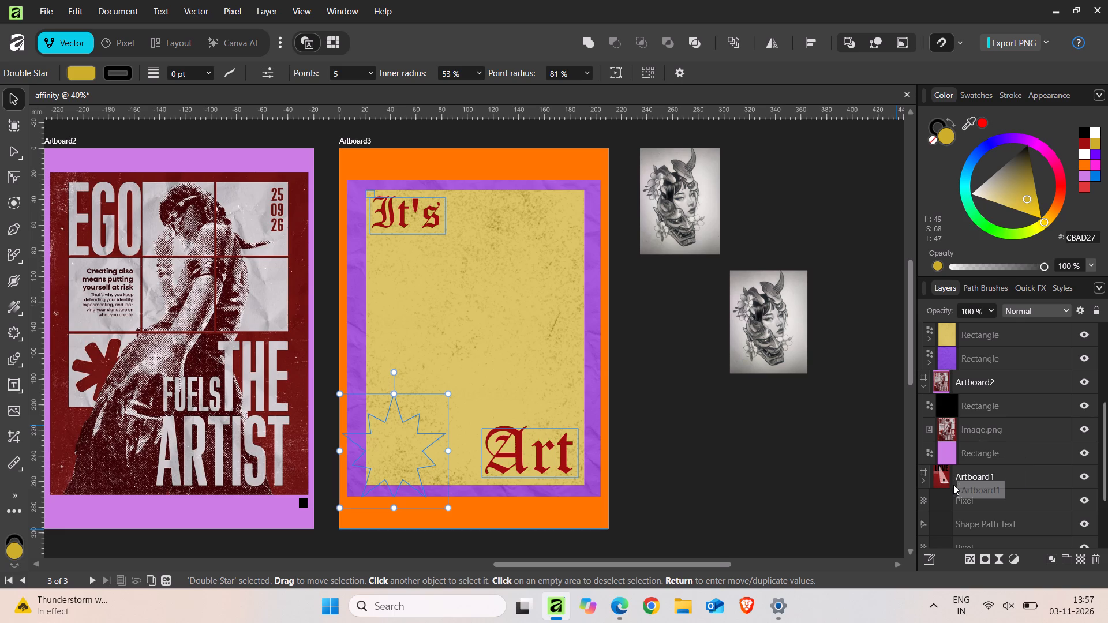
drag(954, 526, 933, 450)
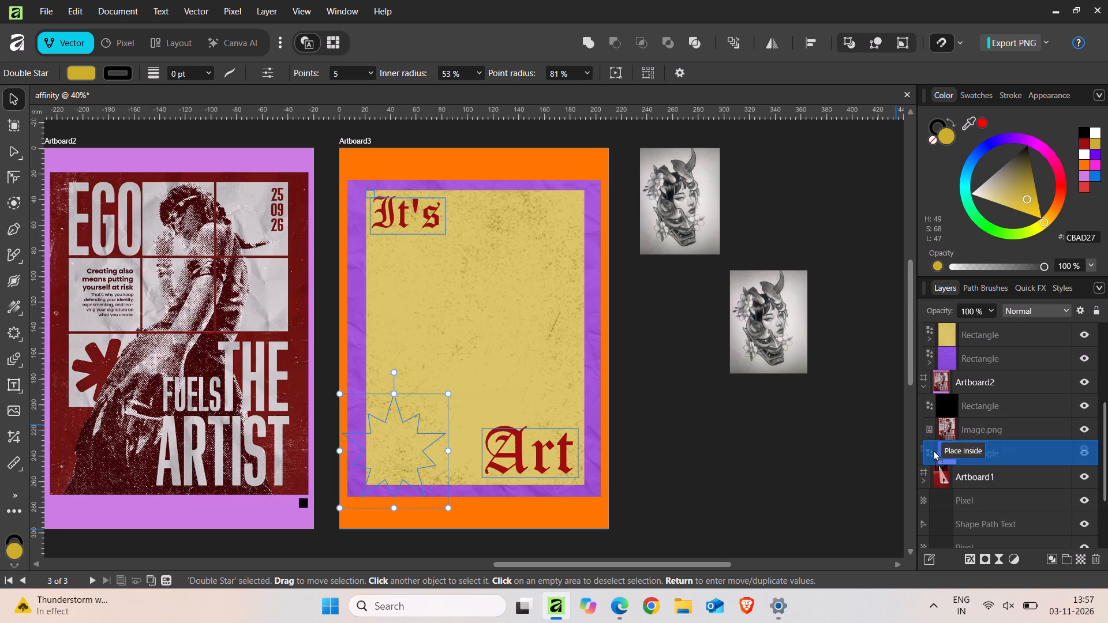
drag(933, 450, 920, 444)
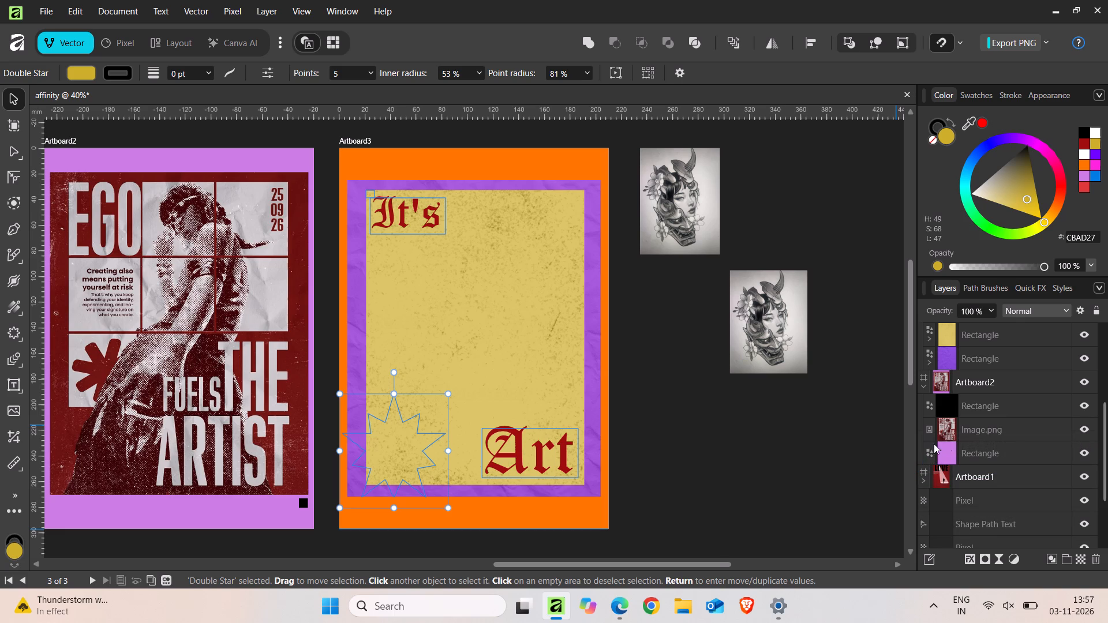
scroll(945, 467, down, 1)
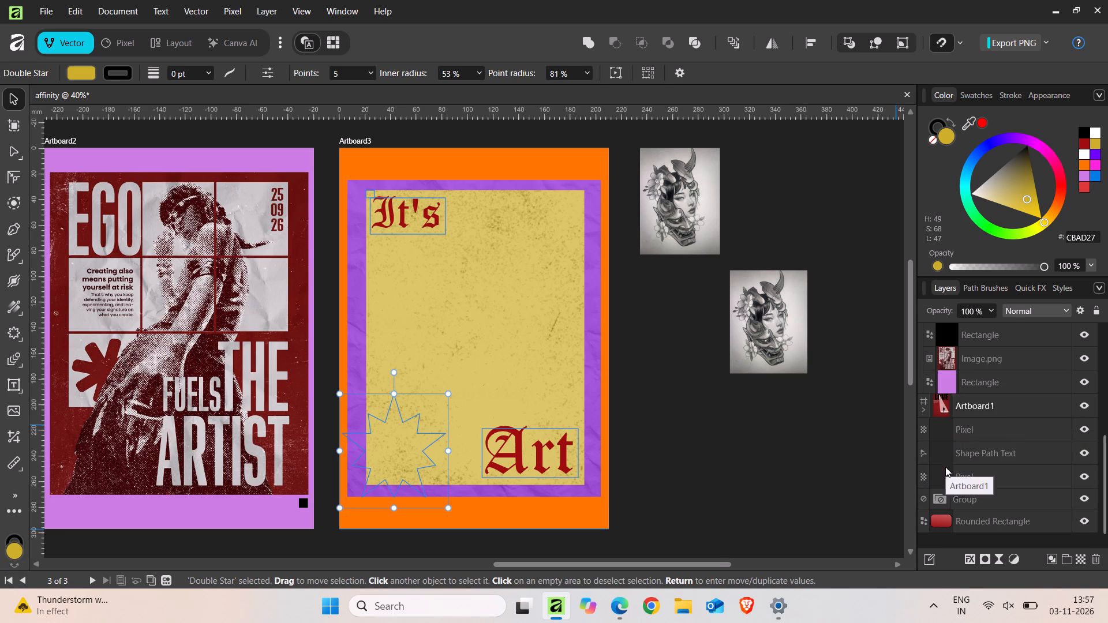
scroll(936, 454, up, 1)
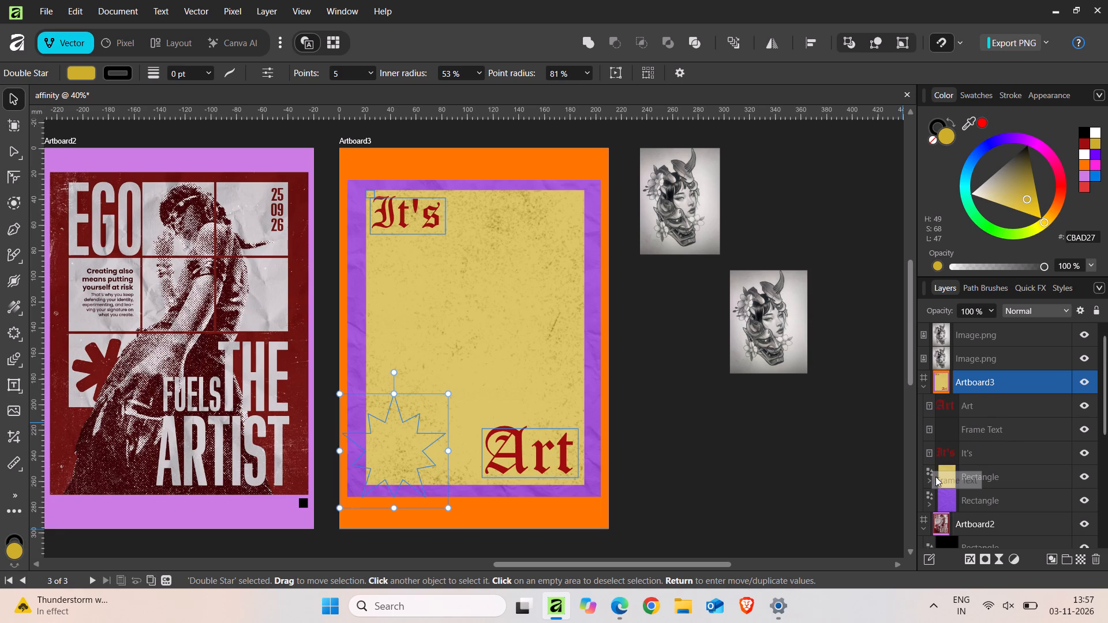
click(927, 504)
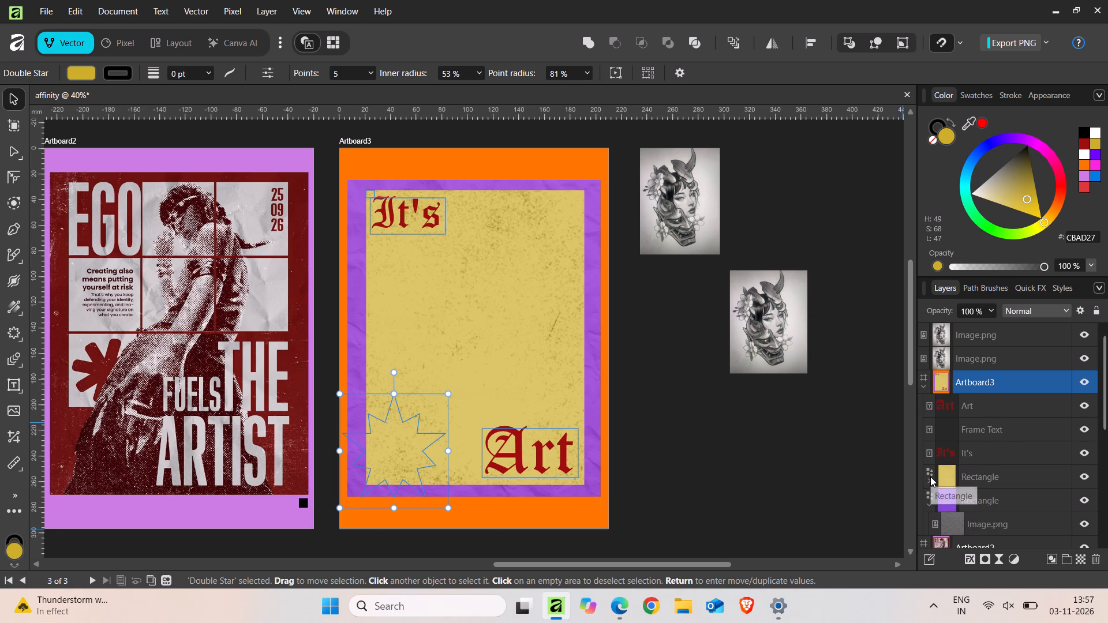
click(928, 478)
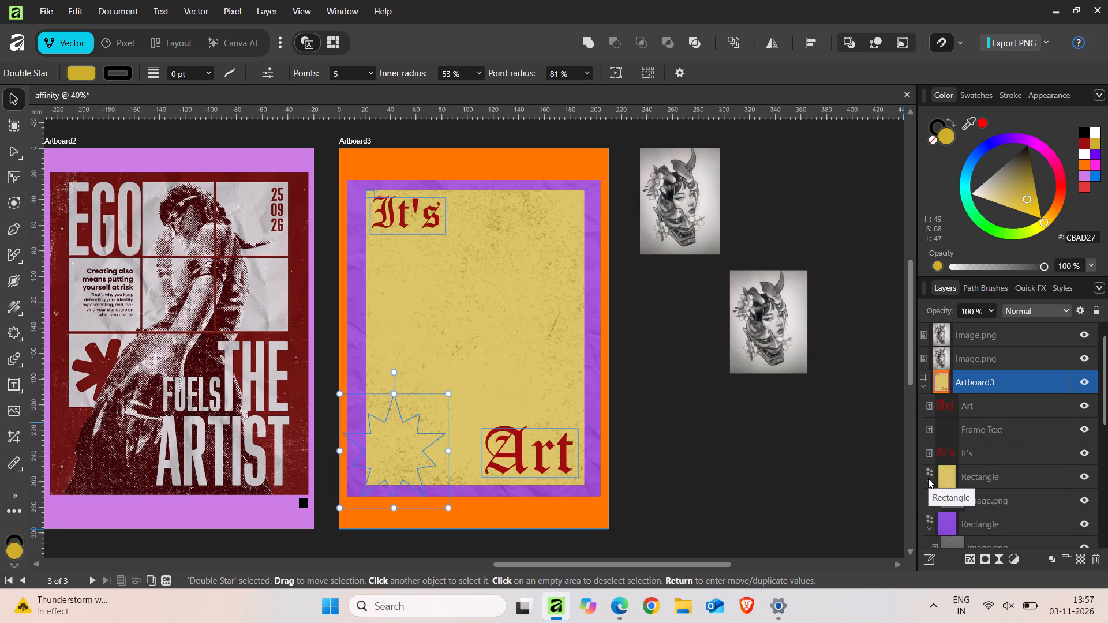
click(398, 428)
double_click(398, 428)
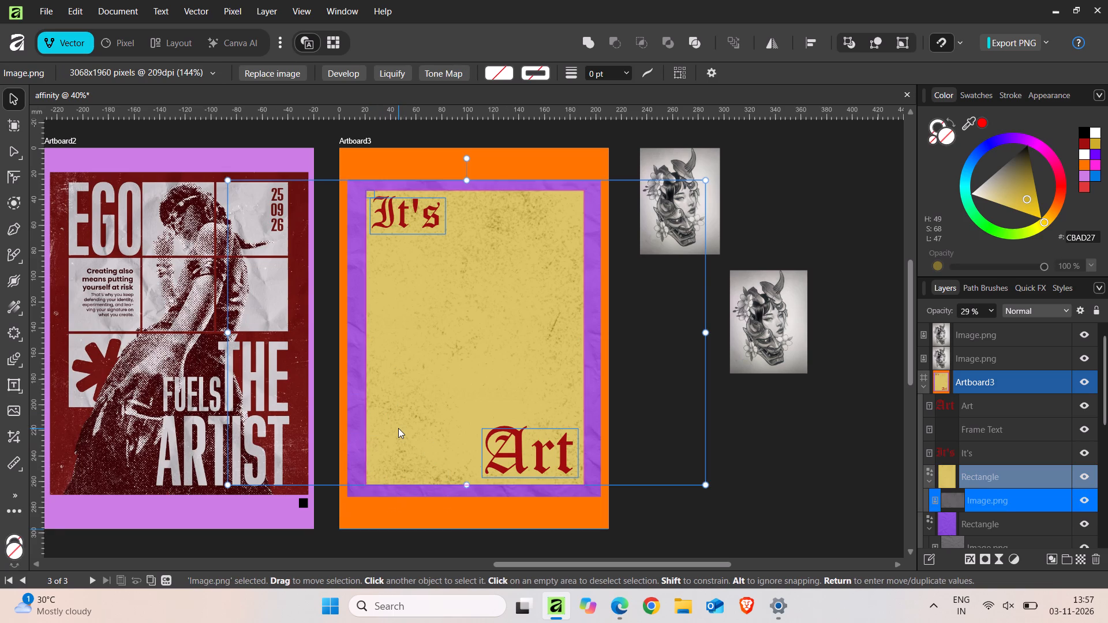
click(928, 483)
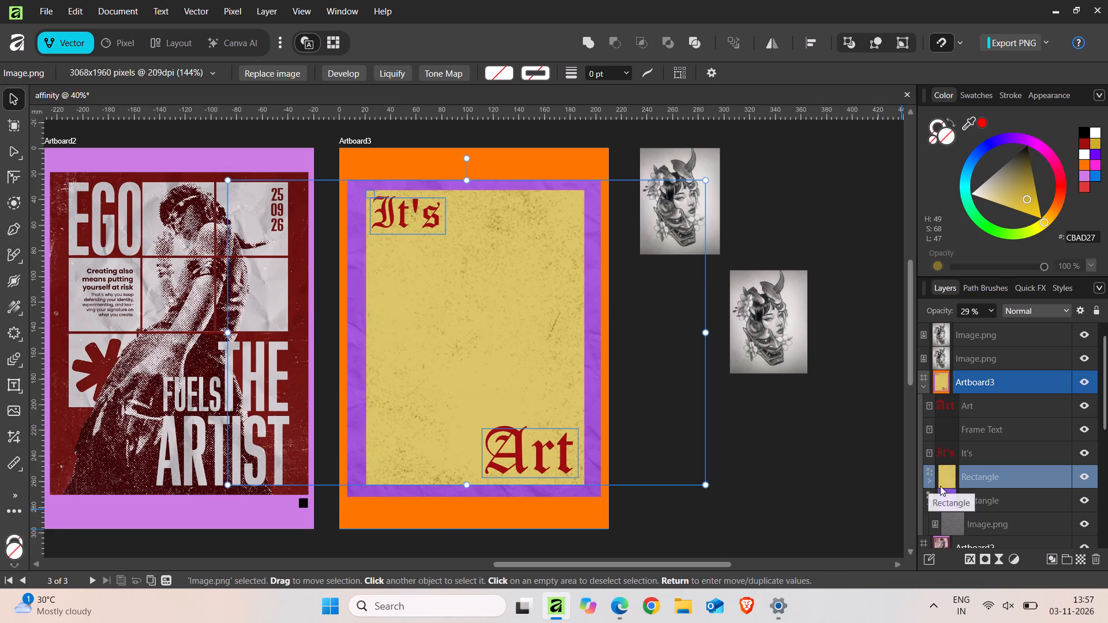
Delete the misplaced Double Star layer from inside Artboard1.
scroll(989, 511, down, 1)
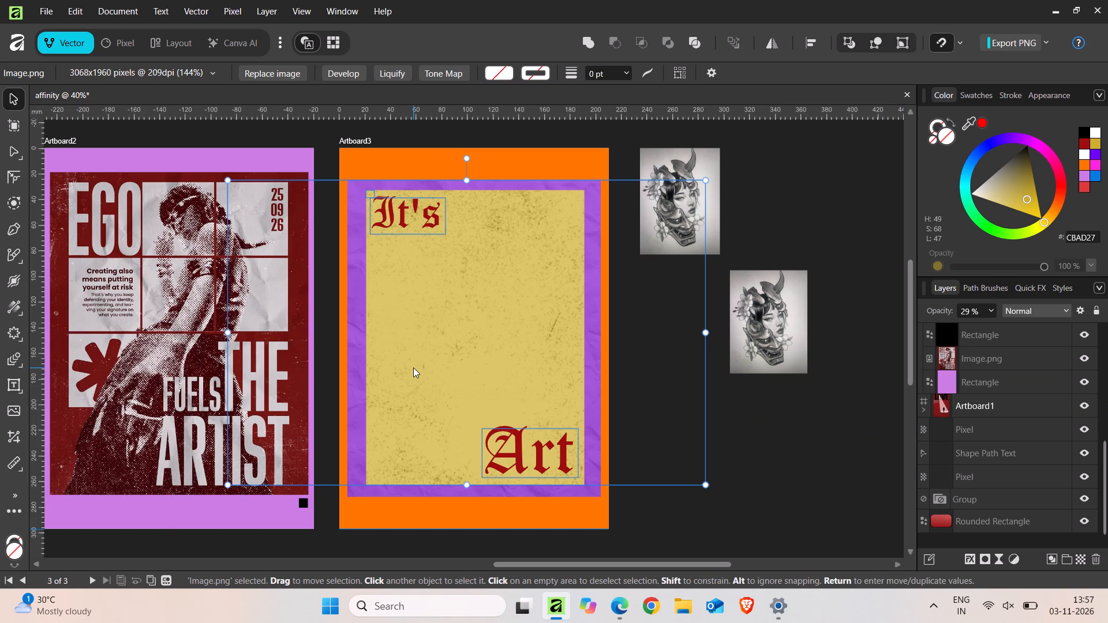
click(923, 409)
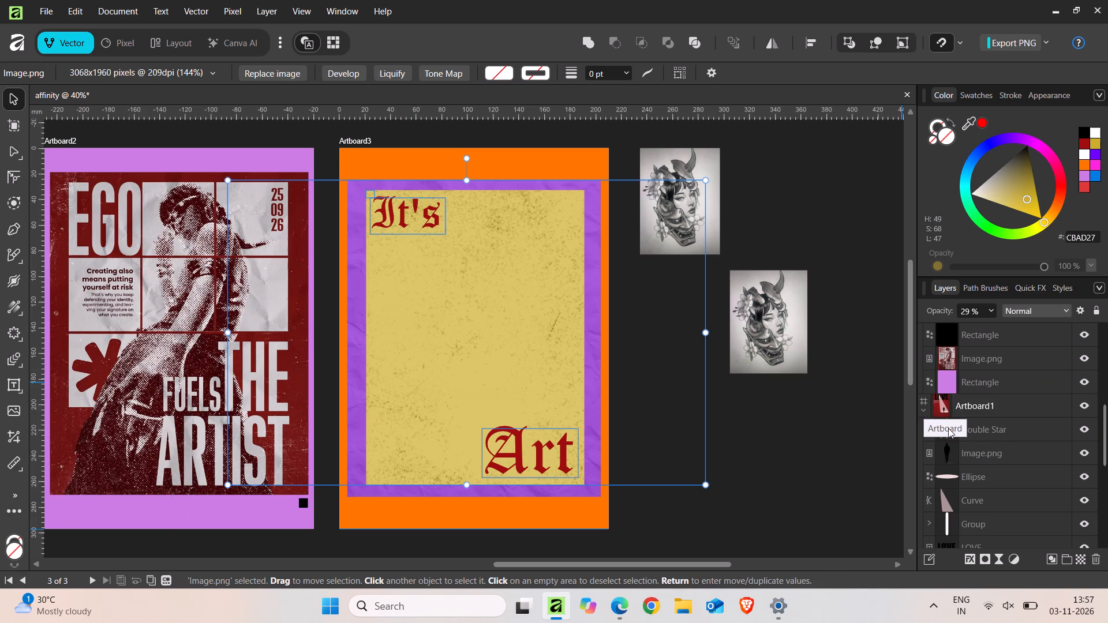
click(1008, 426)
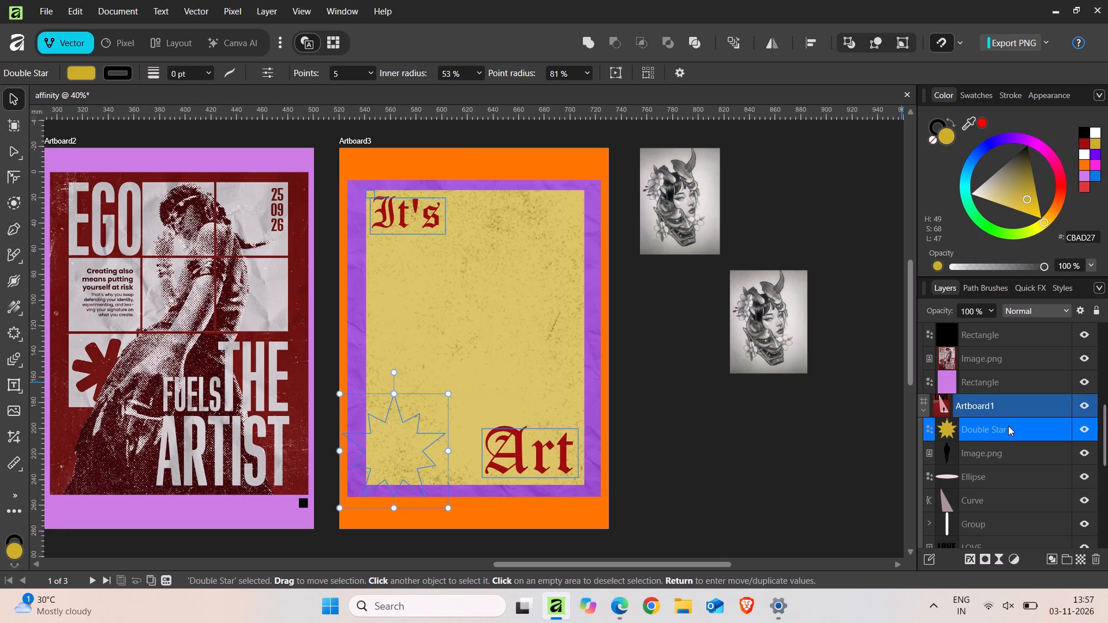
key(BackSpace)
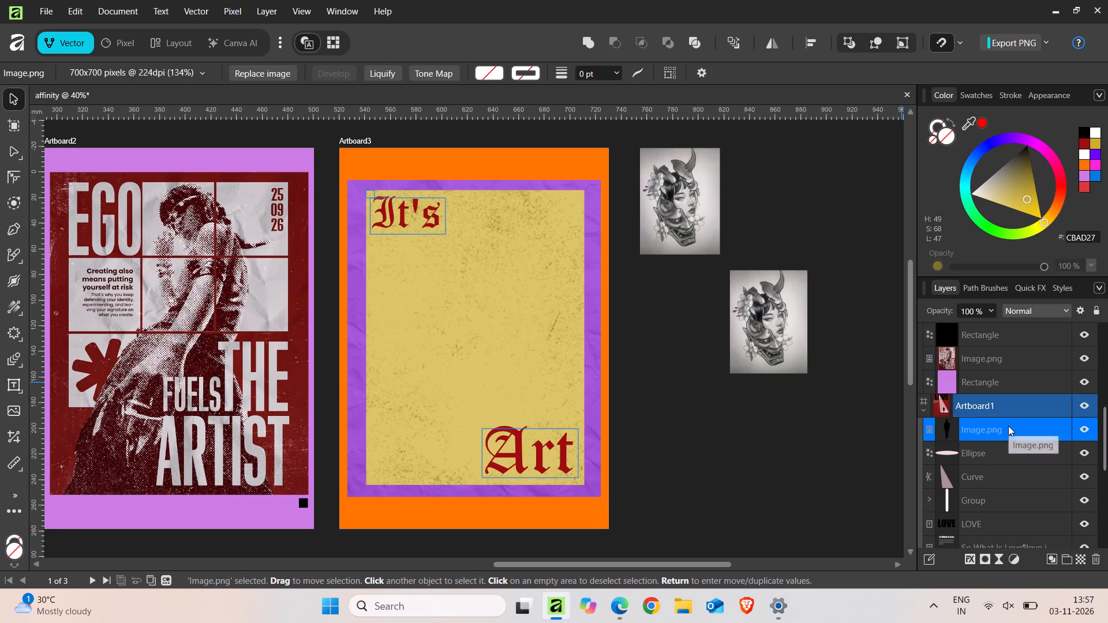
Draw a 12-bubble golden-yellow cloud shape with the Cloud Tool in the bottom-left corner of Artboard3's yellow rectangle.
click(18, 336)
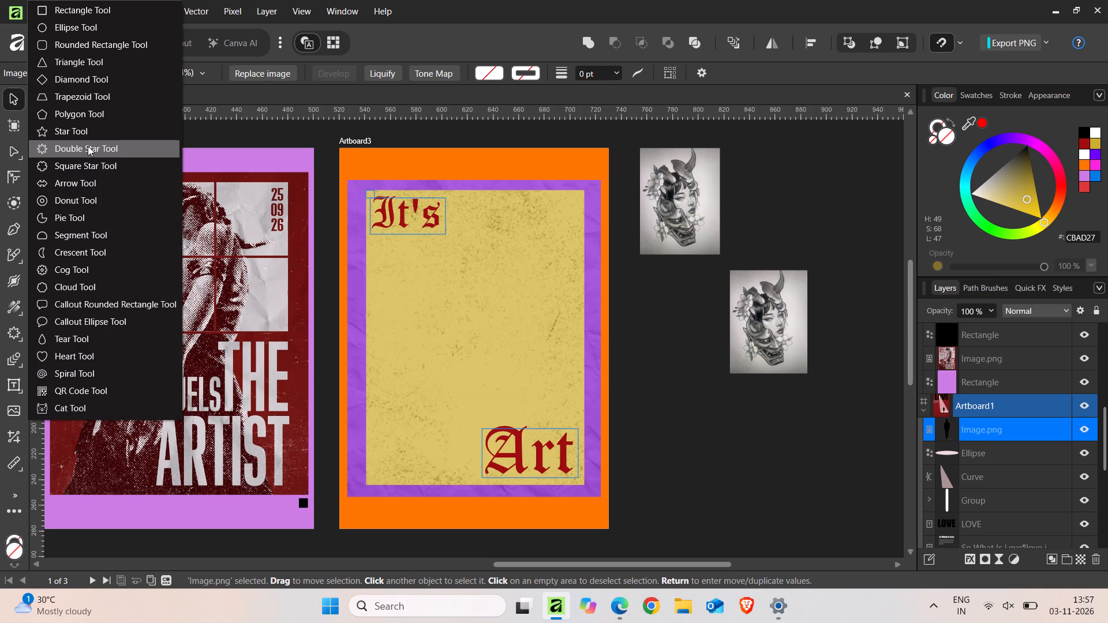
click(88, 146)
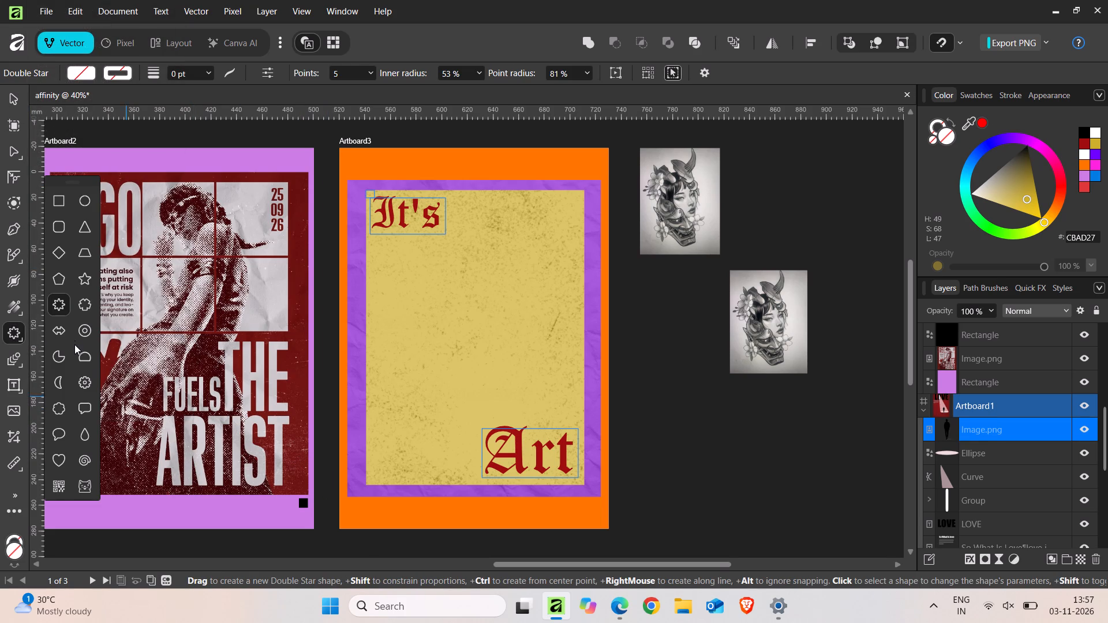
click(14, 327)
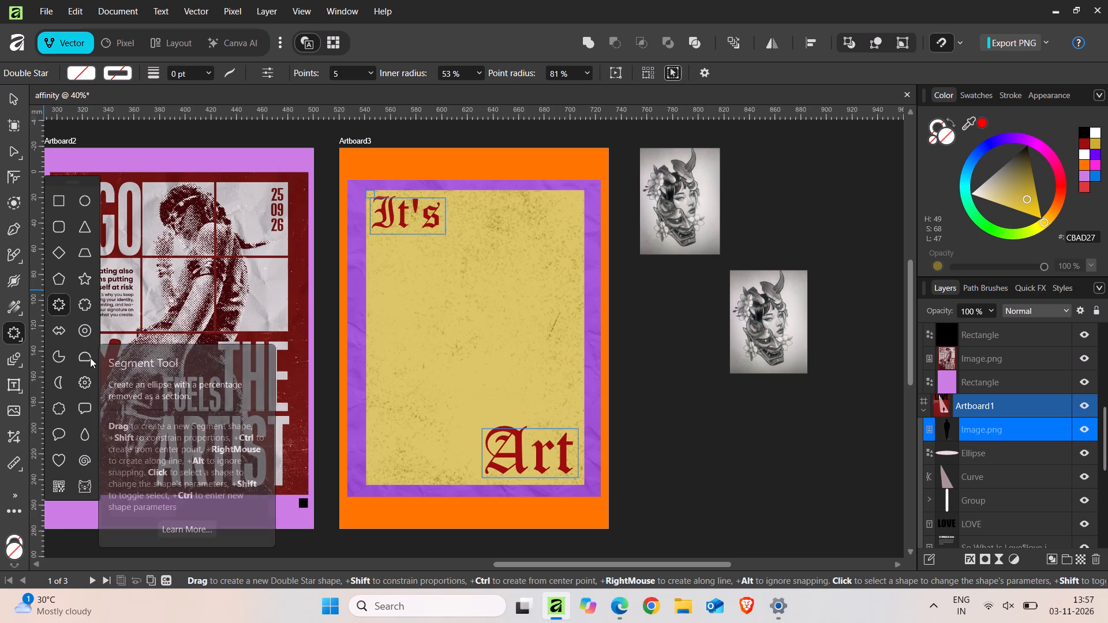
click(56, 406)
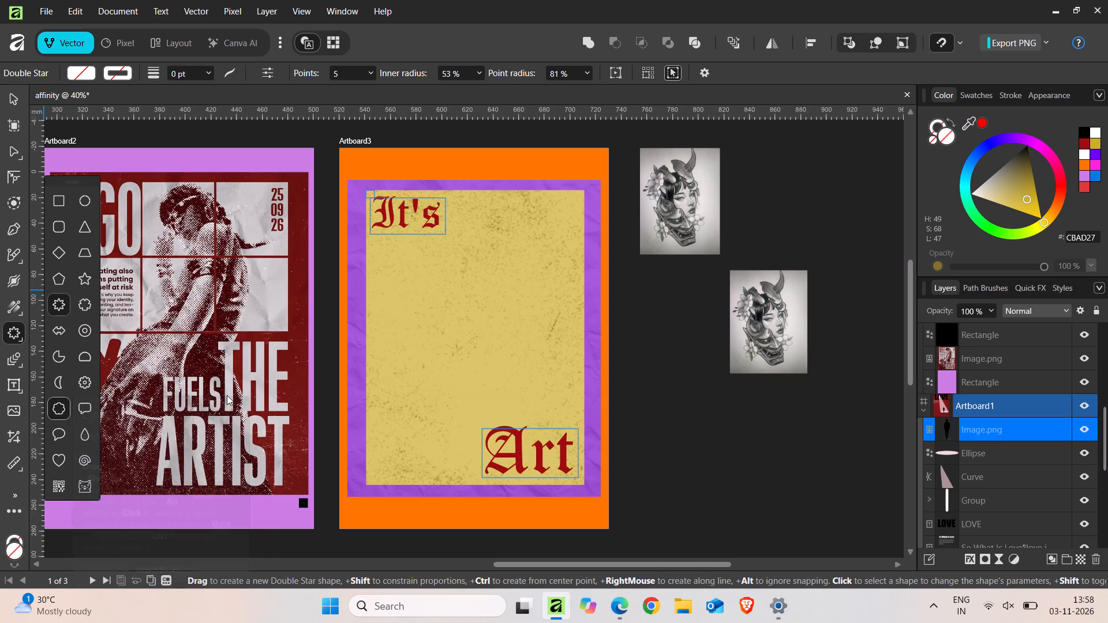
drag(368, 401, 410, 428)
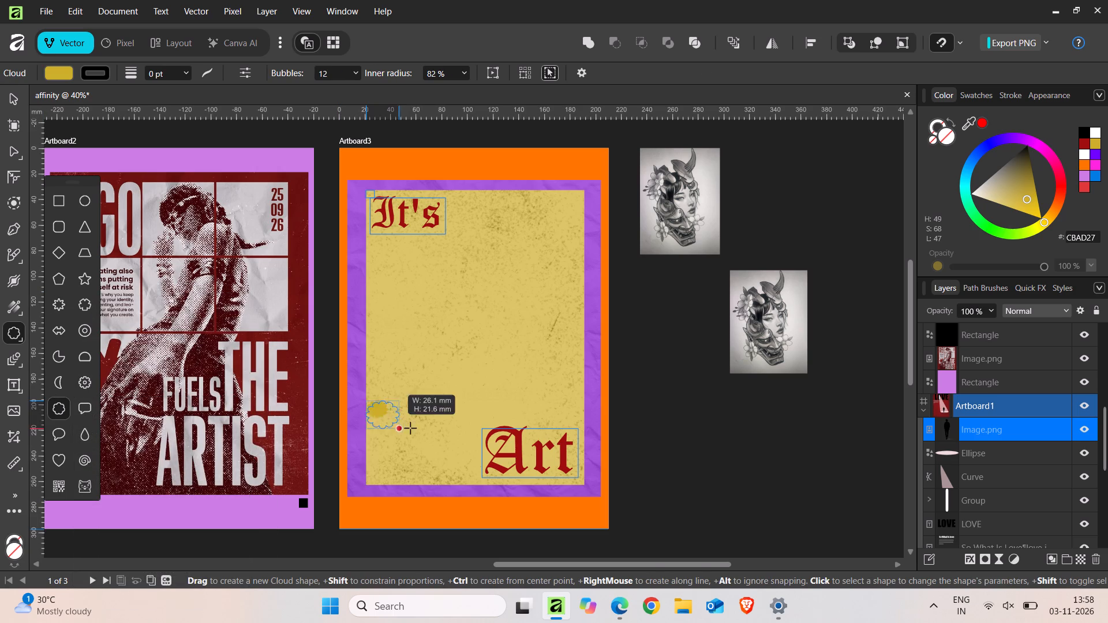
drag(410, 428, 448, 489)
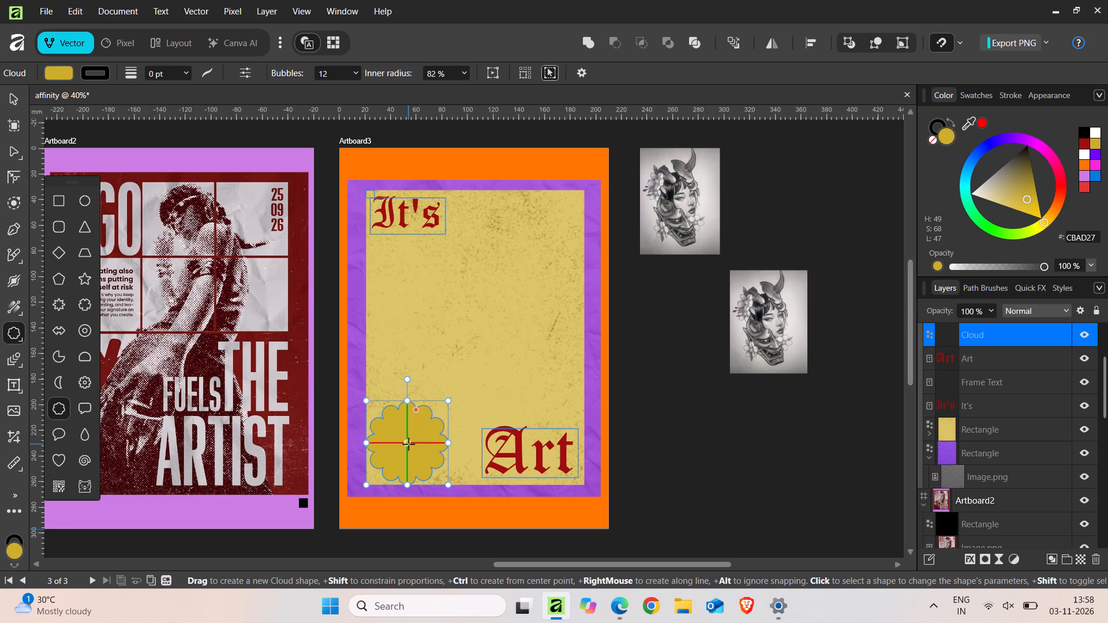
Move the cloud over the bottom-left corner of the purple border and enlarge its width and height slightly.
drag(409, 444, 402, 455)
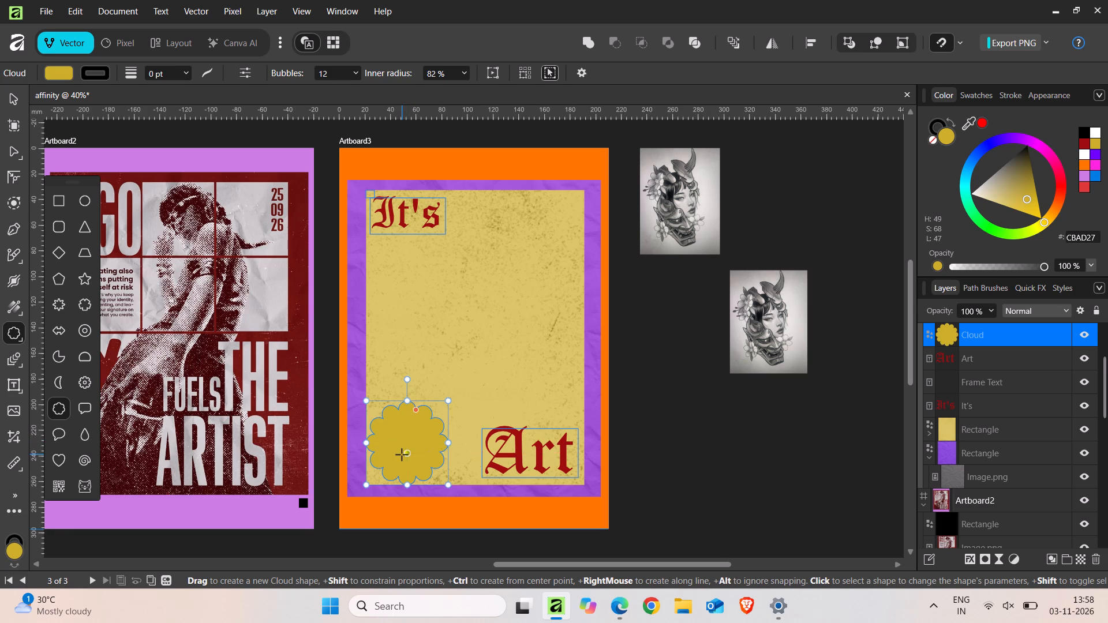
click(17, 93)
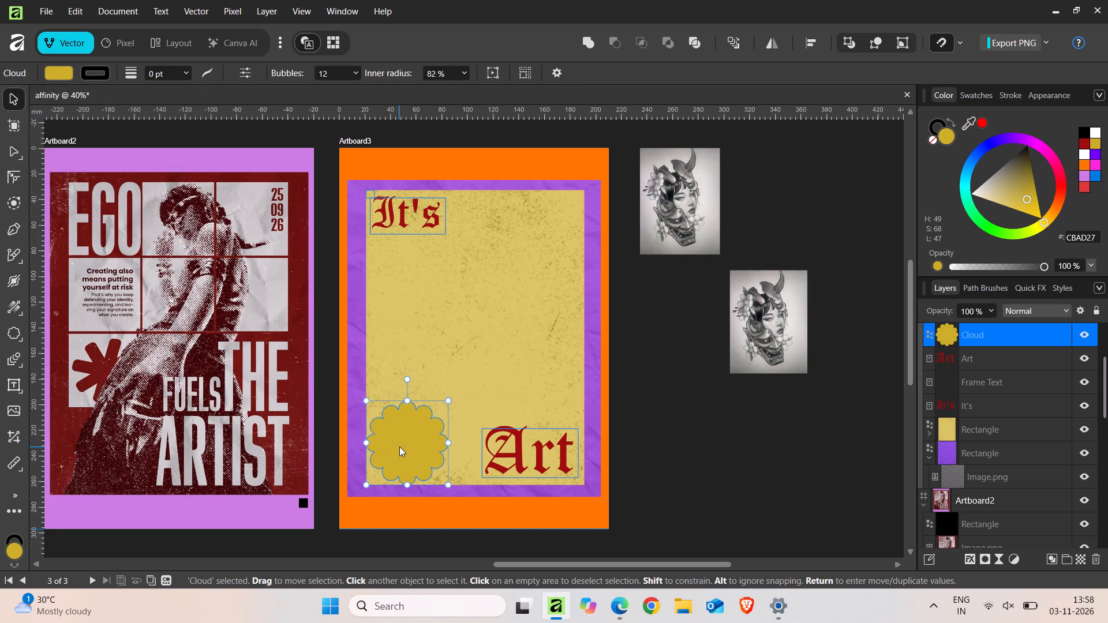
drag(399, 446, 380, 456)
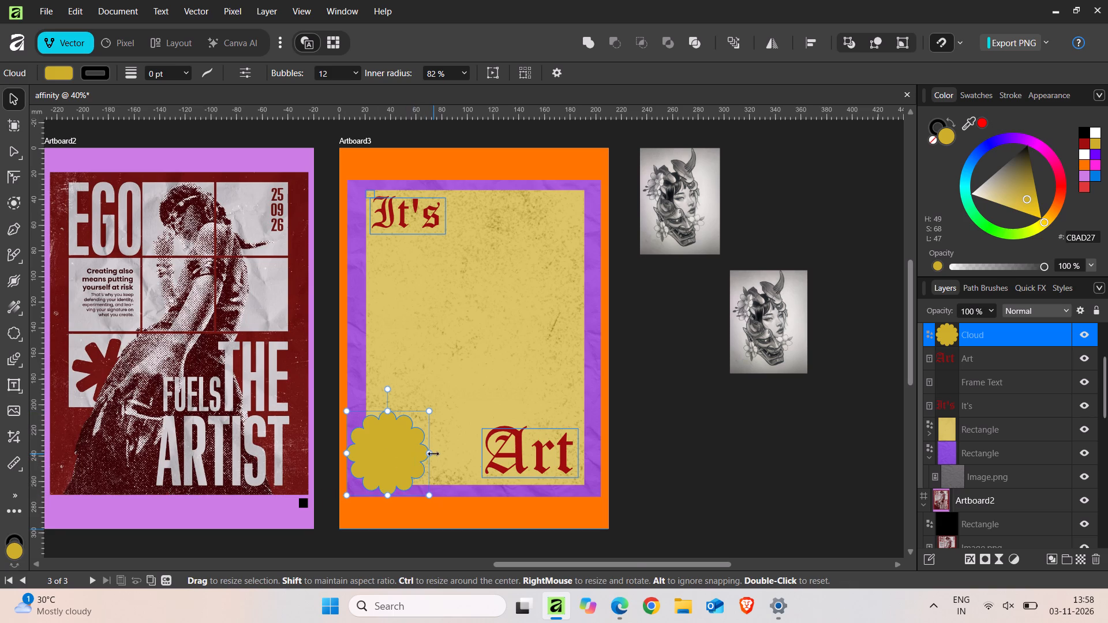
drag(433, 453, 450, 459)
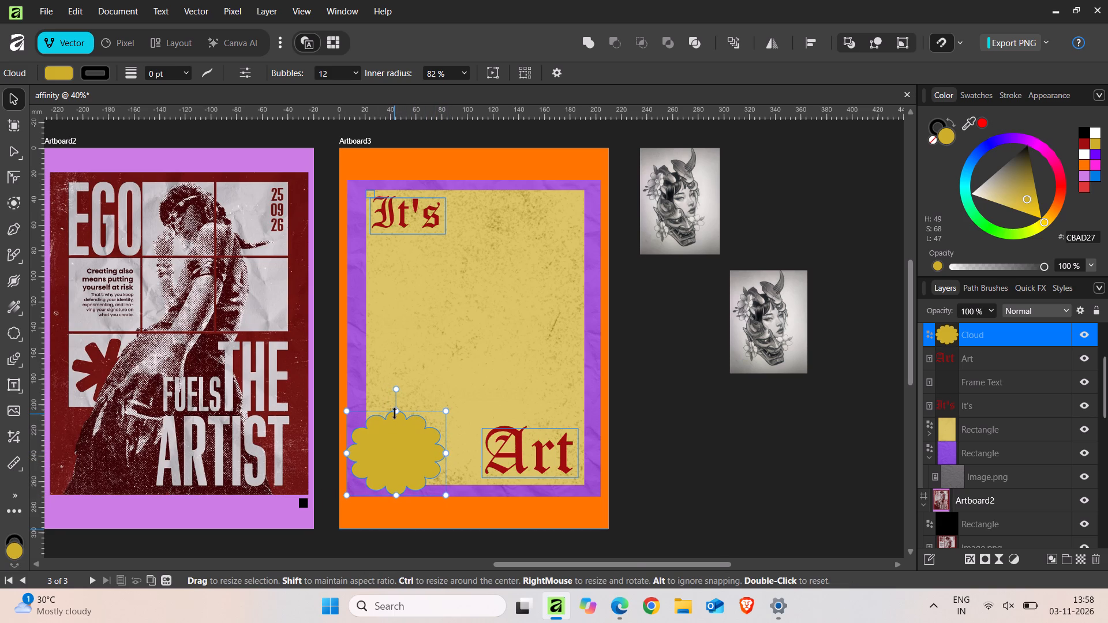
drag(395, 413, 395, 397)
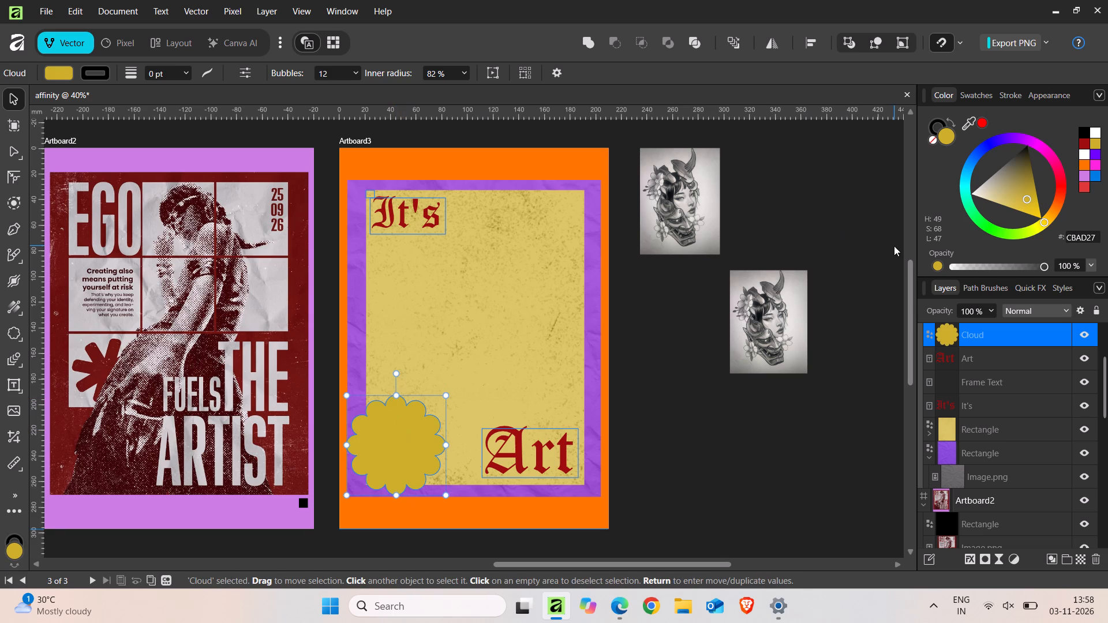
Move the Cloud layer beneath the "It's" text layer, directly above the yellow Rectangle layer.
drag(961, 335, 974, 427)
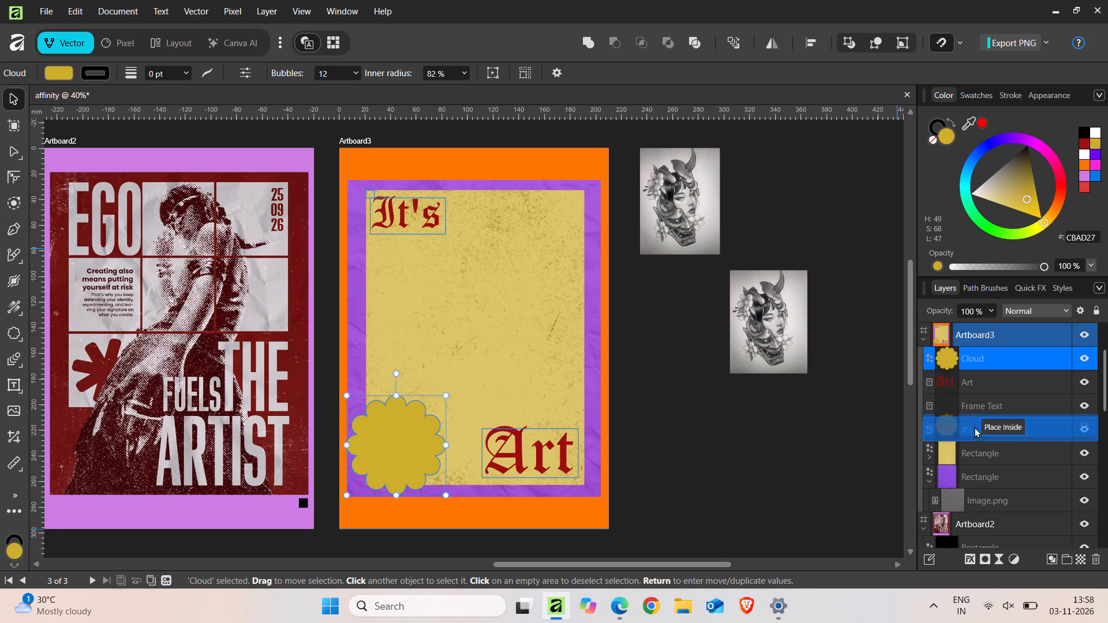
drag(974, 427, 983, 439)
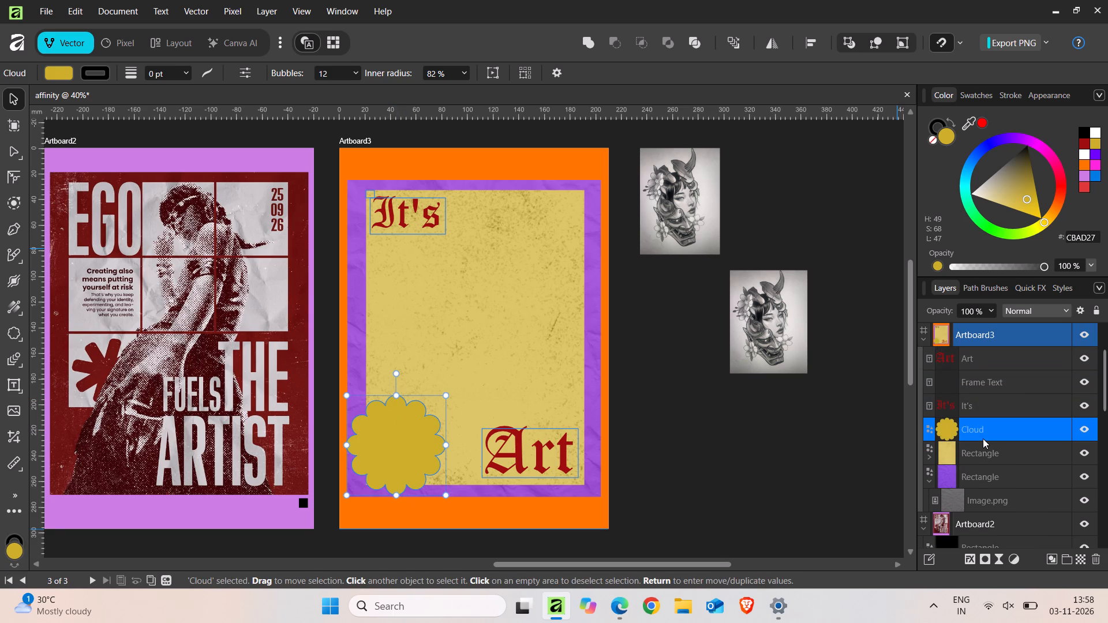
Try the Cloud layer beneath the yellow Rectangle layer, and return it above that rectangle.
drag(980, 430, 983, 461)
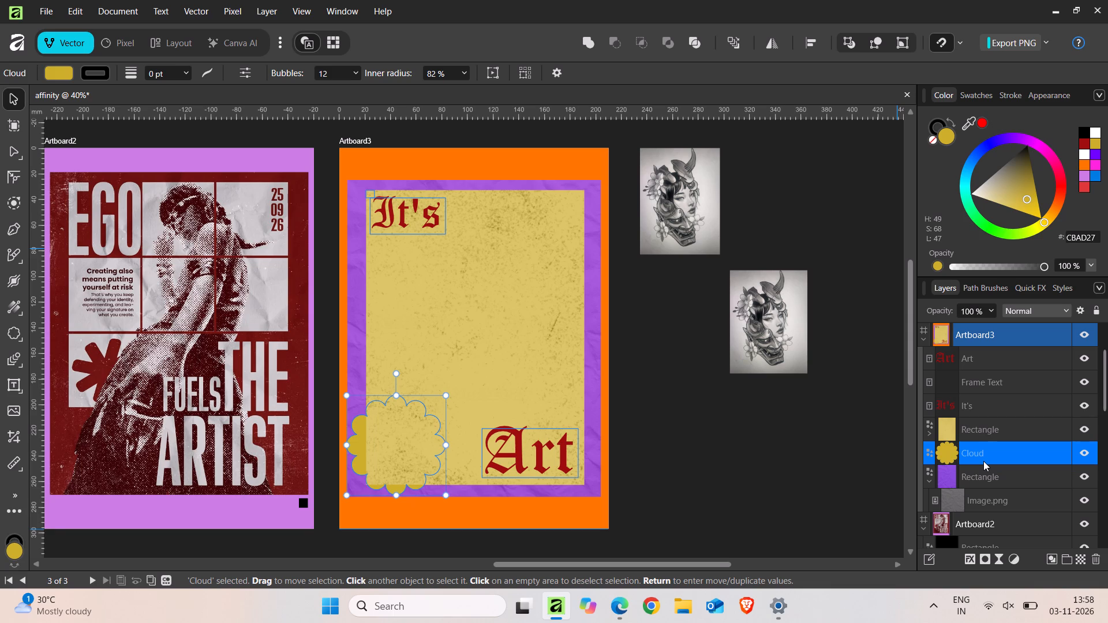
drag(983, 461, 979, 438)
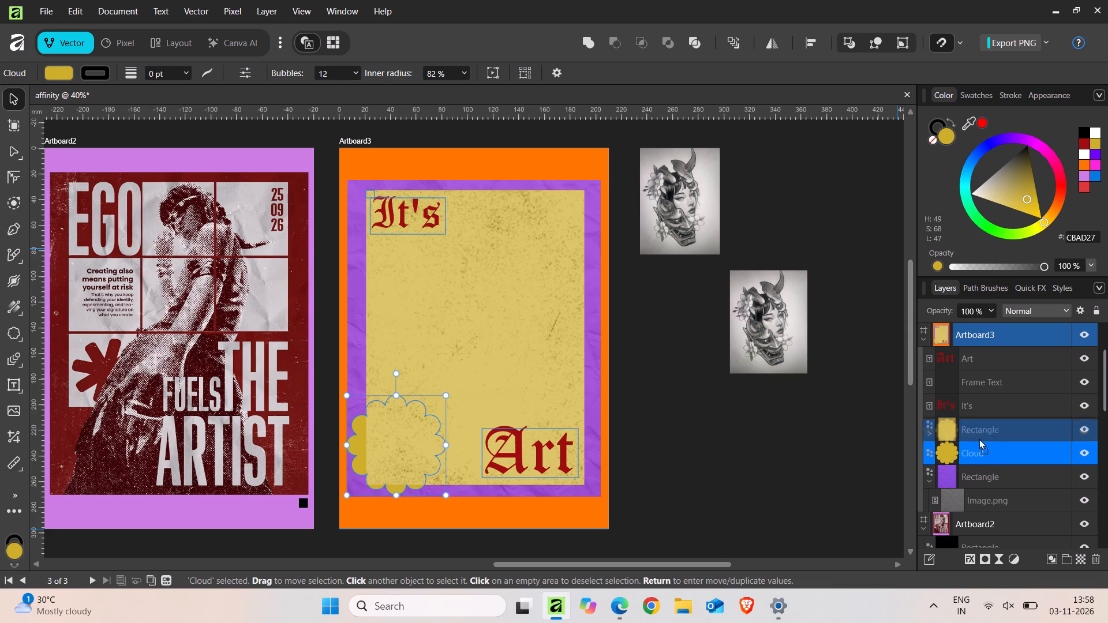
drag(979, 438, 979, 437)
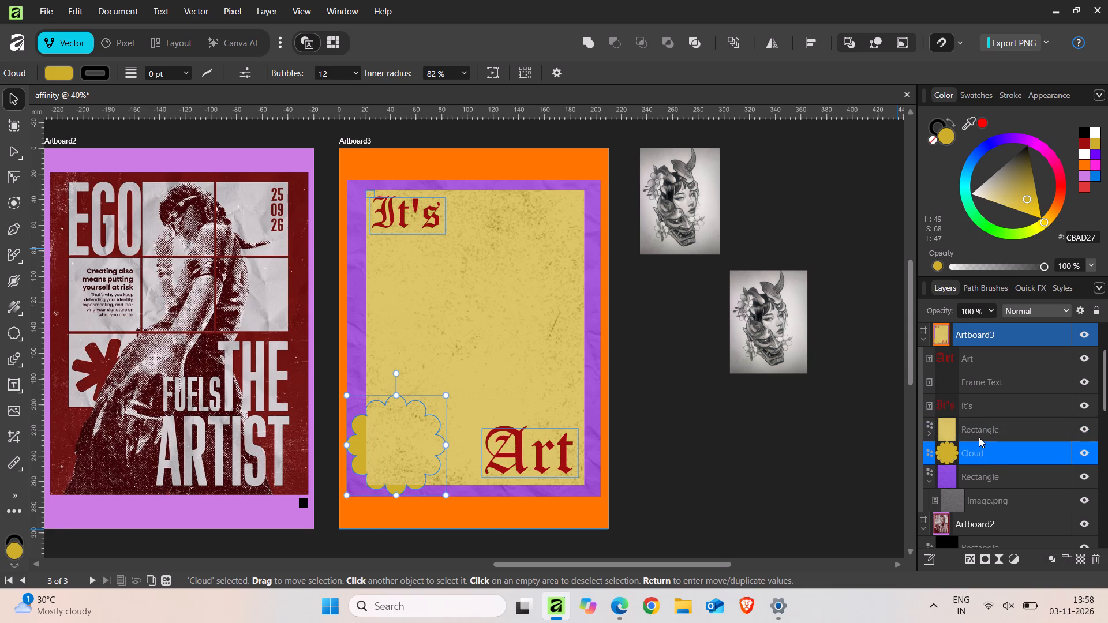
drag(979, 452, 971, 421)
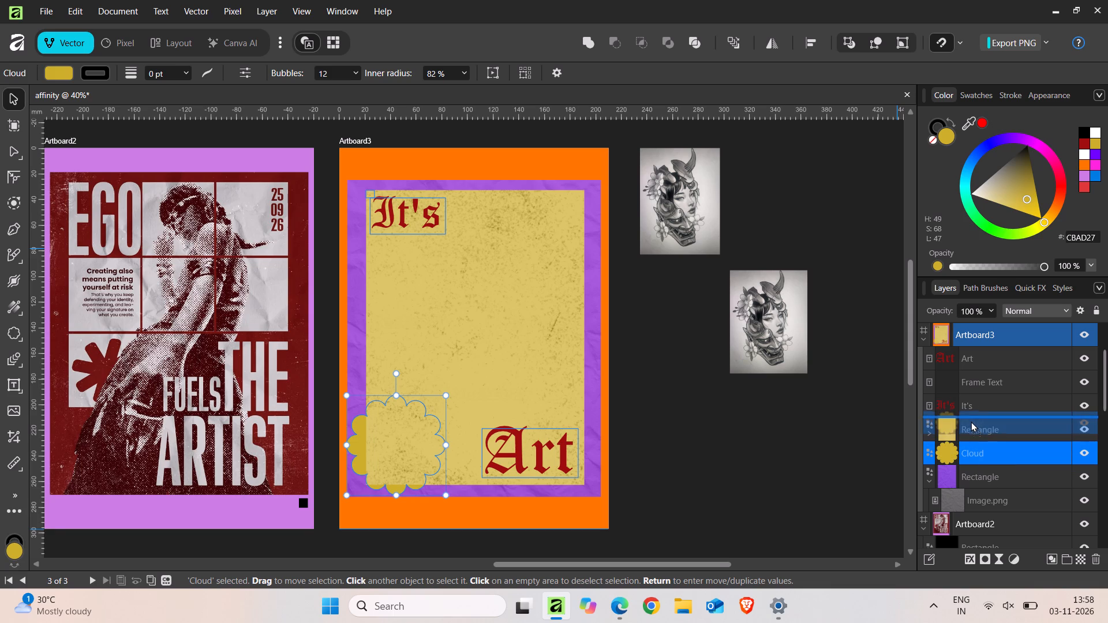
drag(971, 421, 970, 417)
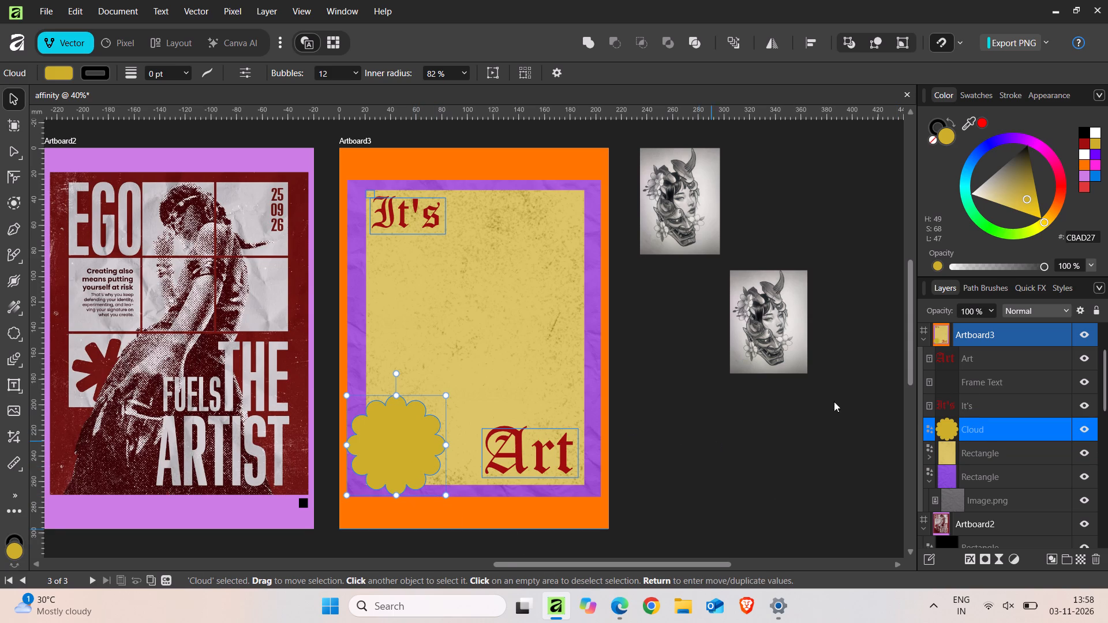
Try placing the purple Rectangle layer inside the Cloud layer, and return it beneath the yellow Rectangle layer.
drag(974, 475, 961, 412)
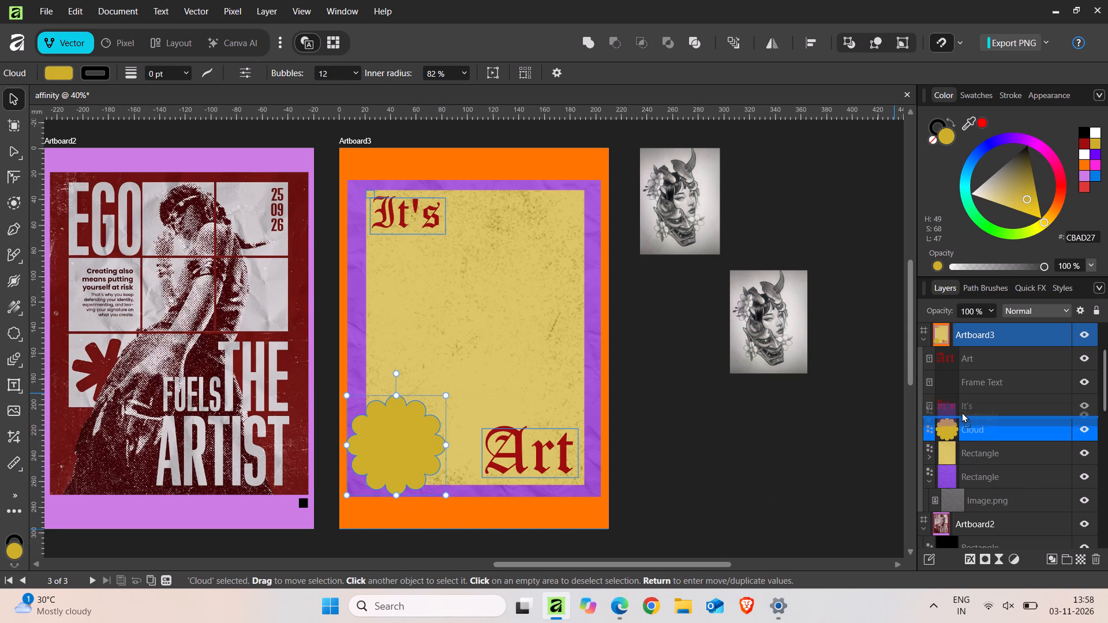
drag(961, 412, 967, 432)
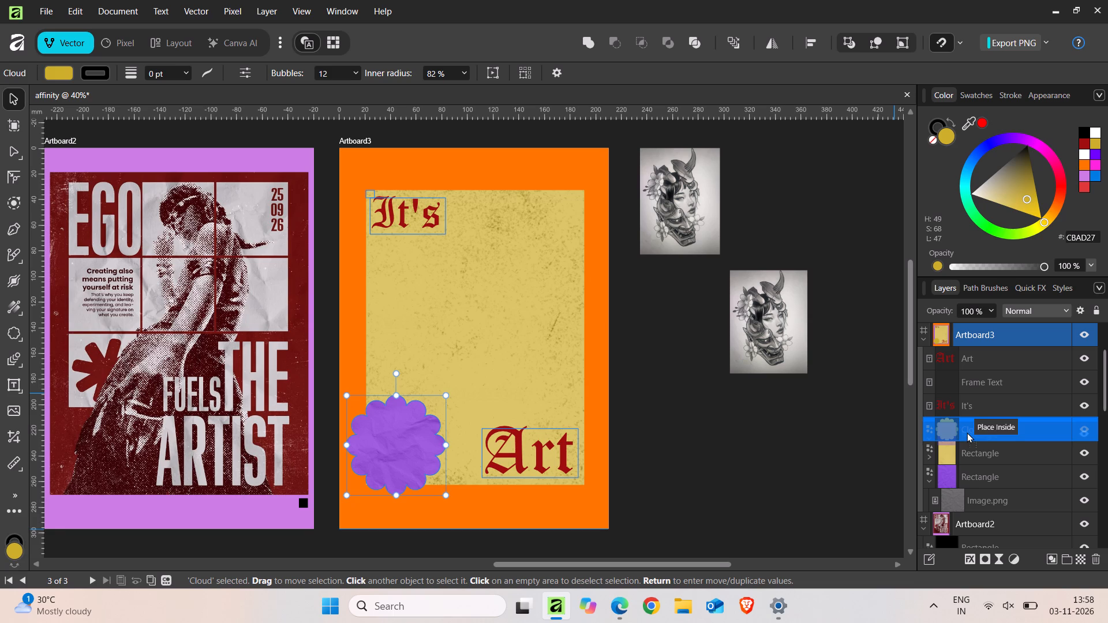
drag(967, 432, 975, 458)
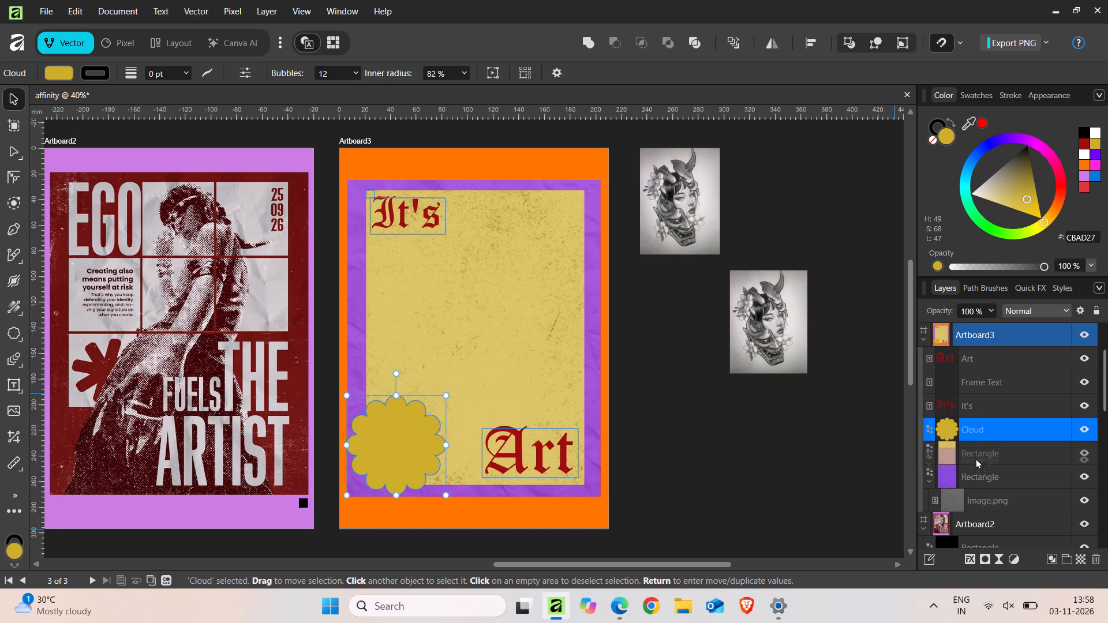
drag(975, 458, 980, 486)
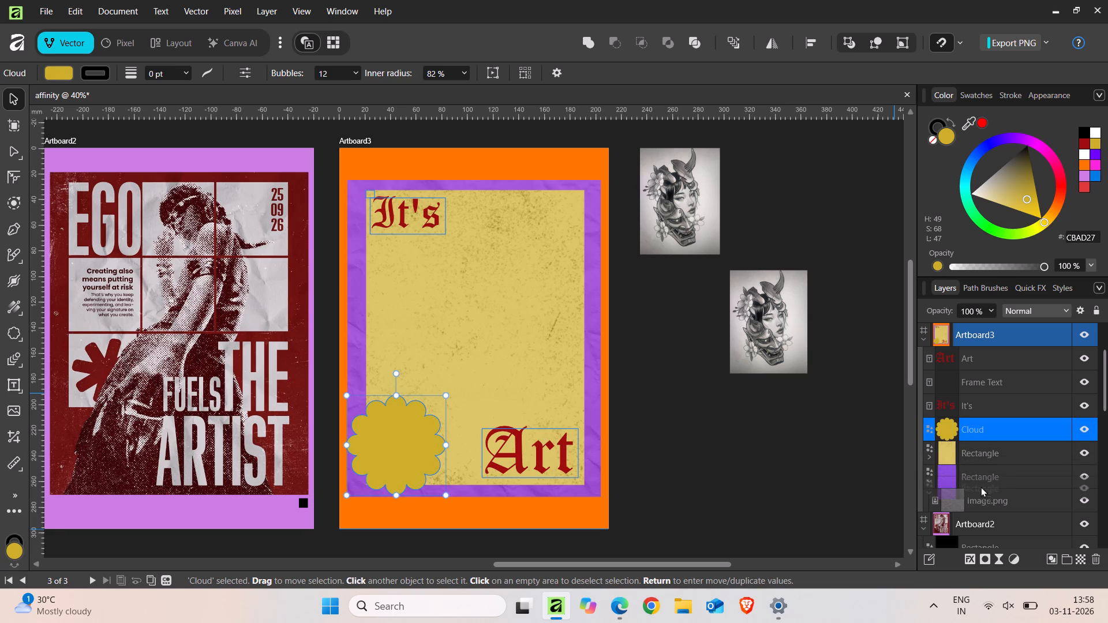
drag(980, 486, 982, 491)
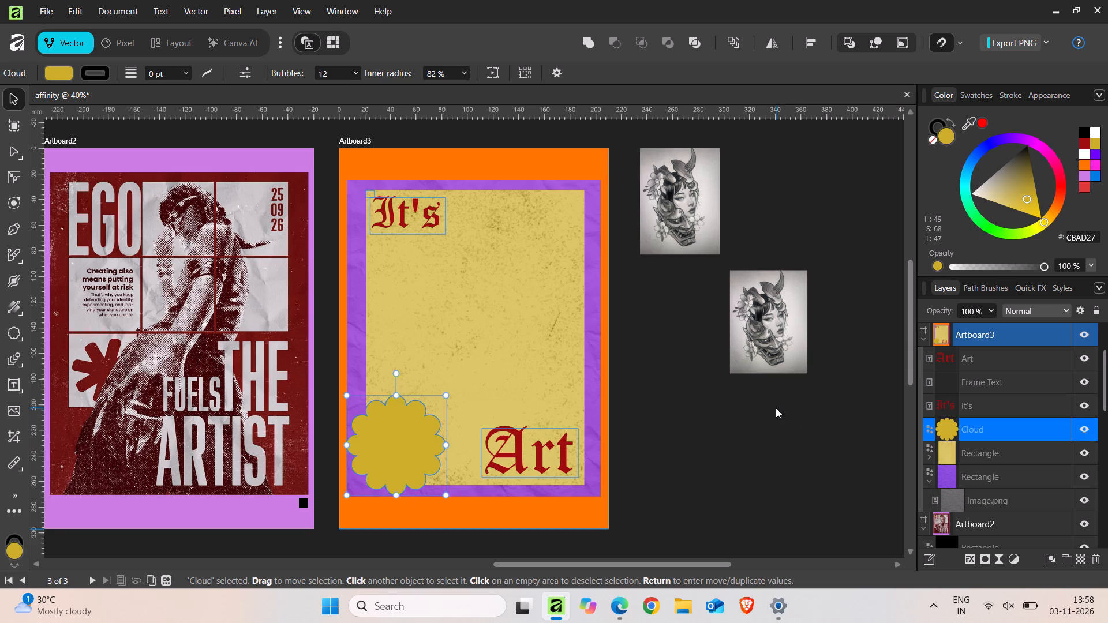
Apply the Divide operation to the cloud shape and open its outline for node editing.
click(612, 45)
click(690, 43)
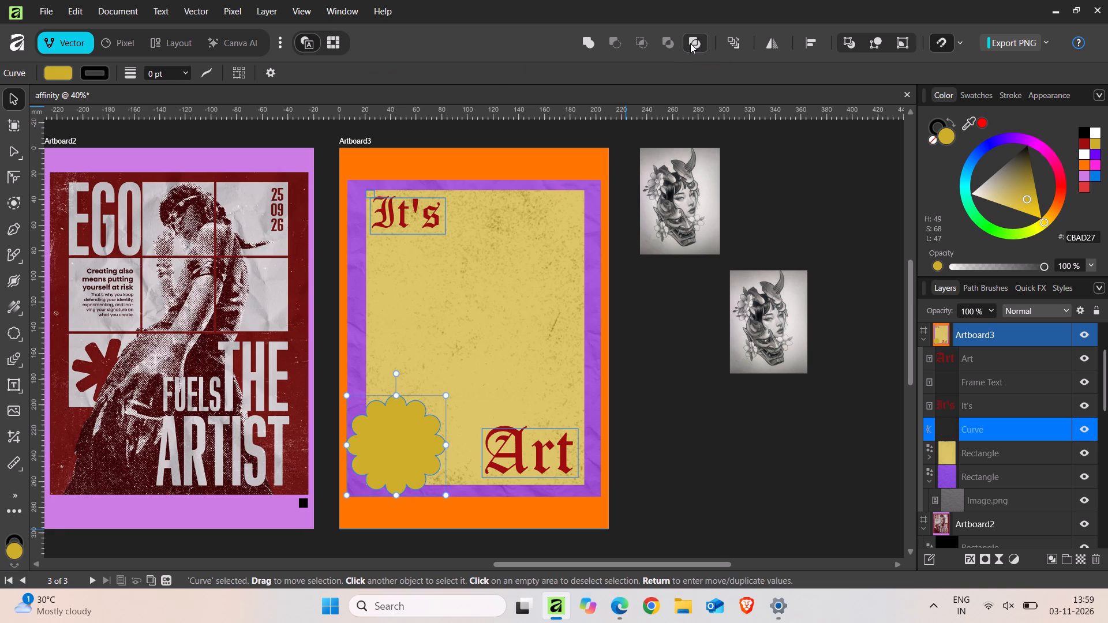
double_click(406, 441)
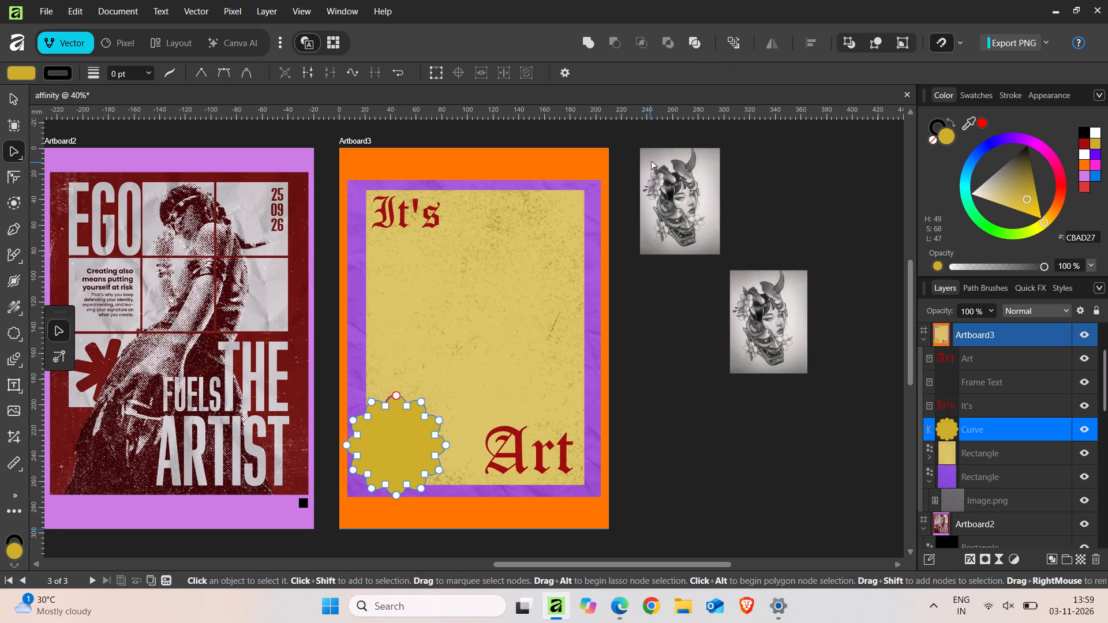
click(690, 48)
Turn the cloud curve into a compound shape with the Add operation and reselect it with the Move Tool.
click(615, 41)
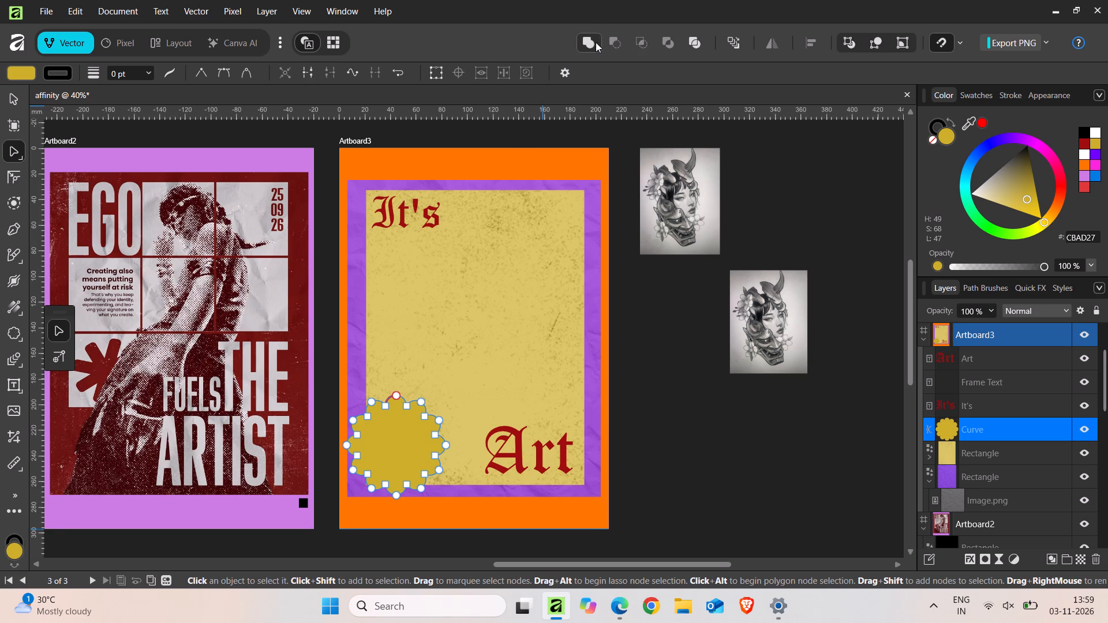
click(593, 43)
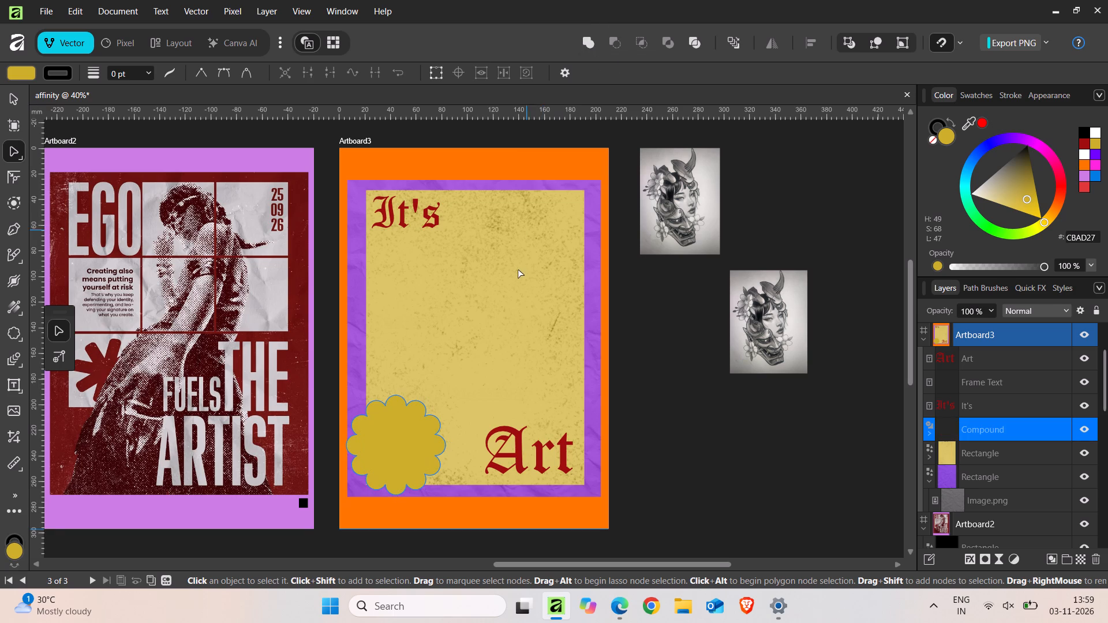
click(405, 453)
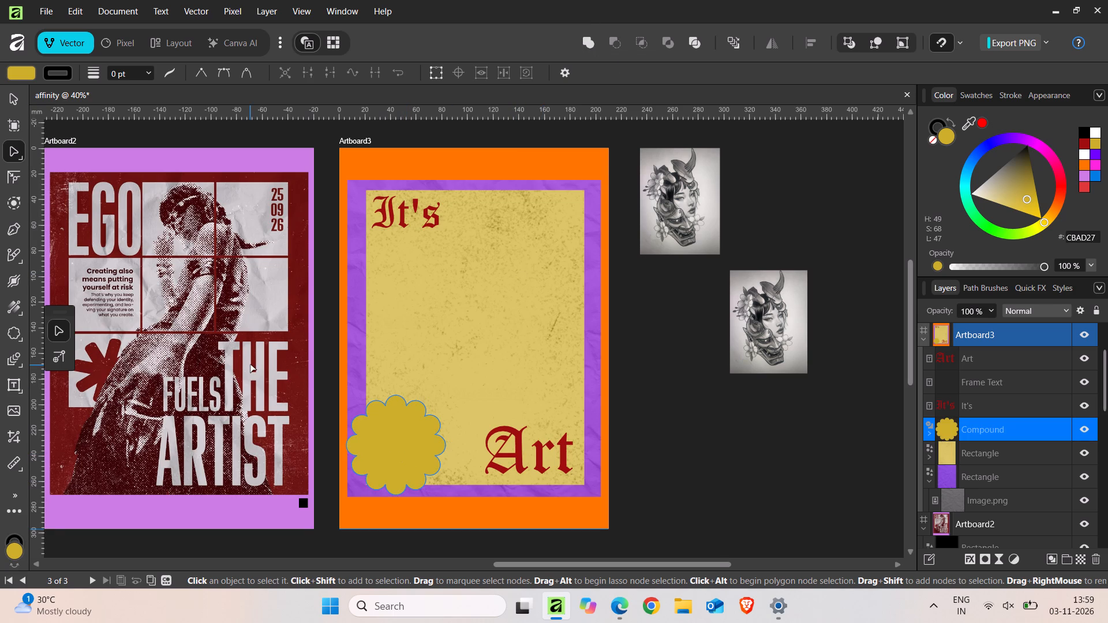
click(10, 99)
click(413, 453)
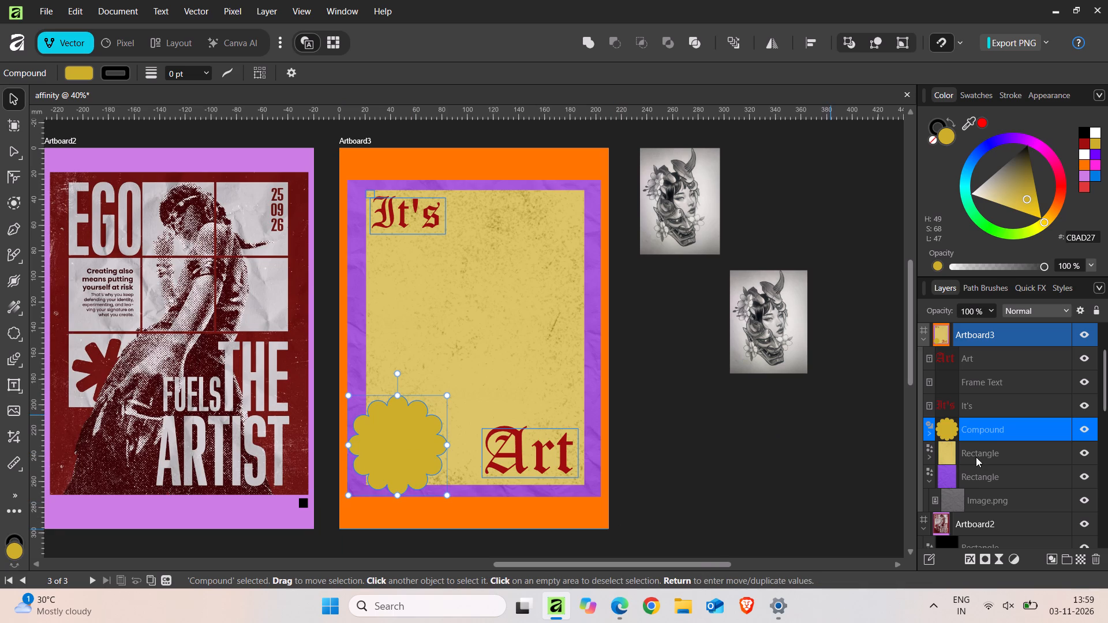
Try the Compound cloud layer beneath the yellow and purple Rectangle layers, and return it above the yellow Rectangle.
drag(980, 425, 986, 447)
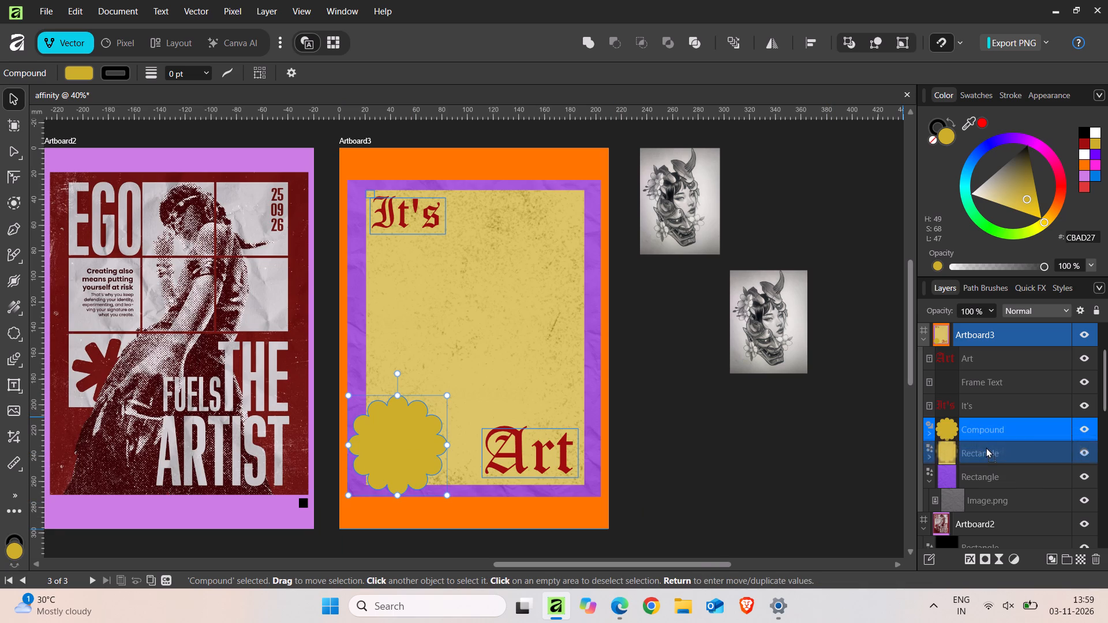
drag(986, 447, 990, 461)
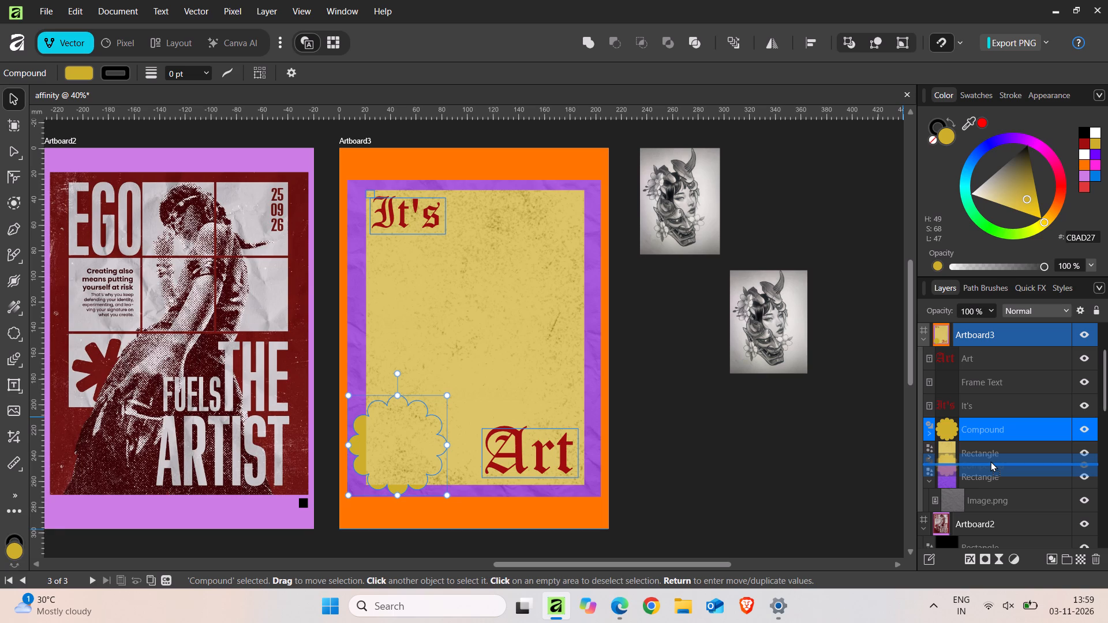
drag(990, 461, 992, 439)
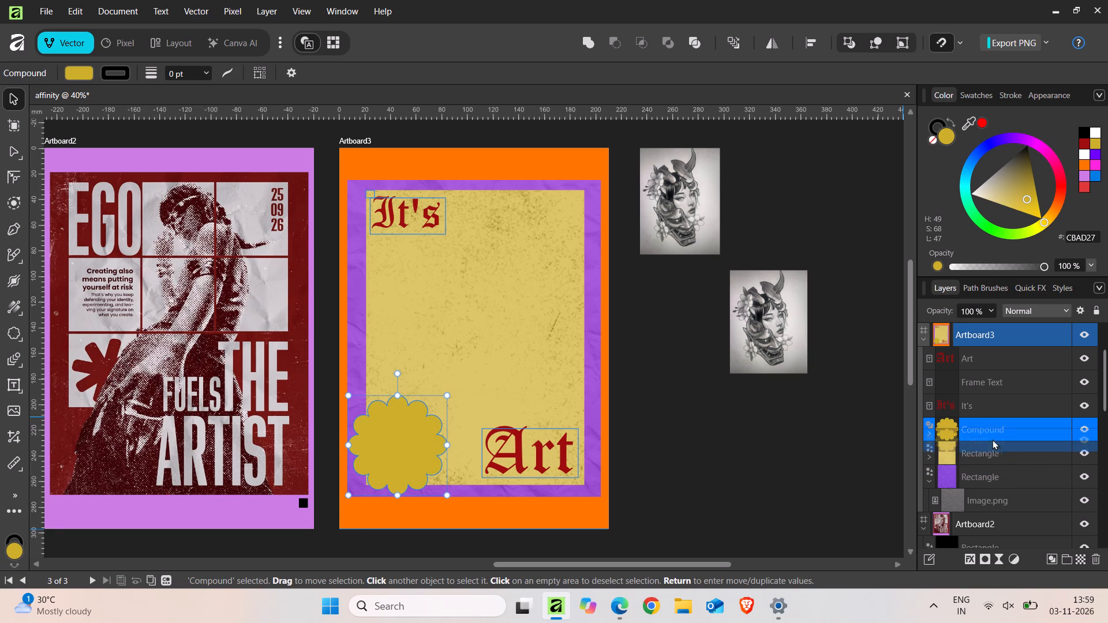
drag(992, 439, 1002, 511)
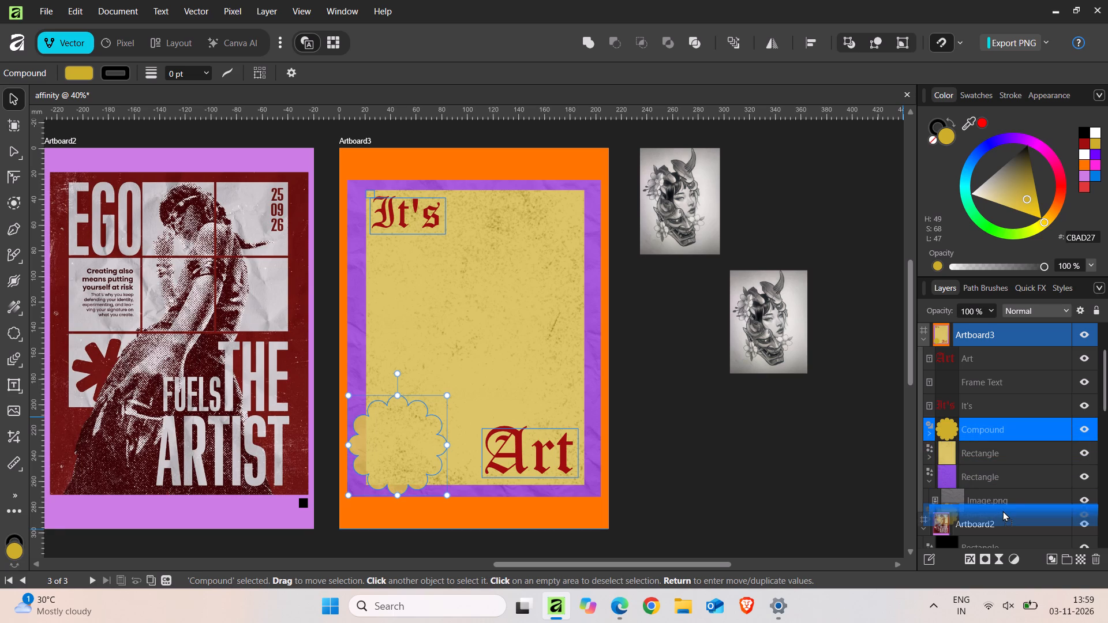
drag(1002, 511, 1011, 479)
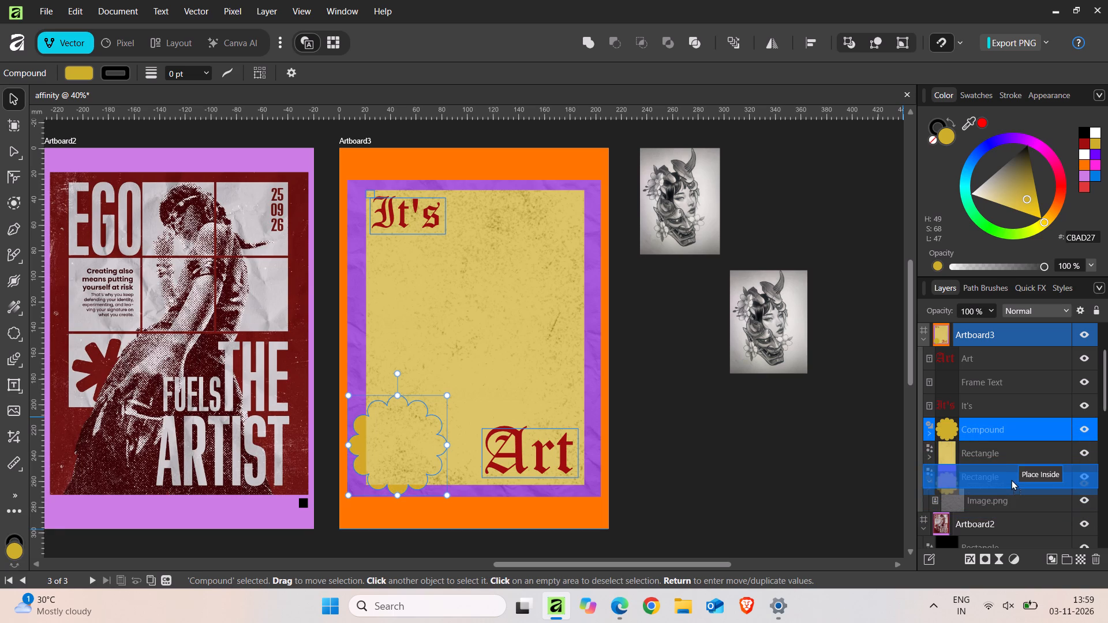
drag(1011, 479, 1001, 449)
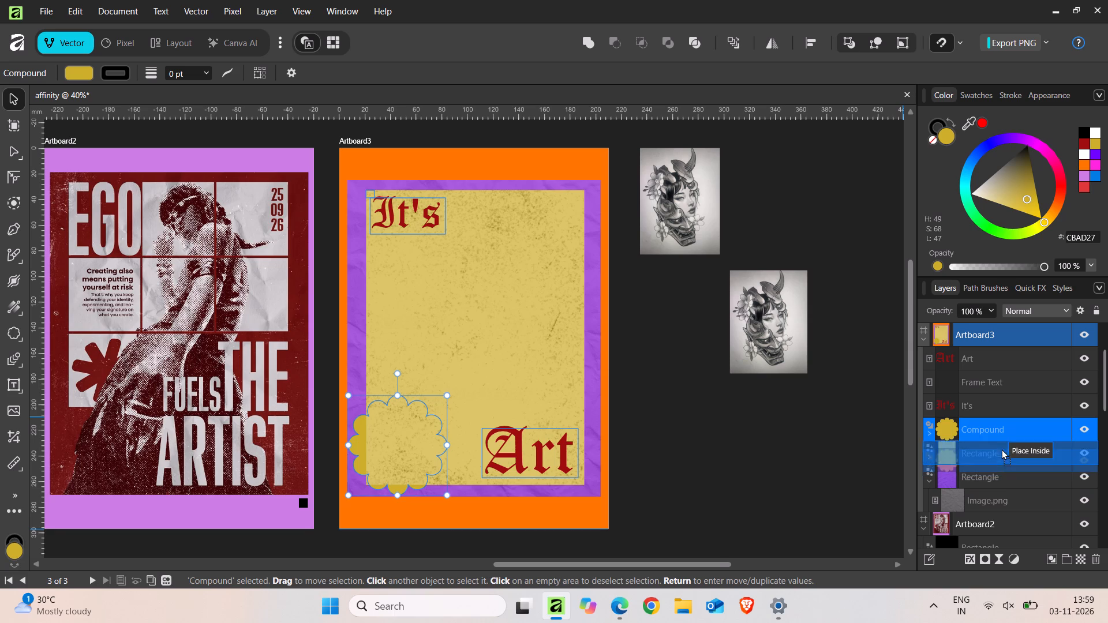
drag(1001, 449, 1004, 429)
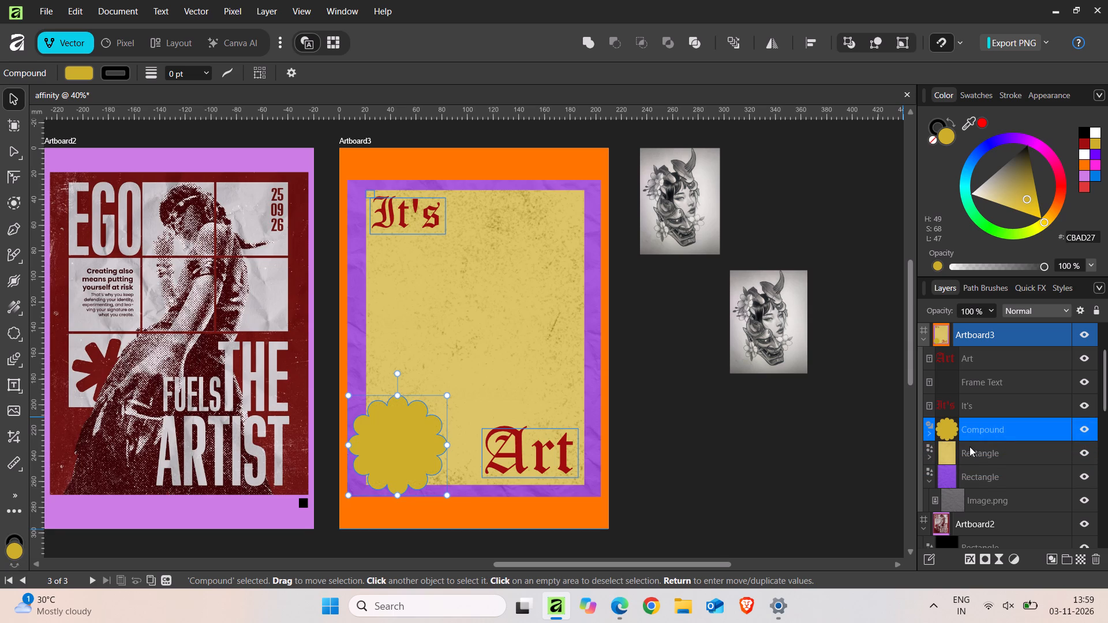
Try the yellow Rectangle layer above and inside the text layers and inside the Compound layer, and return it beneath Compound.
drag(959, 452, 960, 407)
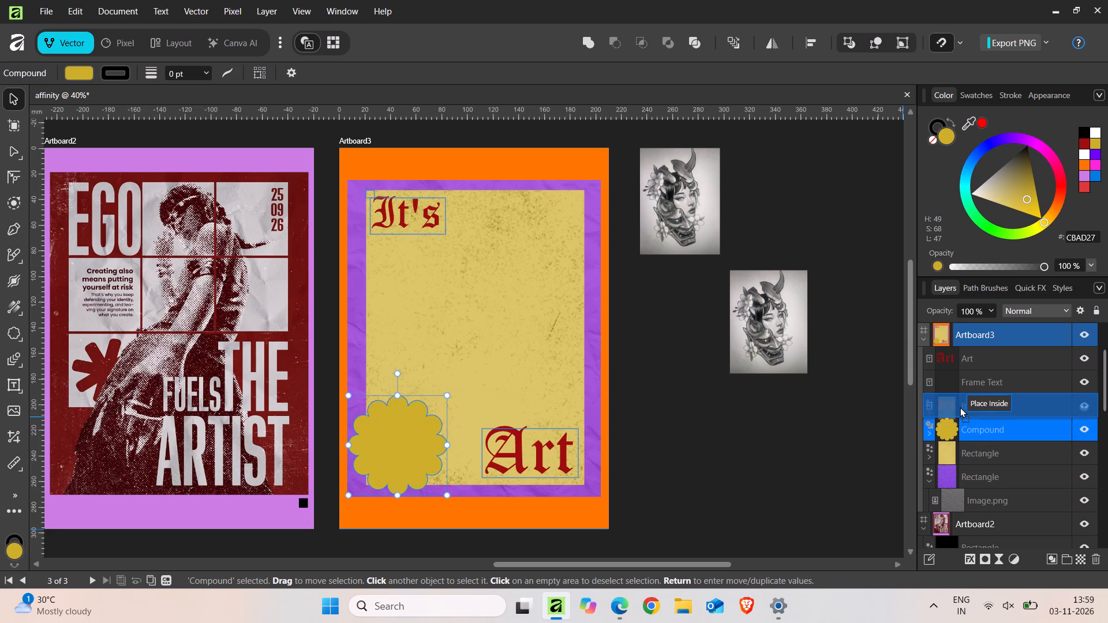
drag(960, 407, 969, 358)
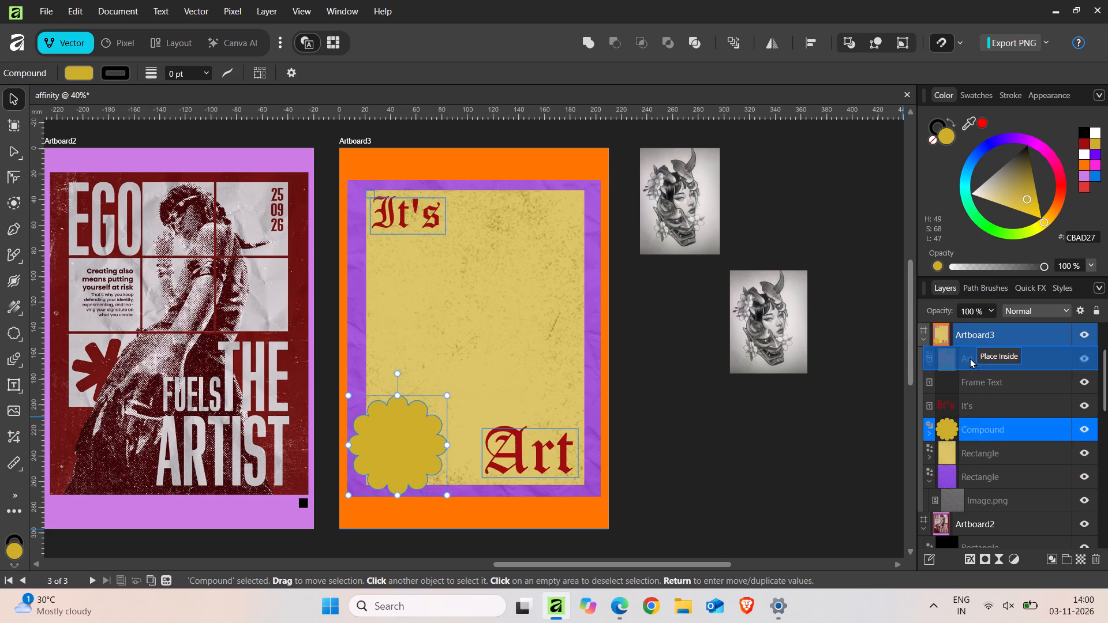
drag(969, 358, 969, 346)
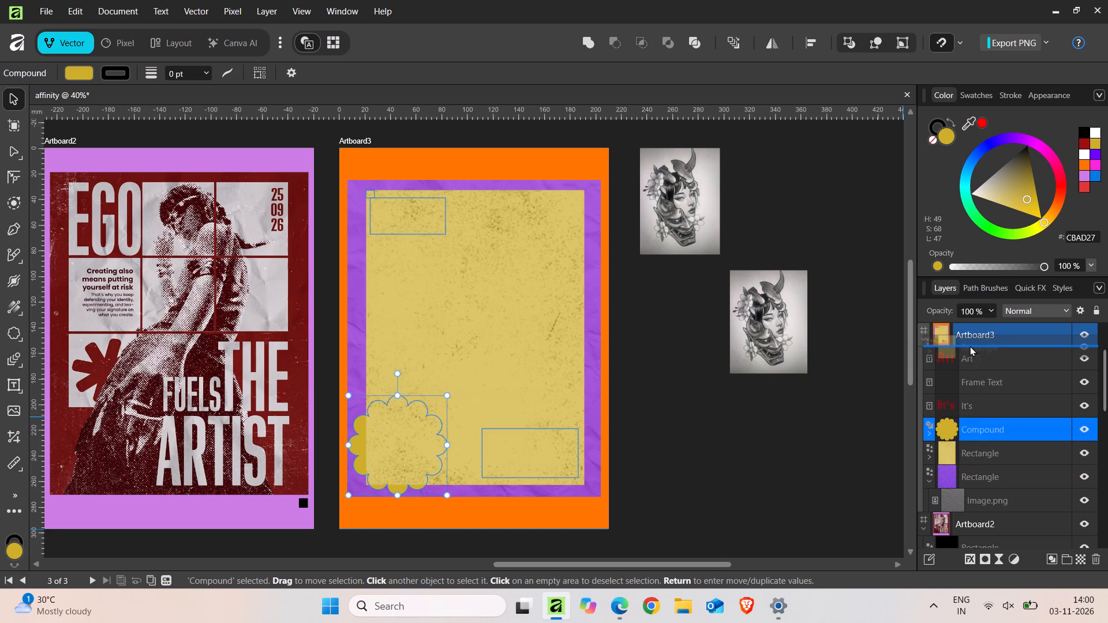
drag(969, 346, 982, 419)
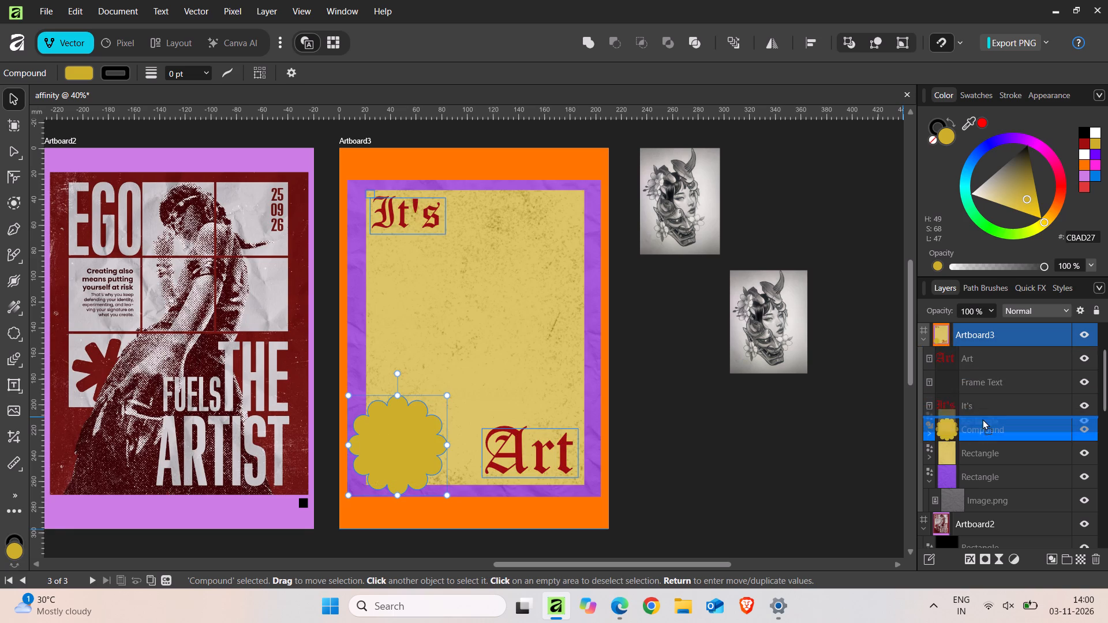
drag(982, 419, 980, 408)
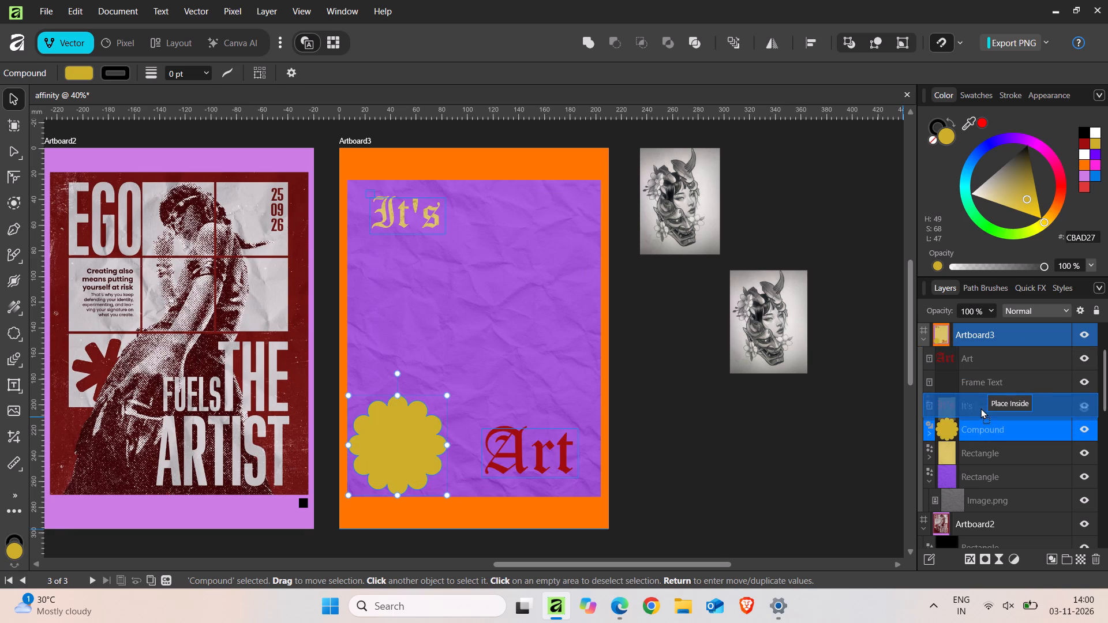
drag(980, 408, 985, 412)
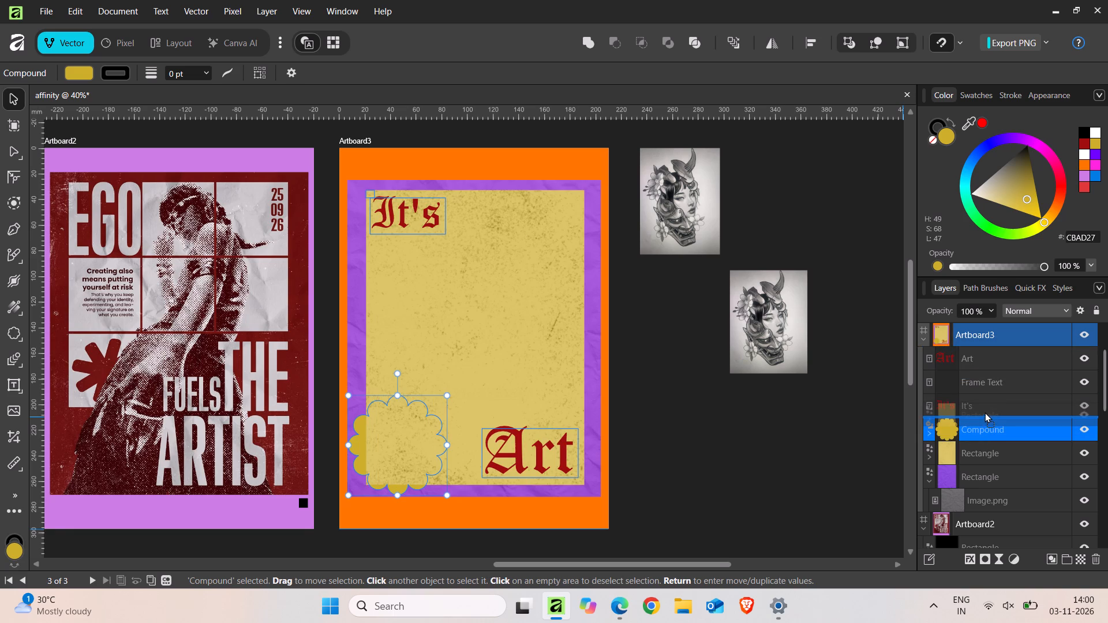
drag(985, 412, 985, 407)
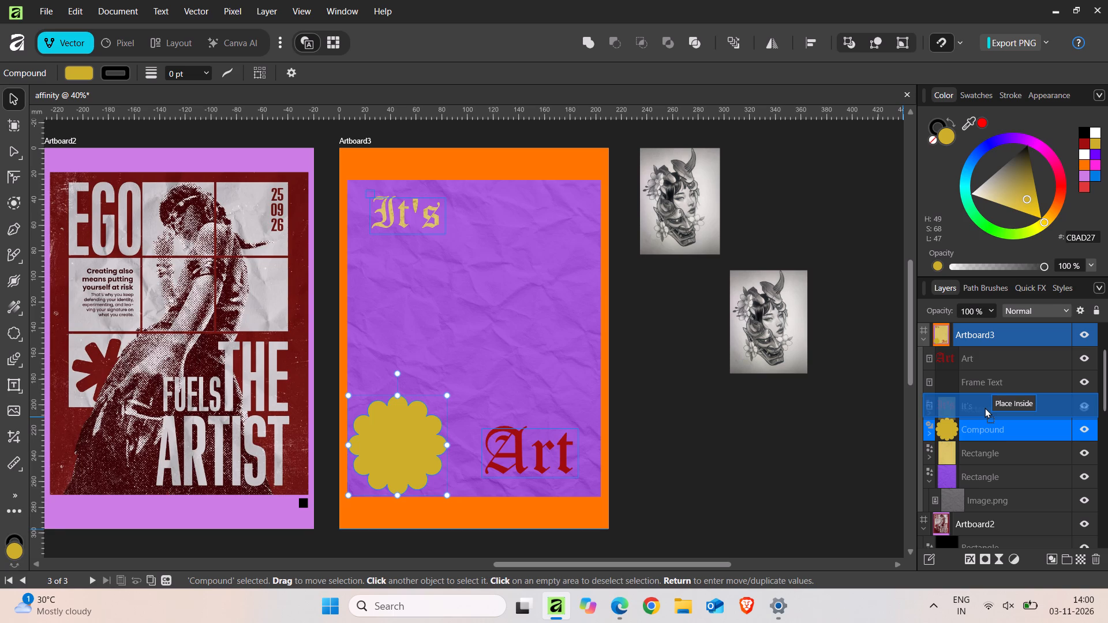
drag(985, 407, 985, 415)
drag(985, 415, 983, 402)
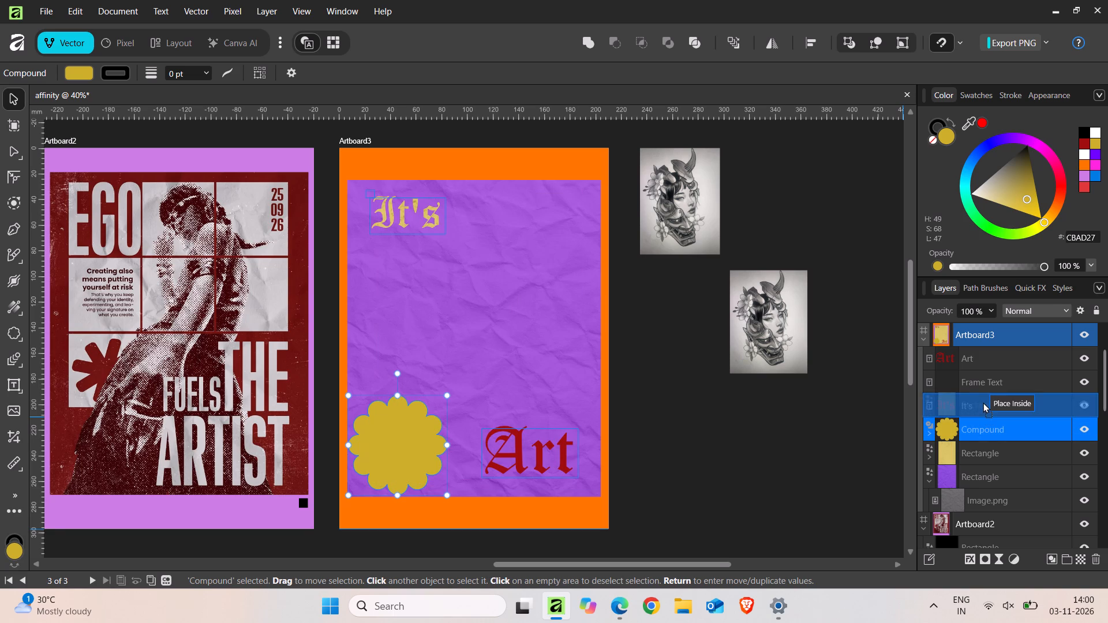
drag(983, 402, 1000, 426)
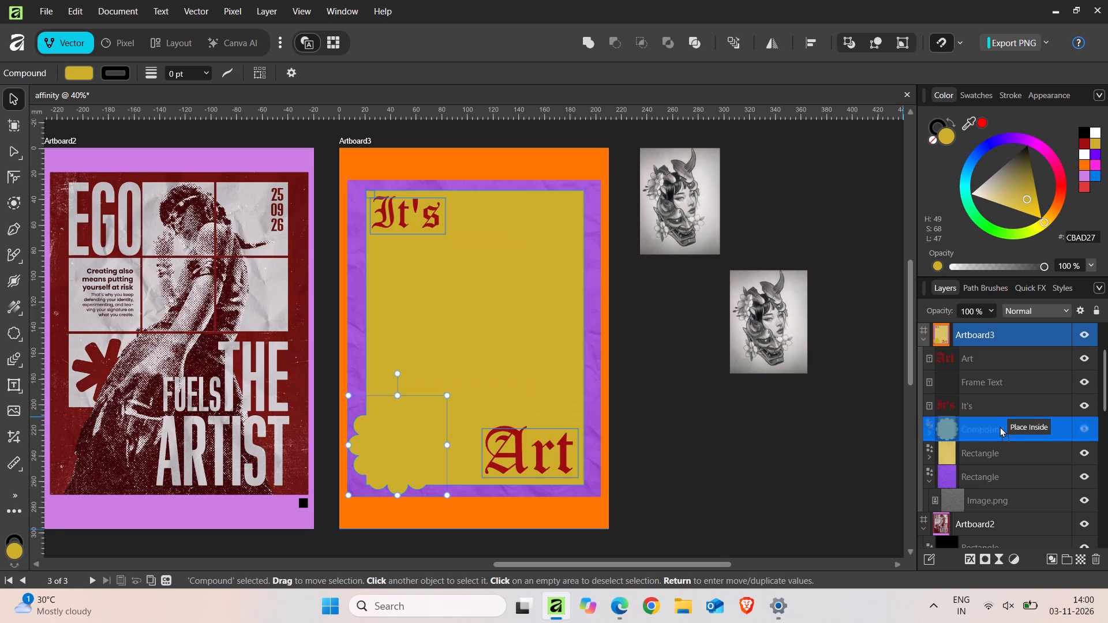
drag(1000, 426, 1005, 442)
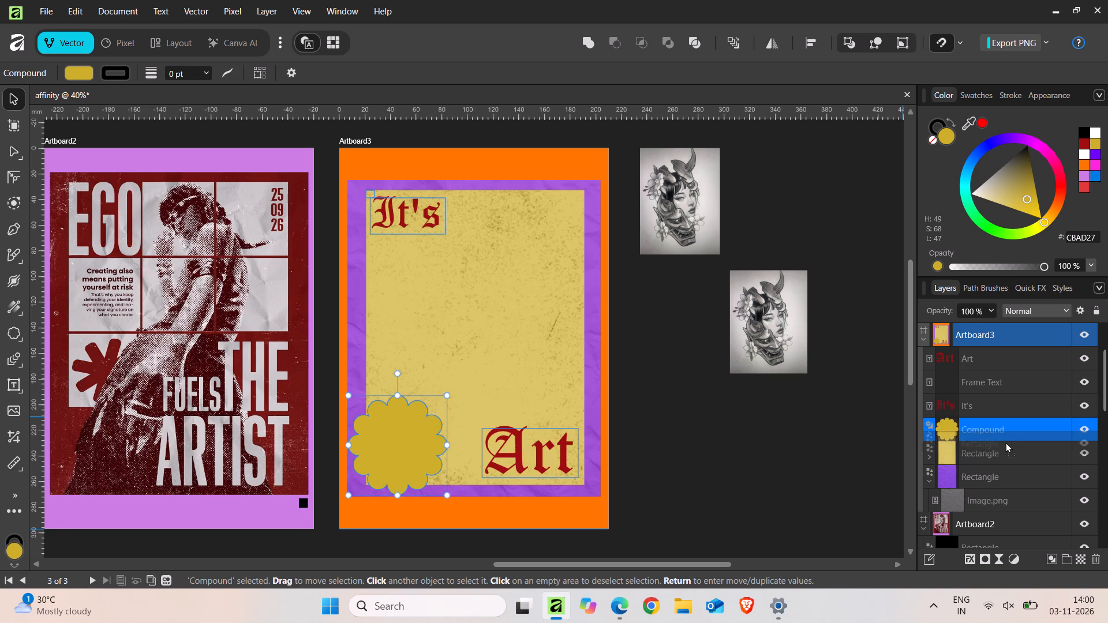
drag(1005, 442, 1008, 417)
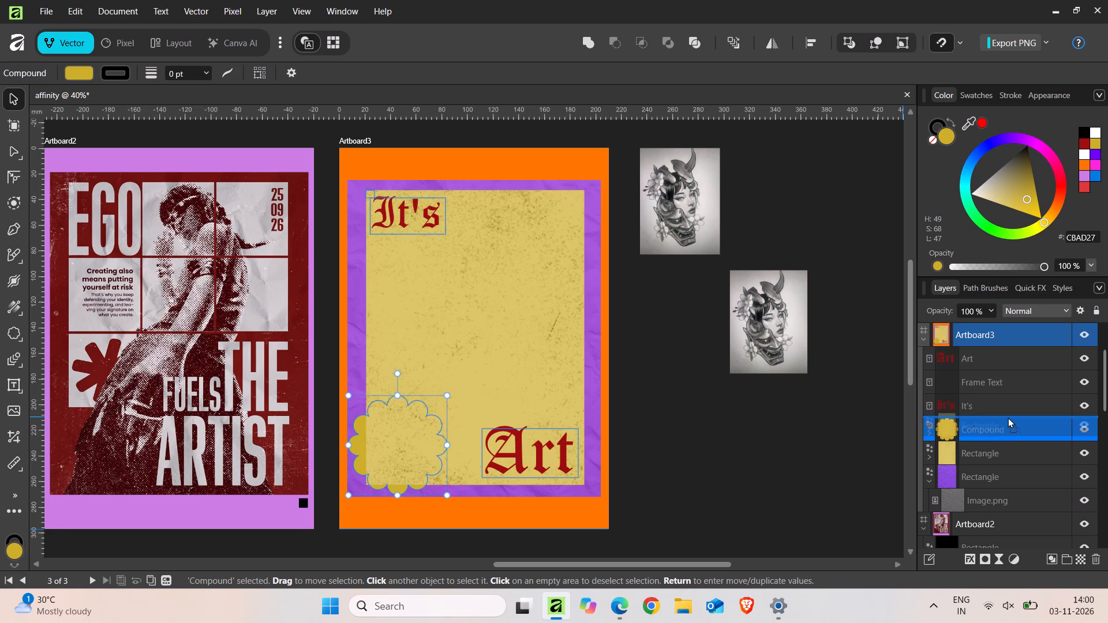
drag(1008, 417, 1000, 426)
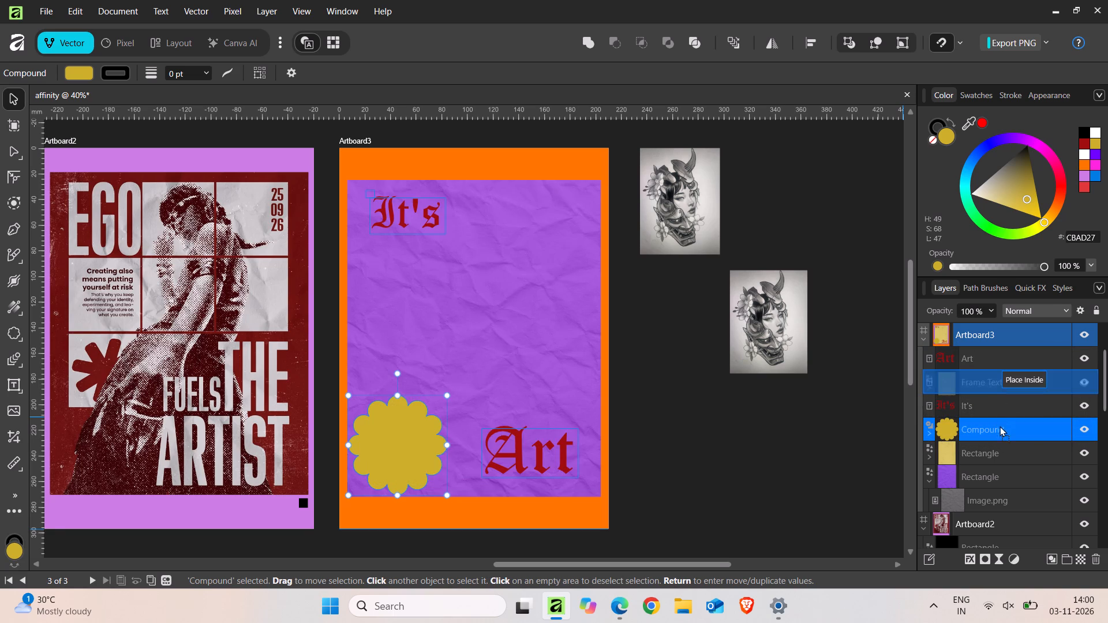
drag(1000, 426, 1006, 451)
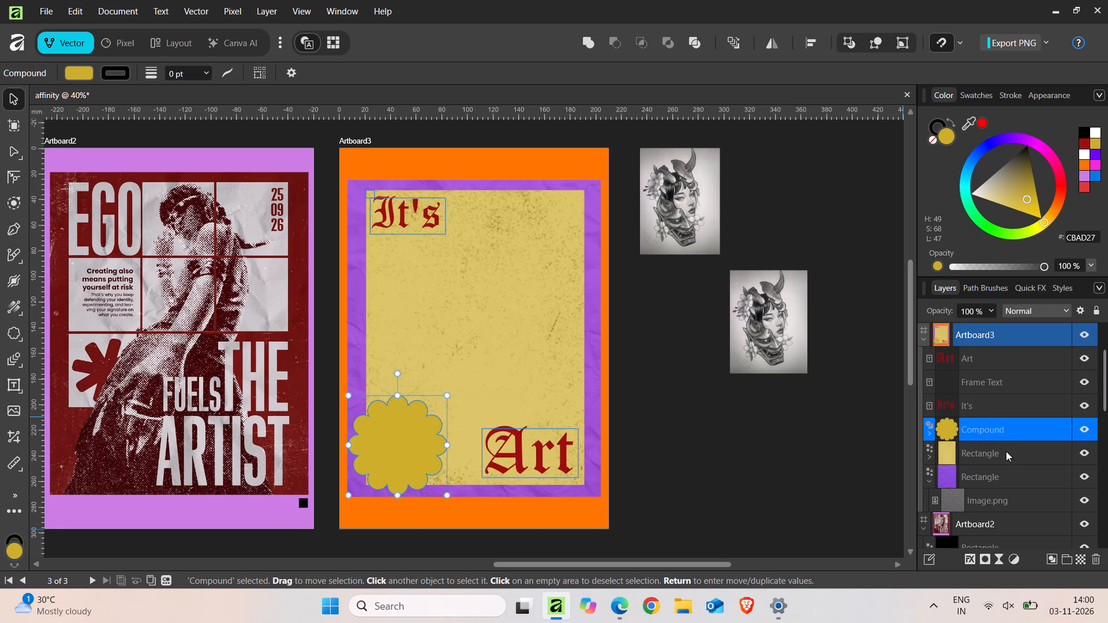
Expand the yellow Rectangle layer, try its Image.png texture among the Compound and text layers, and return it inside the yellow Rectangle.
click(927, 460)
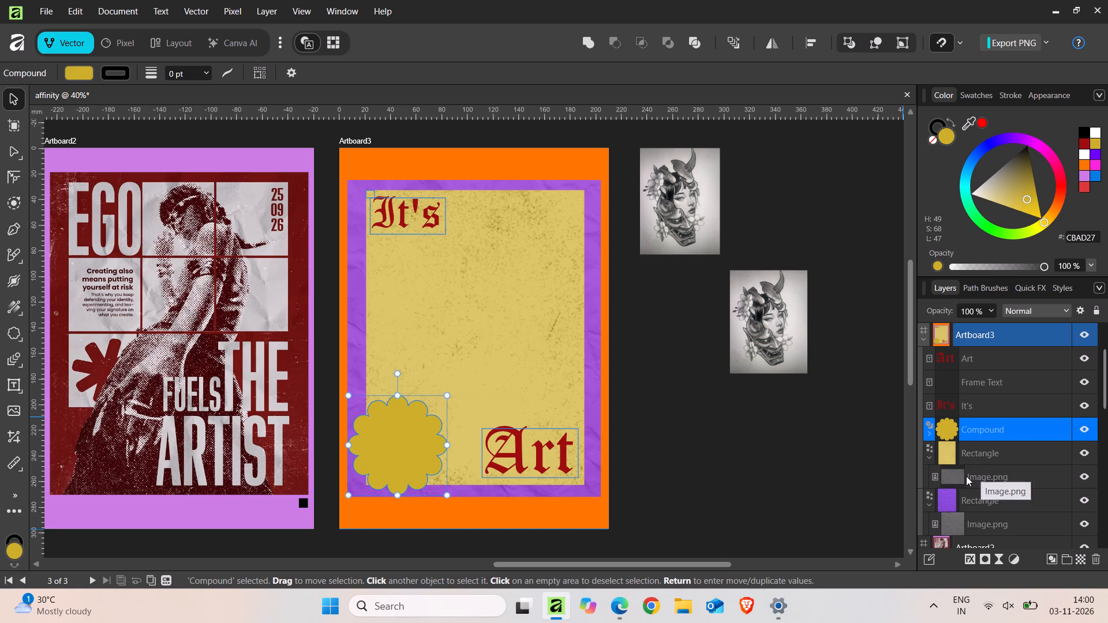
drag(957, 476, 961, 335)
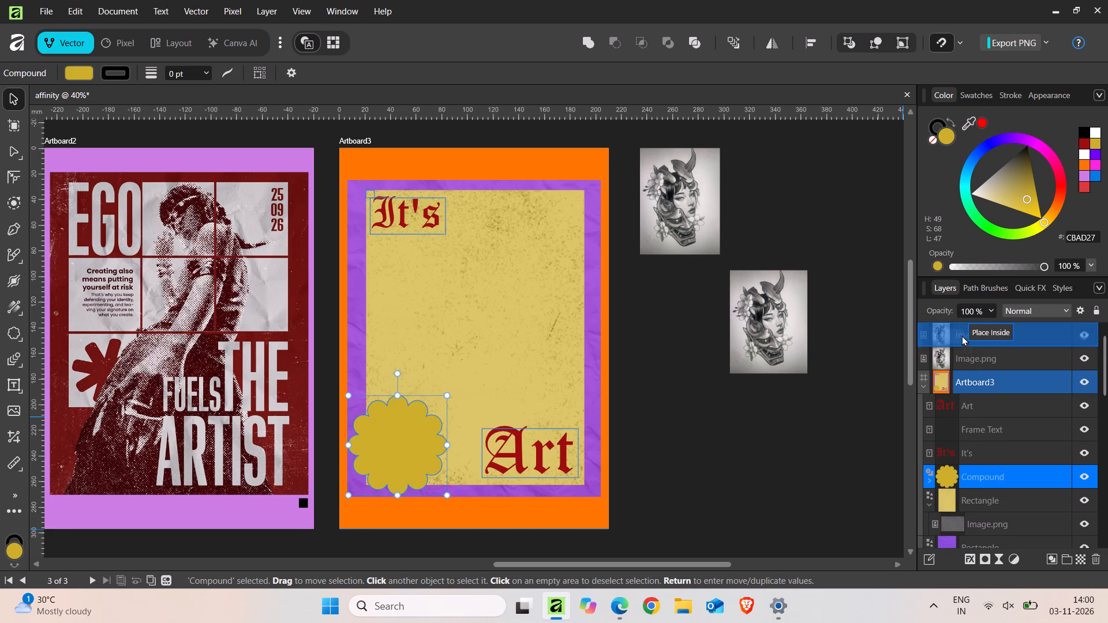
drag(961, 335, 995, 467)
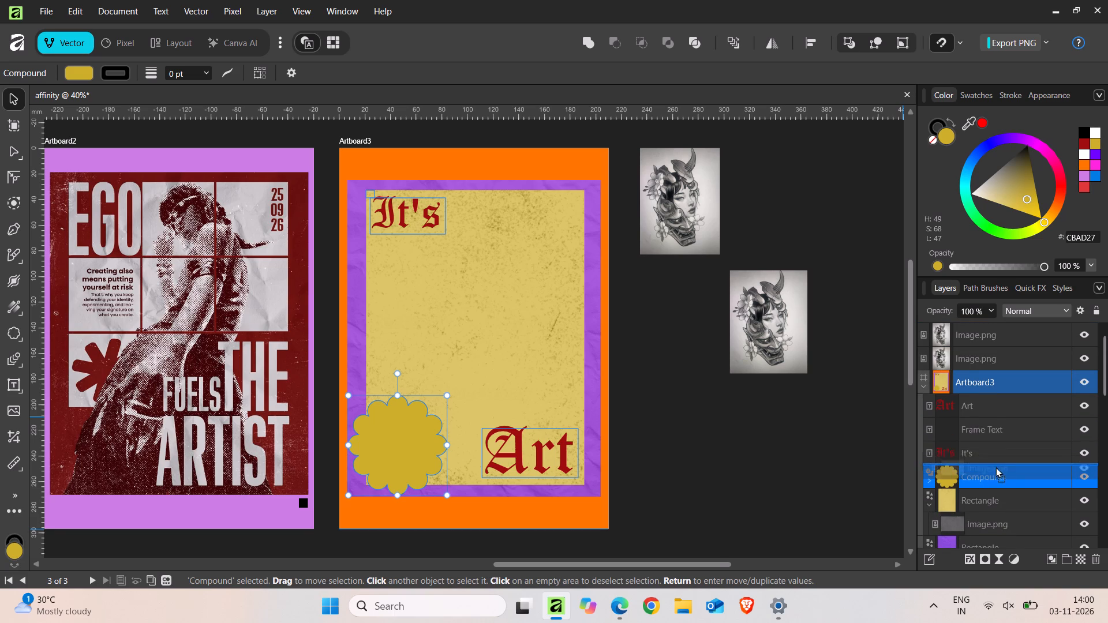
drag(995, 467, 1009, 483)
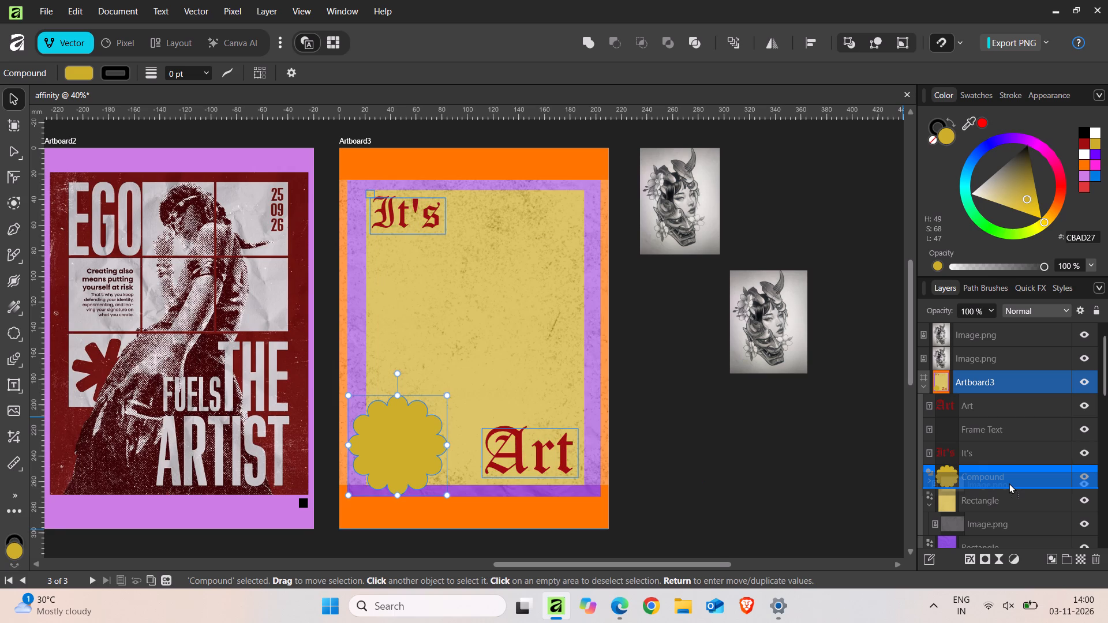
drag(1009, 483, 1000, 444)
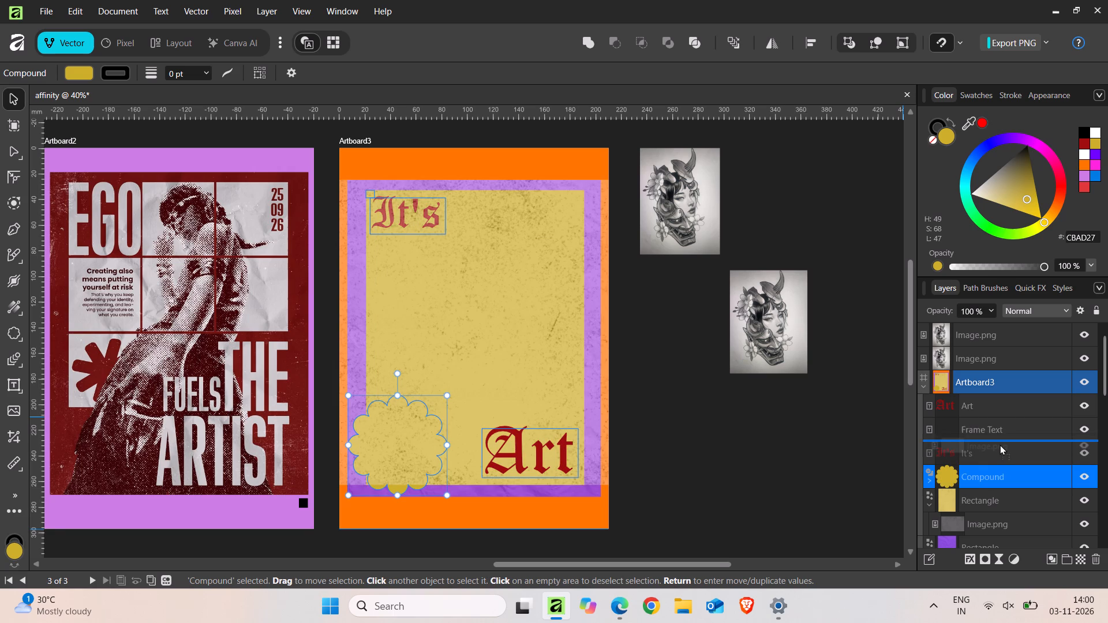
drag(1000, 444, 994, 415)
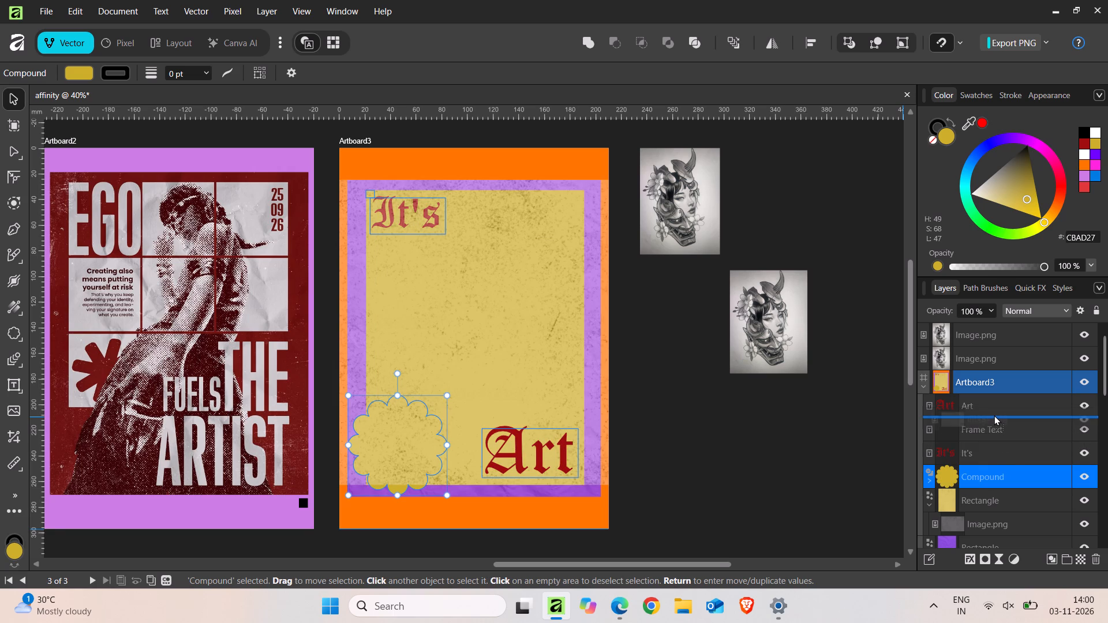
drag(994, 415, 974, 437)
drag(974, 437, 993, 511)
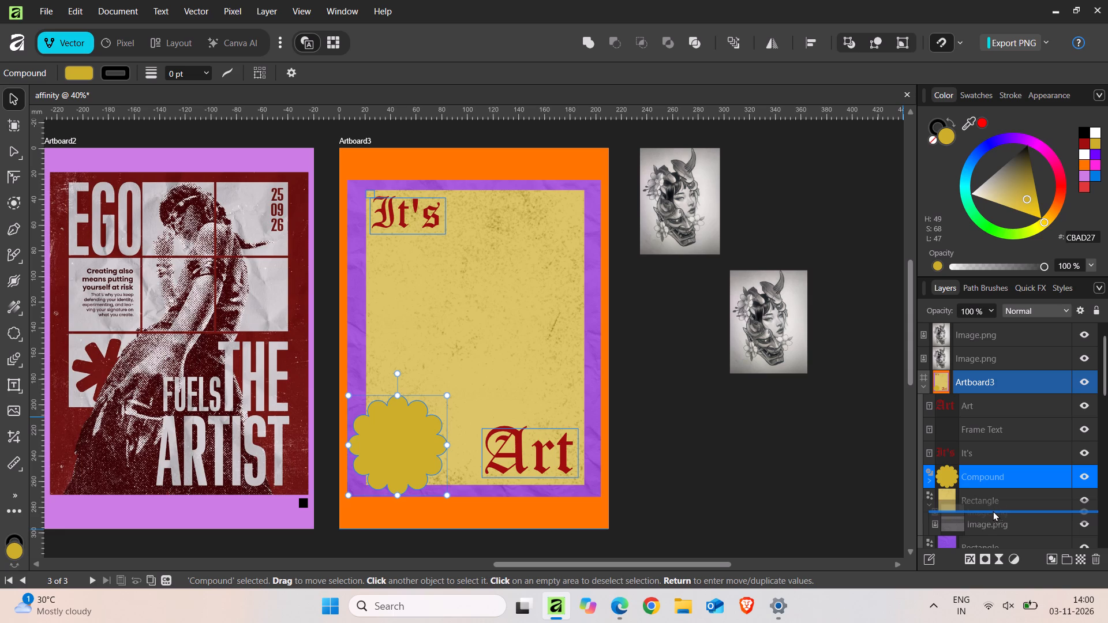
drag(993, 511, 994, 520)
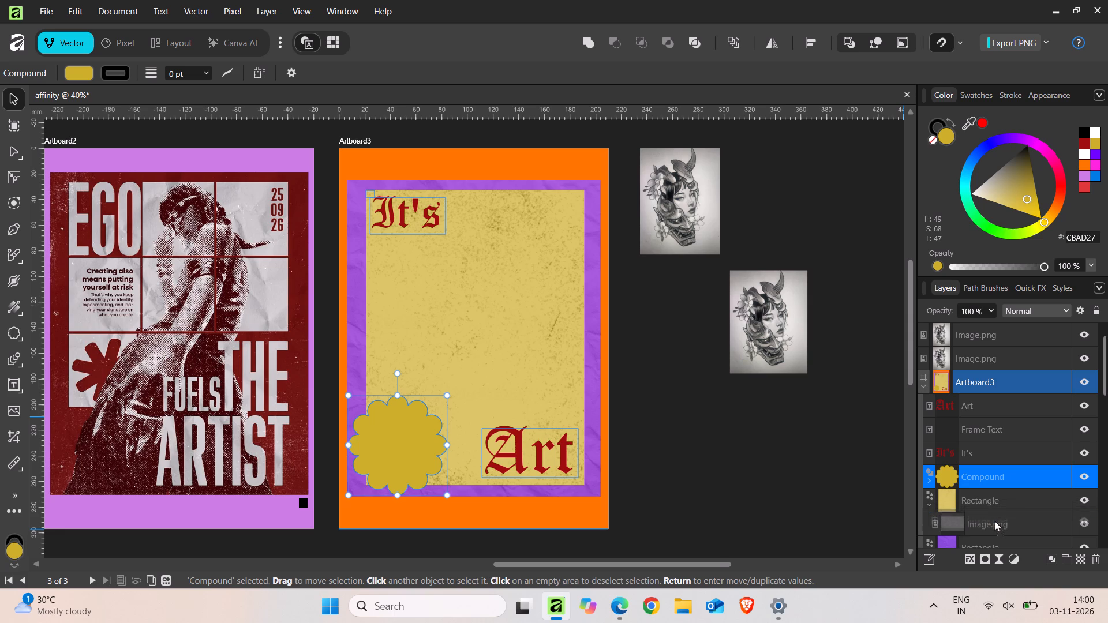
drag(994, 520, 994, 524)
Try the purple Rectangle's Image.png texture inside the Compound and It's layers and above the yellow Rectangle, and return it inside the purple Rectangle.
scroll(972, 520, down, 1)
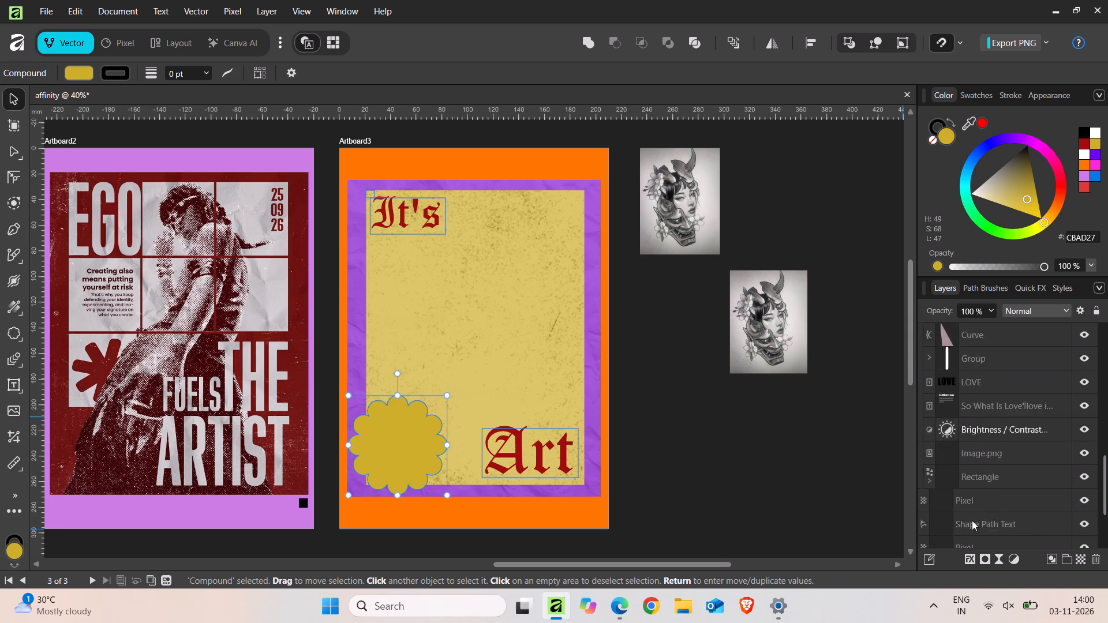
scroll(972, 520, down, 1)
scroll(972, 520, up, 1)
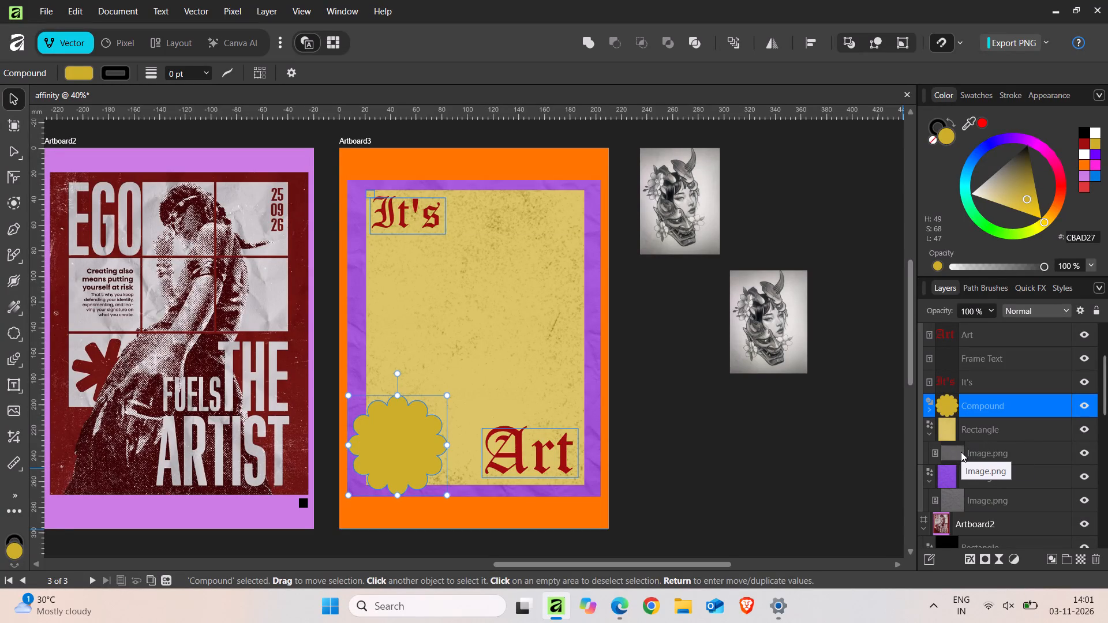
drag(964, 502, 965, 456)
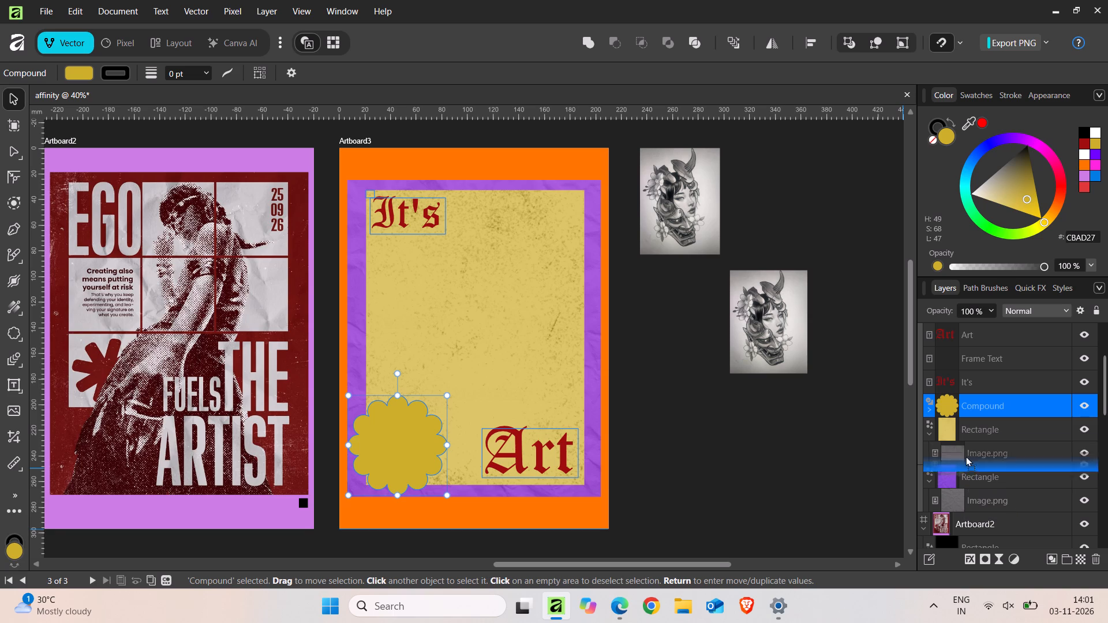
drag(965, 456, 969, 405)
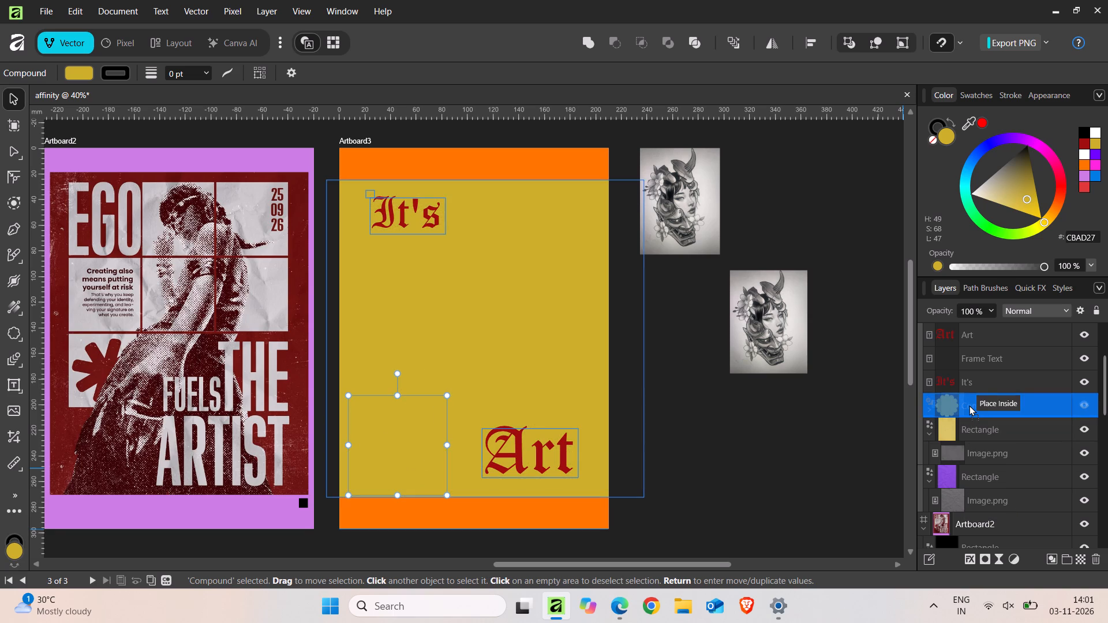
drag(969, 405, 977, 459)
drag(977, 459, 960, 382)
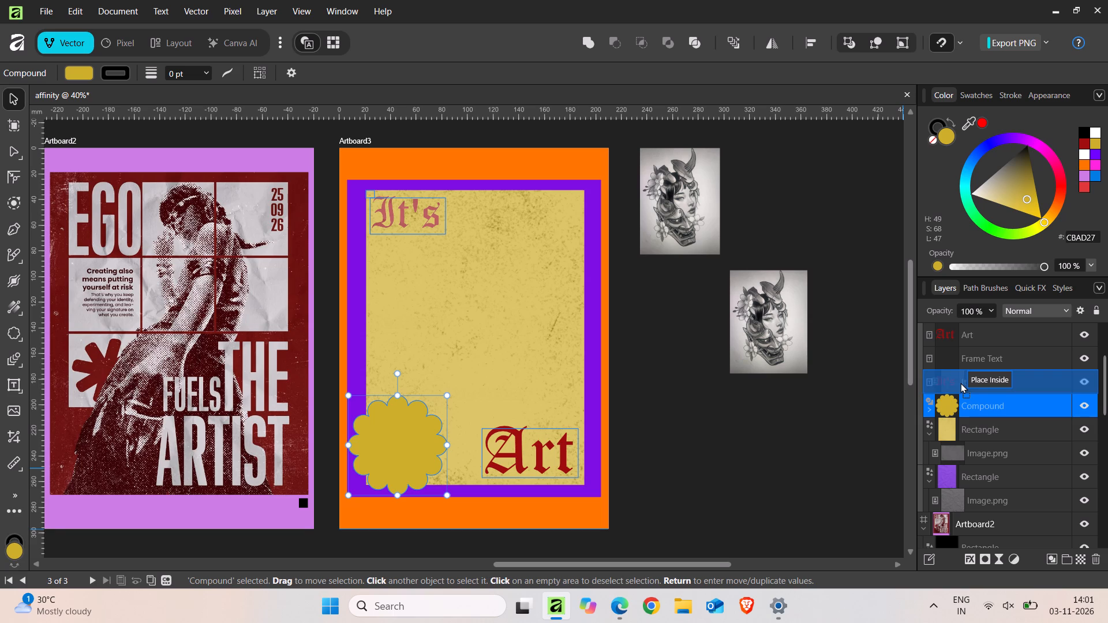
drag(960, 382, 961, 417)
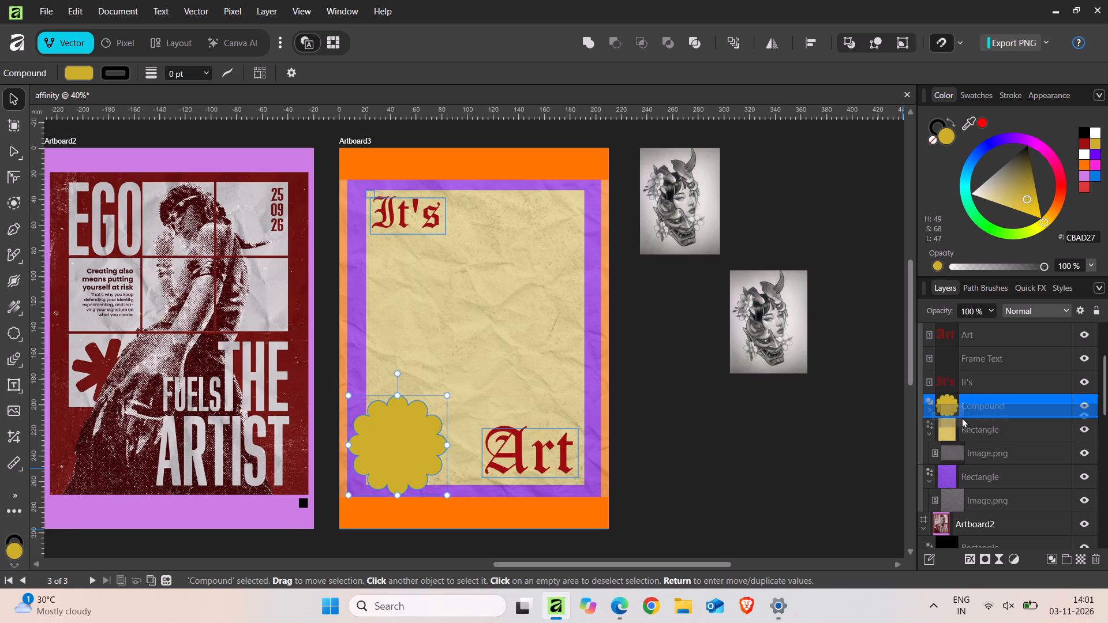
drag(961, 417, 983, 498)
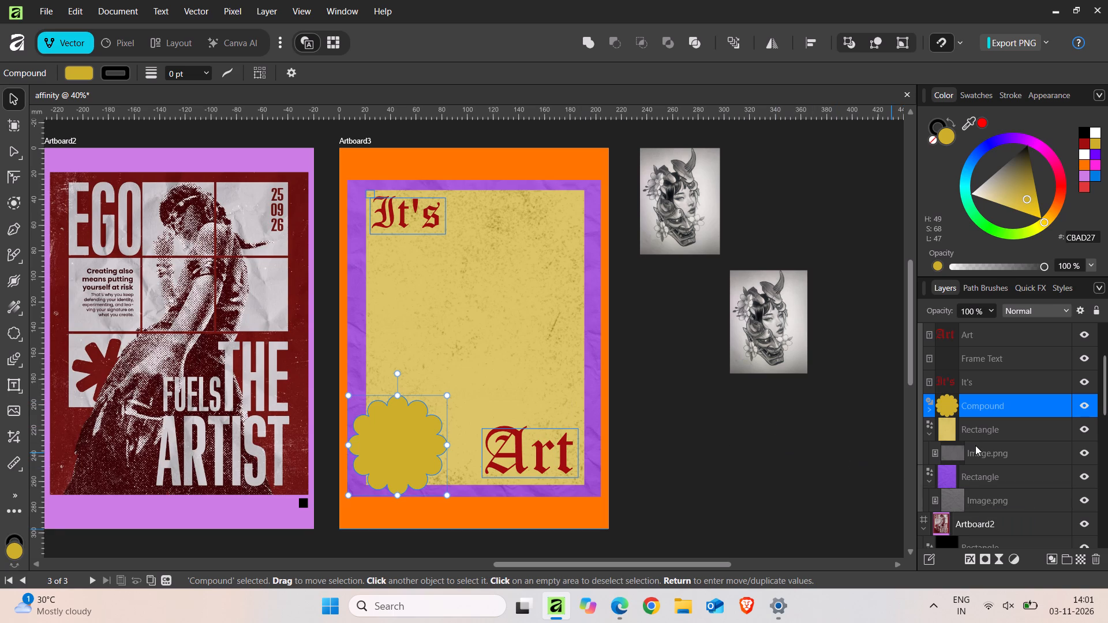
Delete the Image.png texture nested inside the yellow Rectangle layer.
click(959, 461)
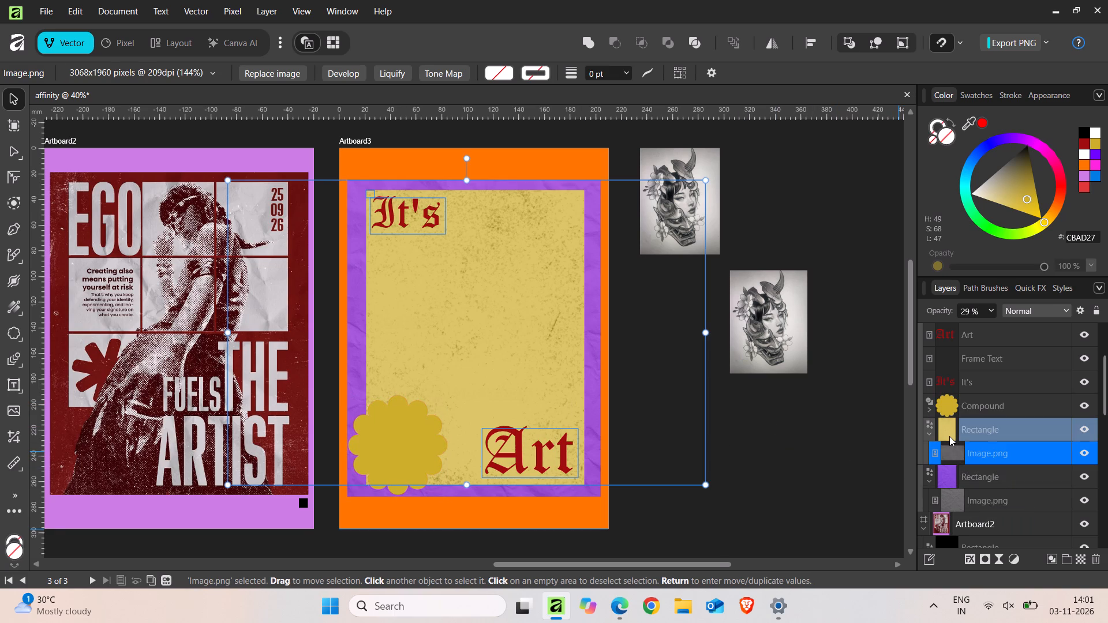
click(949, 436)
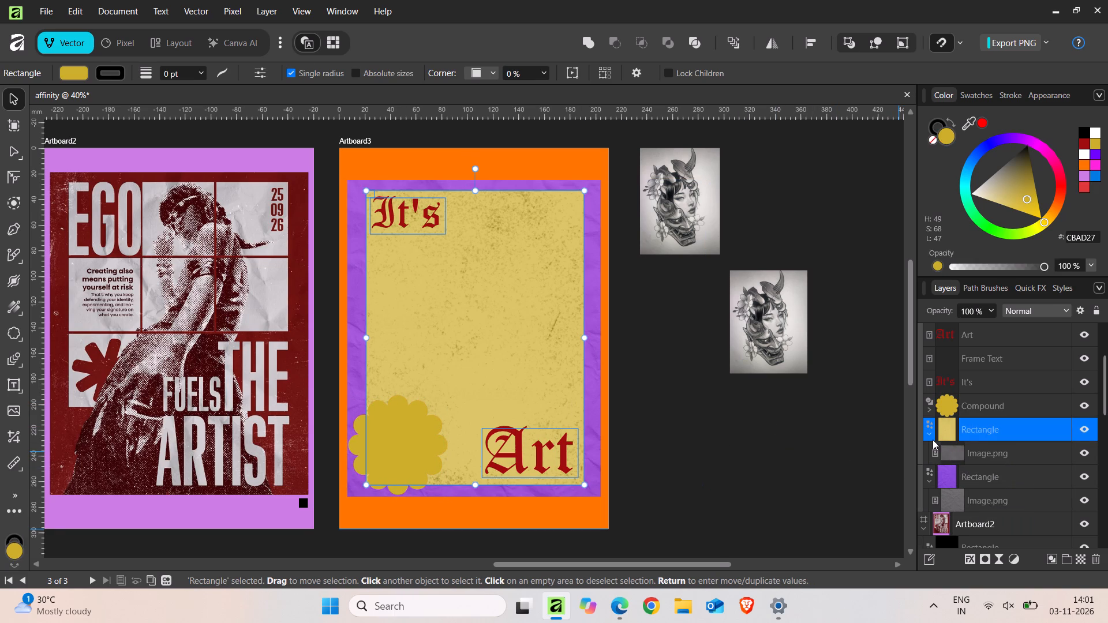
click(927, 437)
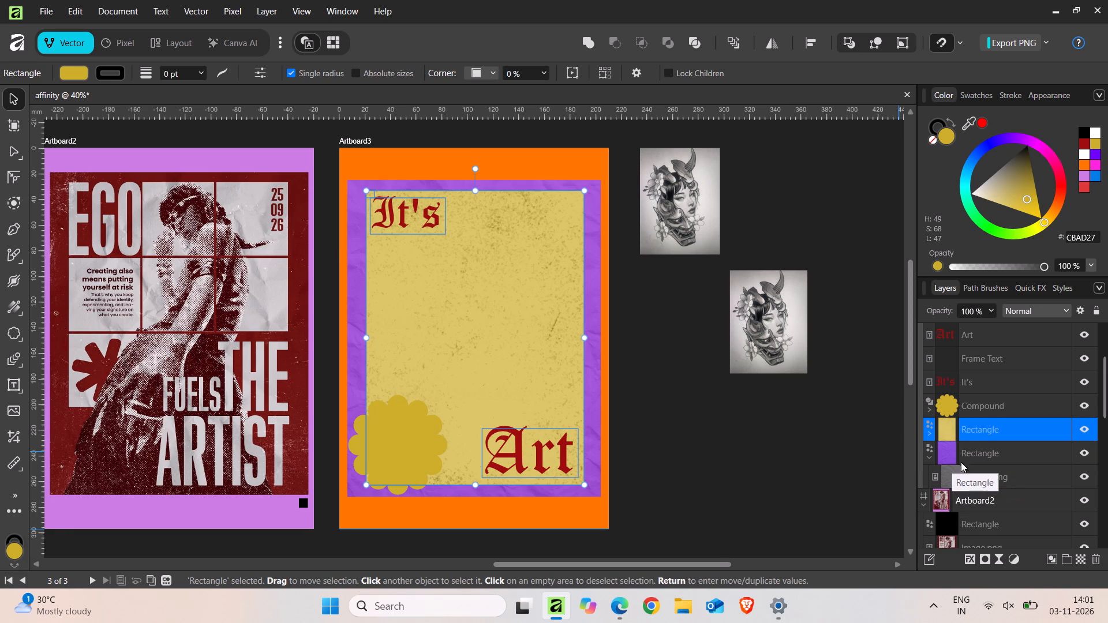
click(929, 437)
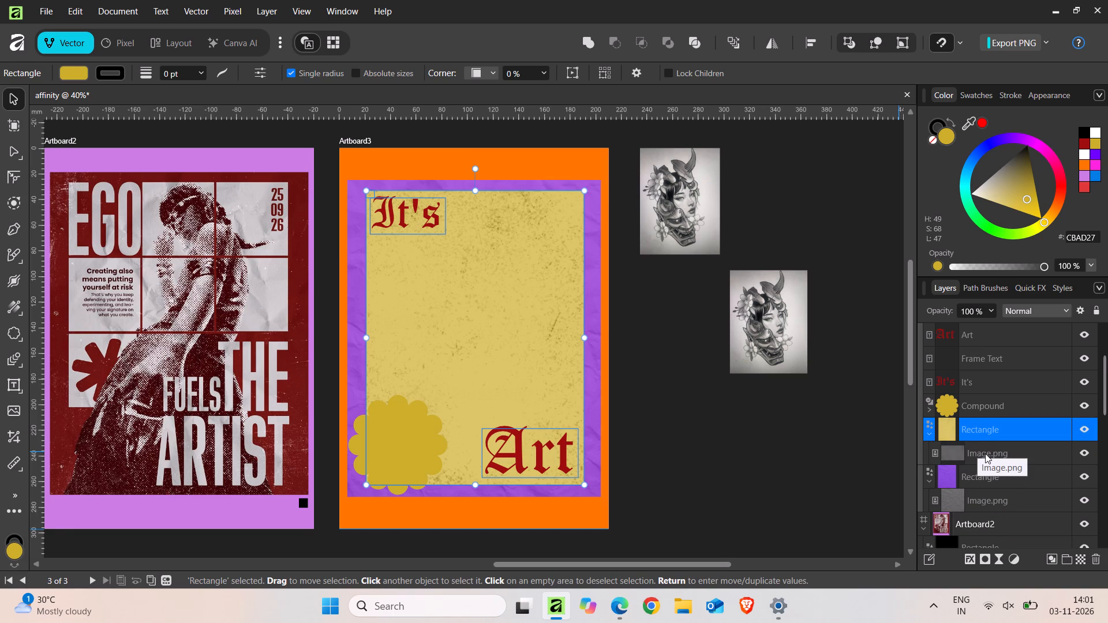
click(985, 453)
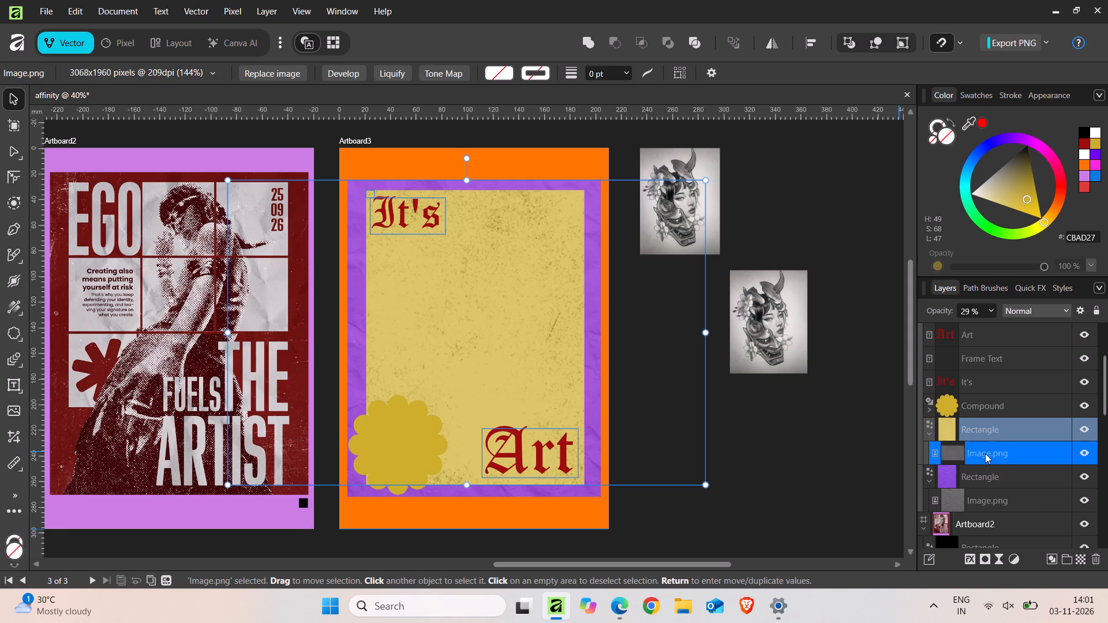
key(BackSpace)
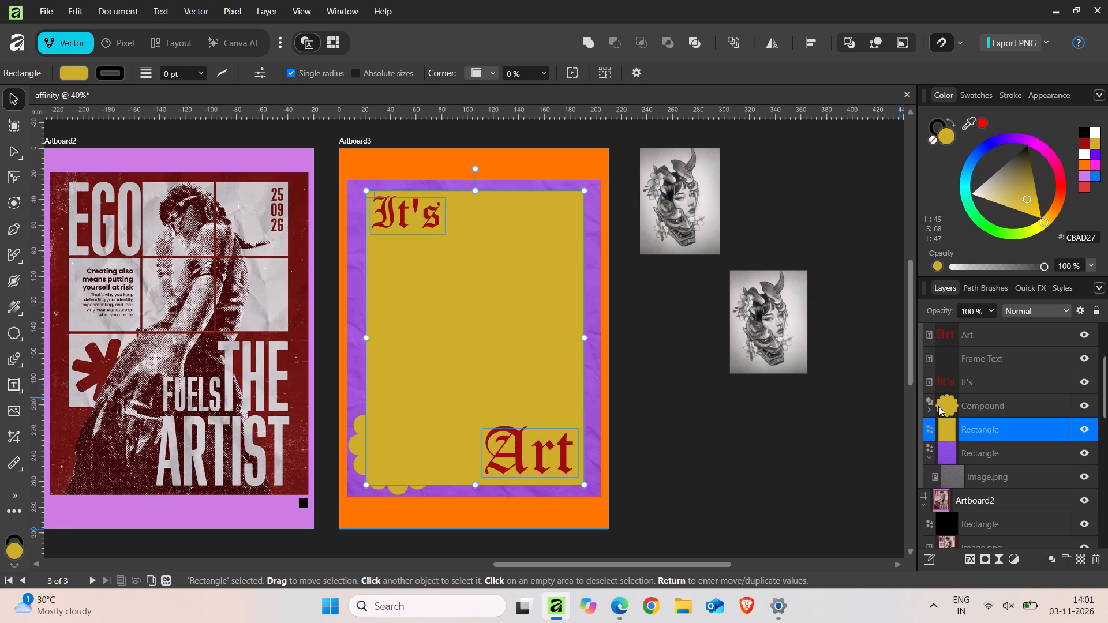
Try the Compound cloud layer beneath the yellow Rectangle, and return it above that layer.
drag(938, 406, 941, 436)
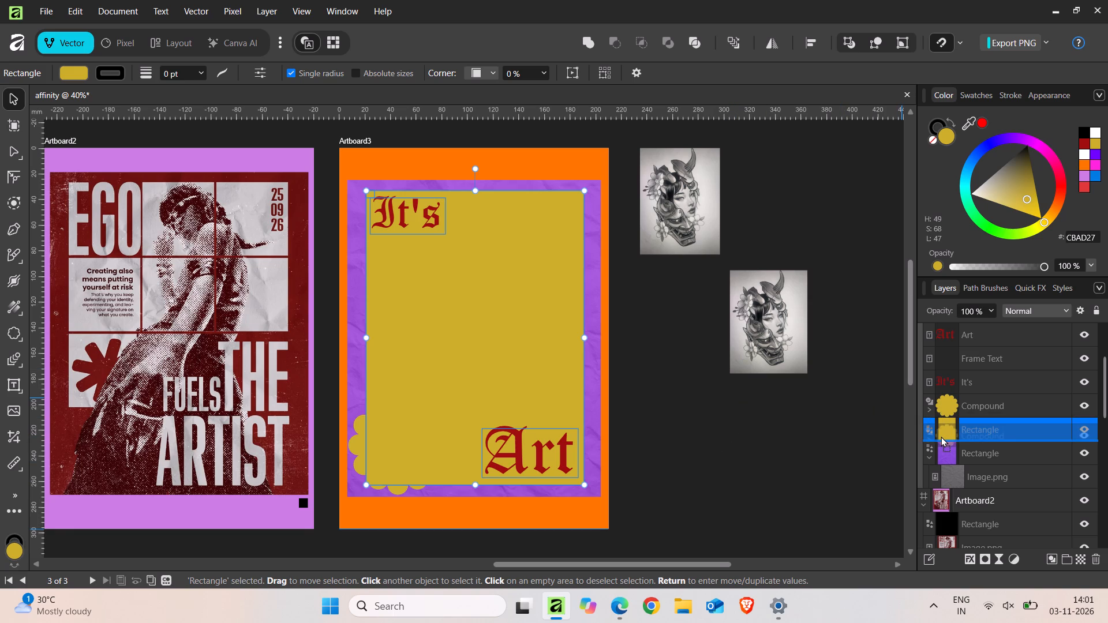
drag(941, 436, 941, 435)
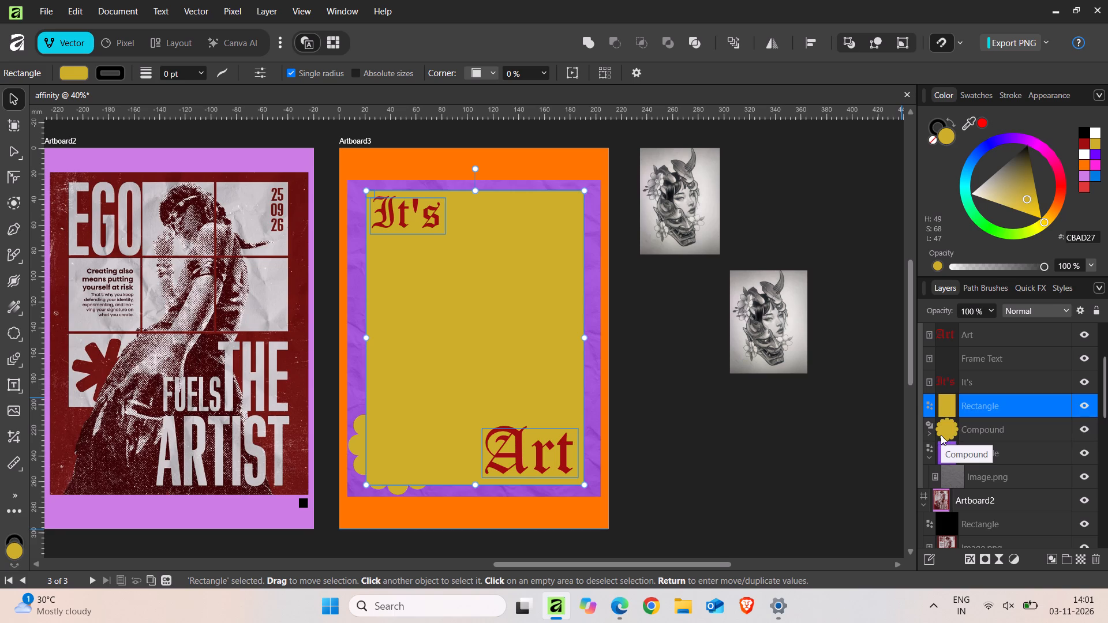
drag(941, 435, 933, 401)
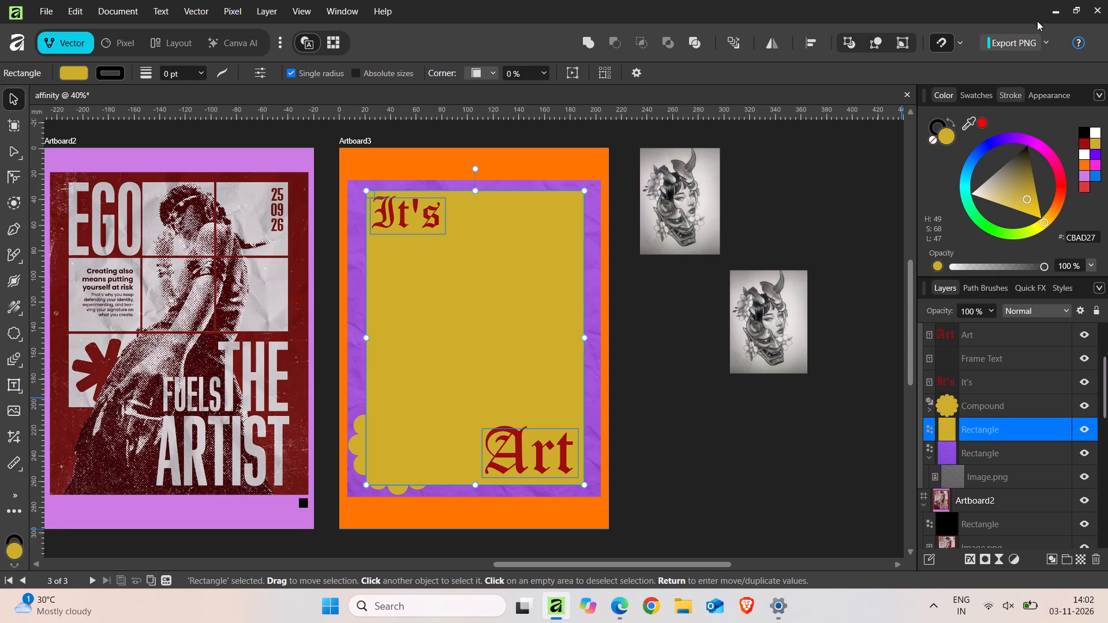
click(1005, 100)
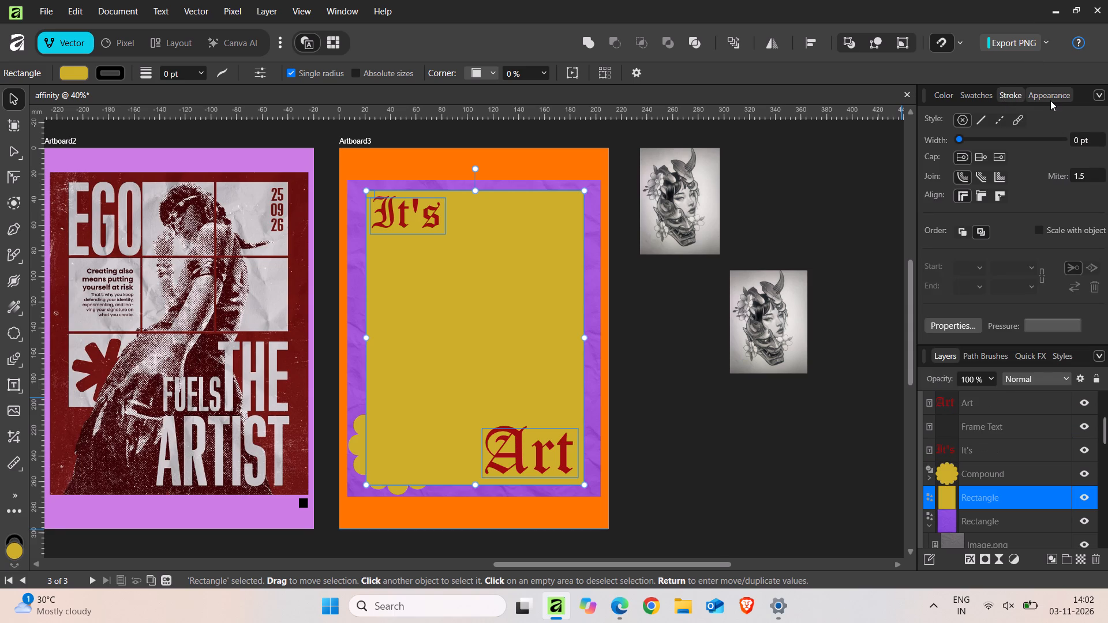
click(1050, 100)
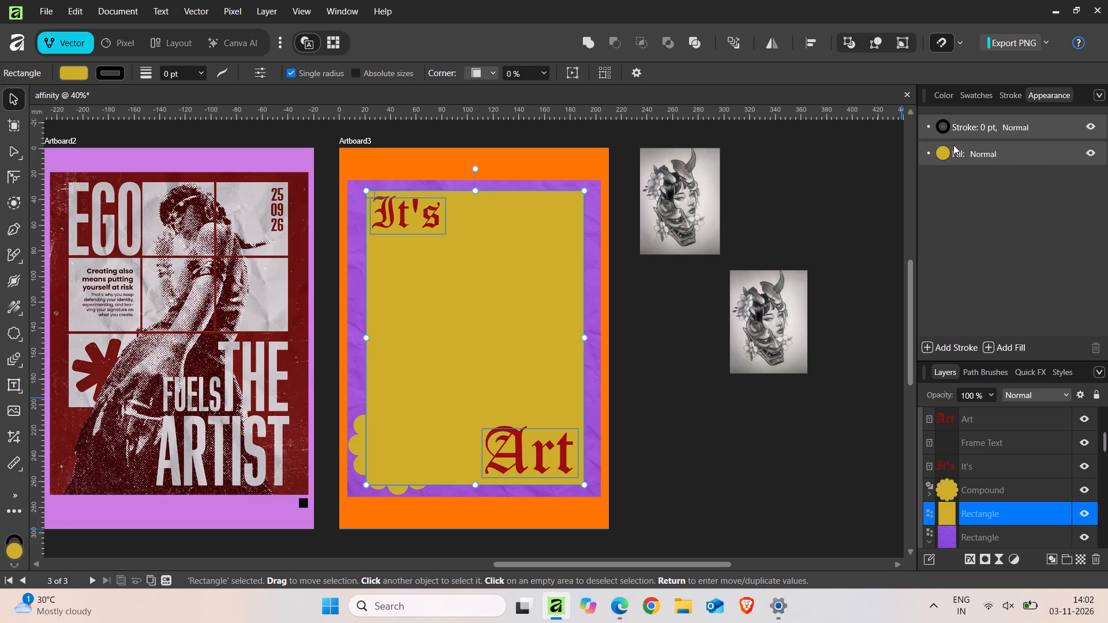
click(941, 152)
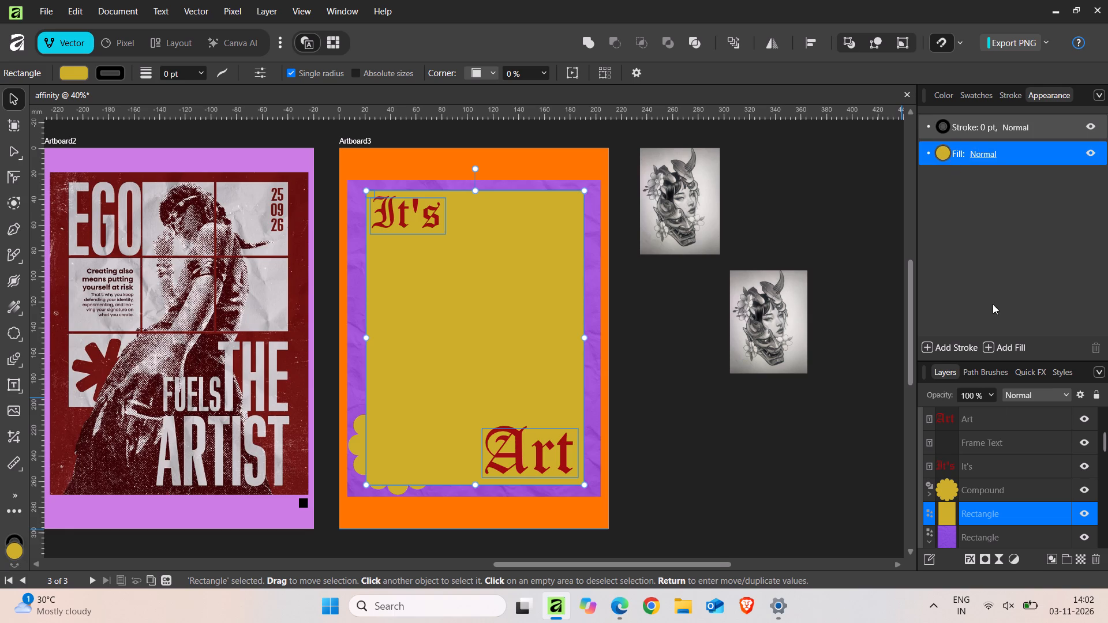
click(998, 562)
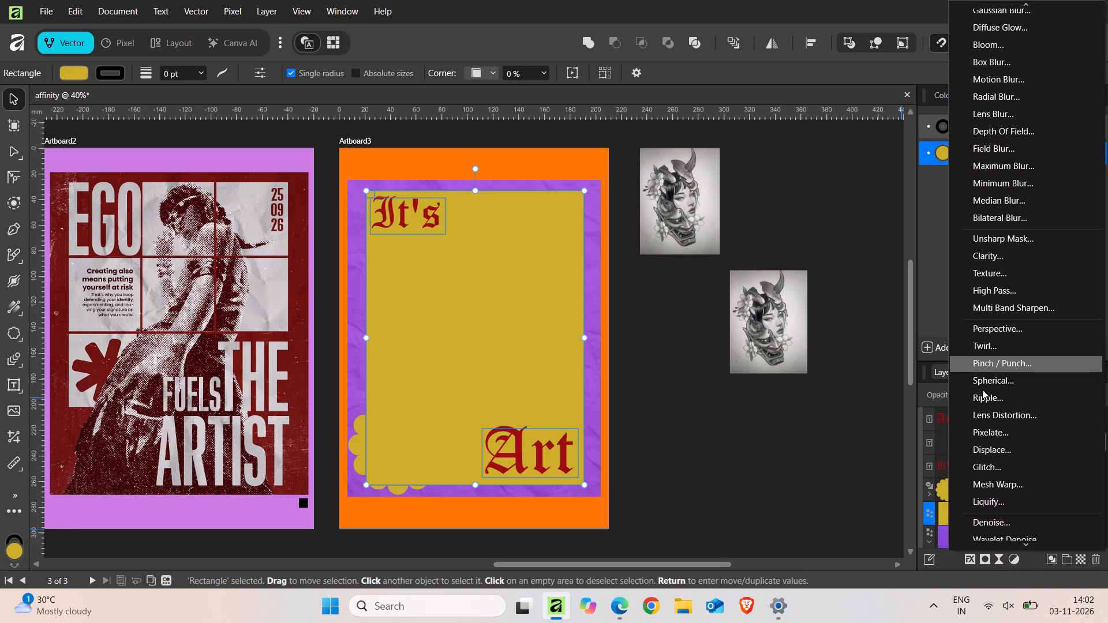
Add an Outline layer effect to the Compound cloud with about 47 px radius and a magenta colour of RGB 211, 66, 255.
click(969, 562)
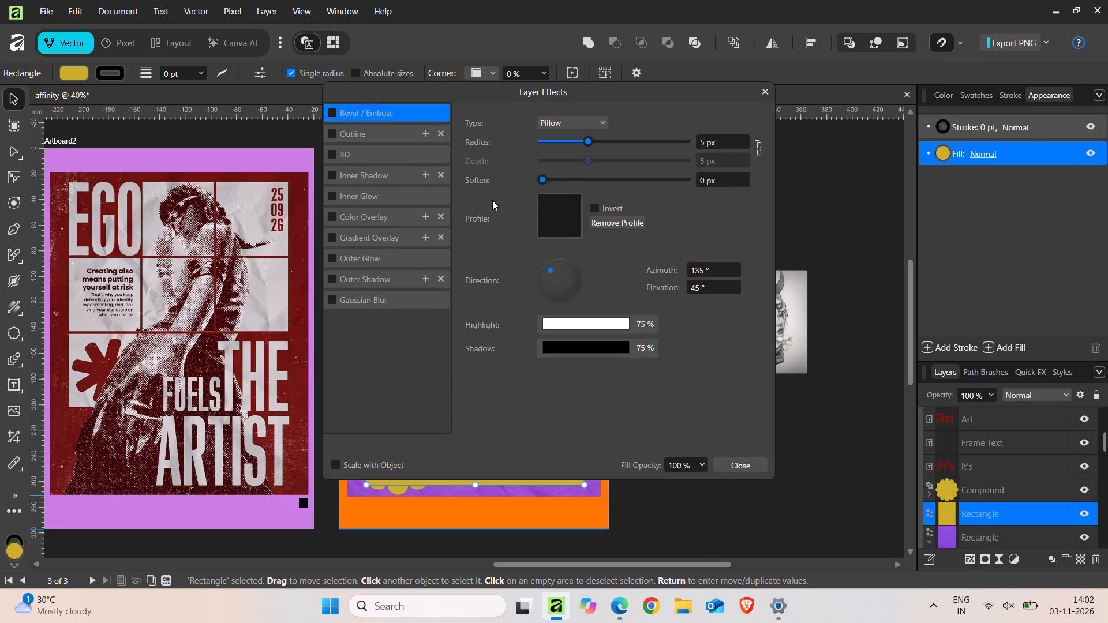
click(383, 132)
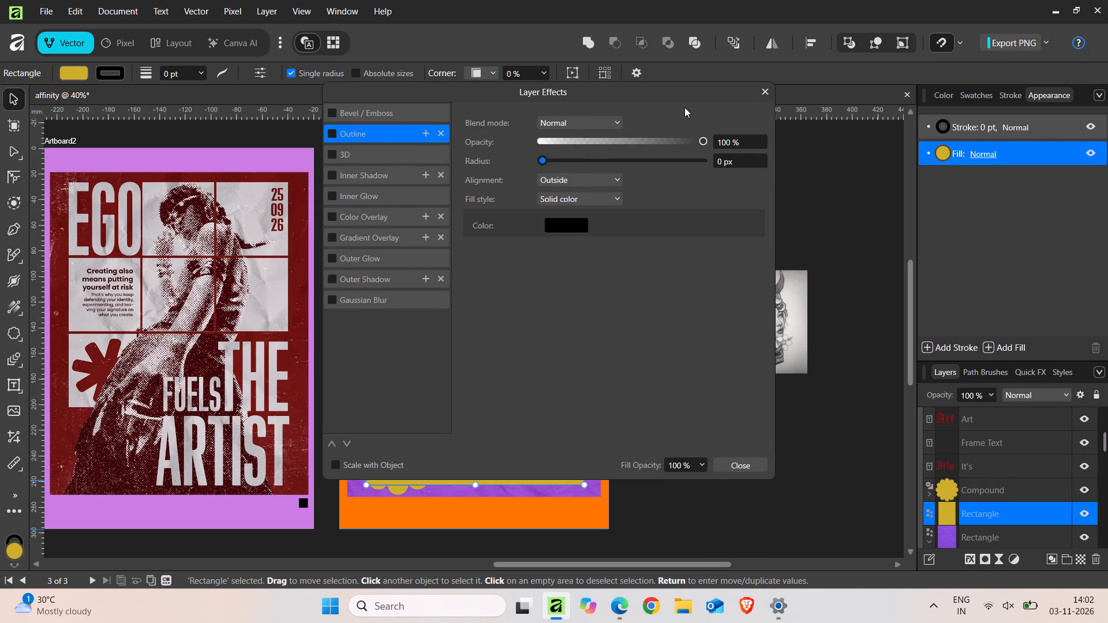
drag(683, 101, 990, 53)
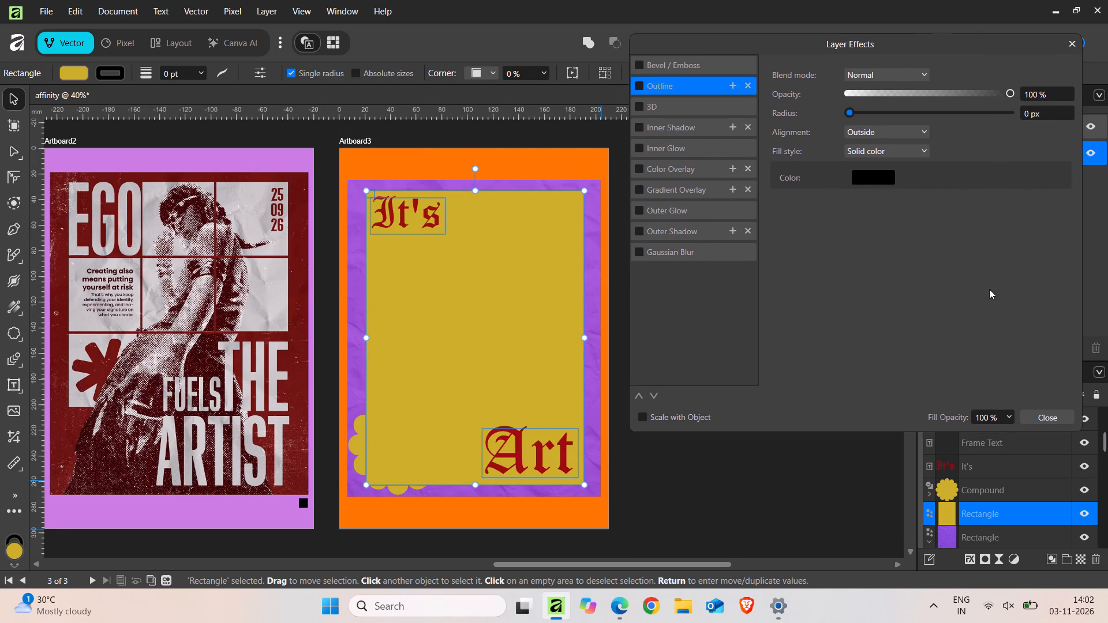
click(976, 483)
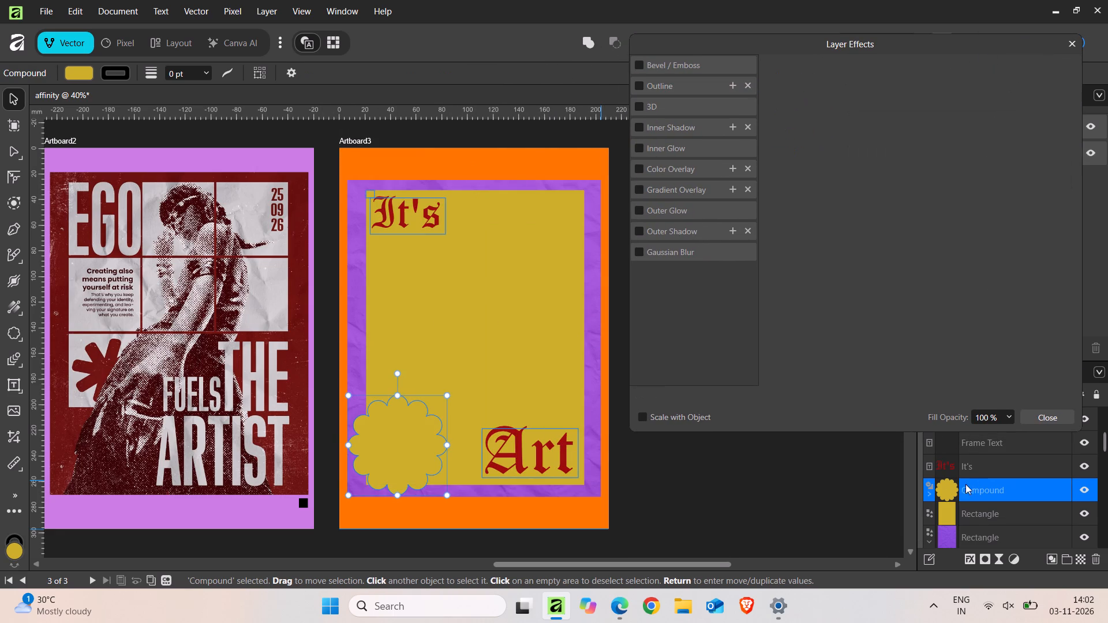
click(691, 79)
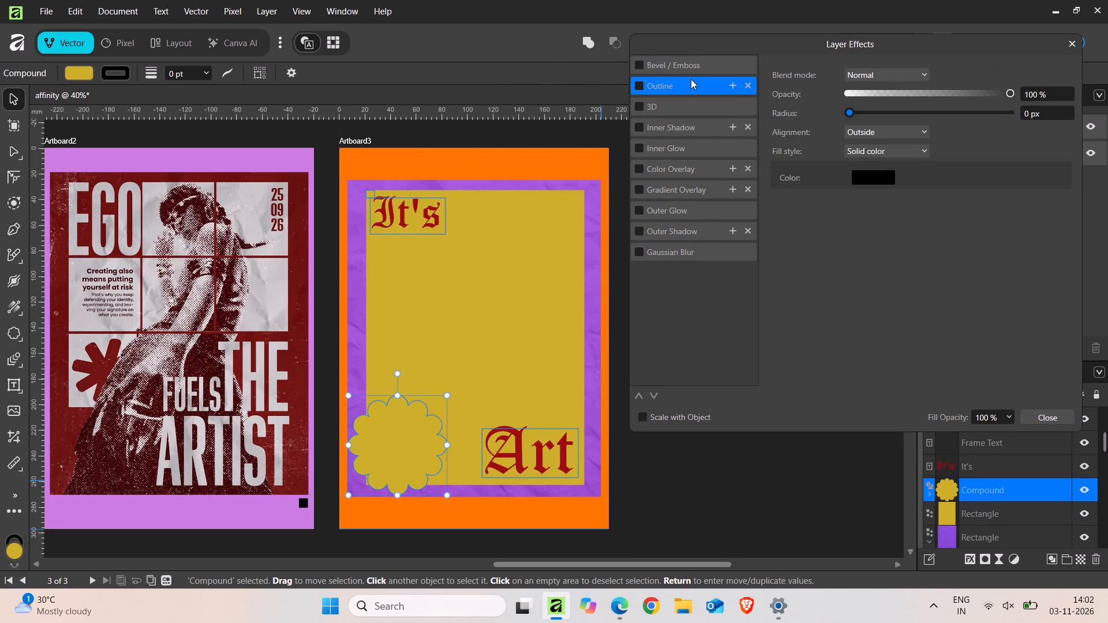
drag(893, 115, 919, 114)
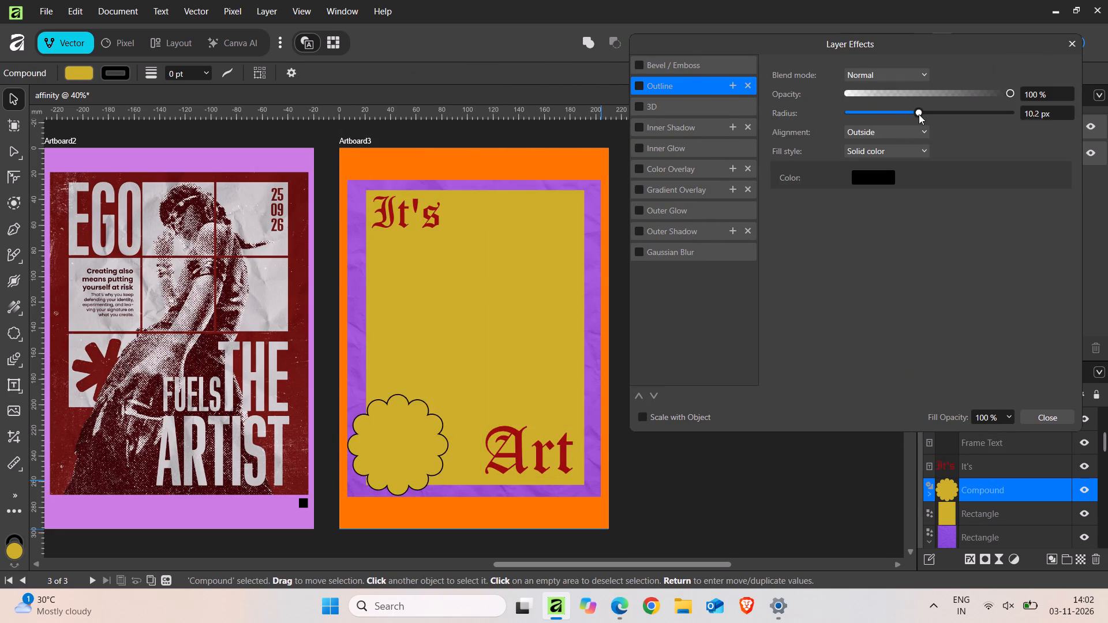
drag(919, 114, 986, 111)
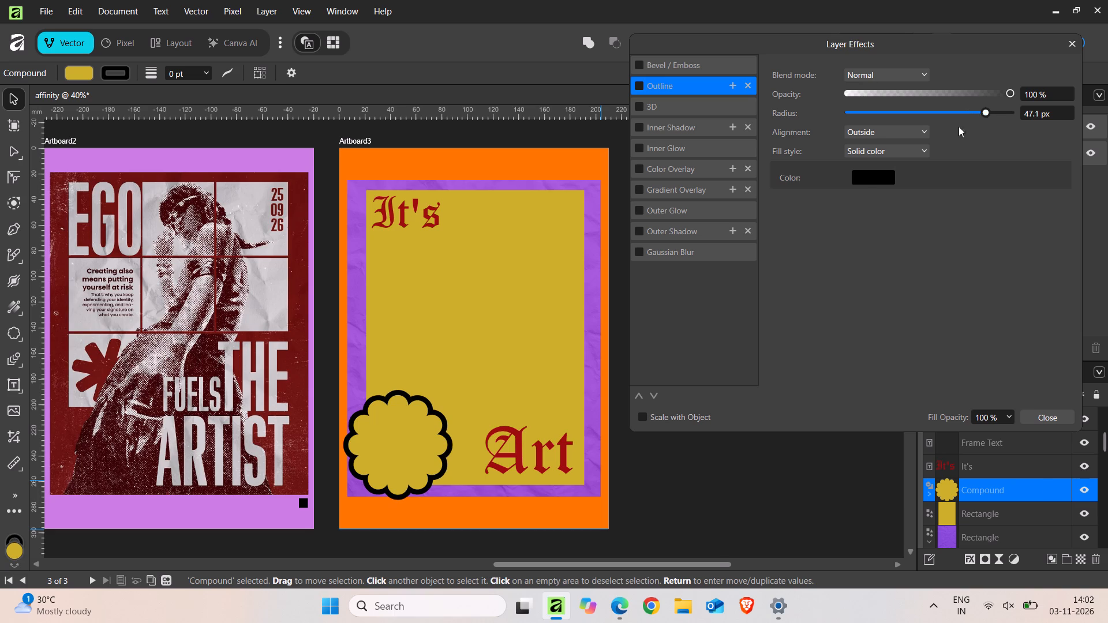
click(867, 181)
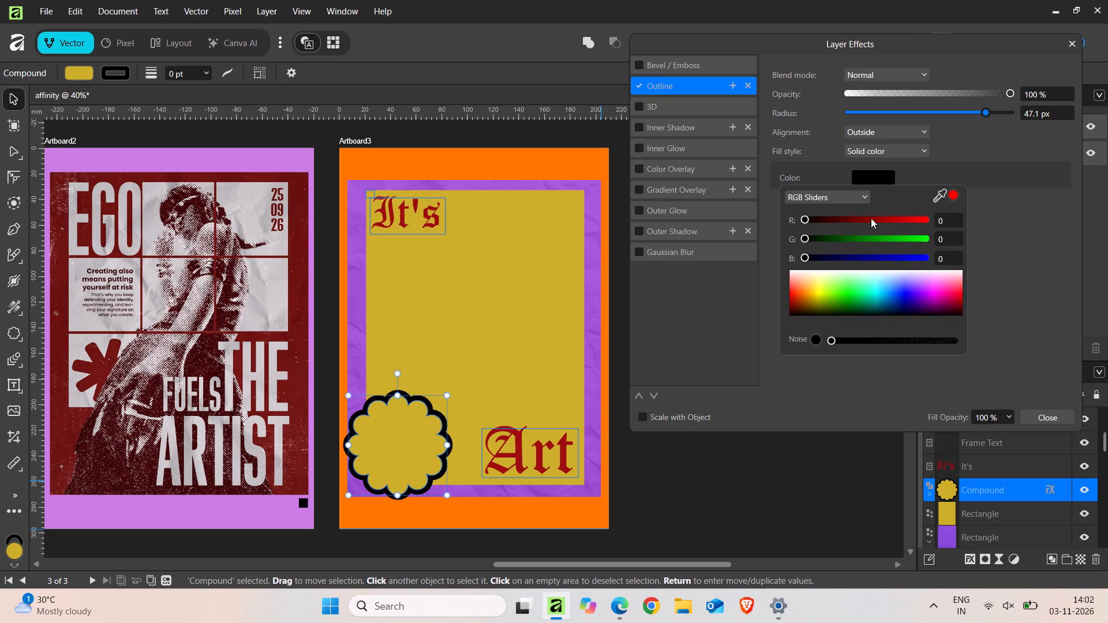
click(927, 287)
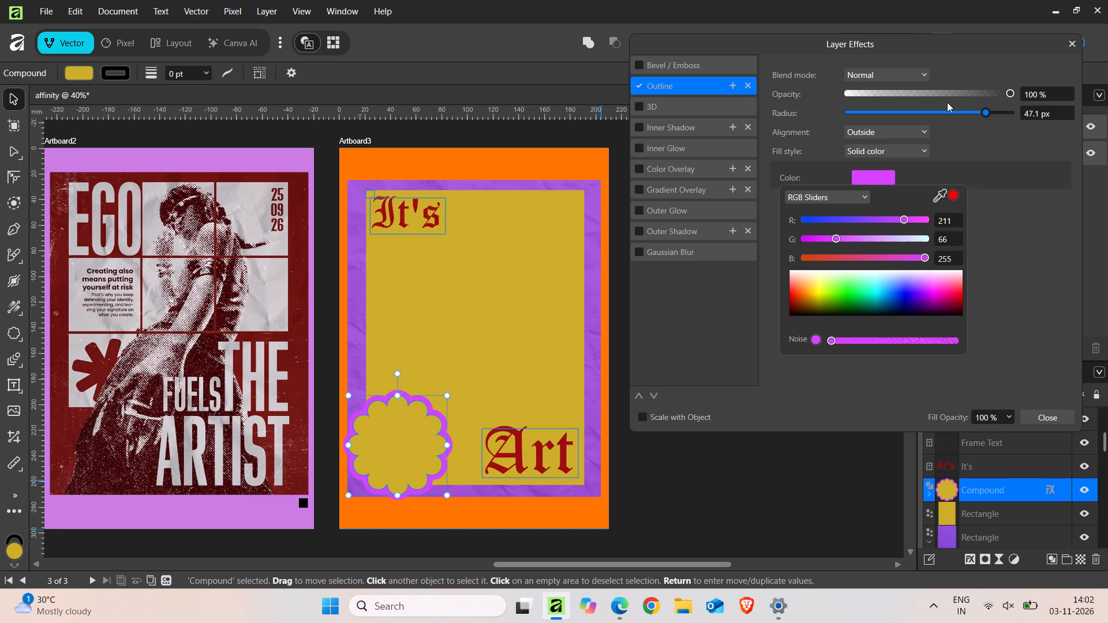
Set the cloud outline's radius to 100 px.
click(981, 111)
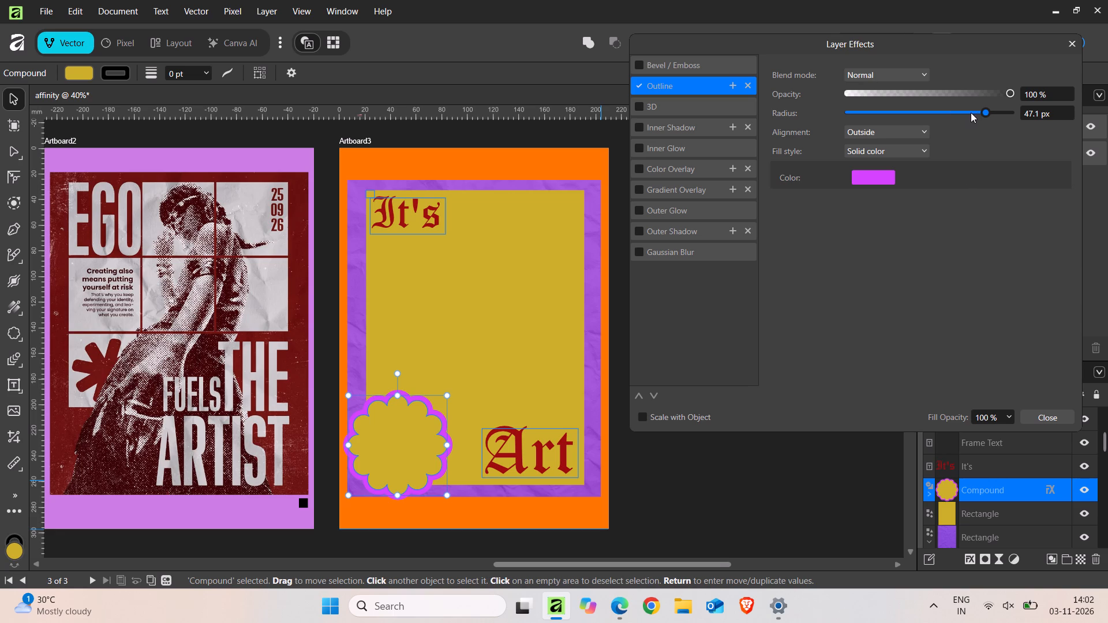
drag(980, 110, 960, 110)
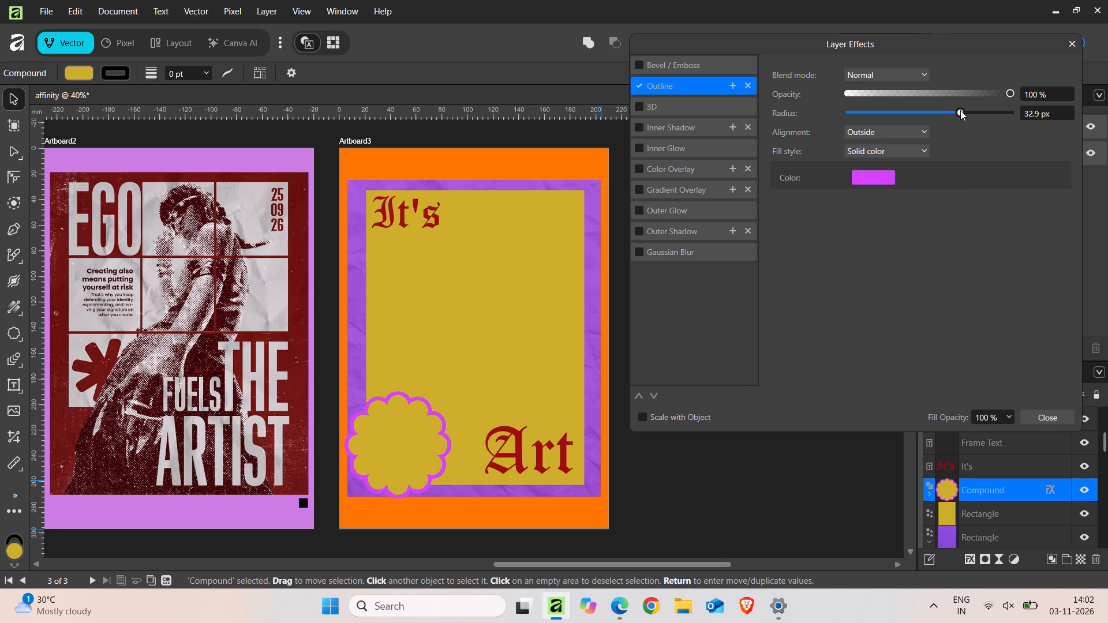
drag(960, 110, 960, 115)
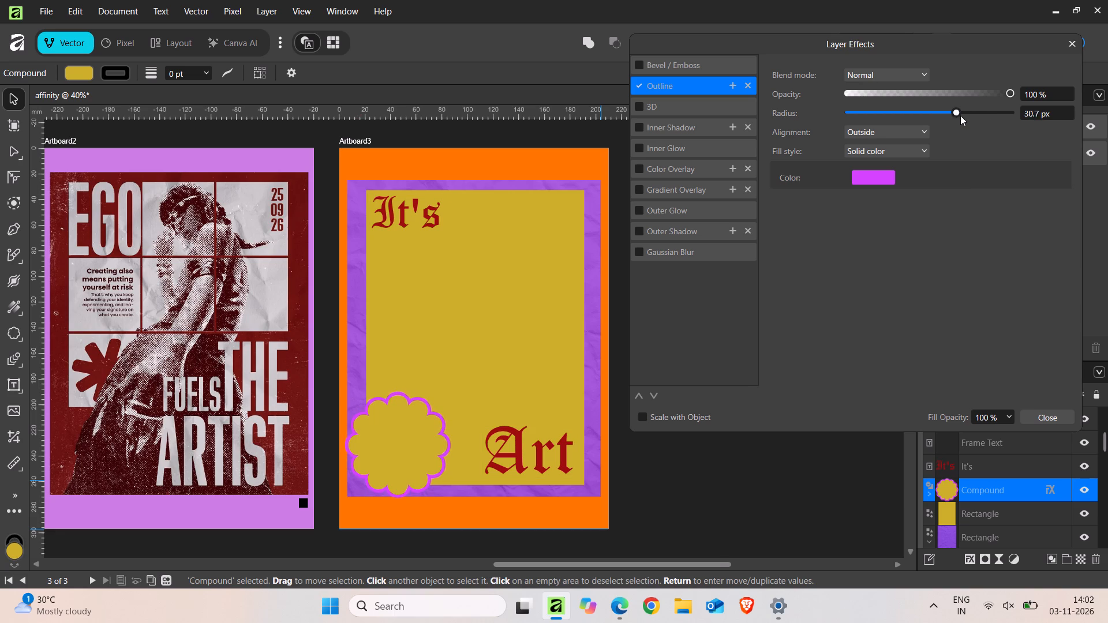
drag(960, 115, 1064, 118)
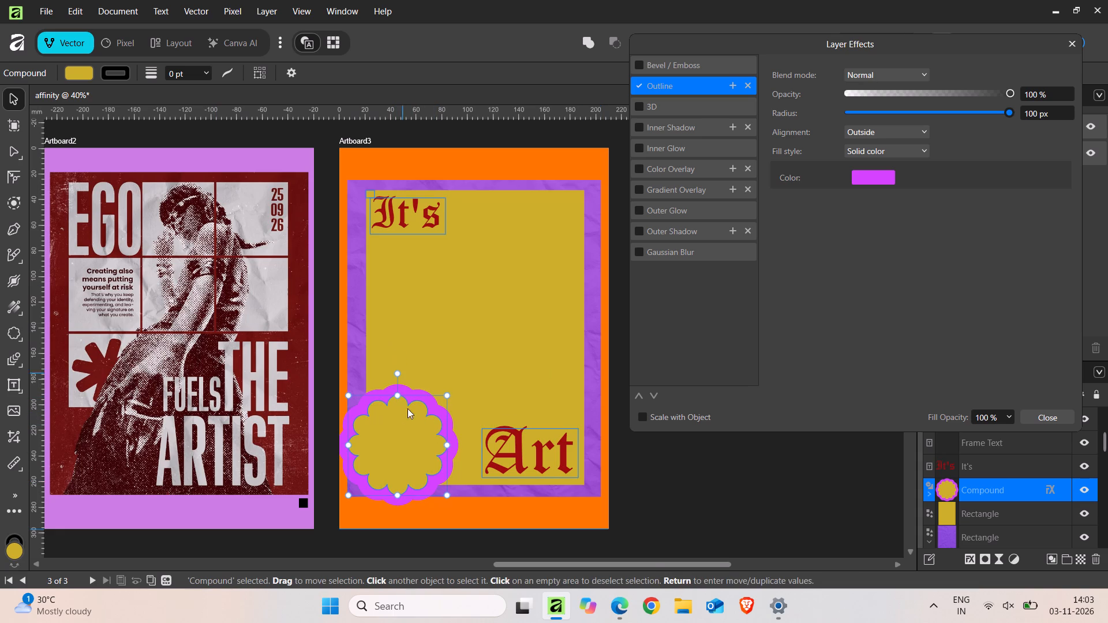
Move the cloud shape so its bounding box aligns with the yellow rectangle's bottom-left corner.
drag(403, 450, 412, 442)
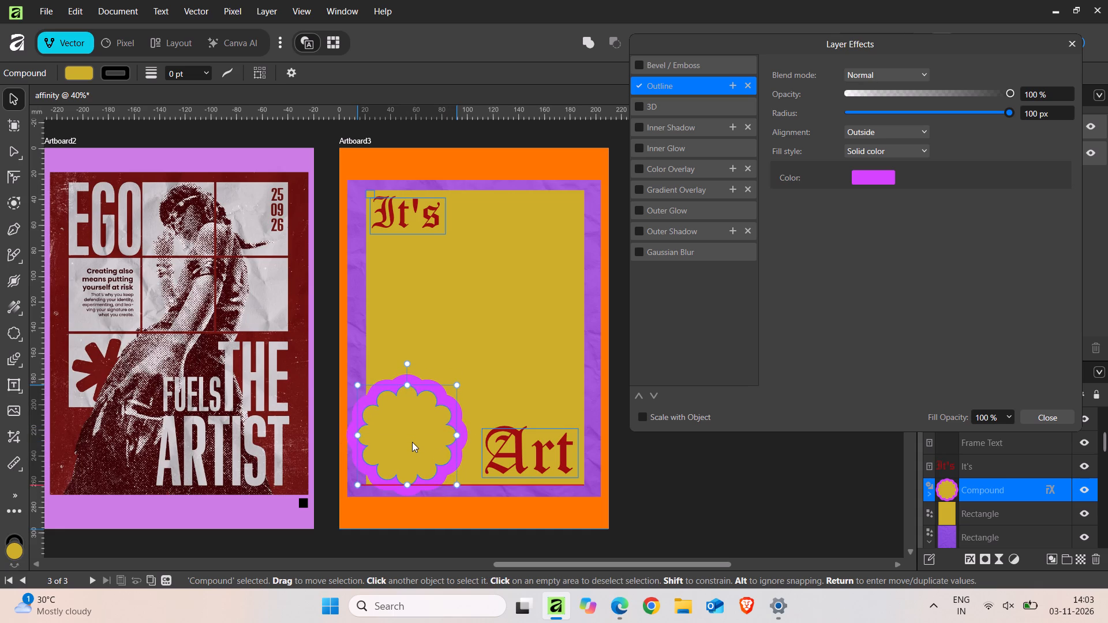
drag(412, 442, 419, 444)
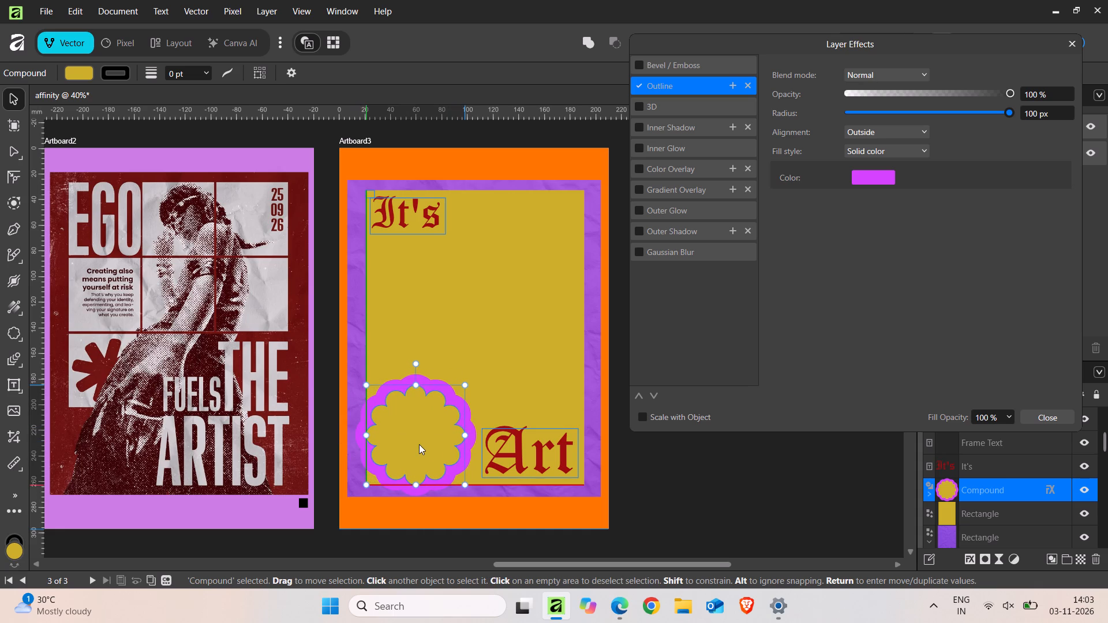
drag(419, 444, 420, 433)
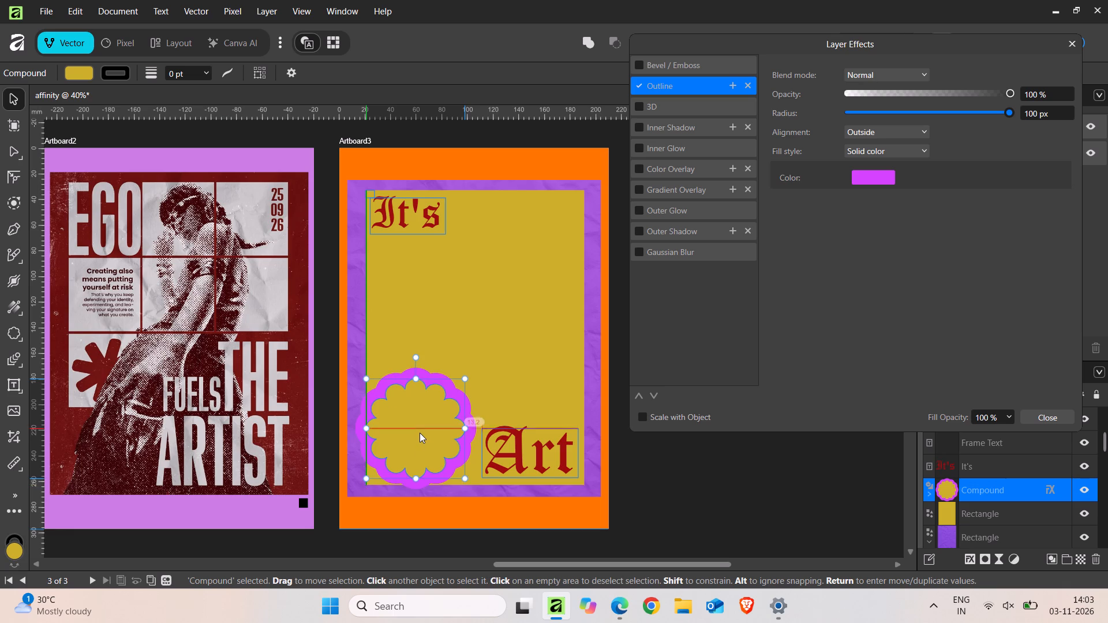
drag(420, 433, 422, 438)
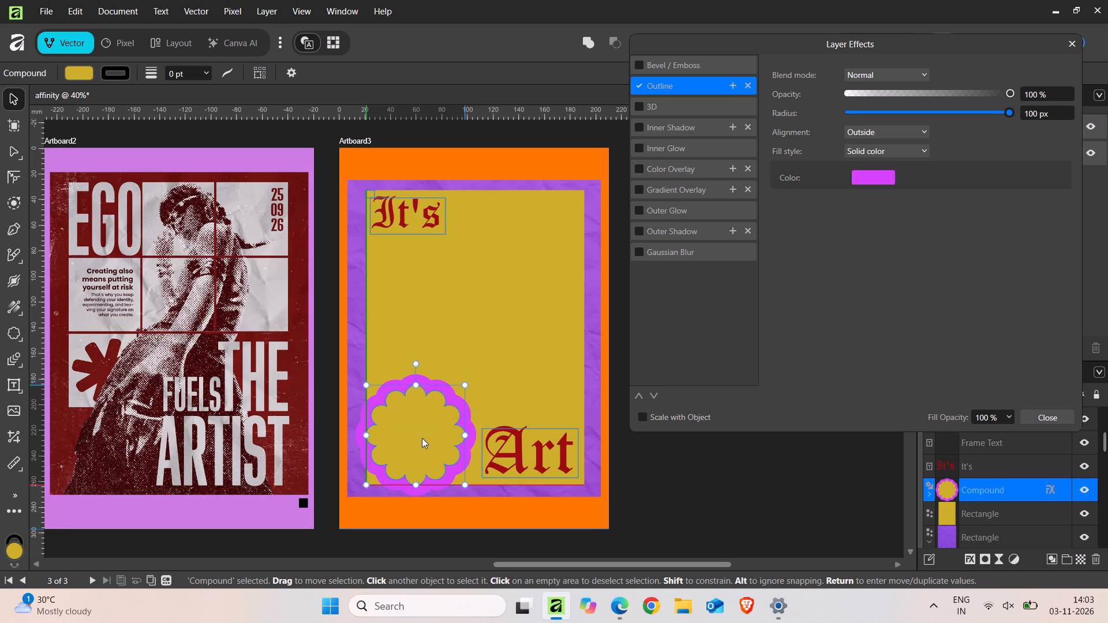
drag(422, 438, 422, 439)
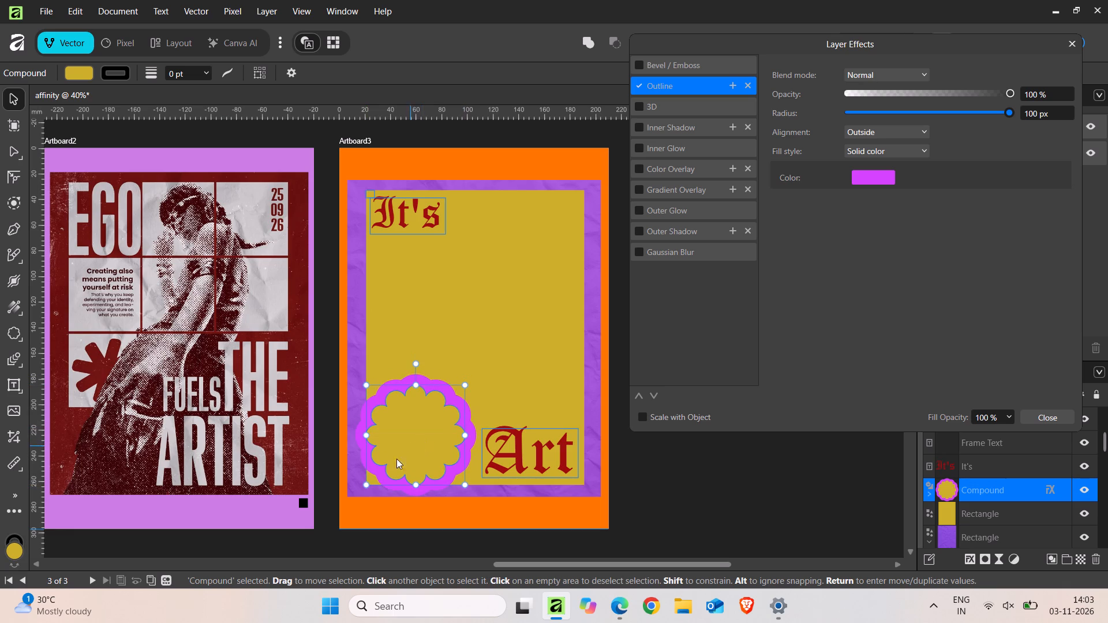
Stretch the cloud shape leftward past the yellow rectangle's edge to about 84 mm wide, keeping its height about 78 mm.
drag(368, 483, 364, 483)
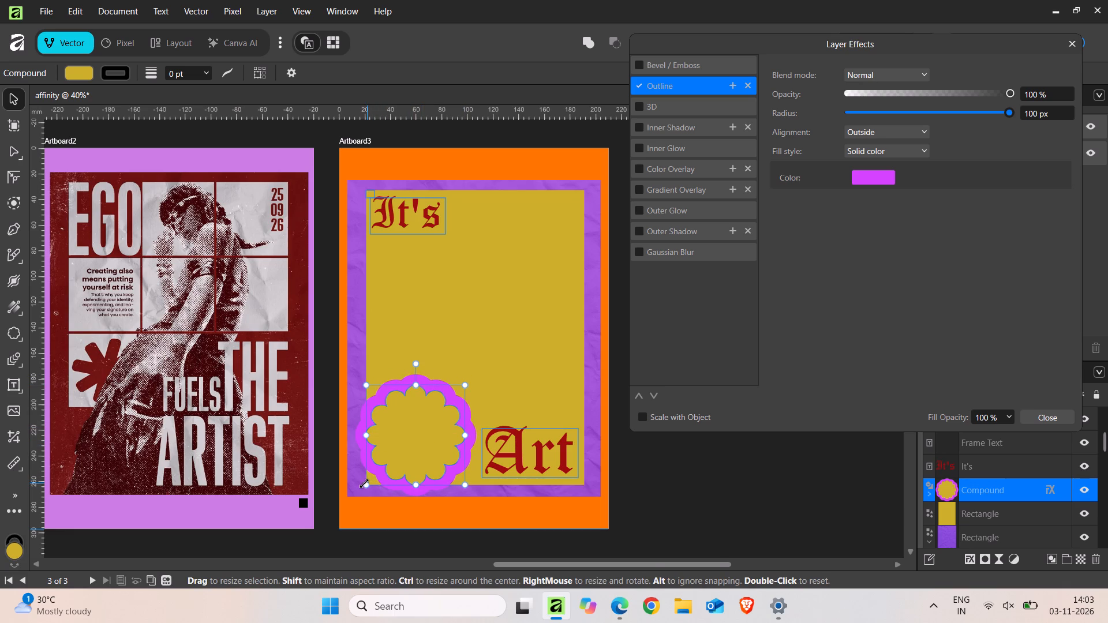
drag(364, 483, 358, 484)
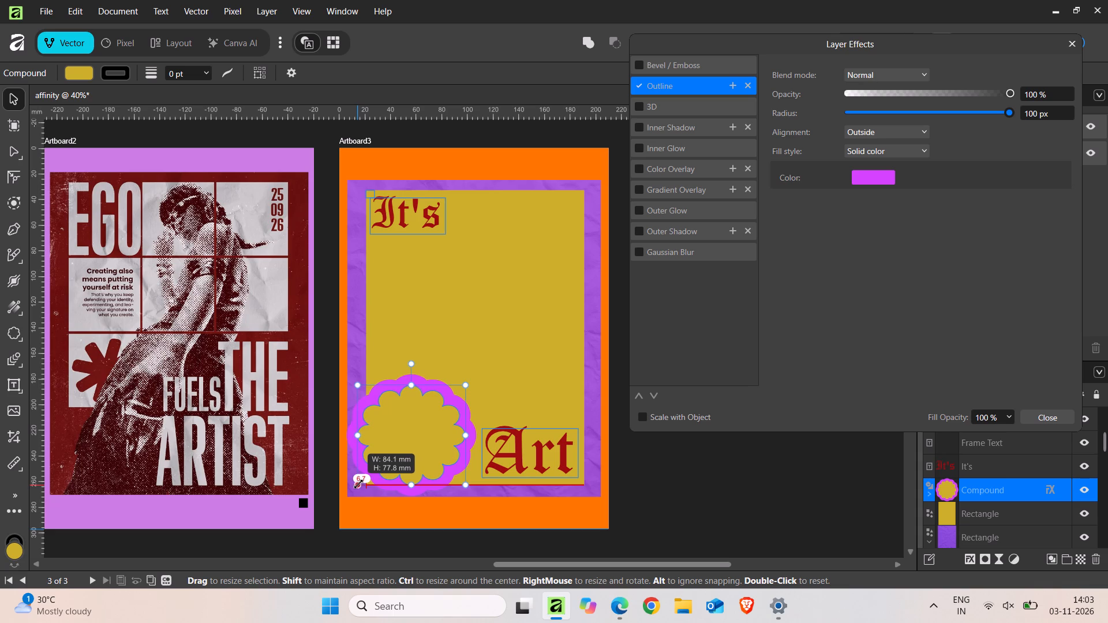
drag(358, 484, 358, 485)
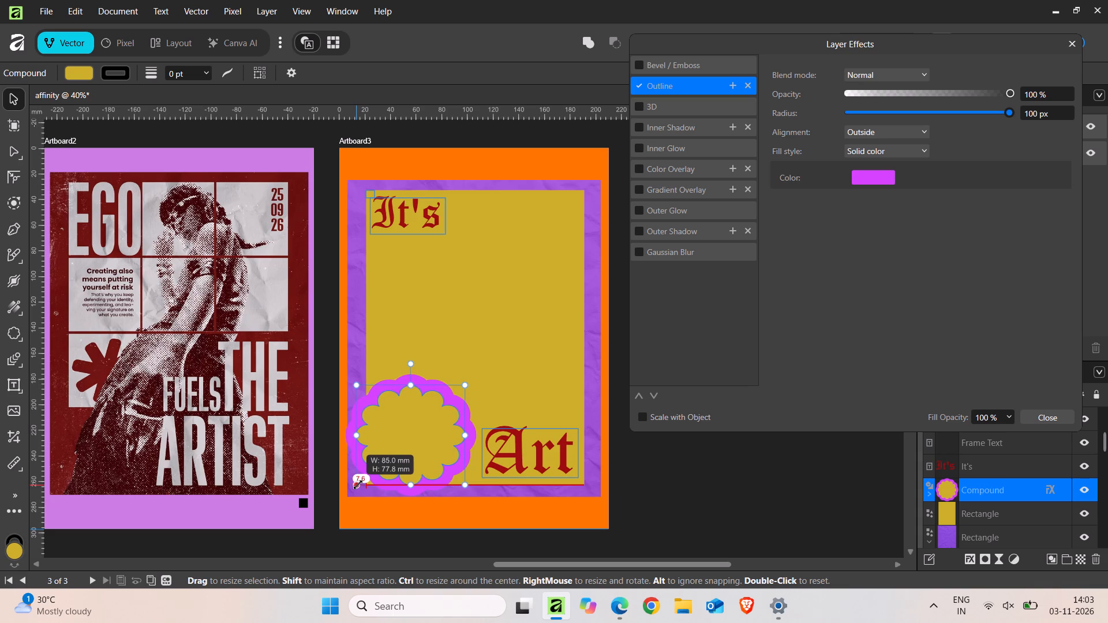
drag(358, 485, 359, 485)
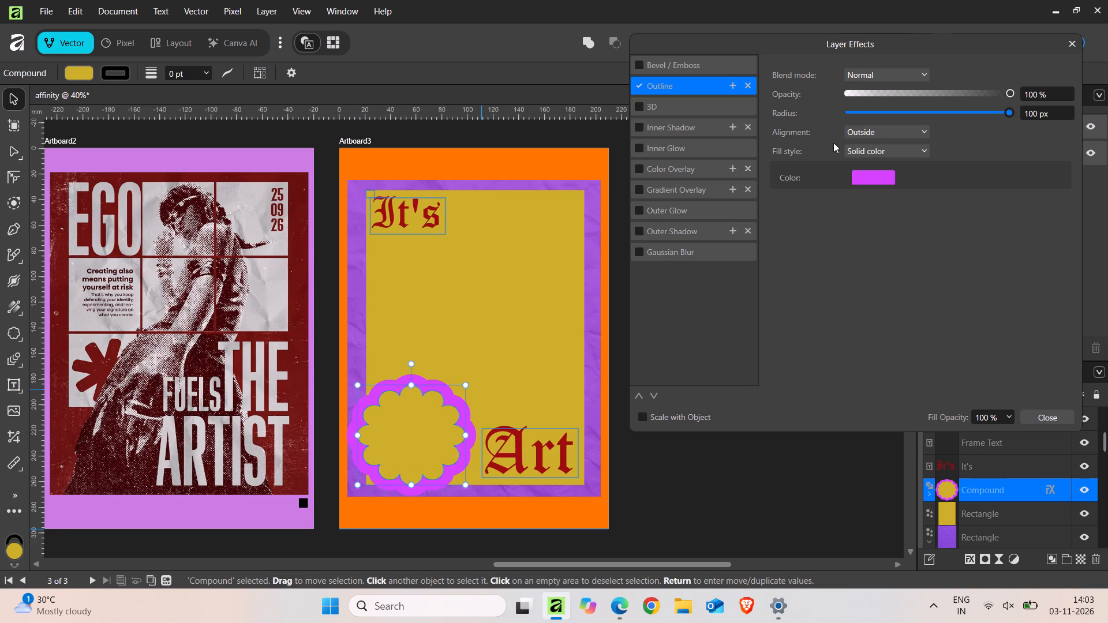
Add an Inner Shadow layer effect to the cloud with a radius of about 38.6 px and an offset of about 45.5 px.
click(692, 129)
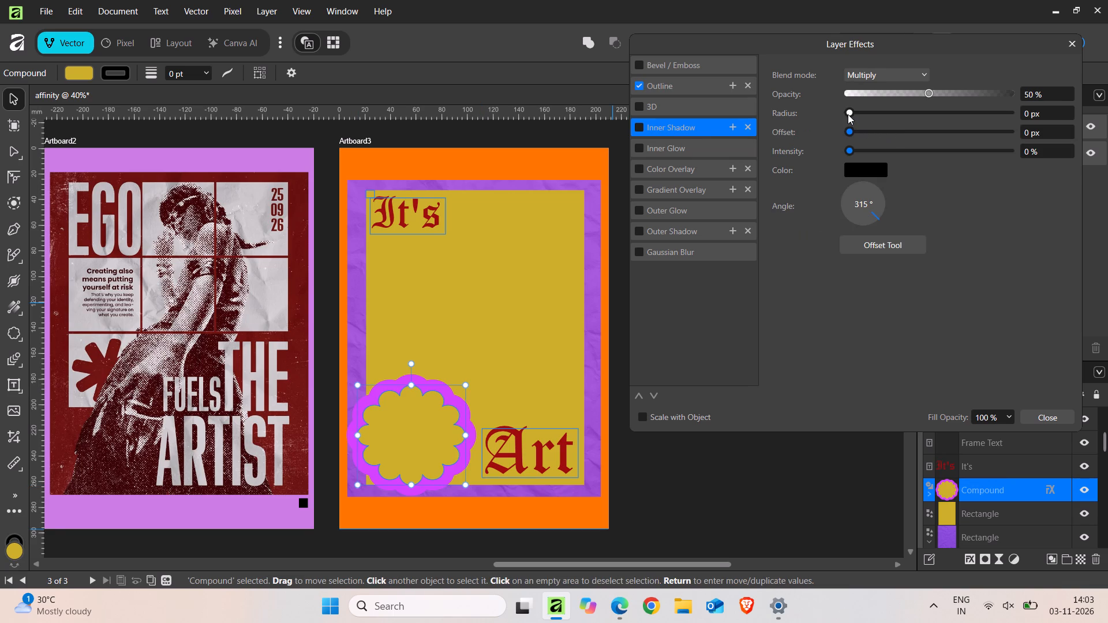
drag(848, 114, 972, 131)
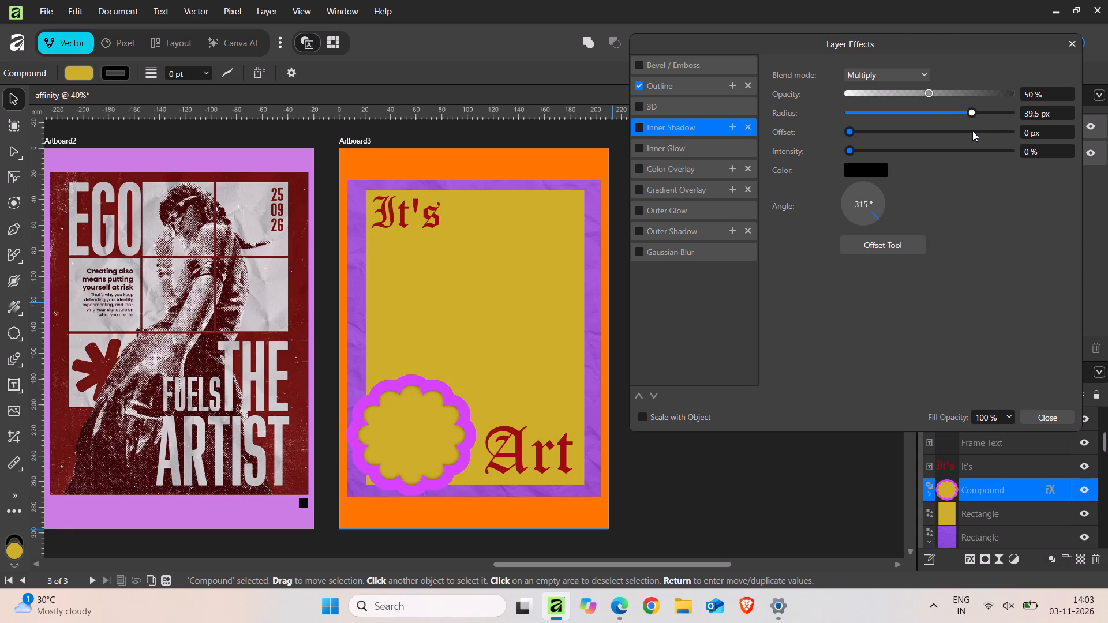
drag(972, 131, 971, 129)
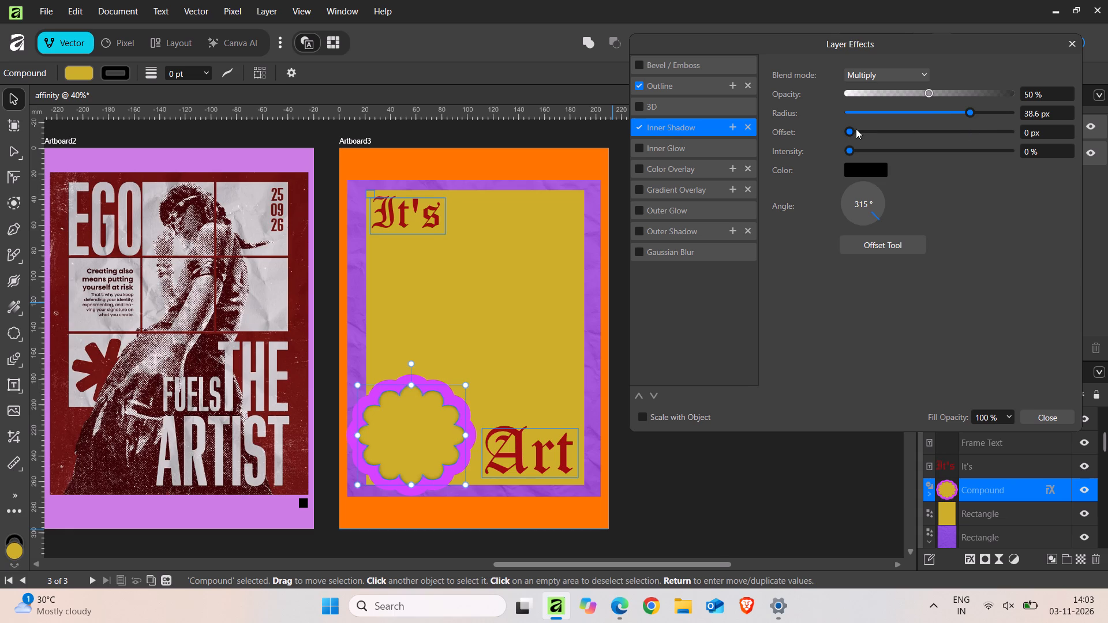
drag(852, 130, 967, 127)
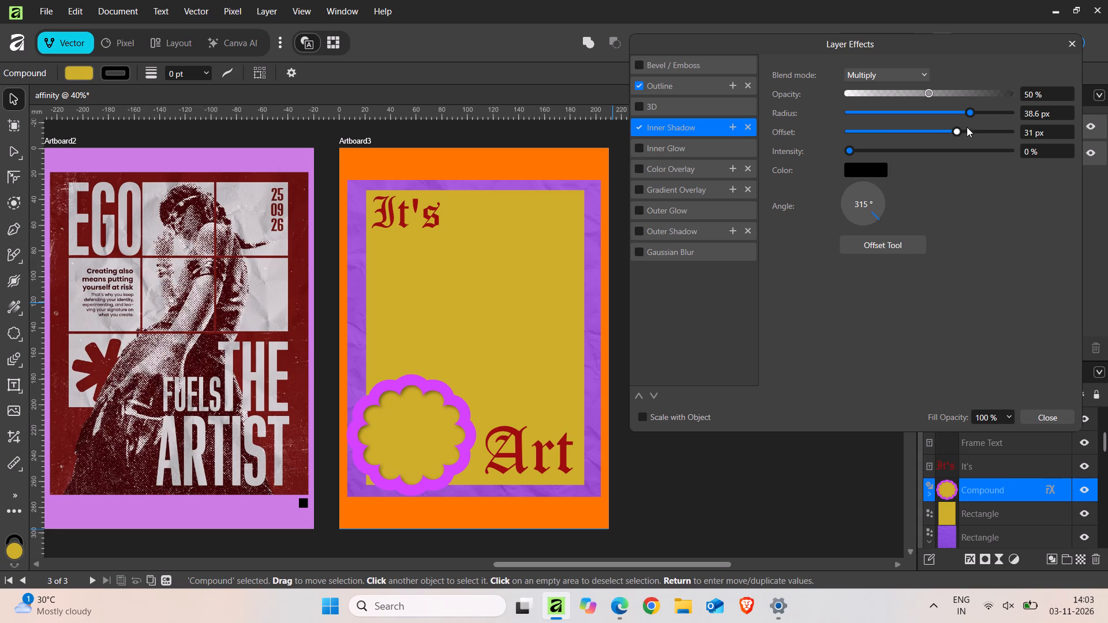
drag(967, 127, 983, 125)
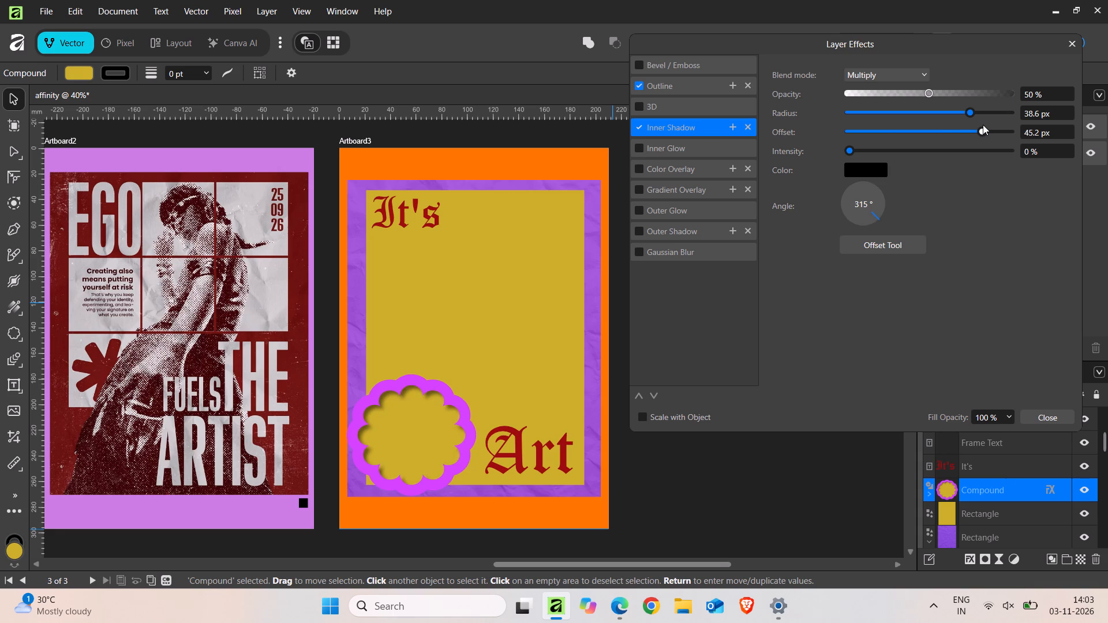
drag(983, 125, 983, 125)
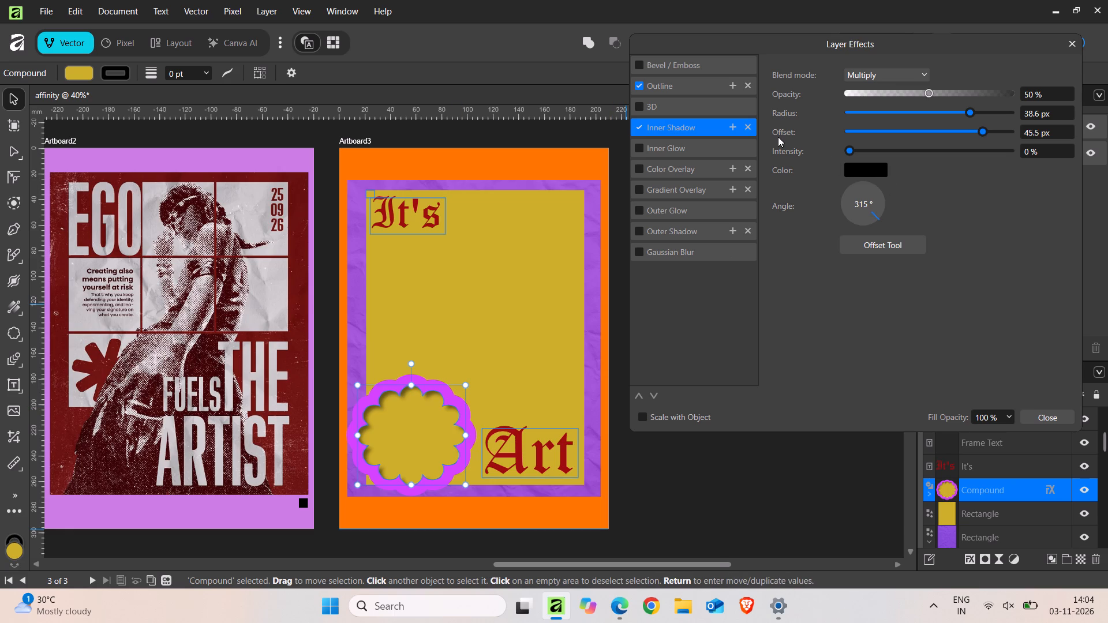
Change the cloud's Outline effect colour to a muted purple of RGB 157, 116, 173.
click(692, 87)
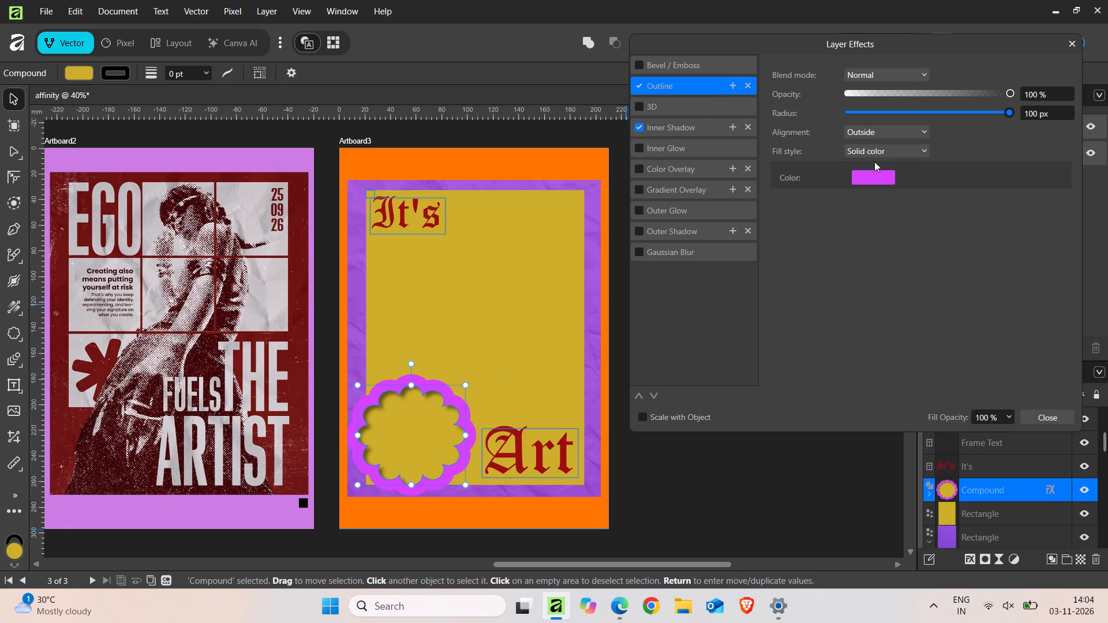
click(874, 177)
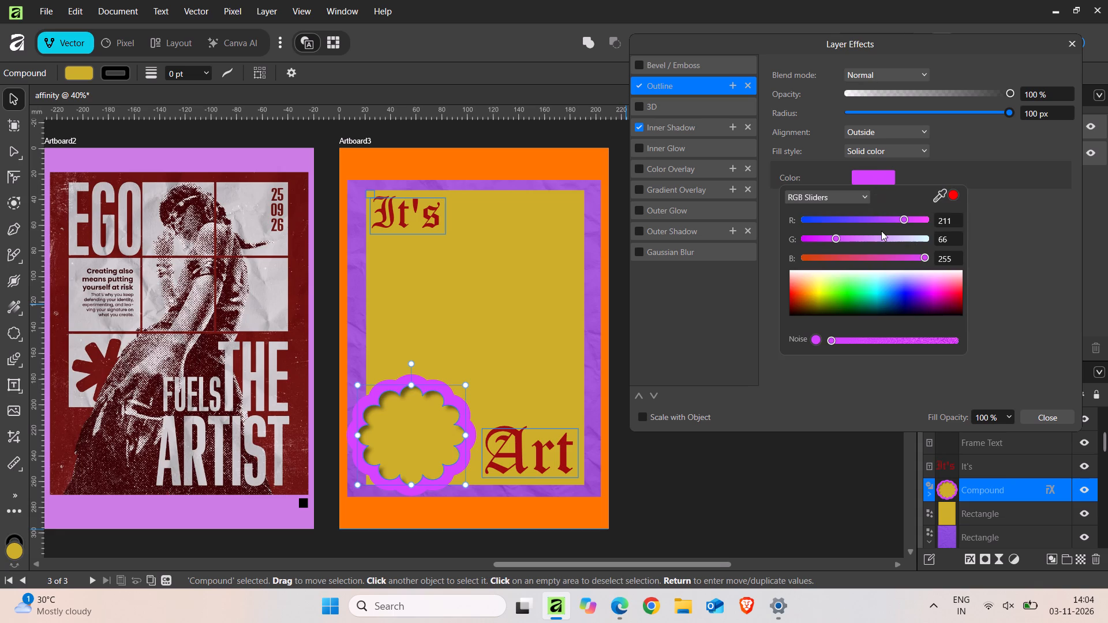
click(899, 257)
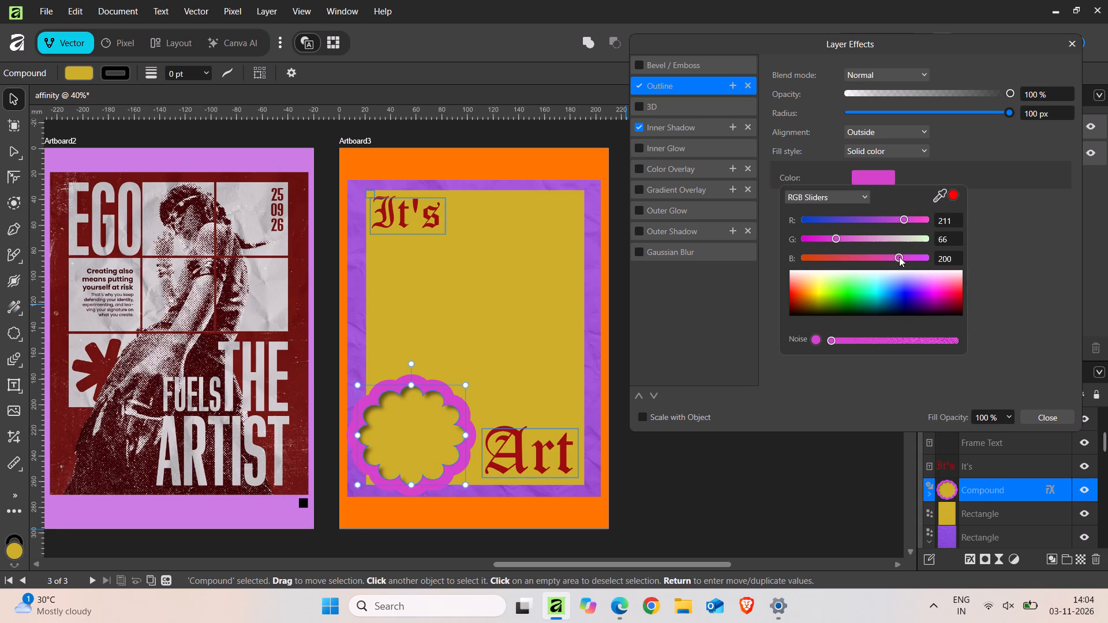
click(886, 256)
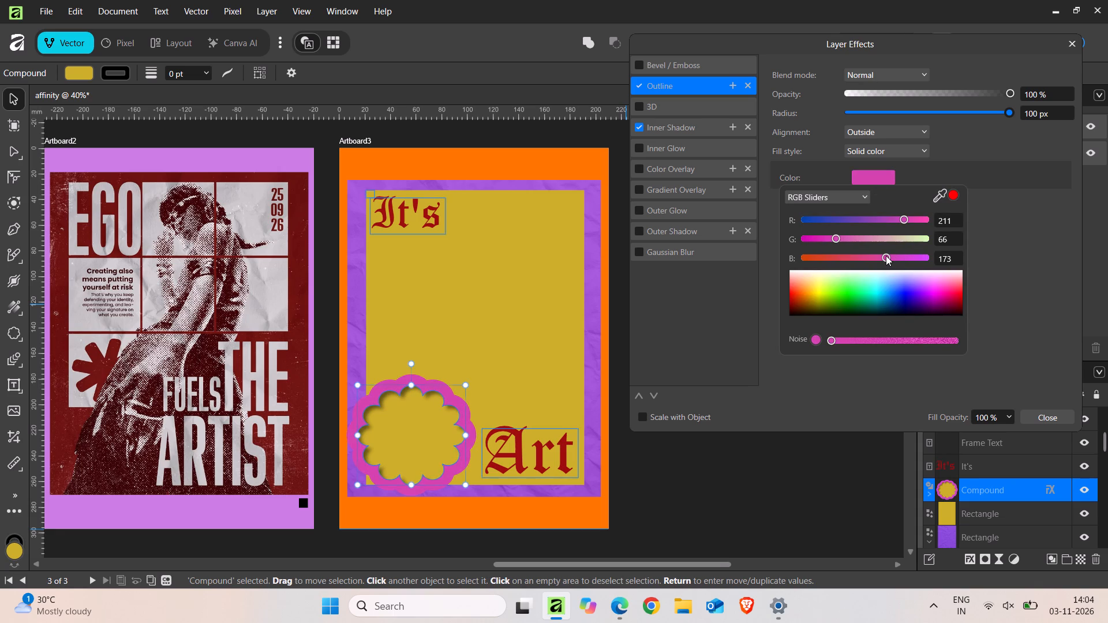
click(886, 256)
click(844, 239)
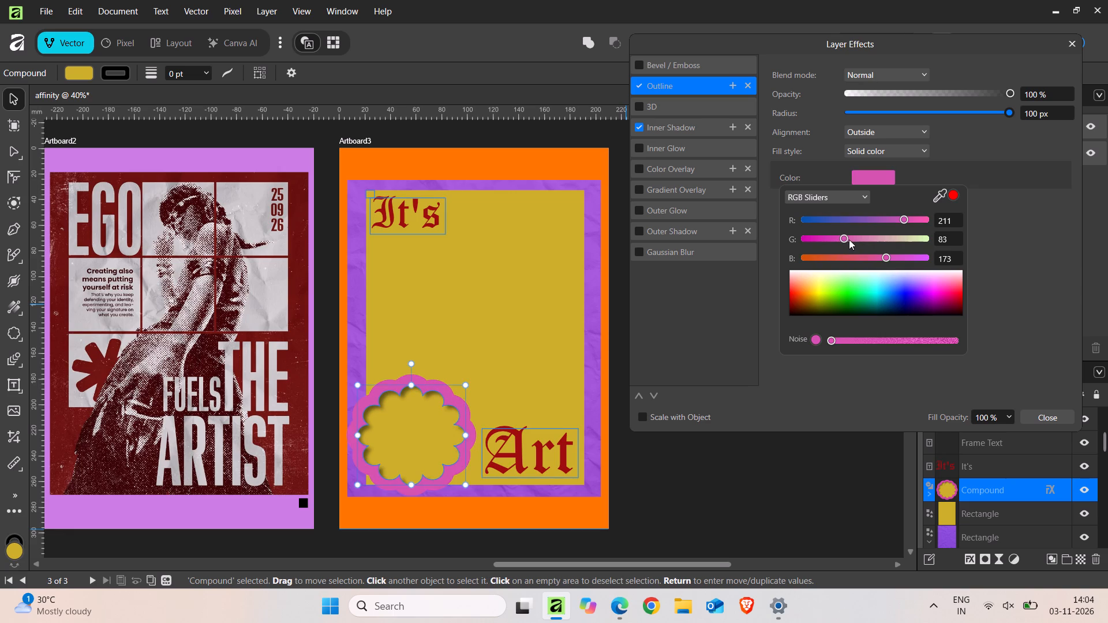
click(849, 239)
click(853, 239)
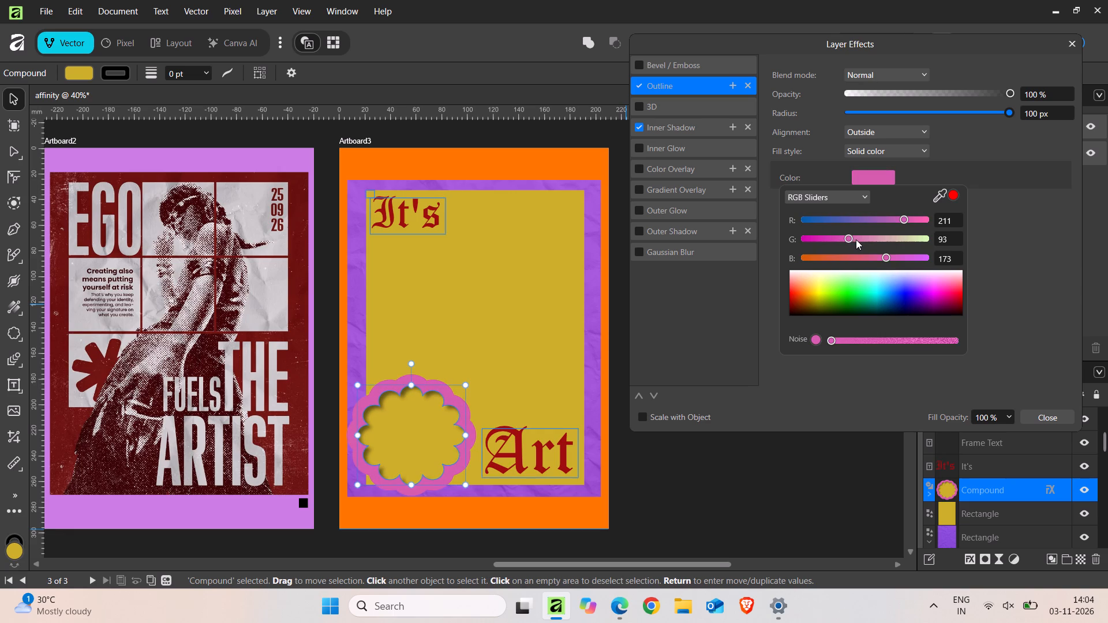
click(860, 239)
click(879, 219)
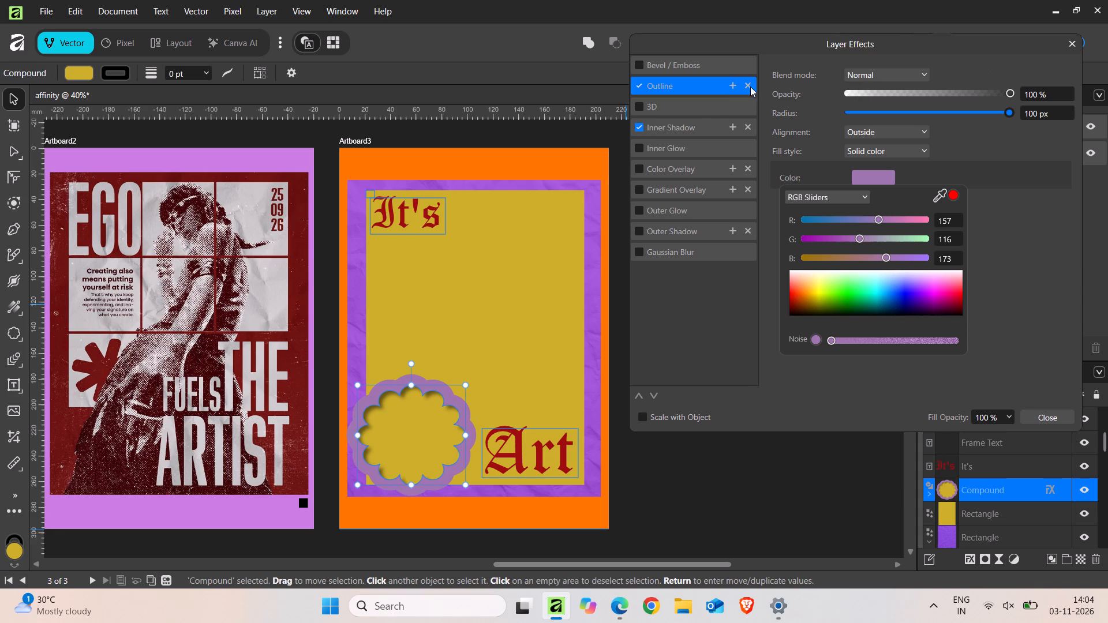
click(692, 126)
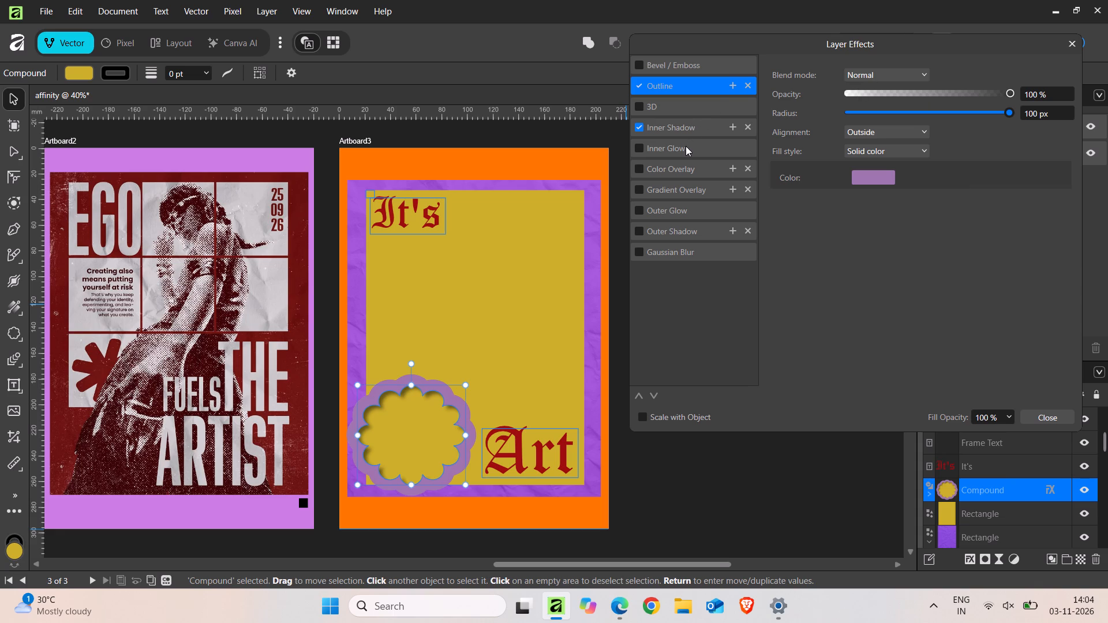
Enable an Inner Glow layer effect on the cloud, leaving its radius at 0 px.
click(686, 146)
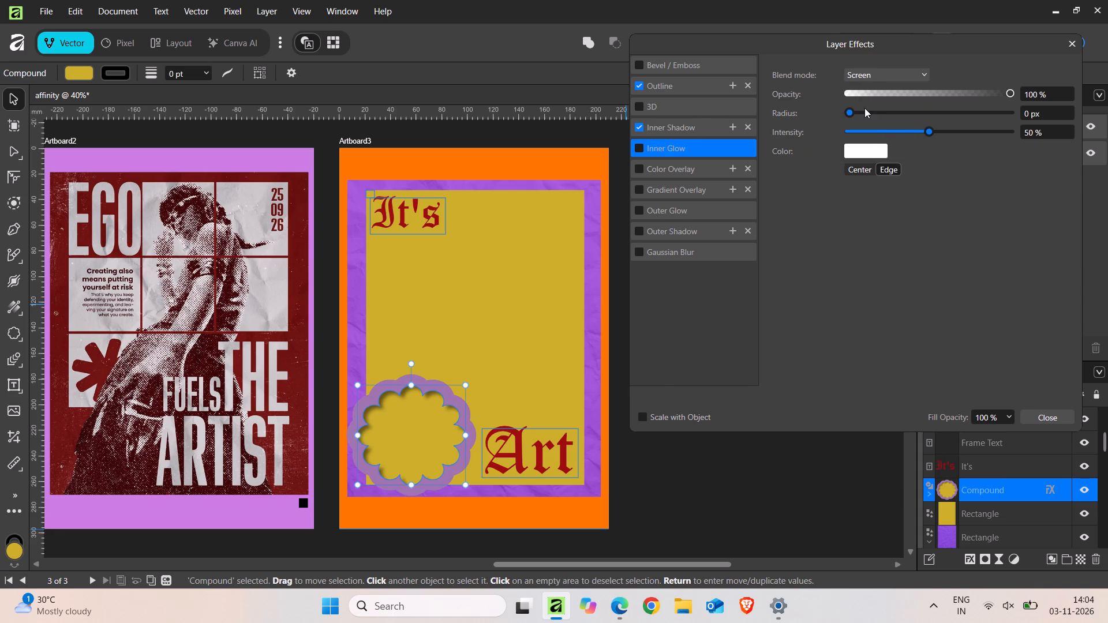
drag(864, 108, 869, 111)
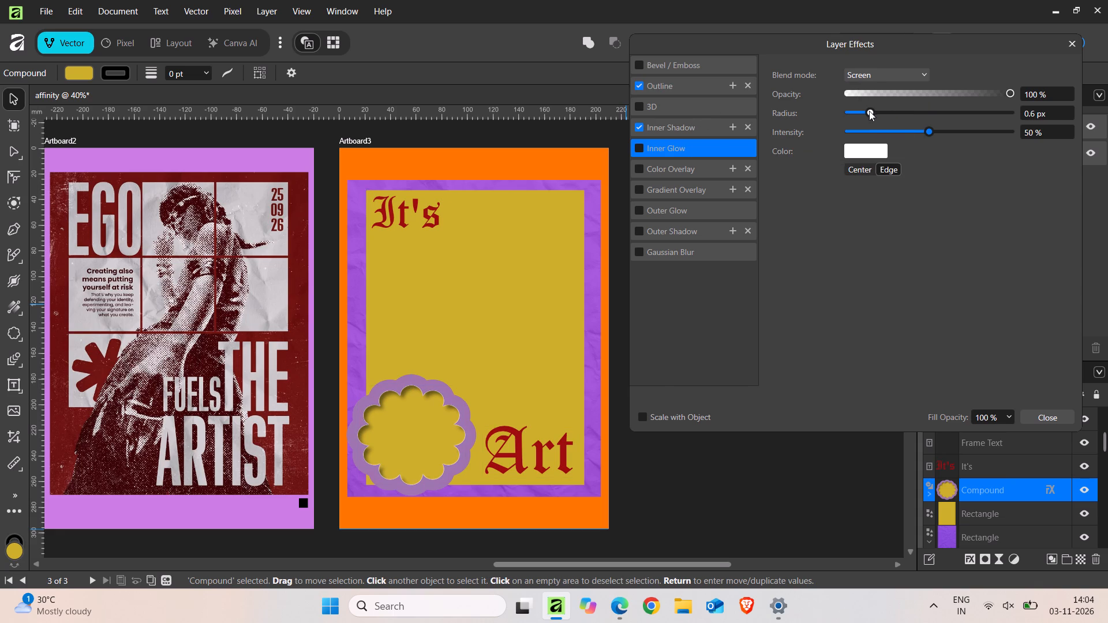
drag(869, 111, 830, 110)
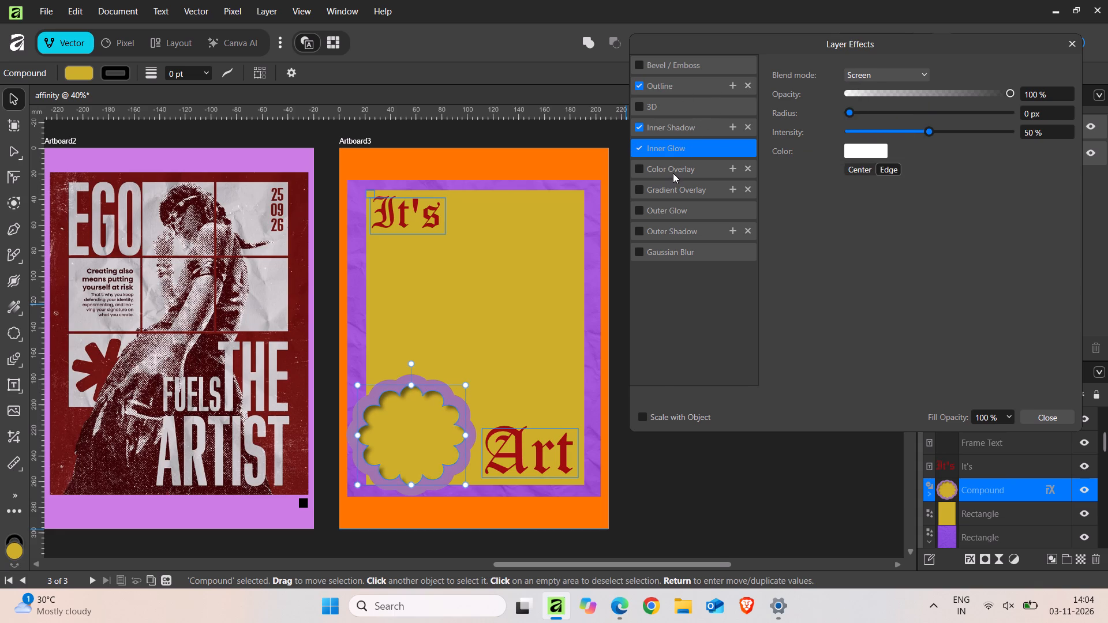
Add a Color Overlay effect to the cloud in dark magenta, RGB 164, 0, 85, and close the layer effects.
click(673, 173)
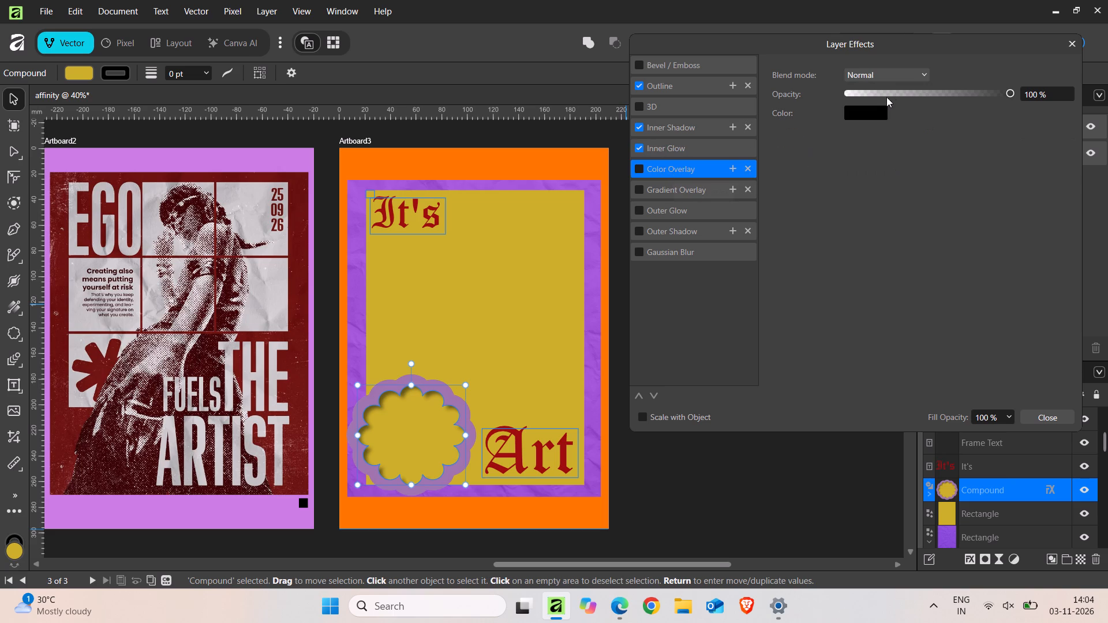
click(874, 114)
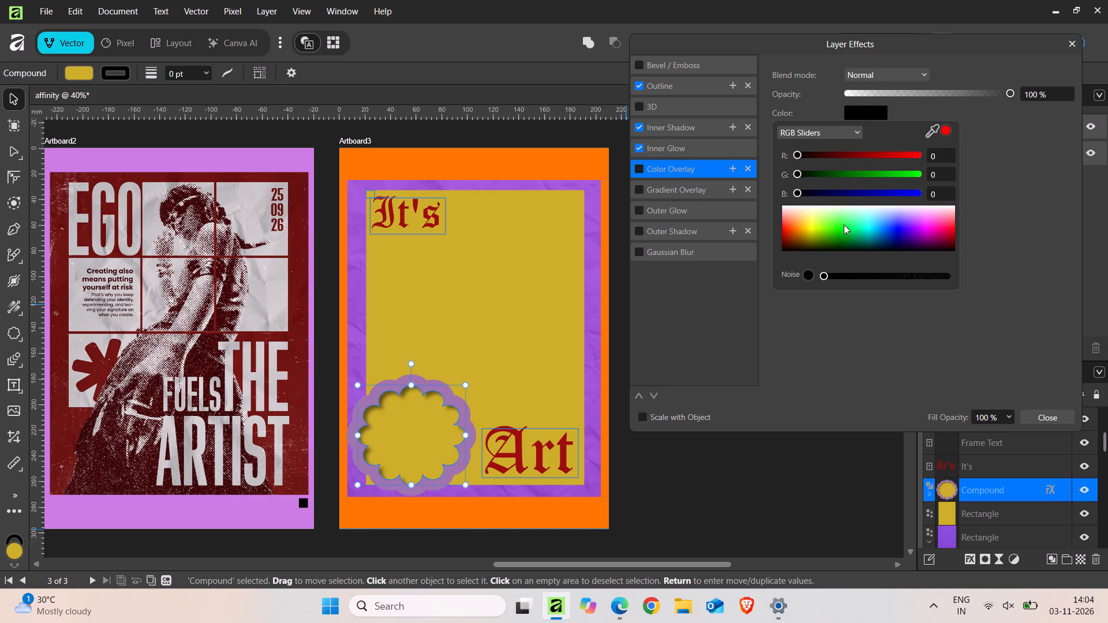
click(844, 227)
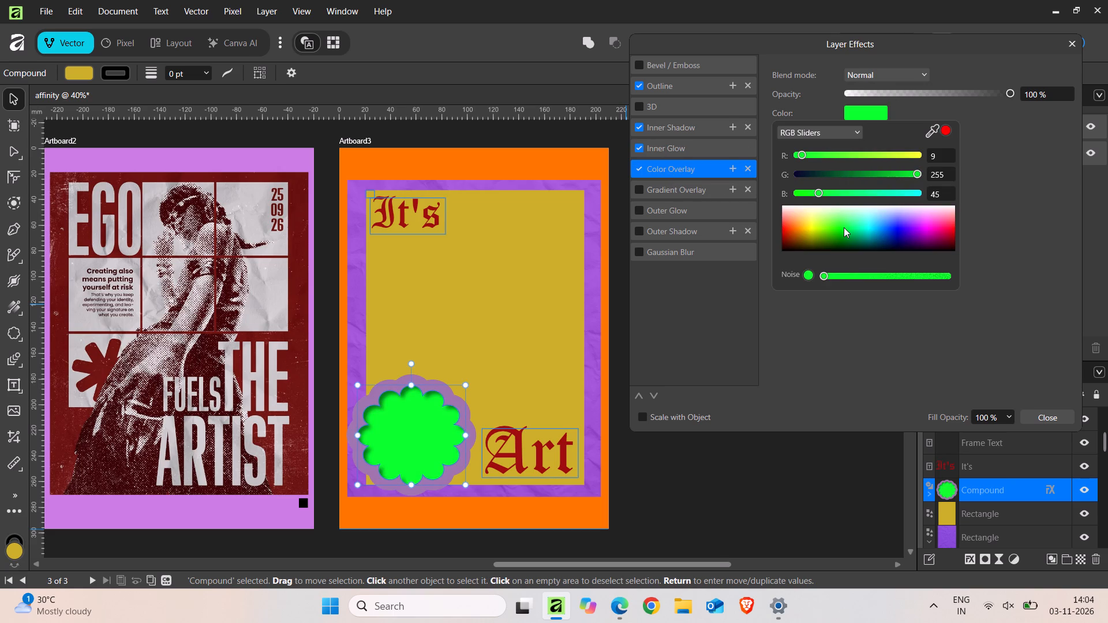
click(927, 222)
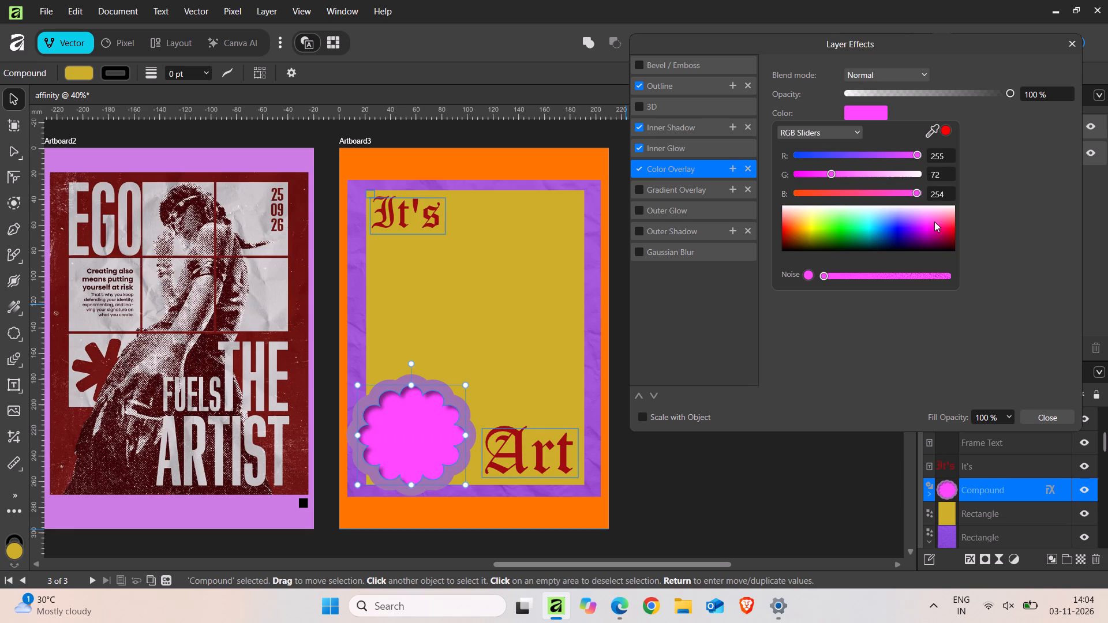
click(935, 222)
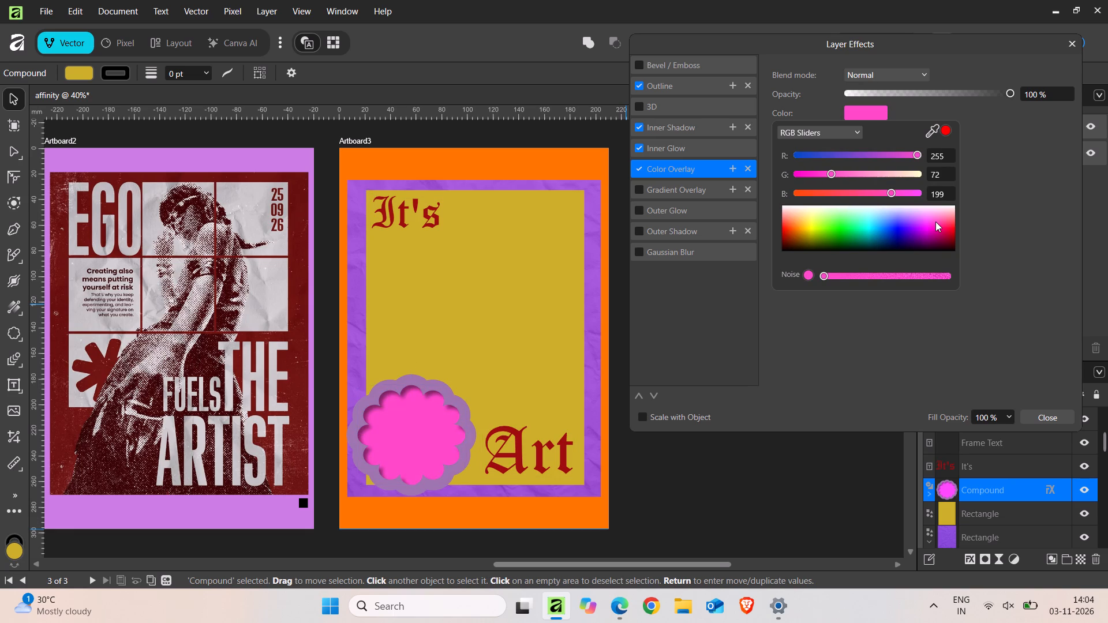
click(941, 237)
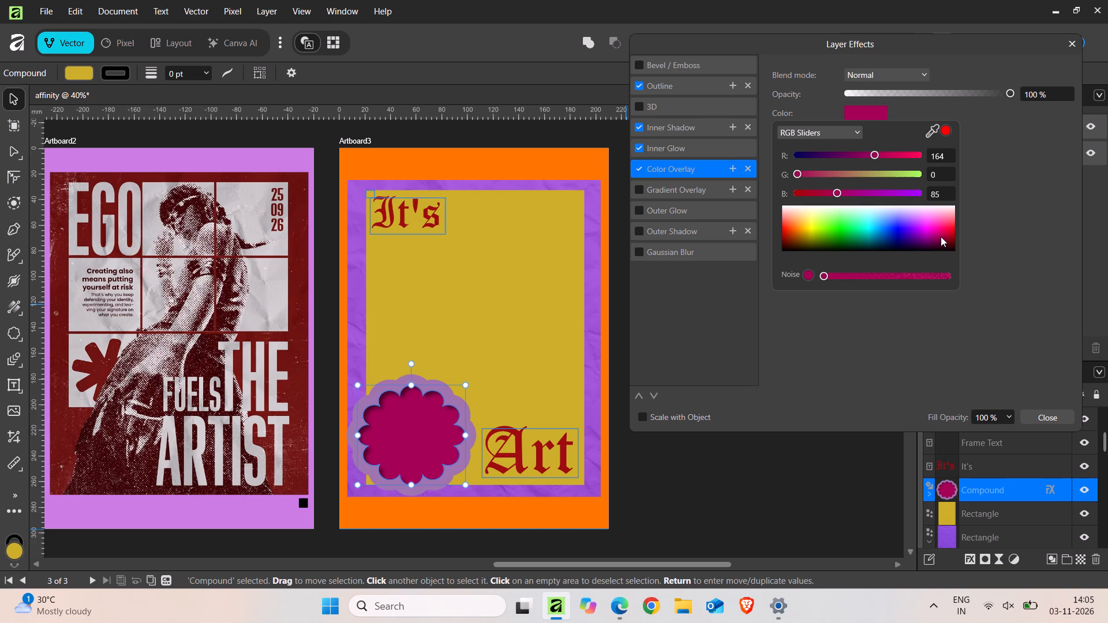
click(802, 495)
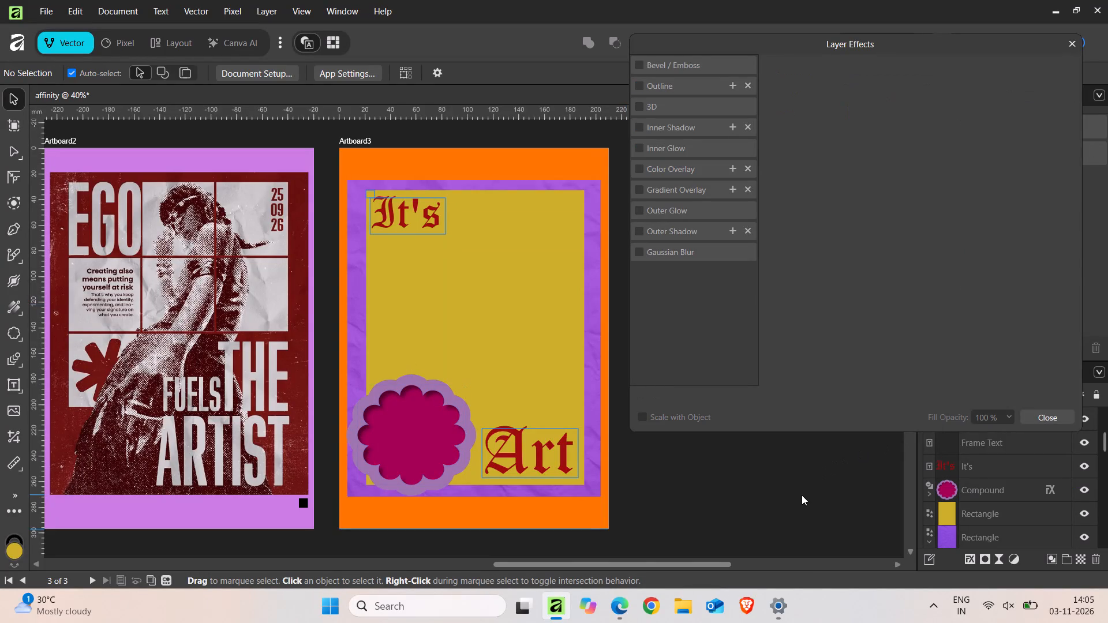
click(1072, 42)
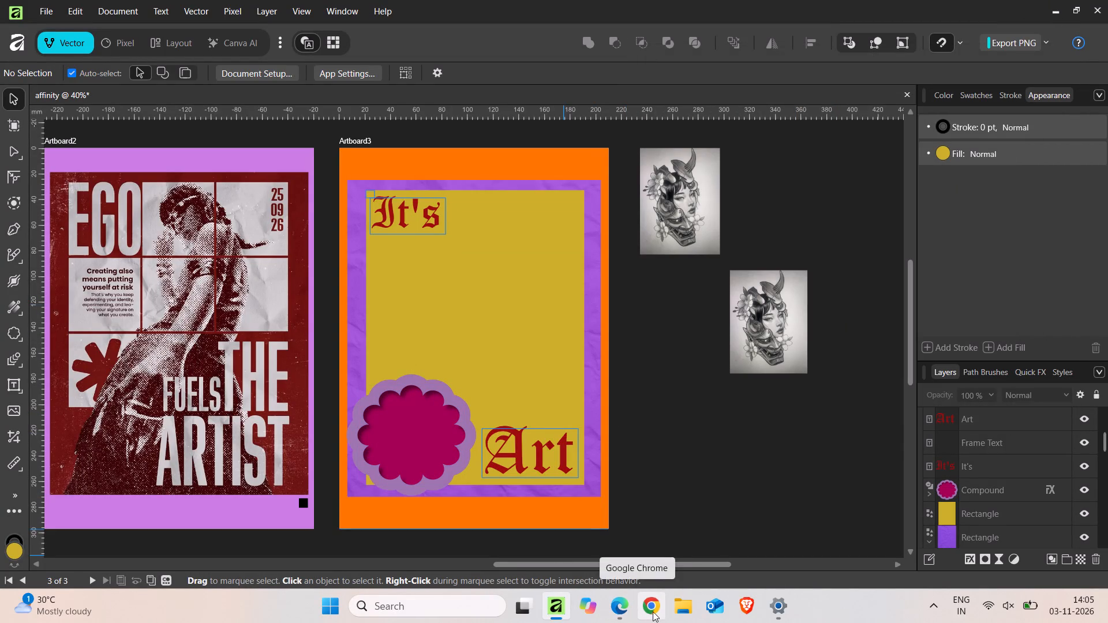
Switch to Edge and search in a new tab for "japanese art images outline", showing the image results.
click(627, 603)
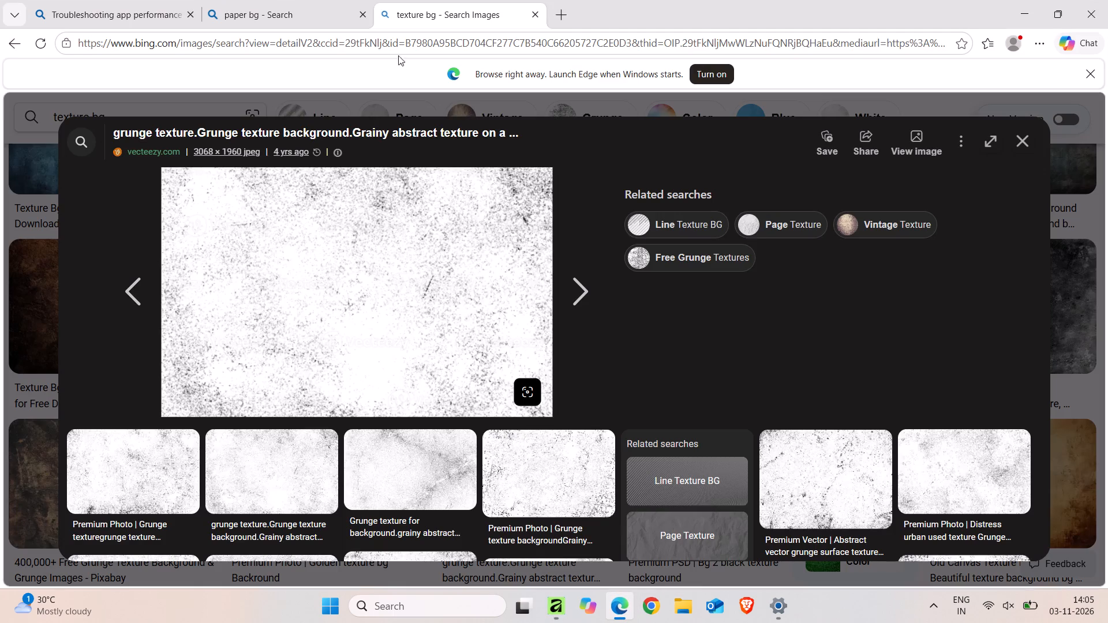
click(566, 7)
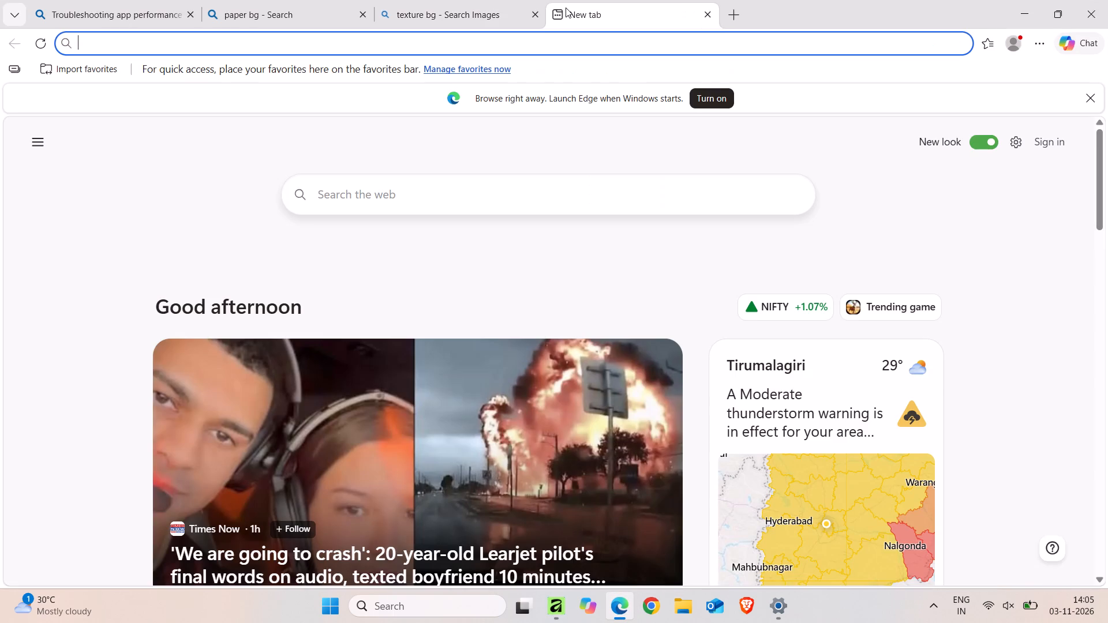
text(japanes art)
key(space)
text(image a)
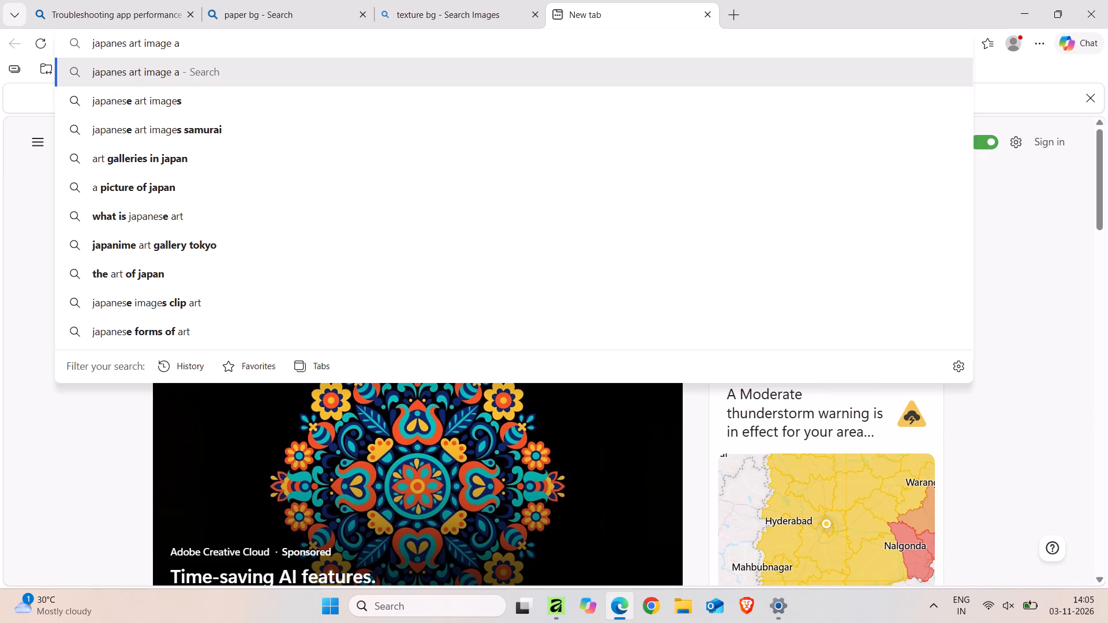
key(BackSpace)
text(out line)
key(Return)
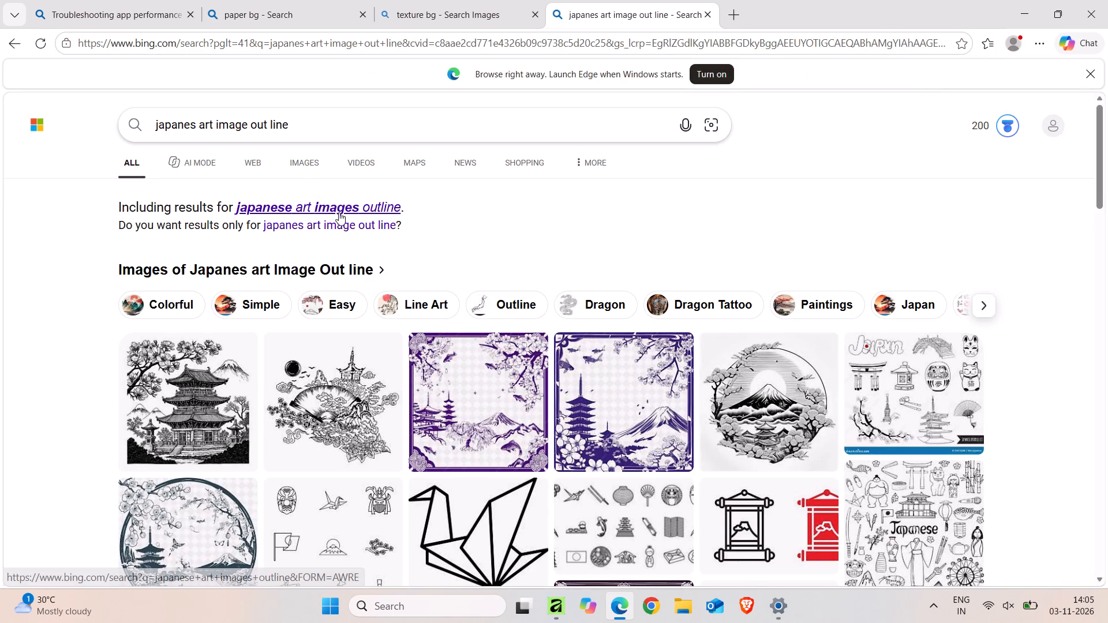
click(339, 212)
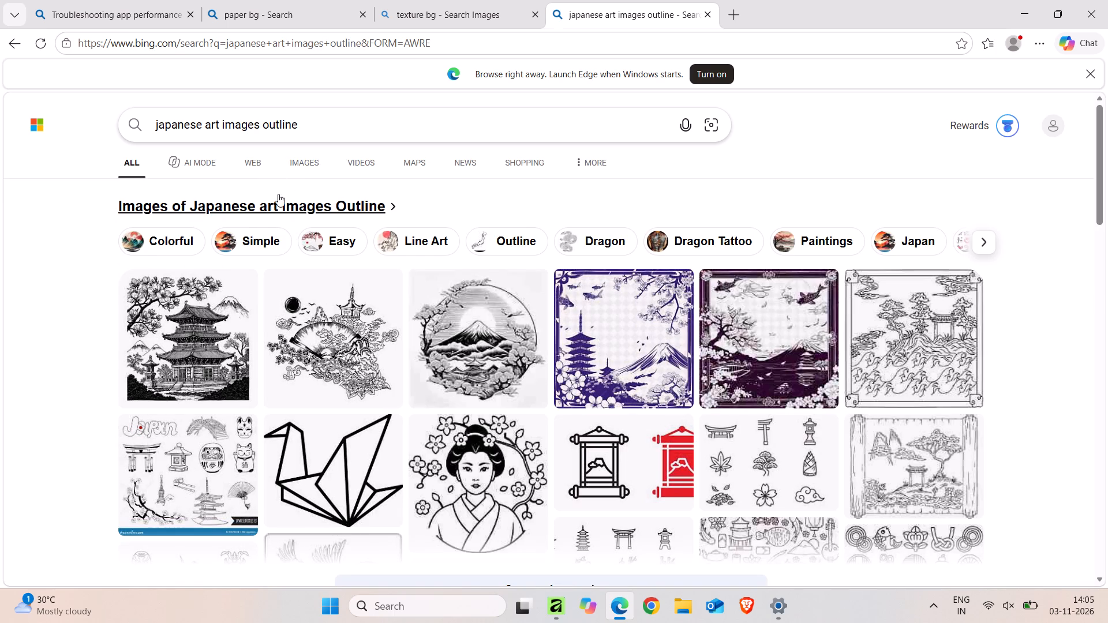
click(309, 163)
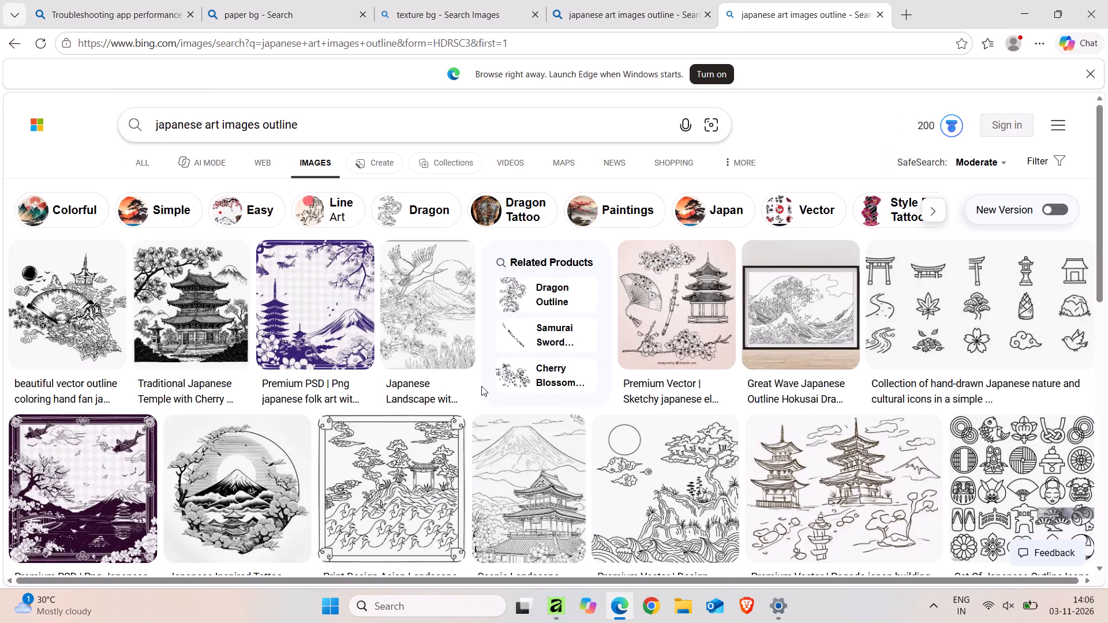
Look through the Japanese outline image results for an illustration that suits the poster.
scroll(481, 386, down, 5)
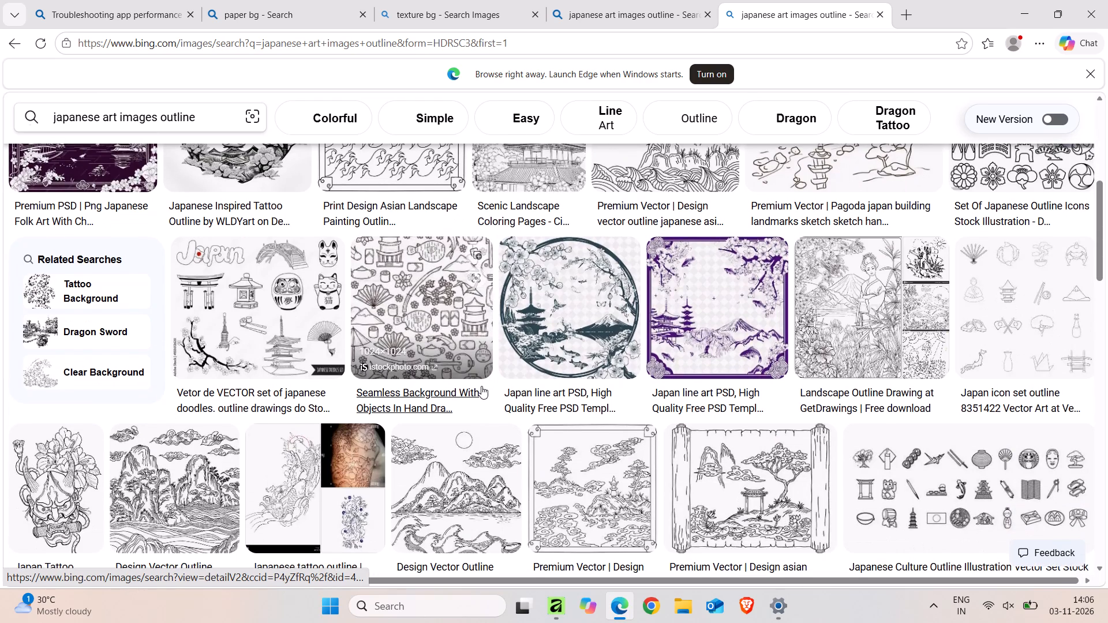
scroll(481, 386, down, 2)
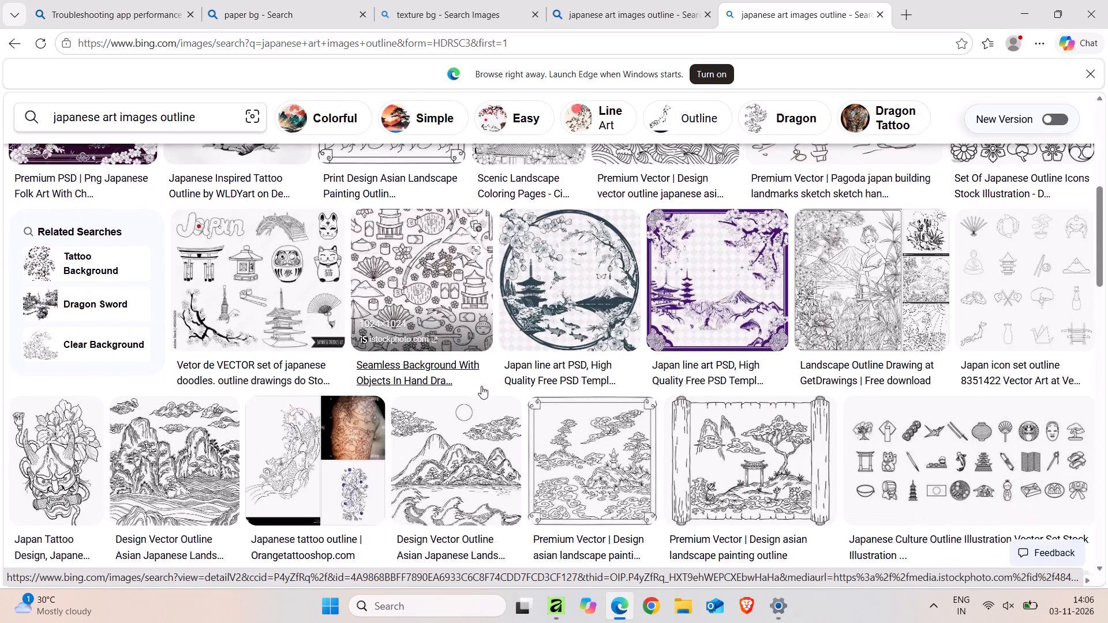
scroll(481, 386, down, 2)
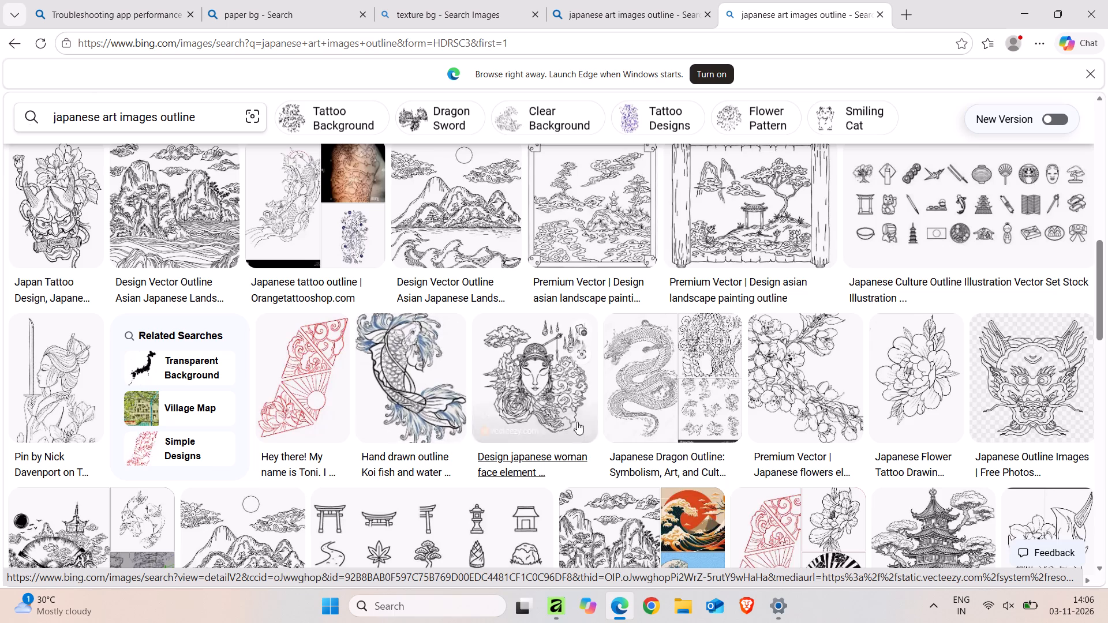
scroll(585, 425, down, 5)
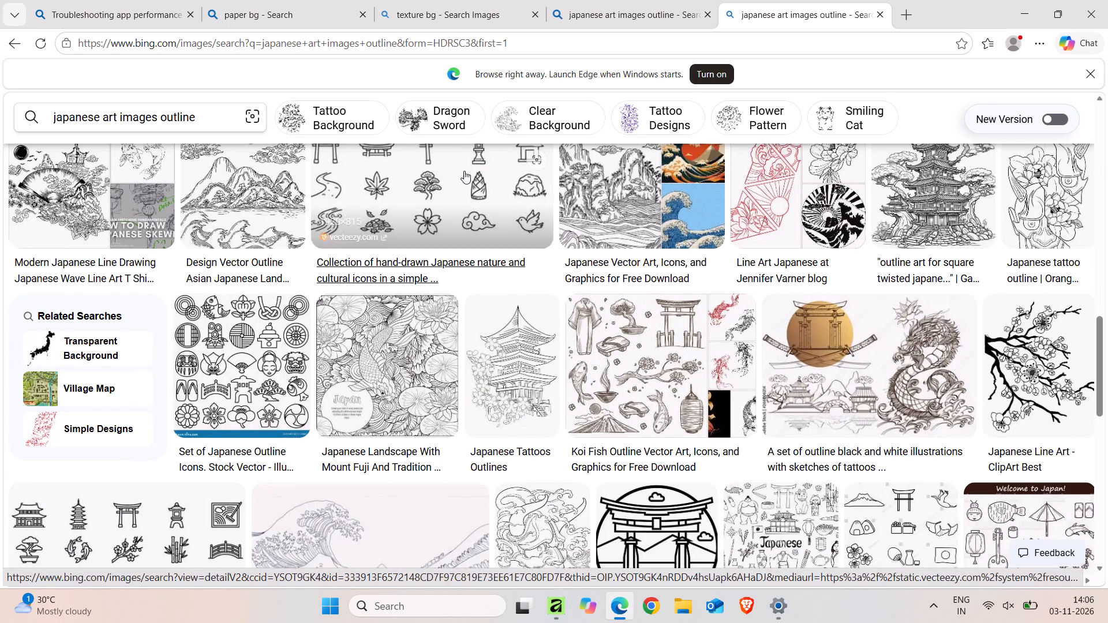
Narrow the images to Japanese Tattoo Background Line Art and examine the designs, previewing the symmetrical horned mask stencil.
click(364, 114)
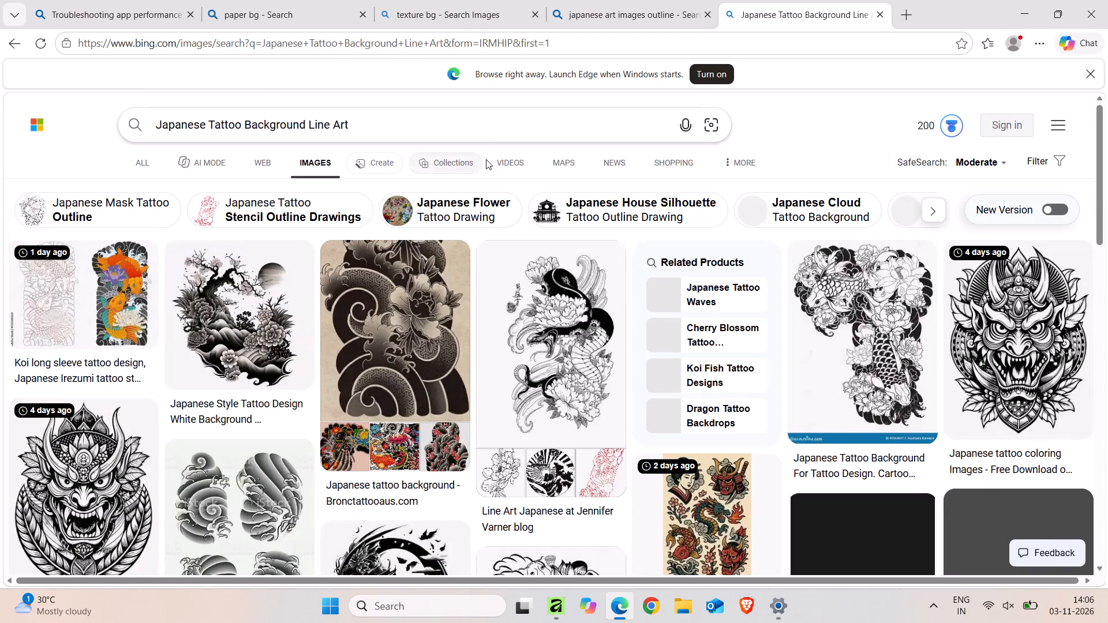
scroll(601, 365, down, 2)
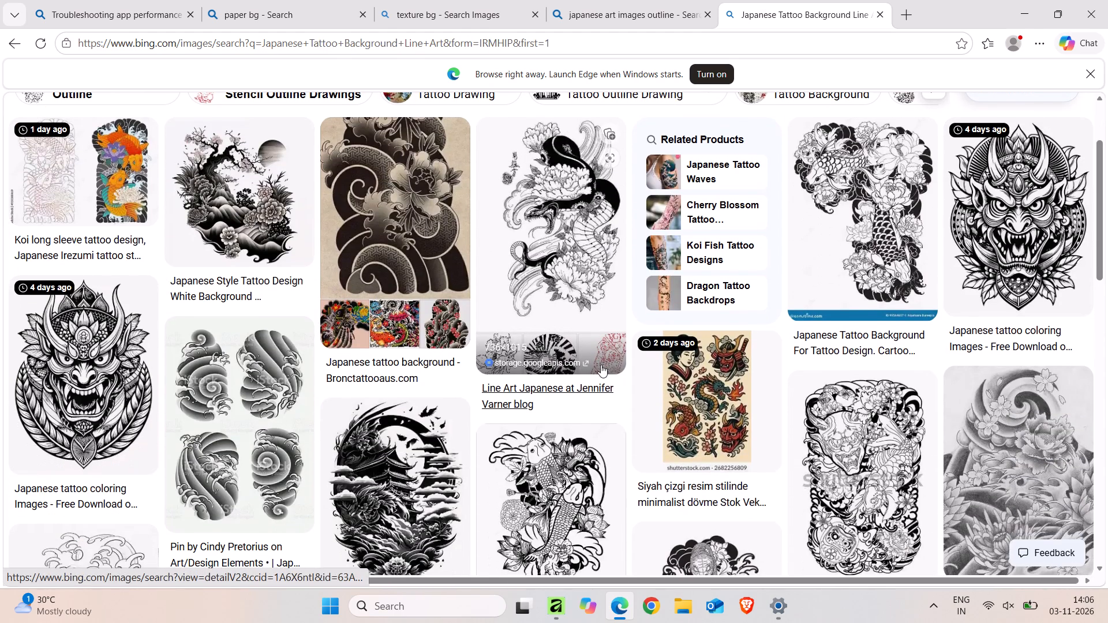
scroll(601, 365, down, 6)
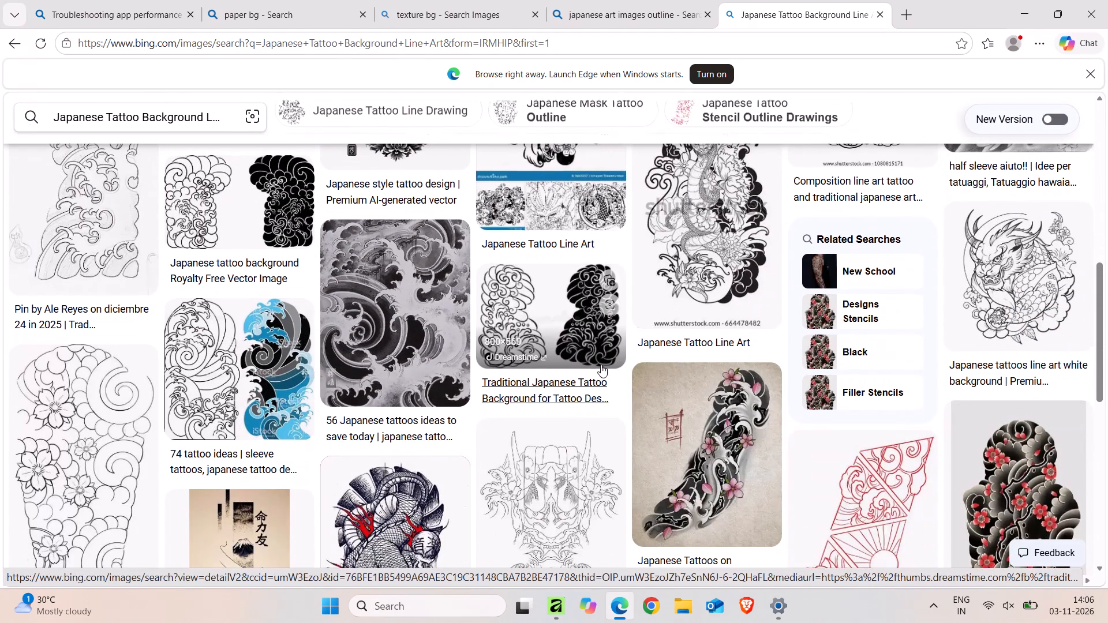
scroll(601, 365, down, 3)
click(601, 365)
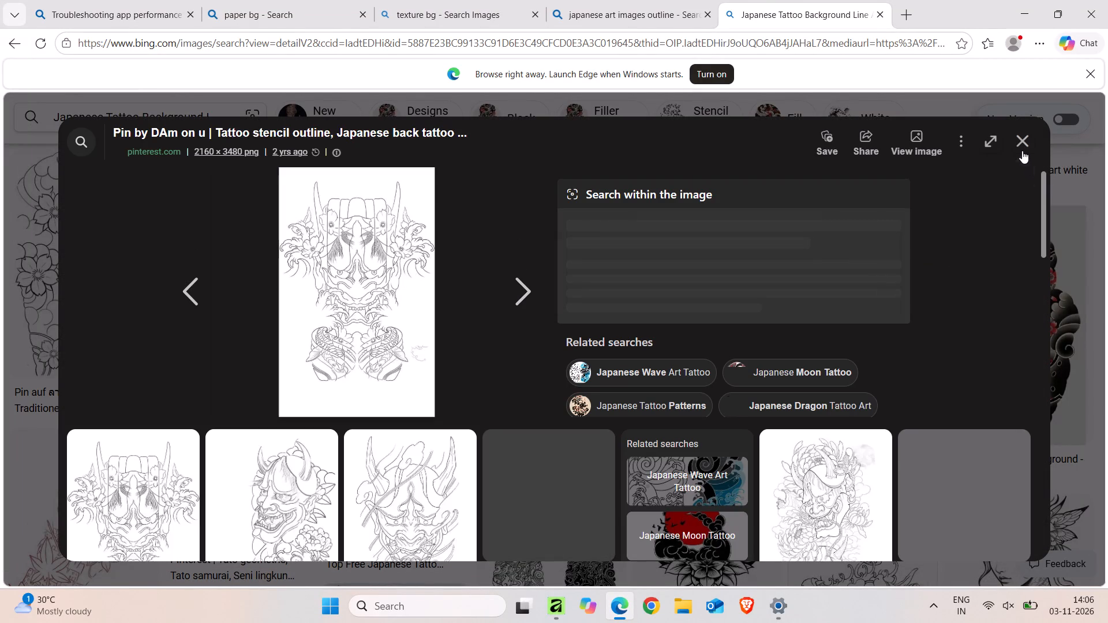
click(1022, 149)
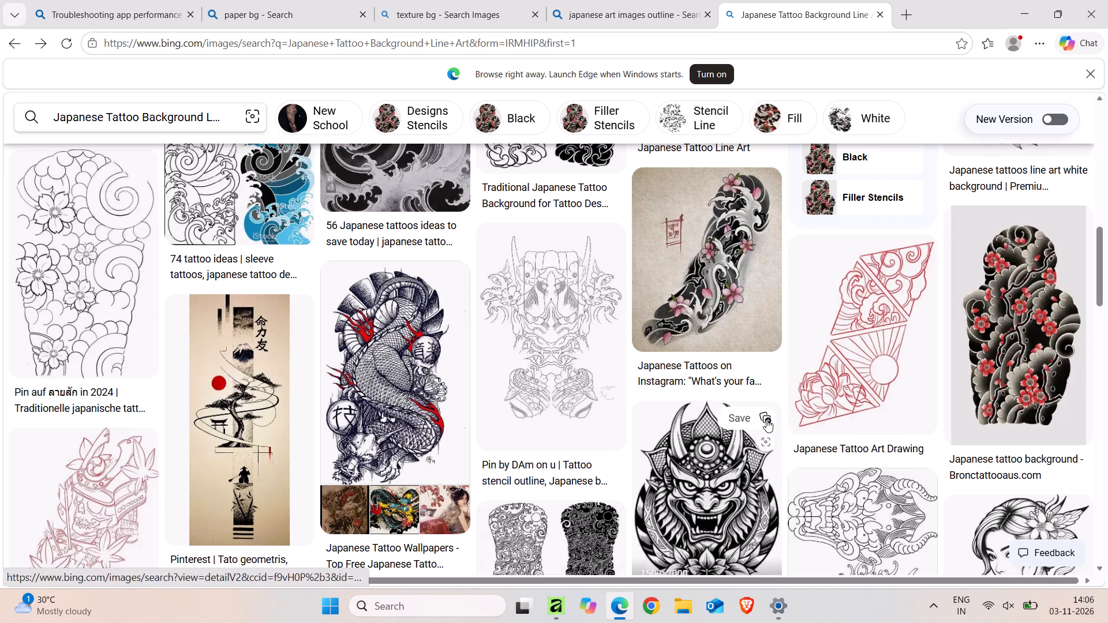
scroll(766, 419, down, 3)
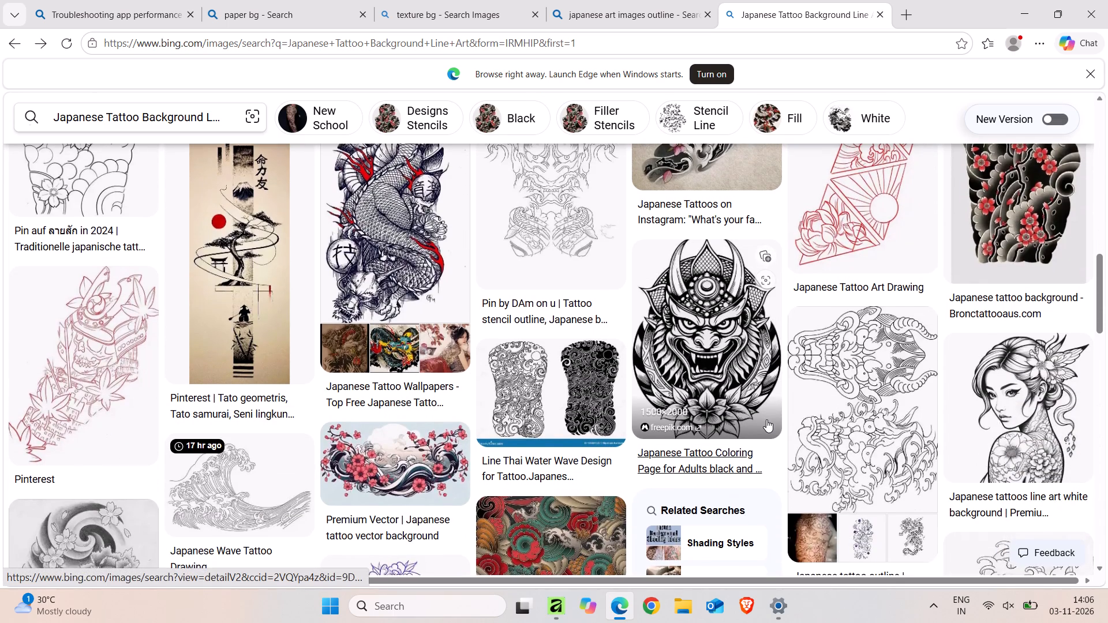
scroll(766, 419, down, 4)
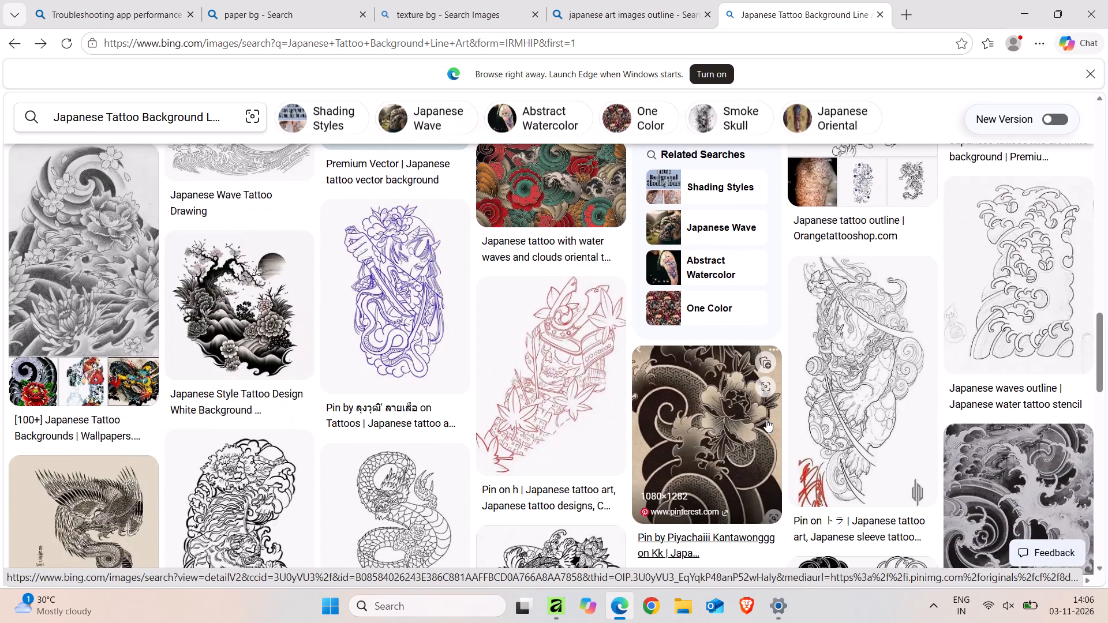
scroll(766, 419, down, 3)
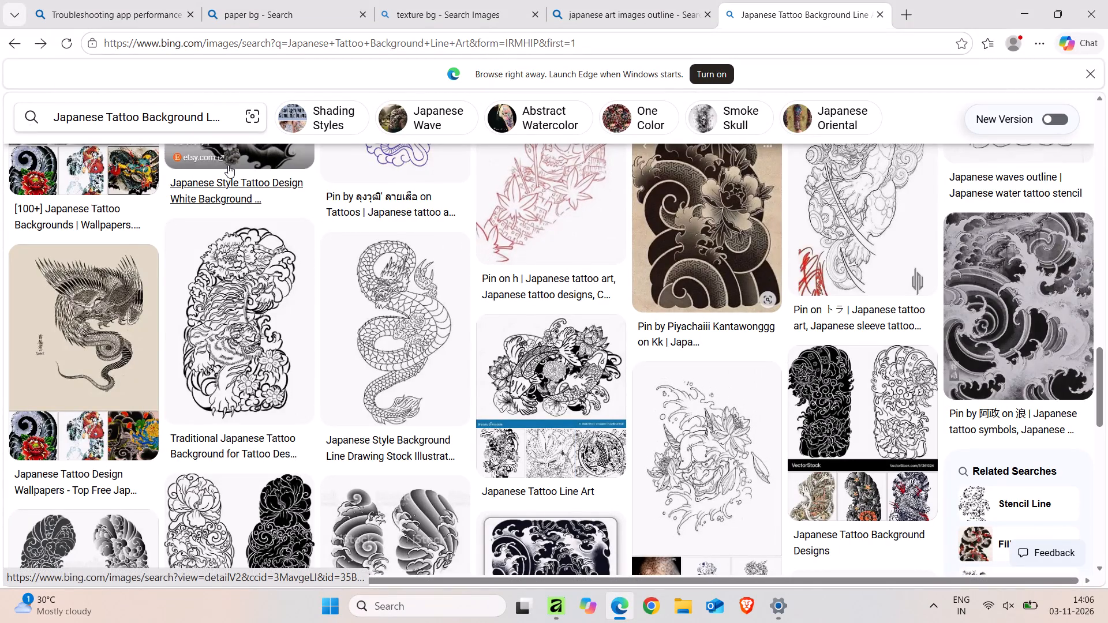
Extend the image search to "Japanese Tattoo Background Line Art dragon".
click(228, 114)
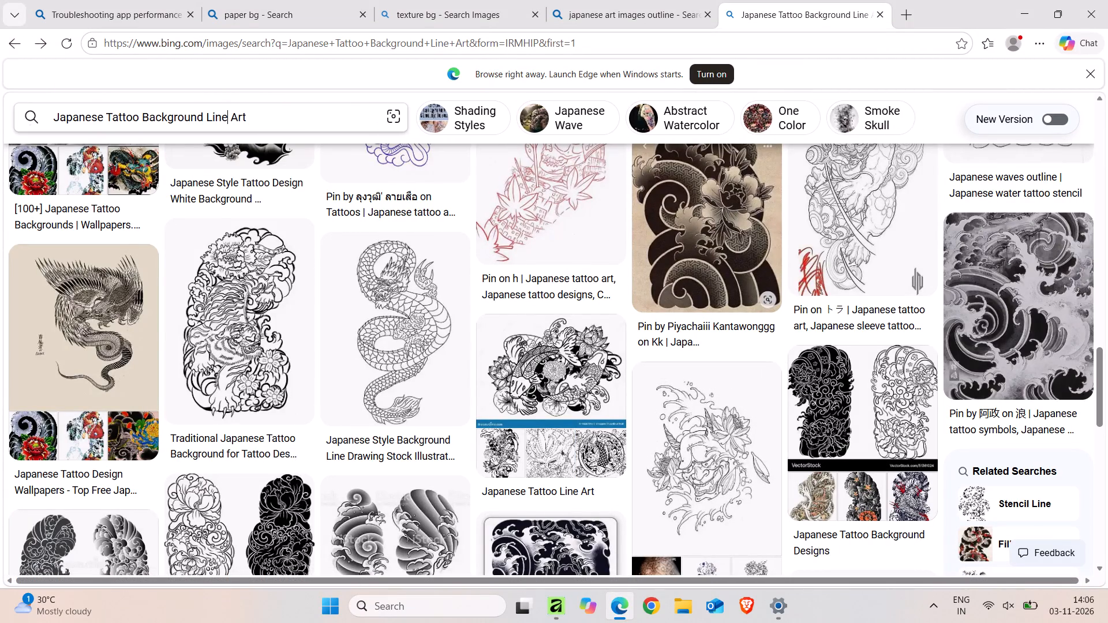
click(261, 123)
key(space)
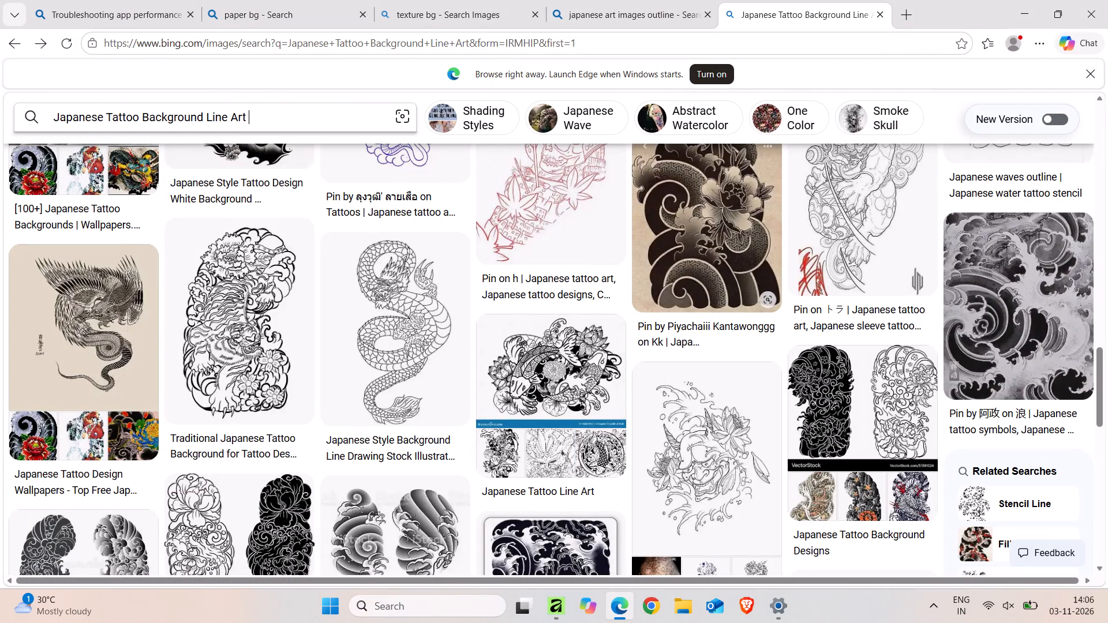
text(dragon)
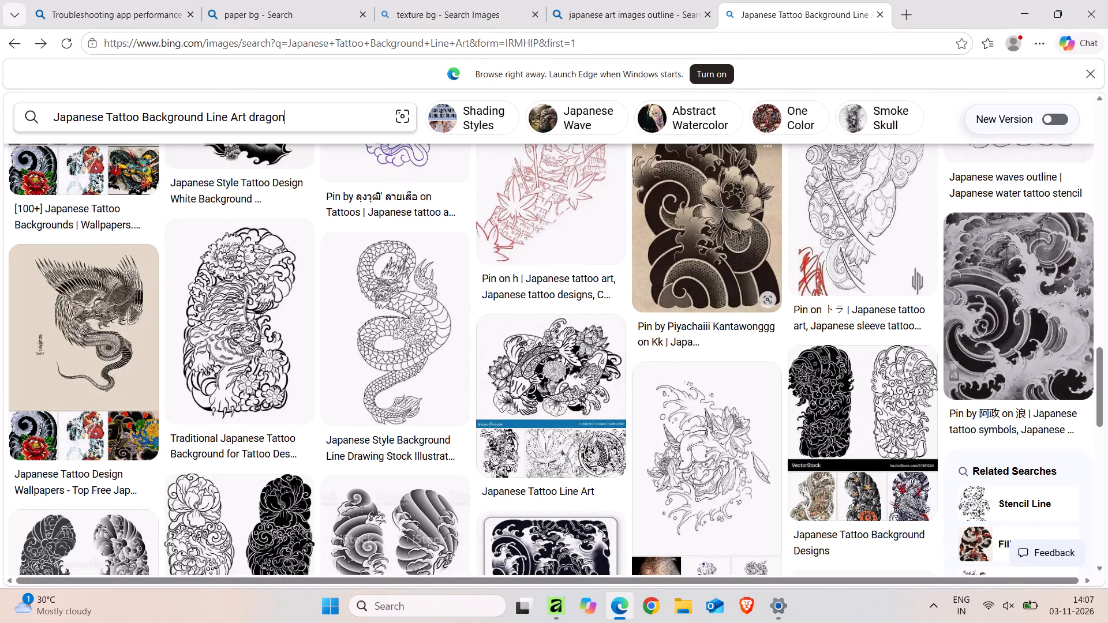
key(Return)
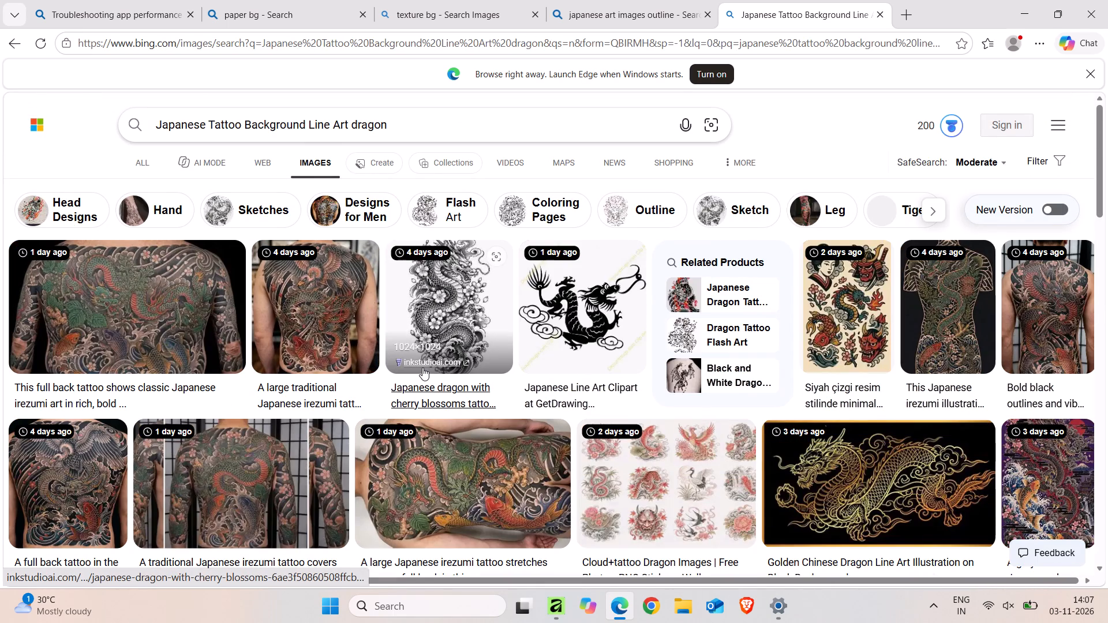
Remove "Tattoo" from the query and search images for "Japanese Background Line Art dragon".
click(242, 123)
key(BackSpace)
key(BackSpace)
key(BackSpace)
key(BackSpace)
key(BackSpace)
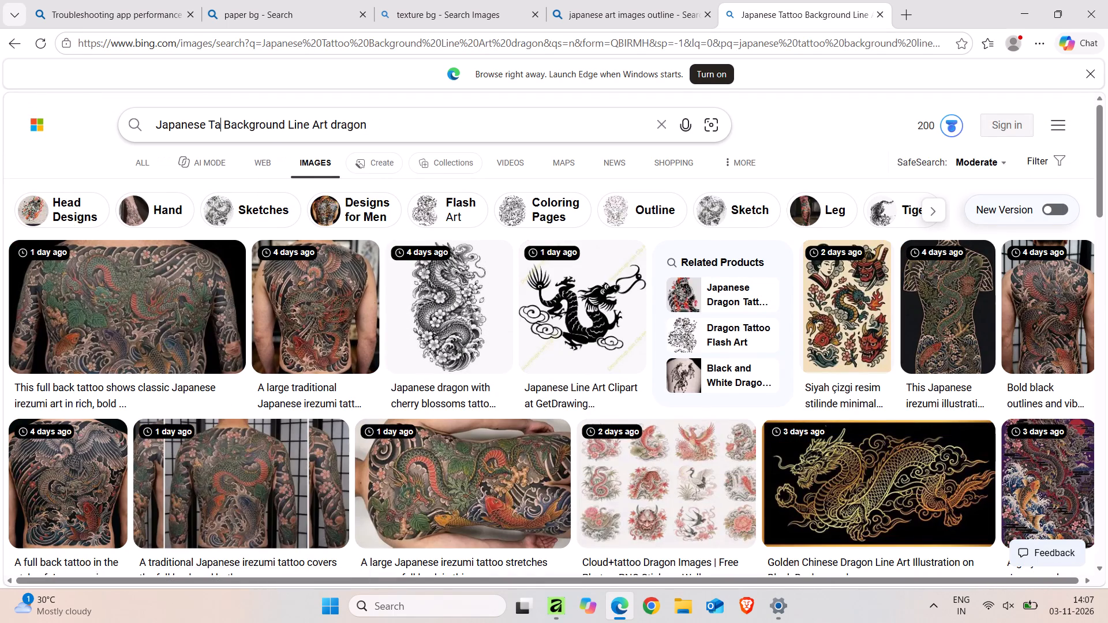
key(BackSpace)
key(Return)
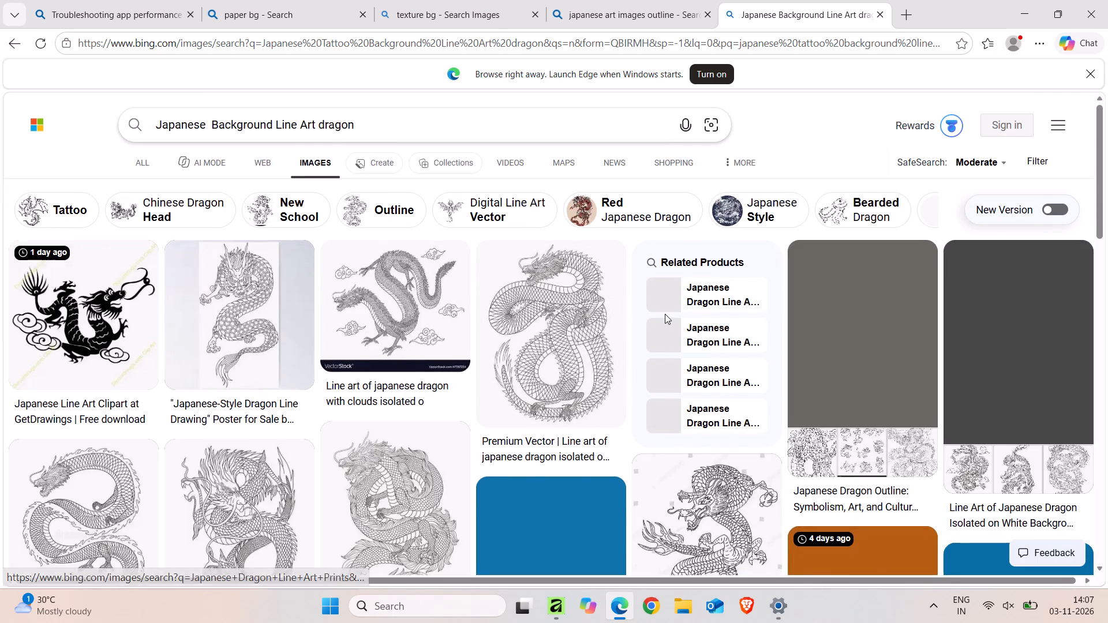
Find the "Hand Drawn Gold Dragon Japanese Tattoo Style" line drawing, copy its image, and switch back to Affinity.
scroll(665, 314, down, 3)
scroll(665, 314, up, 4)
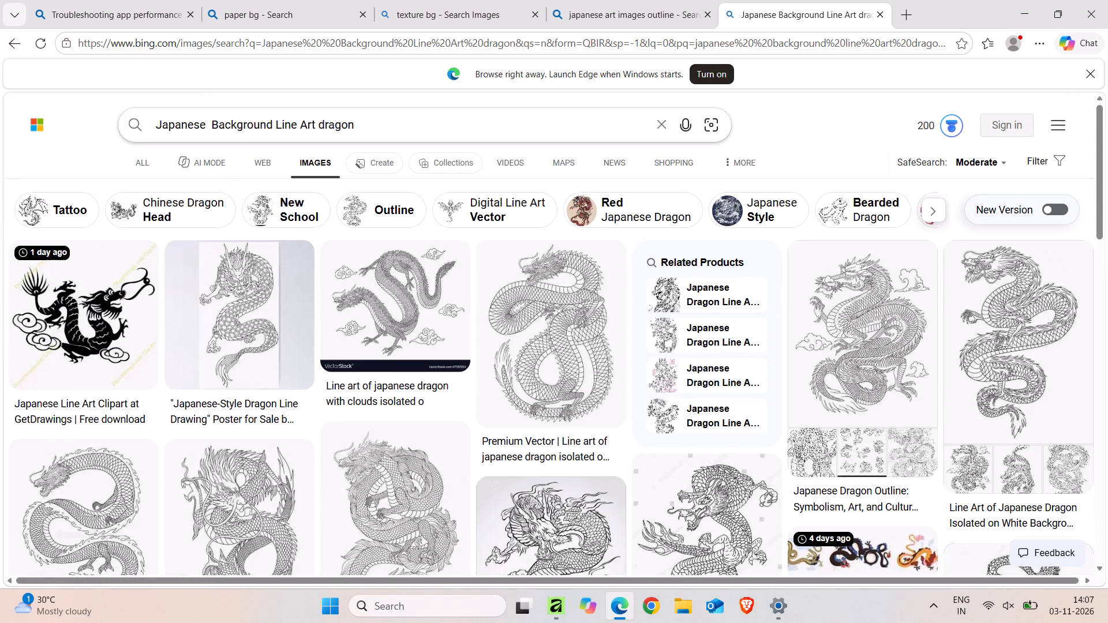
scroll(617, 399, down, 3)
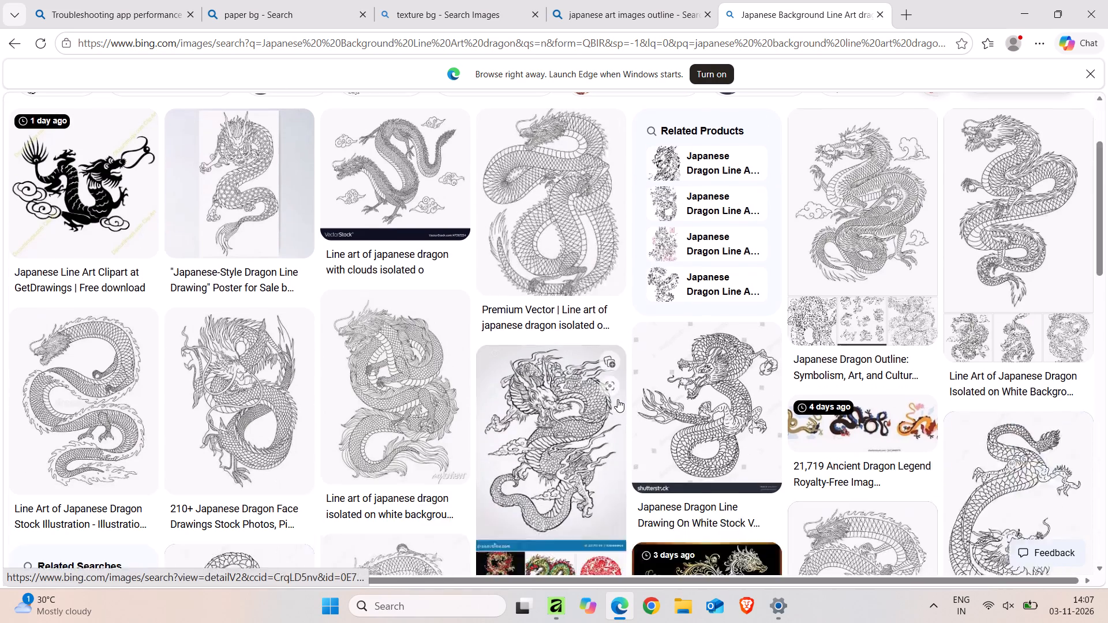
scroll(617, 399, down, 2)
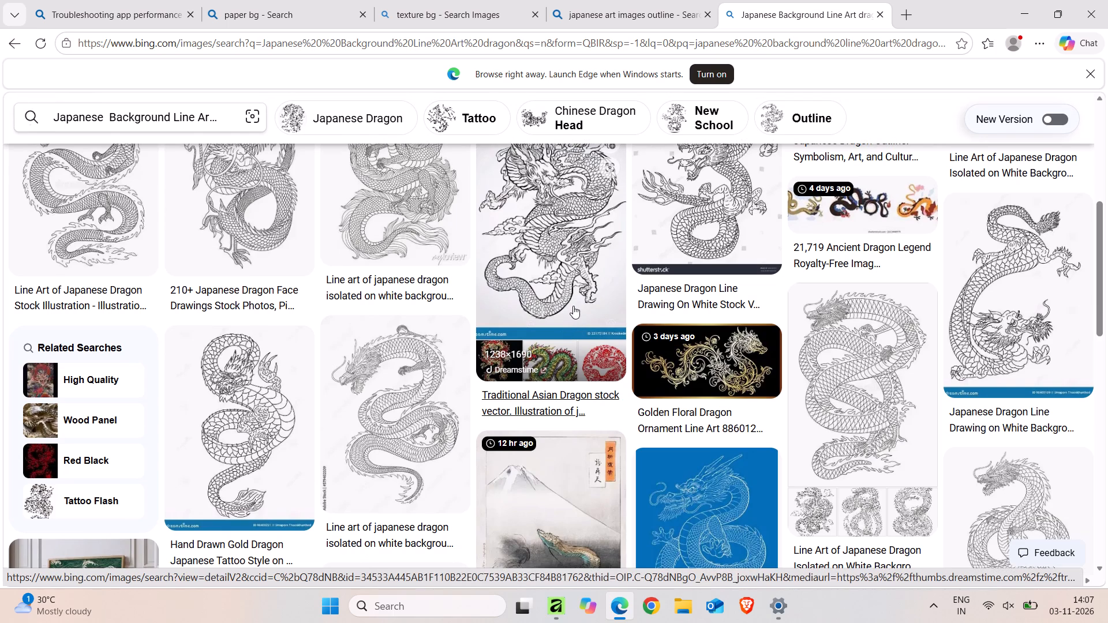
scroll(573, 306, down, 3)
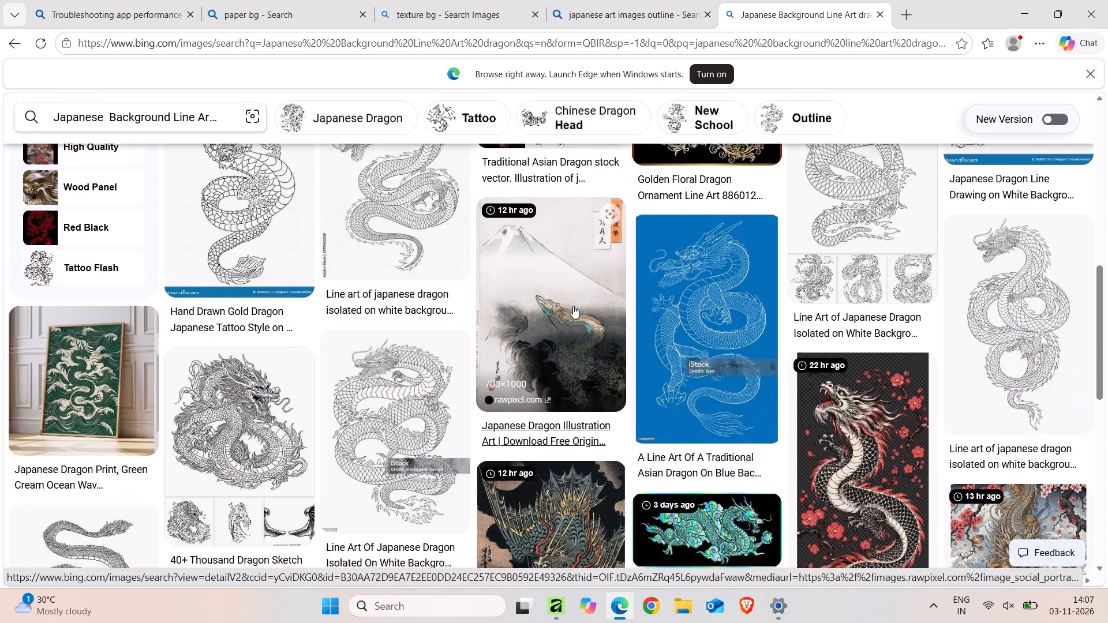
scroll(573, 306, down, 1)
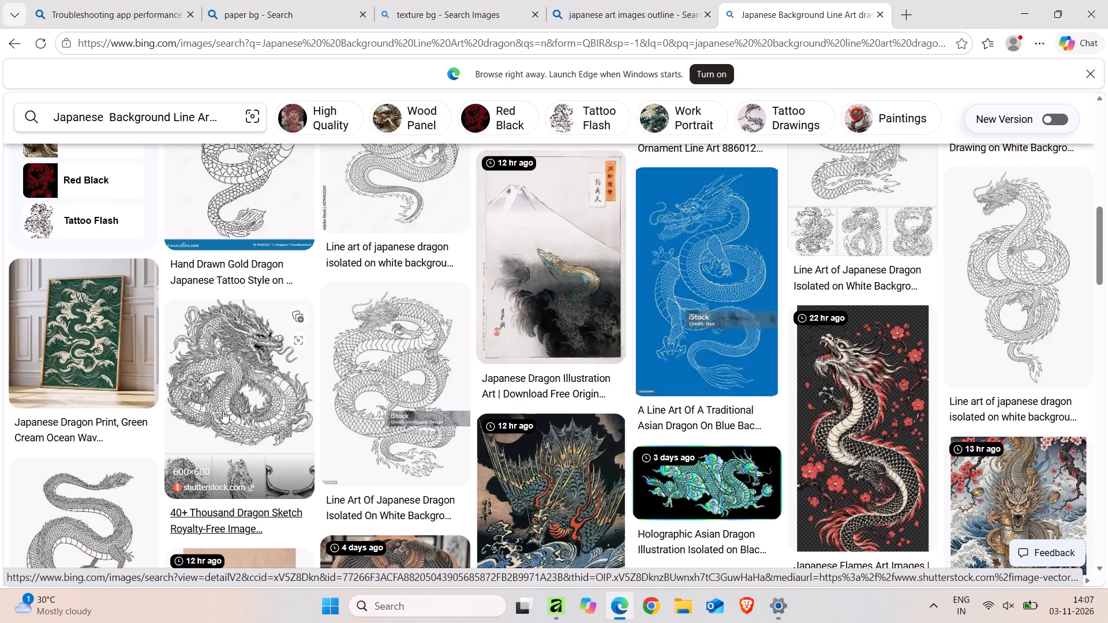
scroll(222, 411, up, 2)
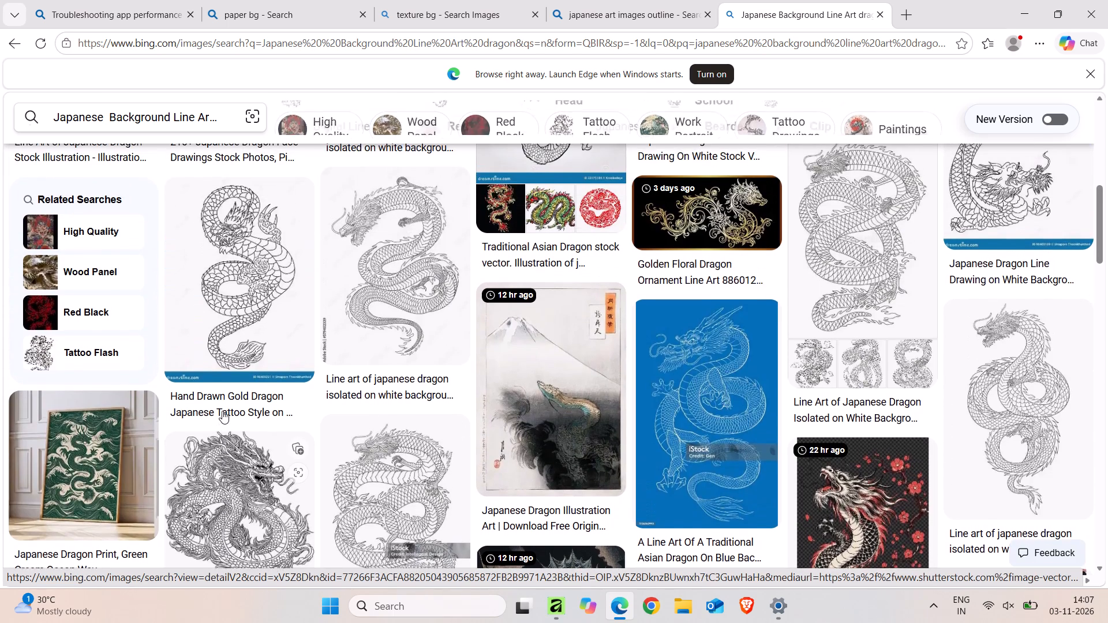
scroll(222, 411, up, 1)
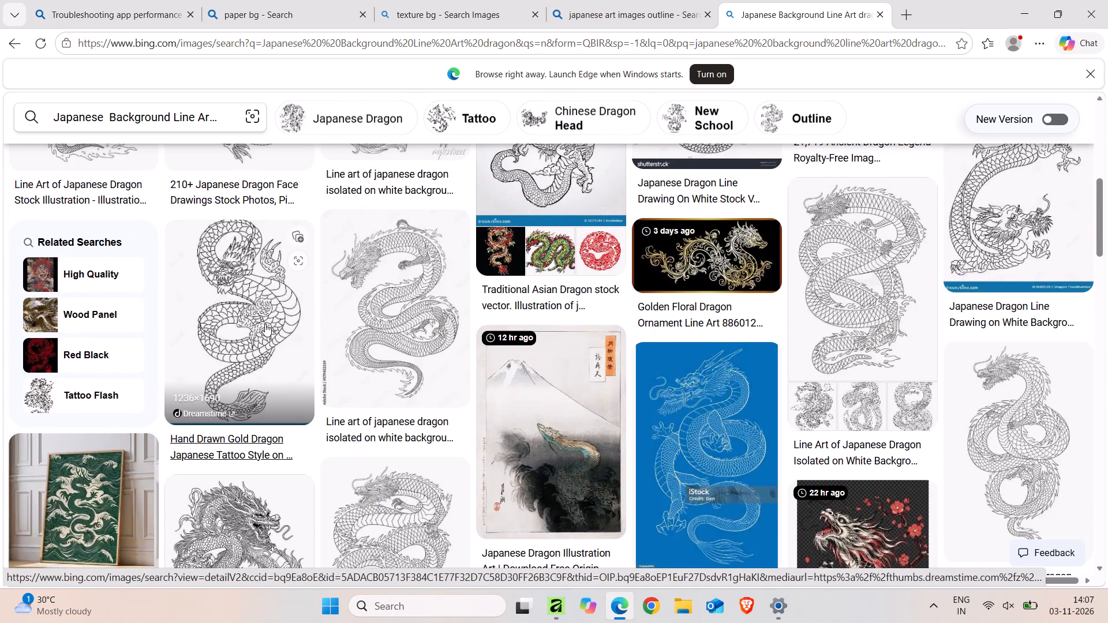
click(265, 324)
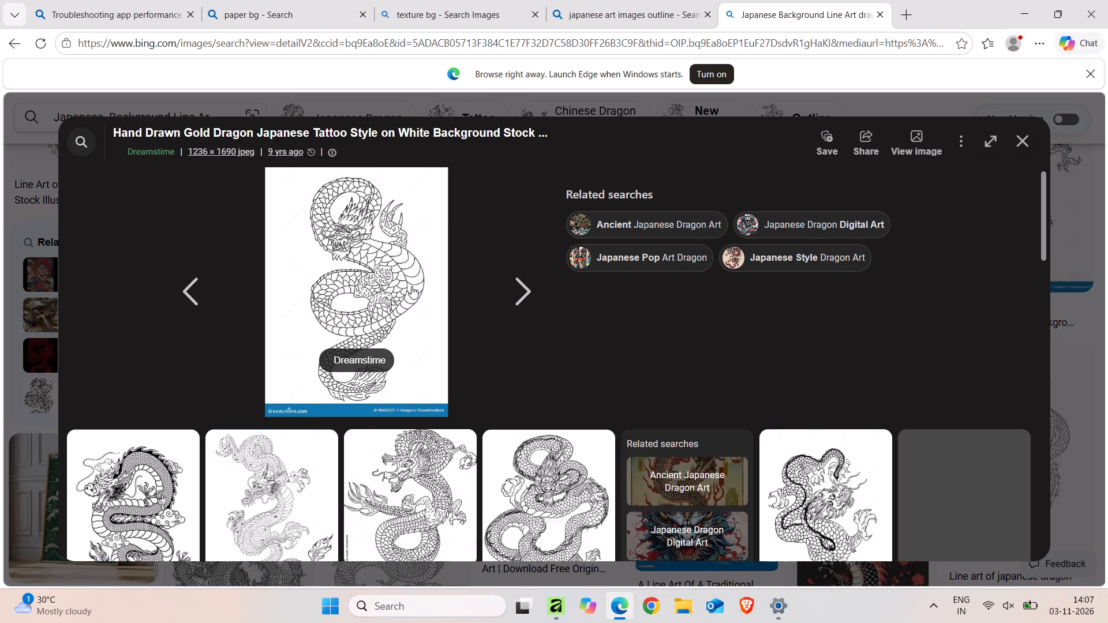
right_click(411, 286)
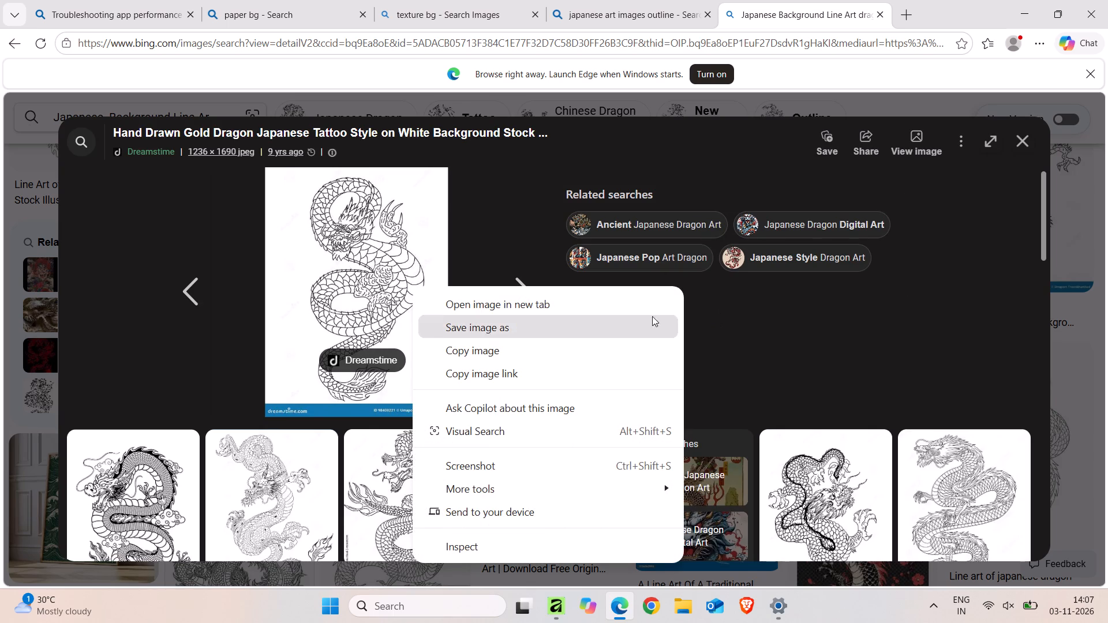
click(519, 355)
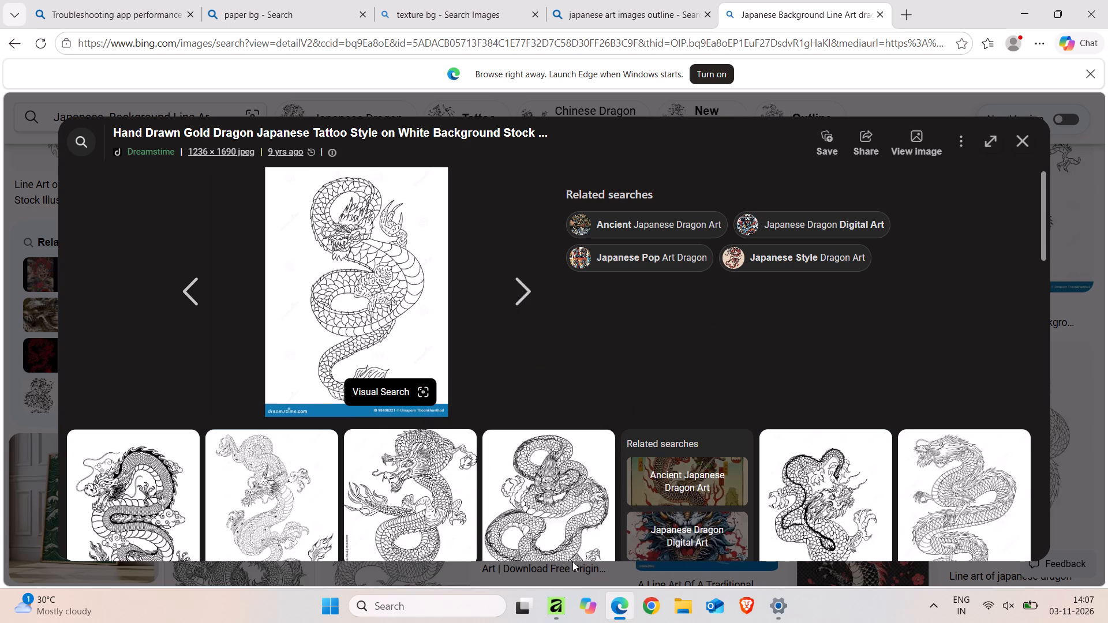
click(563, 607)
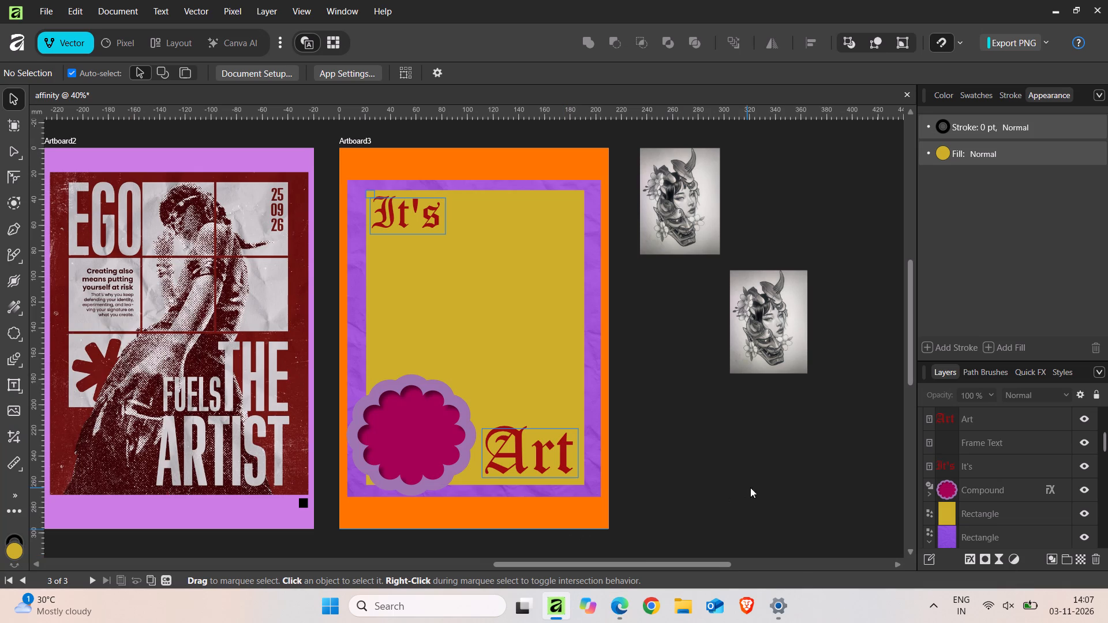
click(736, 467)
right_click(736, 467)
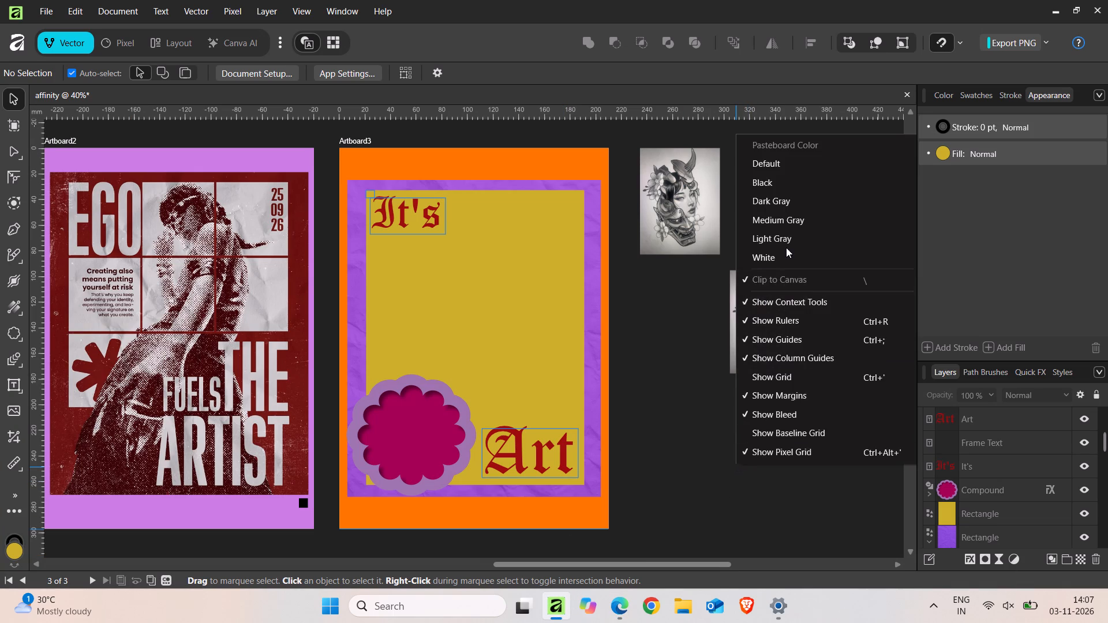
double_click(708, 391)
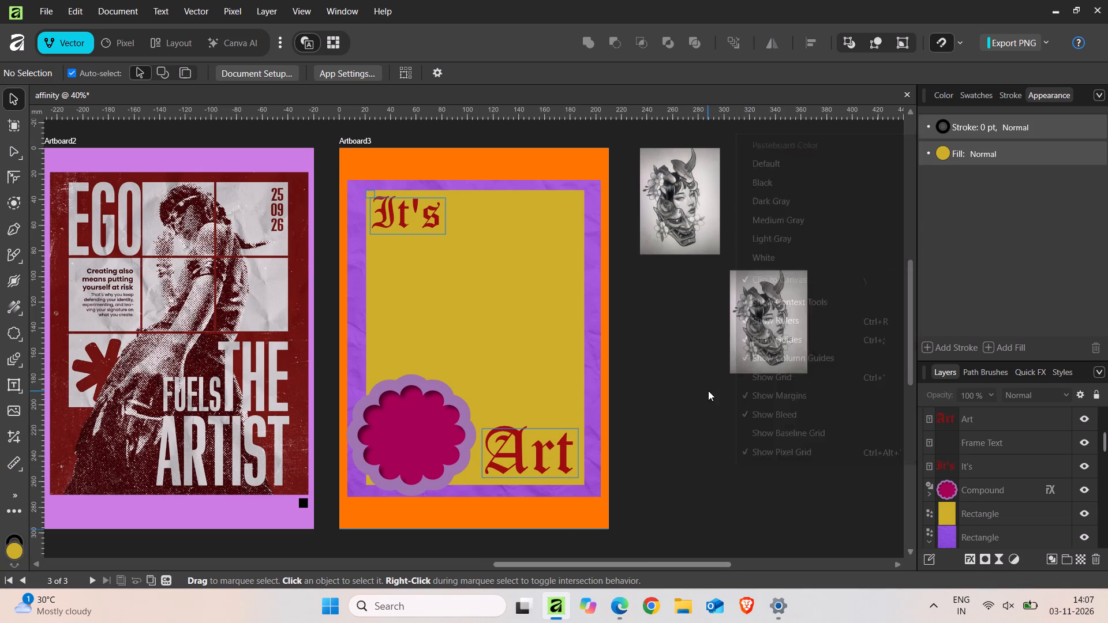
Paste the copied dragon drawing, bring its layer out of Artboard3 to the top of the stack, and place it on the pasteboard below the mask drawings.
click(523, 335)
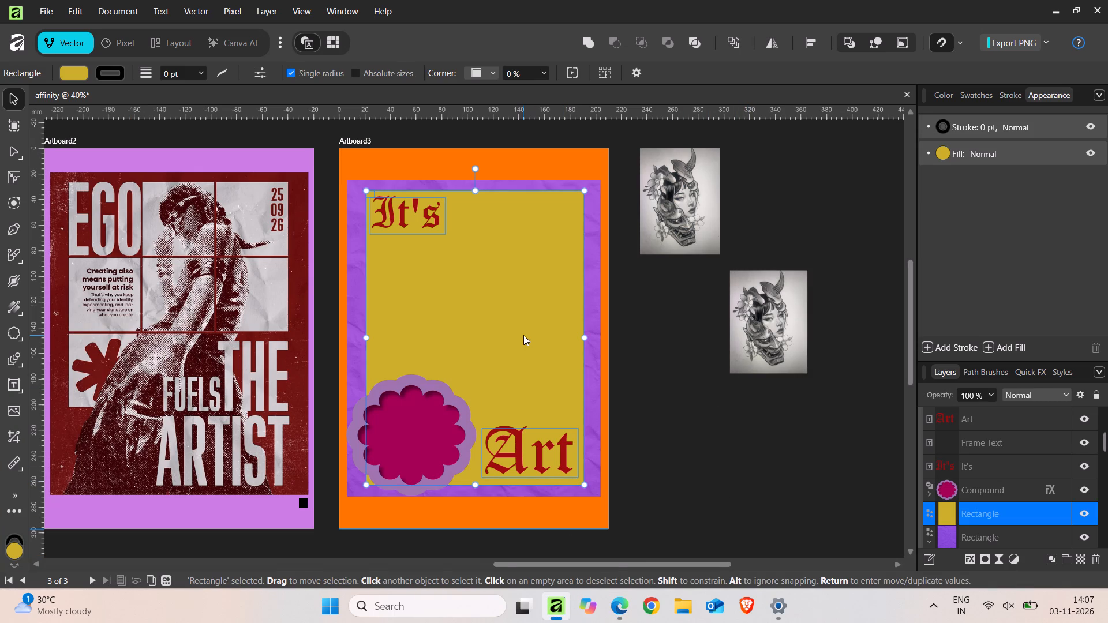
click(523, 335)
right_click(523, 335)
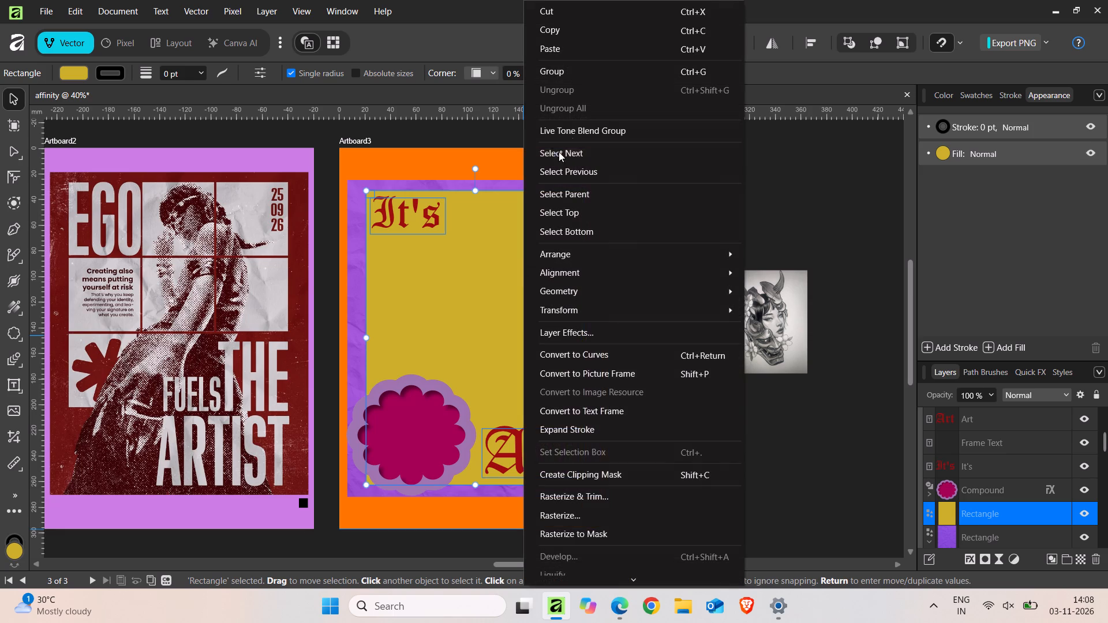
click(595, 55)
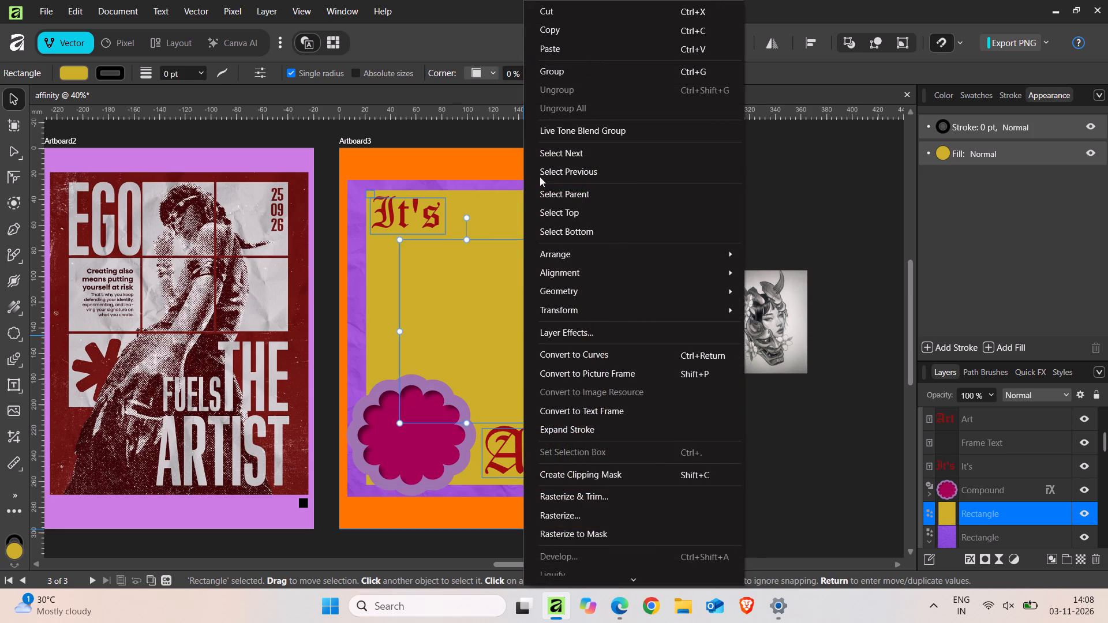
drag(492, 299, 673, 358)
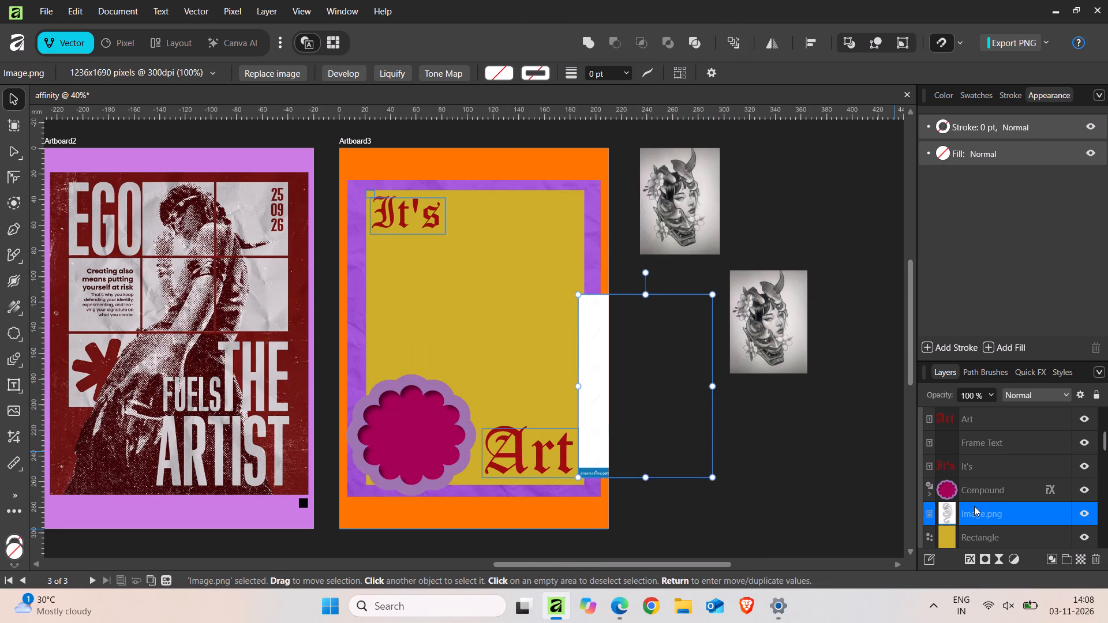
drag(974, 506, 954, 350)
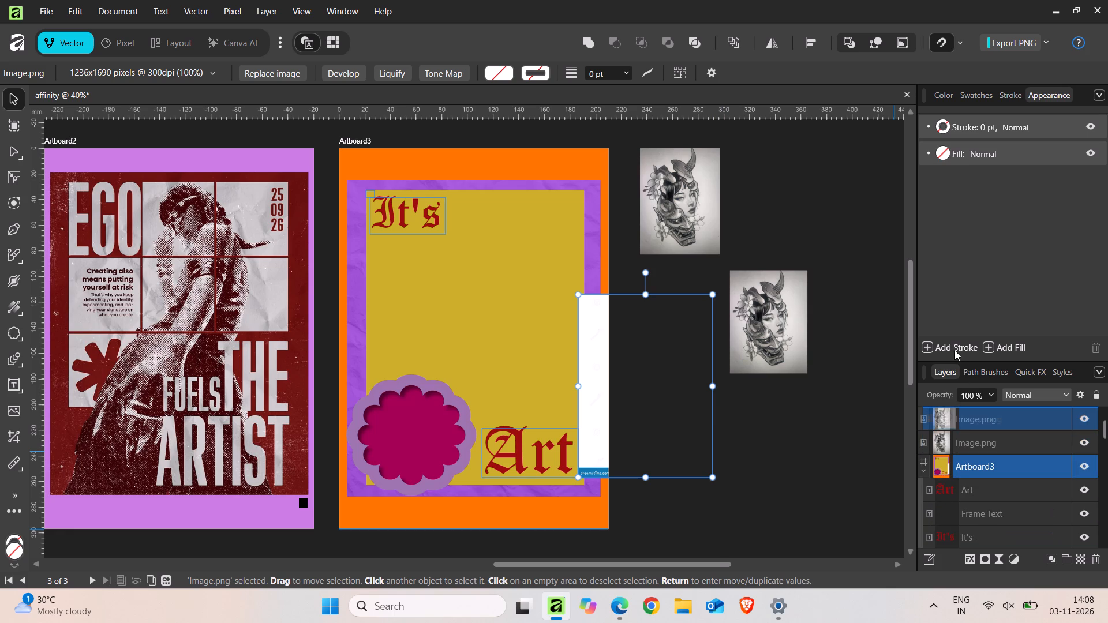
drag(690, 400, 793, 487)
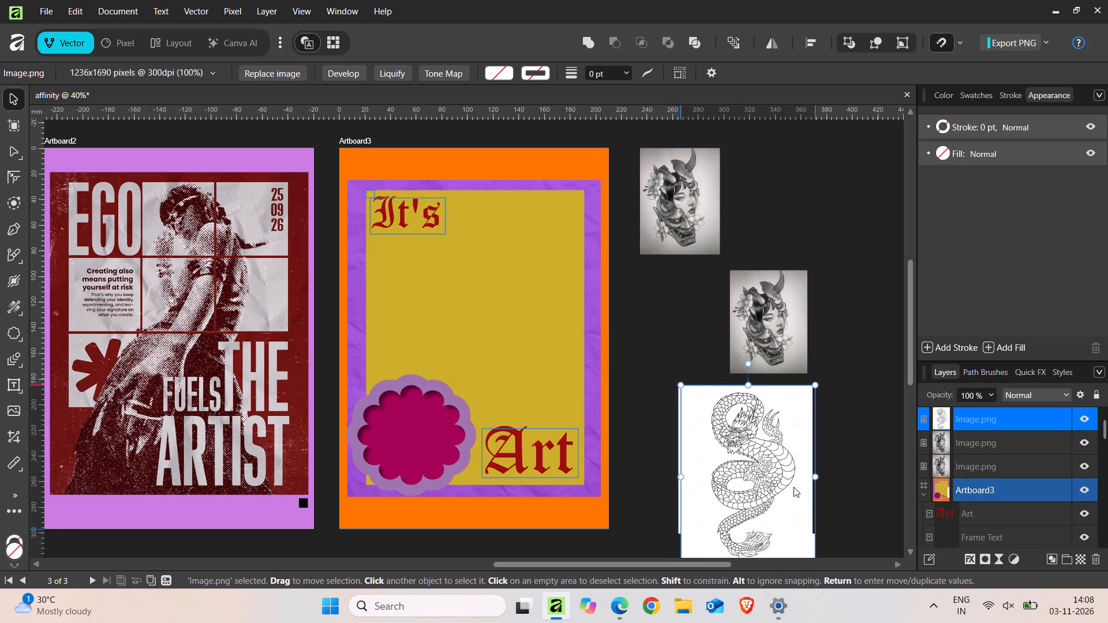
drag(793, 487, 793, 487)
scroll(841, 370, down, 1)
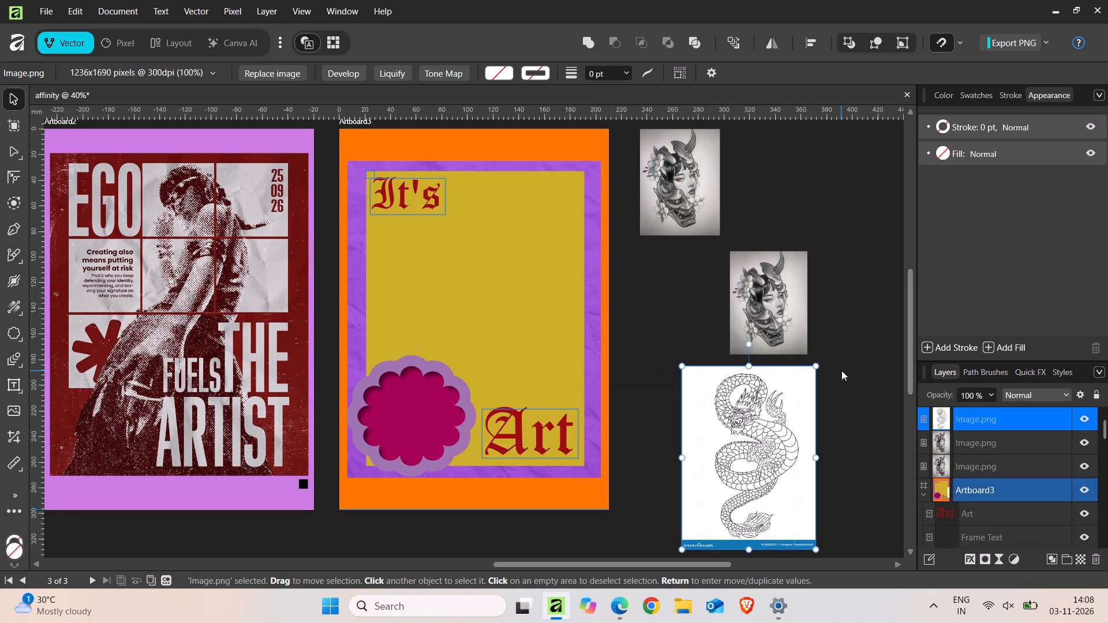
scroll(841, 370, down, 1)
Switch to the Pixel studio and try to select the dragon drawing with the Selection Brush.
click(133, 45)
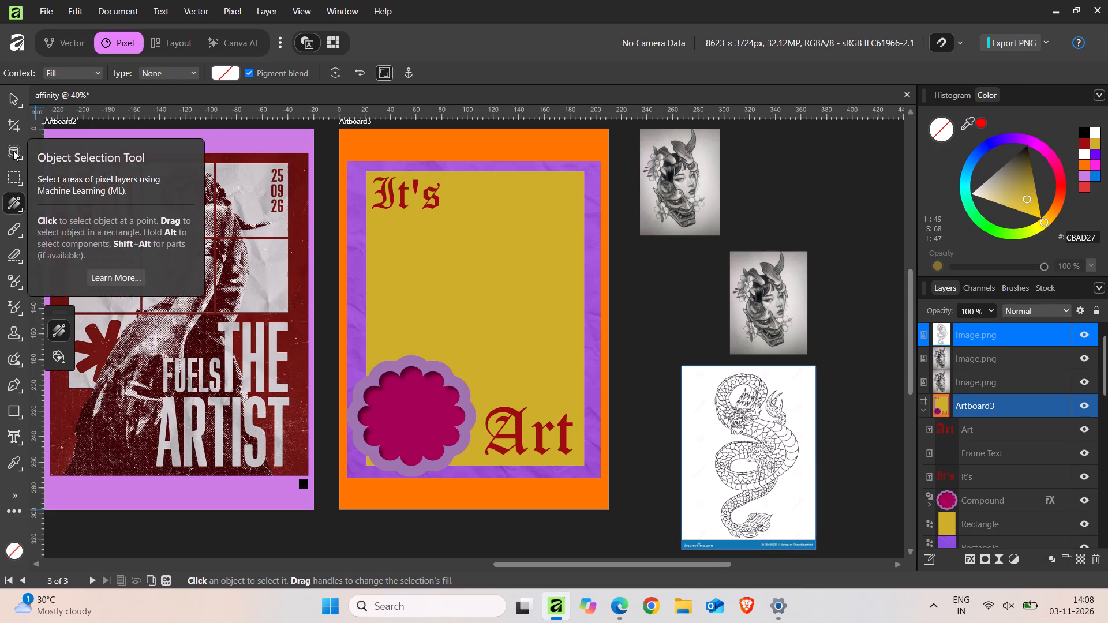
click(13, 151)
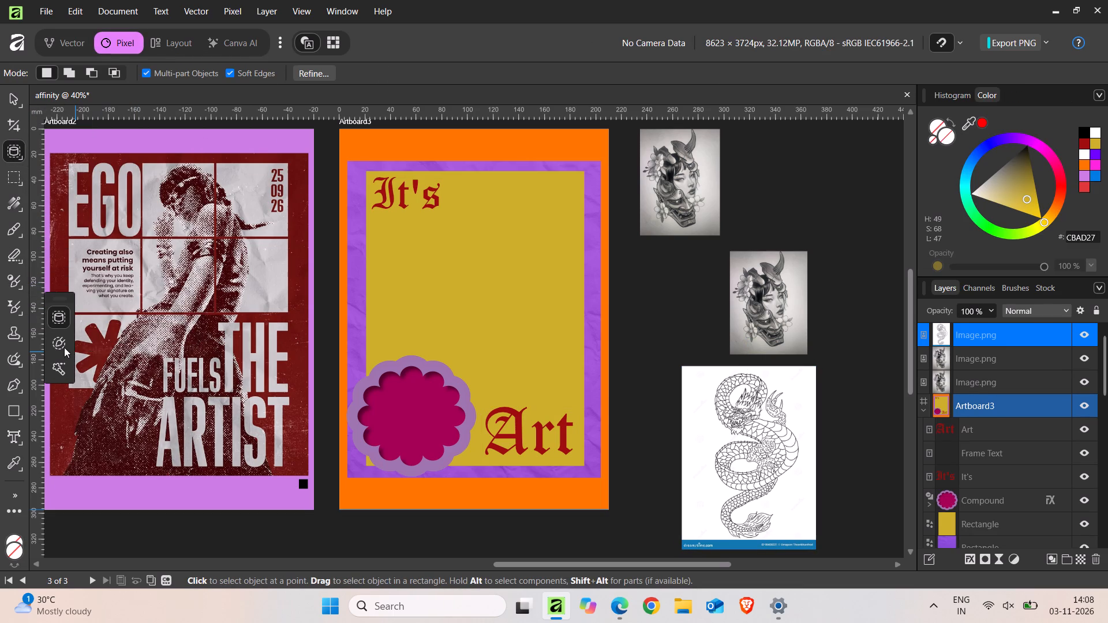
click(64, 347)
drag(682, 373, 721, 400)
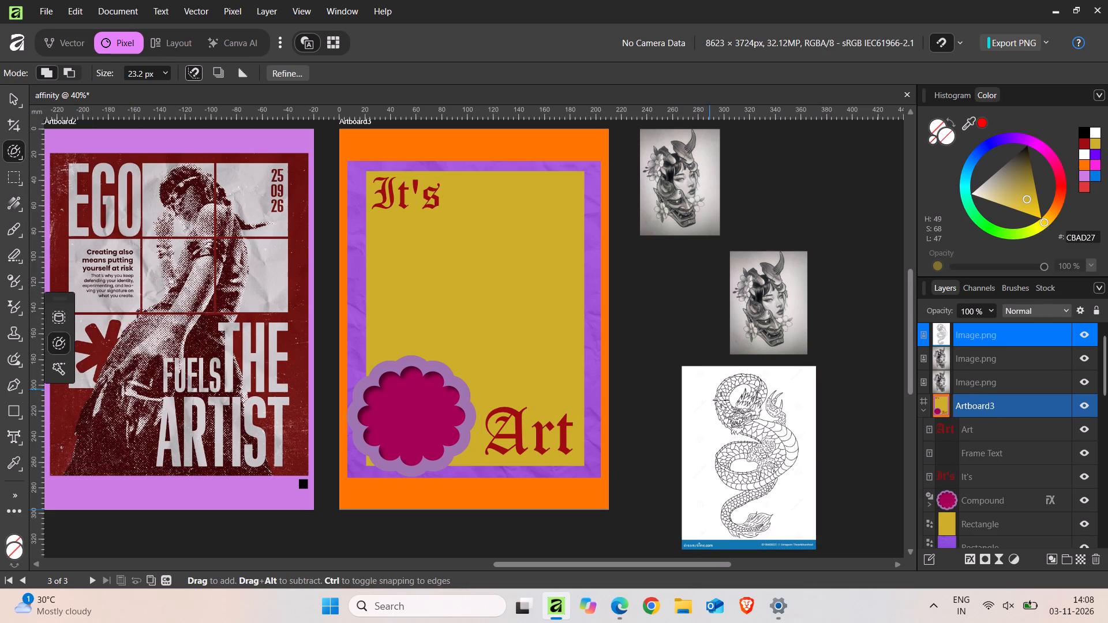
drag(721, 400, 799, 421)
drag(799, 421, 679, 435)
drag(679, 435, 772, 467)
Add mask layers to the dragon image and close its layer effects without enabling any.
click(967, 560)
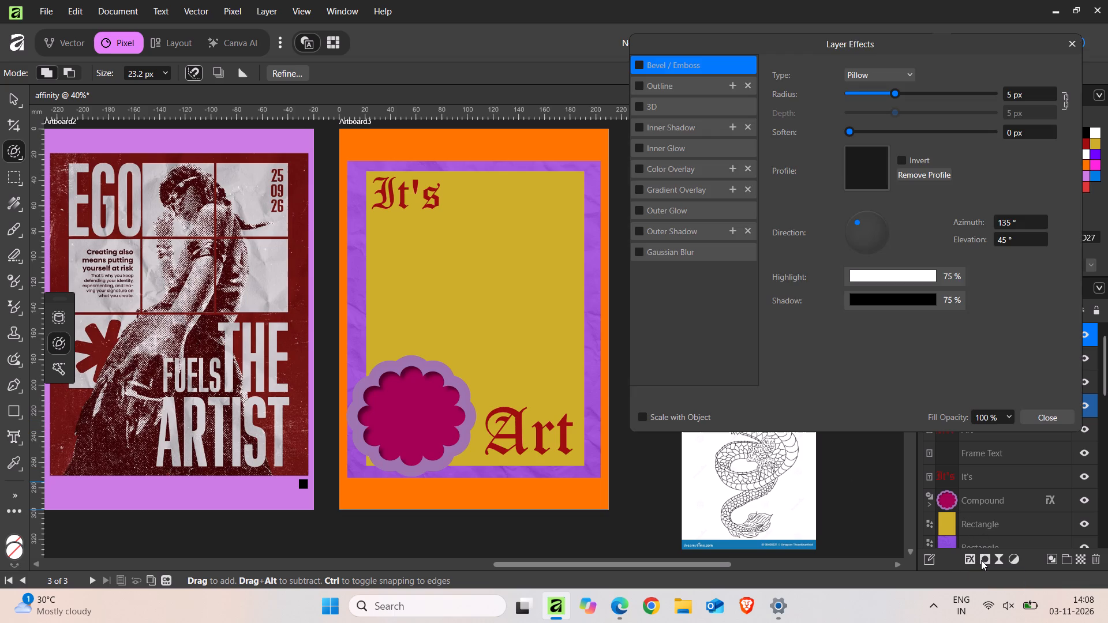
click(981, 560)
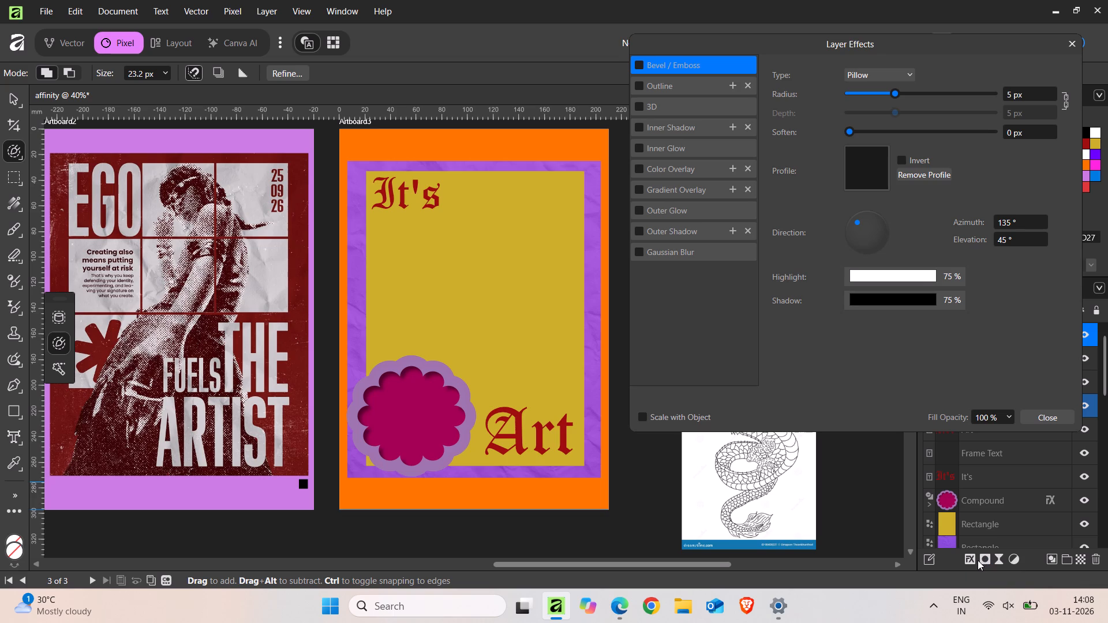
click(967, 564)
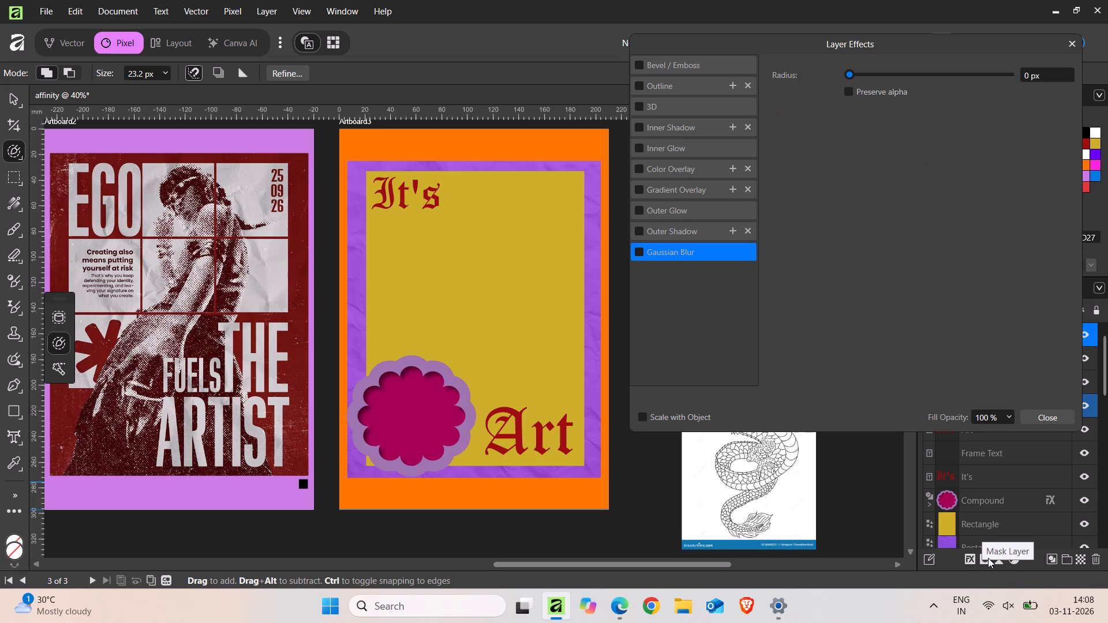
click(989, 558)
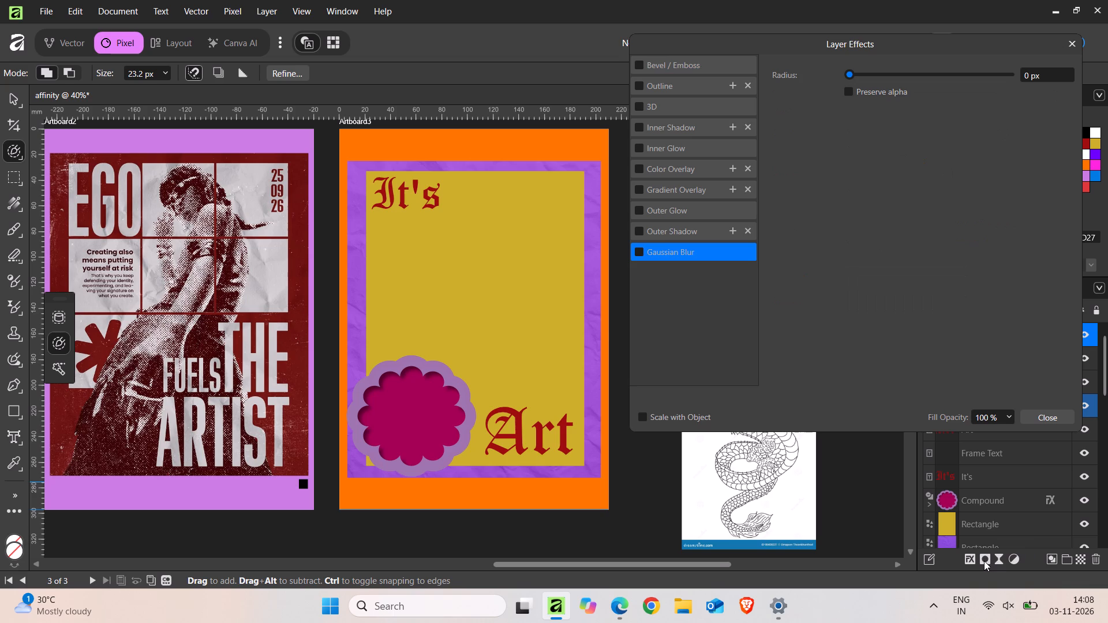
click(982, 561)
click(995, 560)
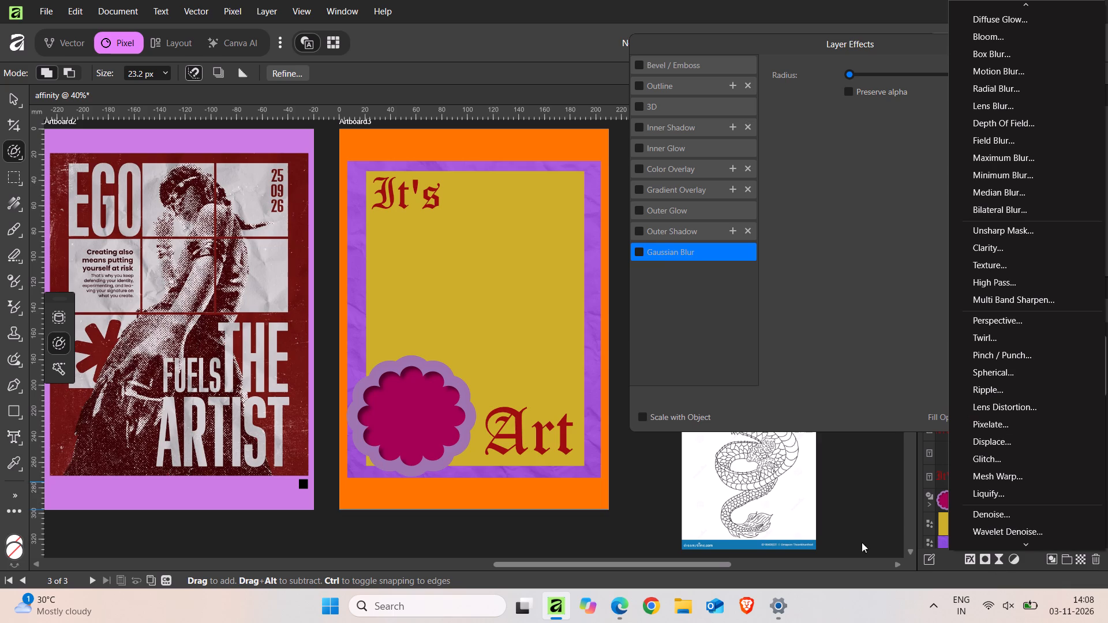
click(849, 516)
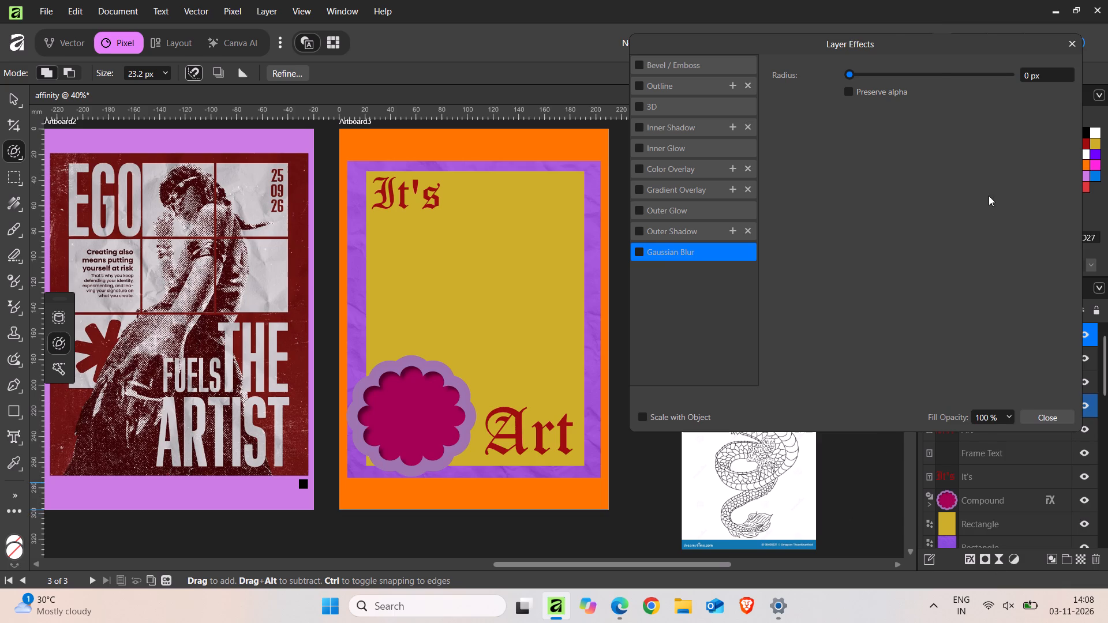
click(1073, 47)
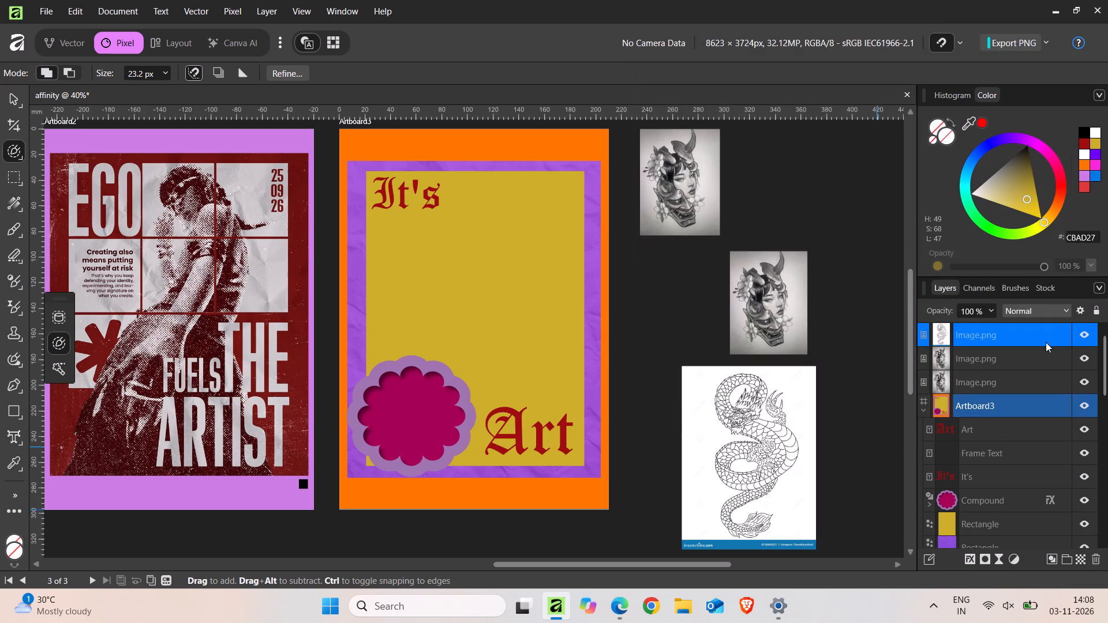
Add a Live Pixelate filter to the masked dragon image, keeping its default settings.
click(1002, 561)
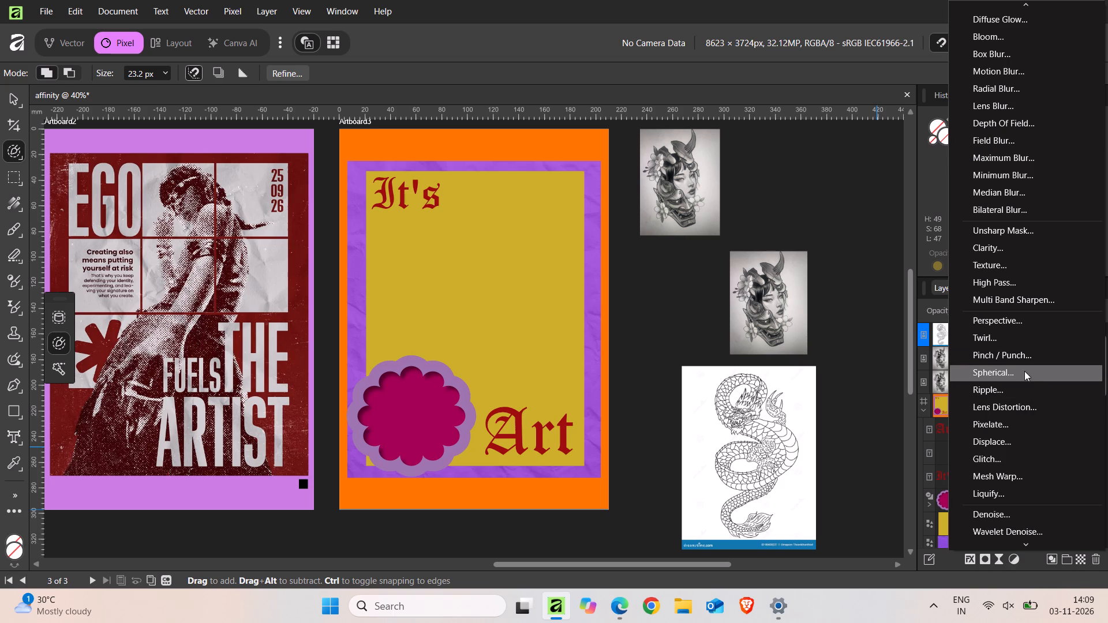
click(1026, 426)
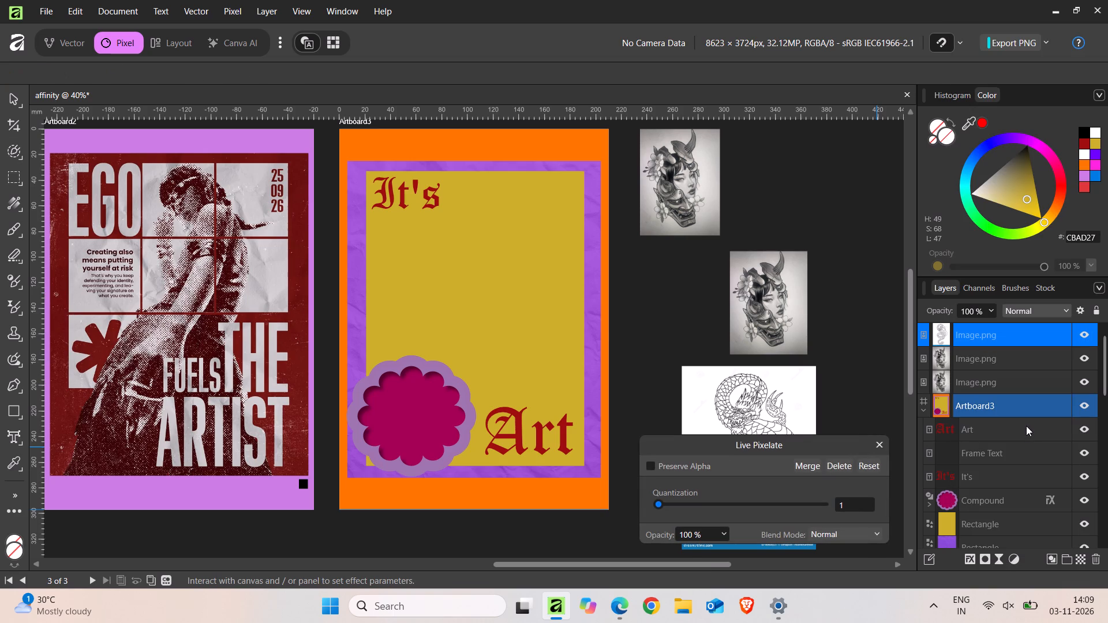
click(877, 441)
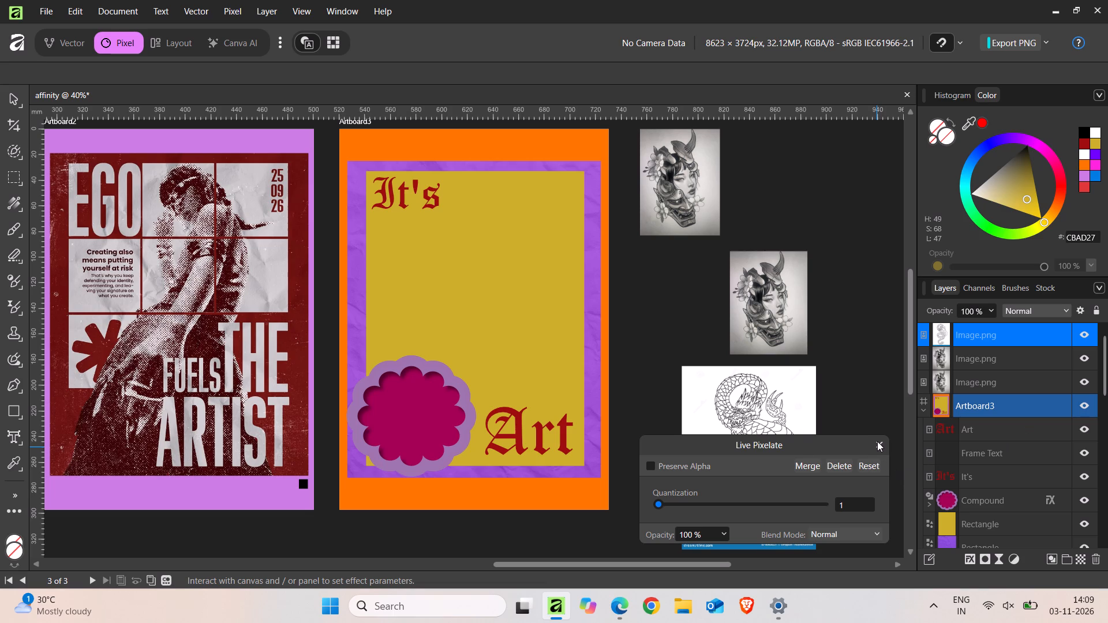
click(878, 446)
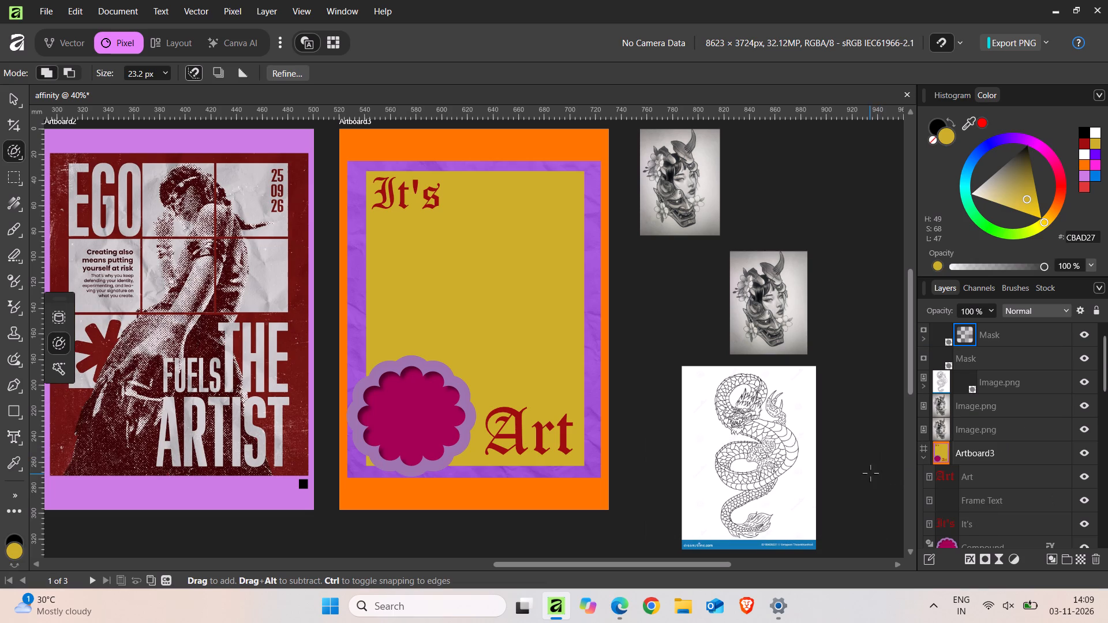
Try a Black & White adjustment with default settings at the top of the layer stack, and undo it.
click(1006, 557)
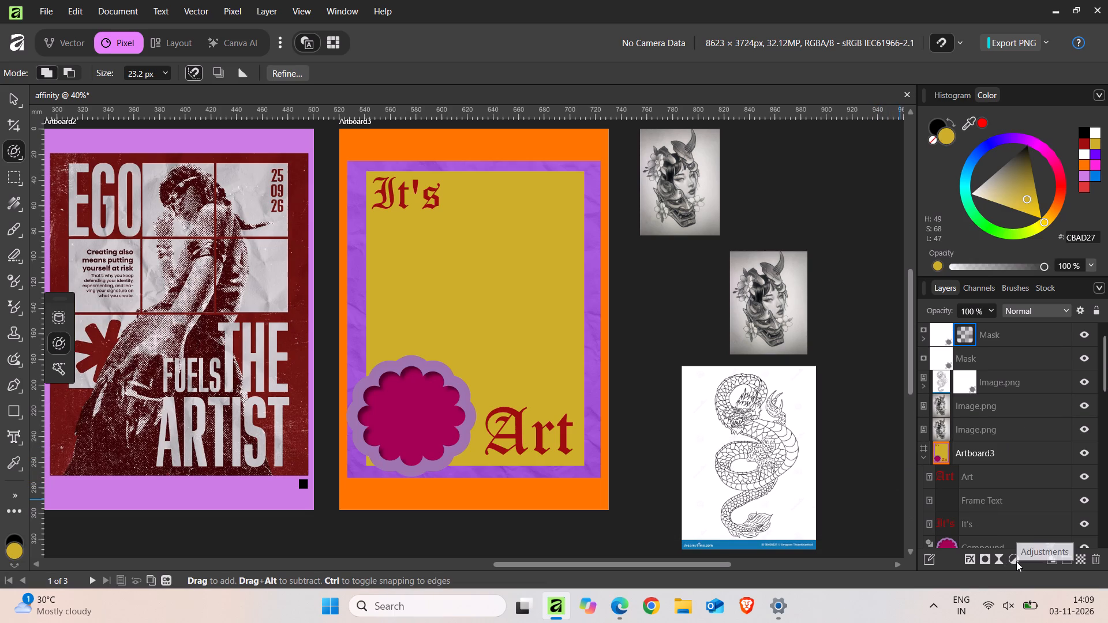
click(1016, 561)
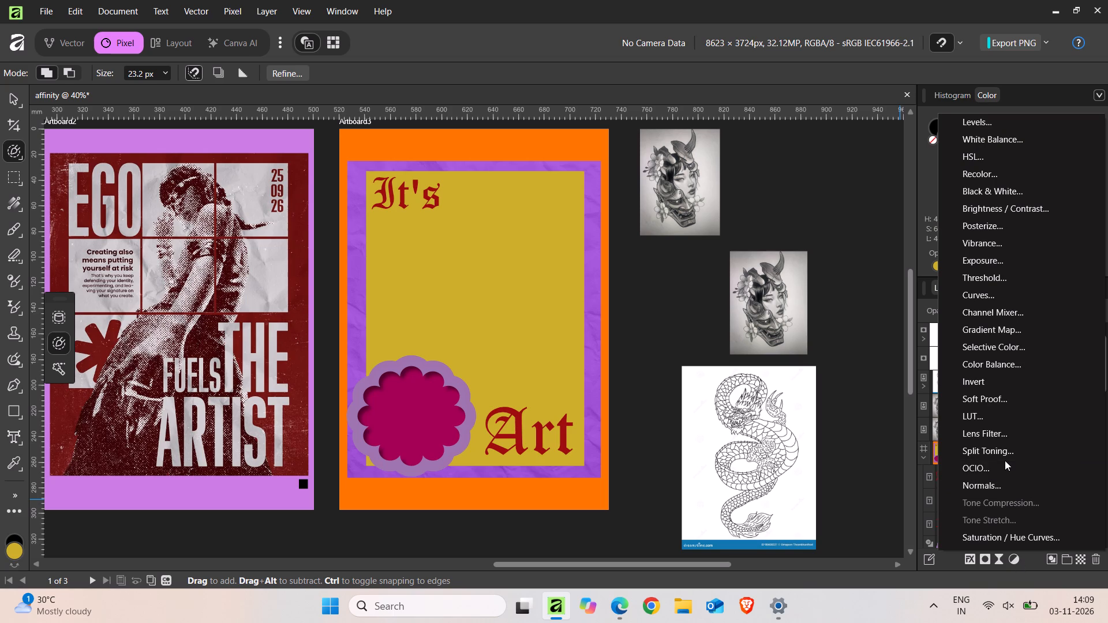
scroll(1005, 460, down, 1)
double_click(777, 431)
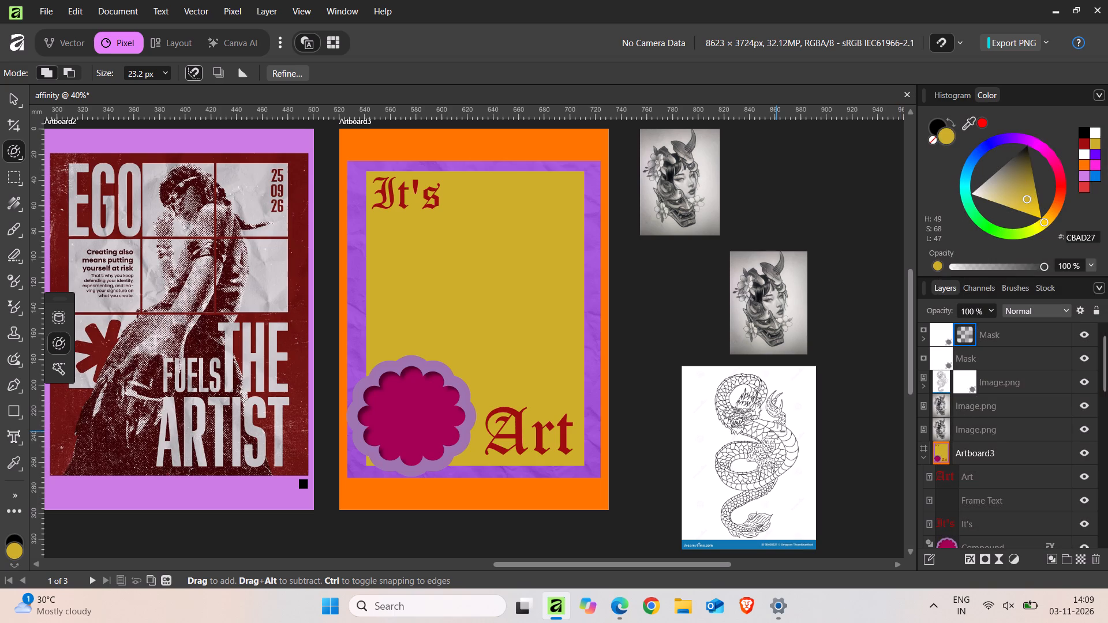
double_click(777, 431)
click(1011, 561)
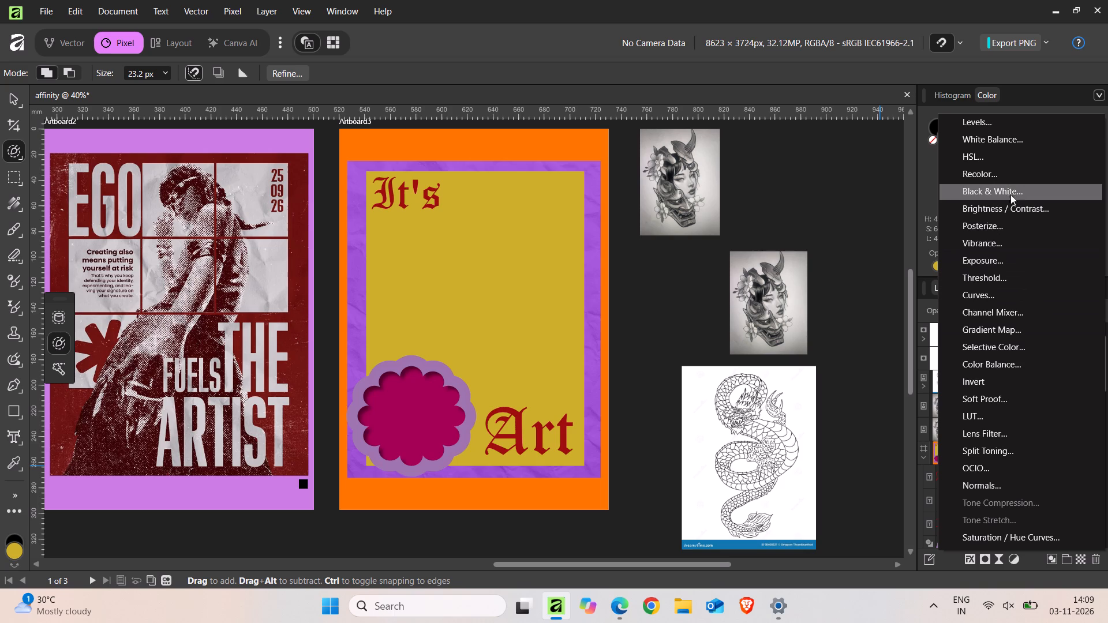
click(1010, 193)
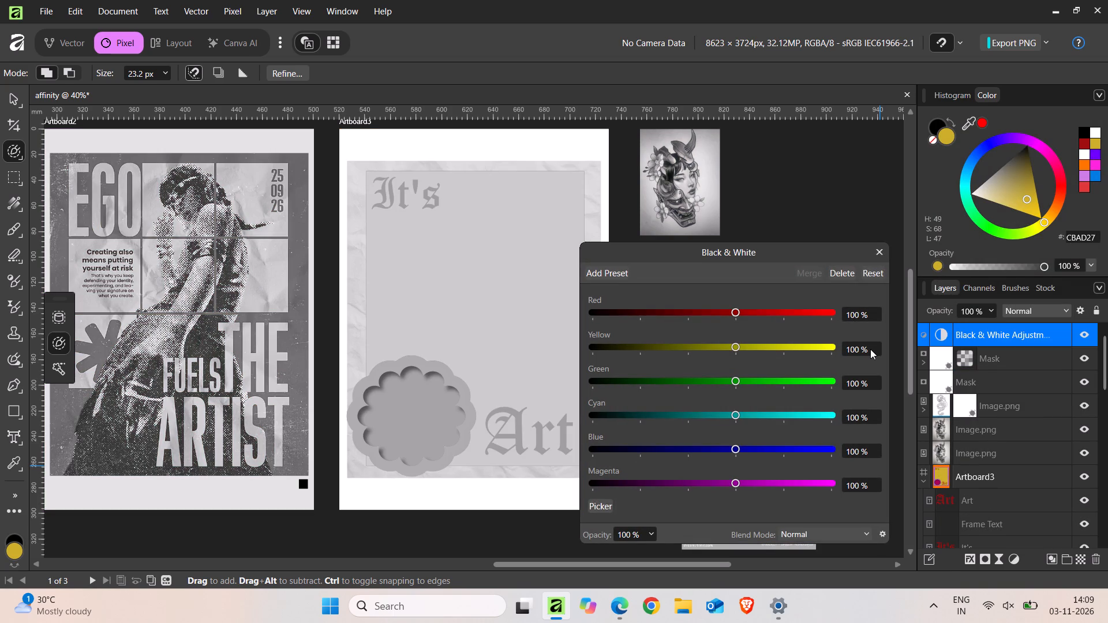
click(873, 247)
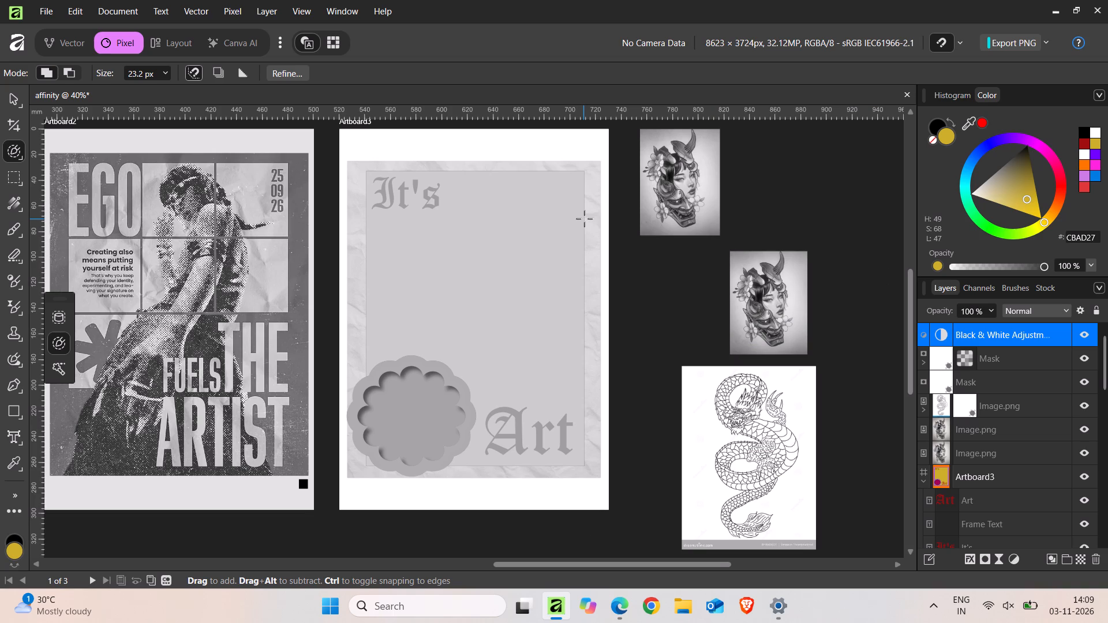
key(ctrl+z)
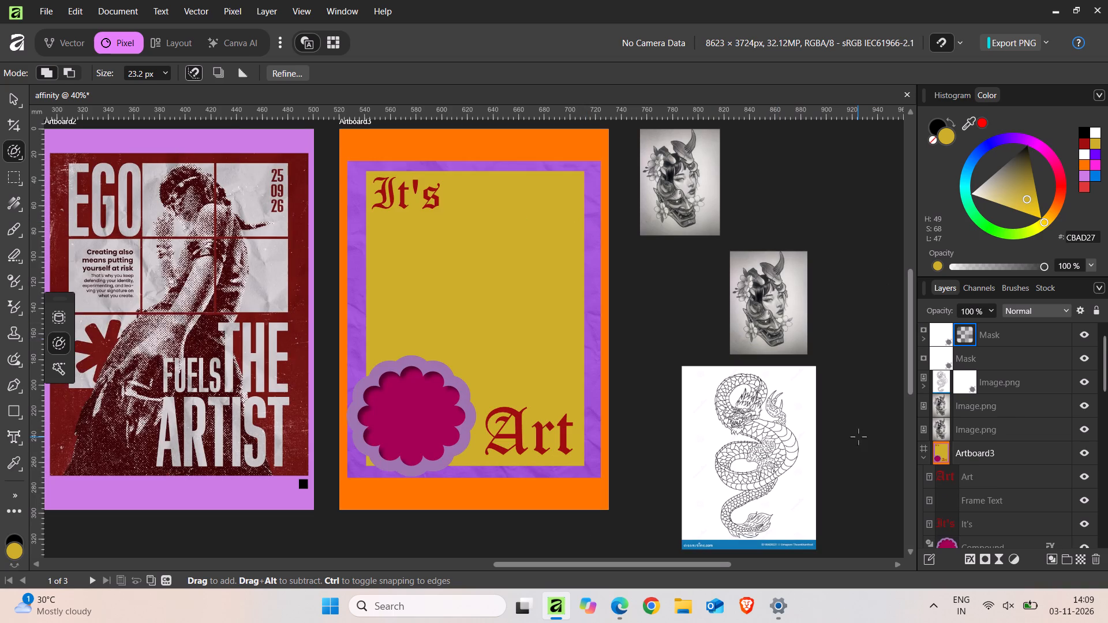
Delete the two standalone Mask layers at the top of the layer stack, above the dragon image.
click(1001, 335)
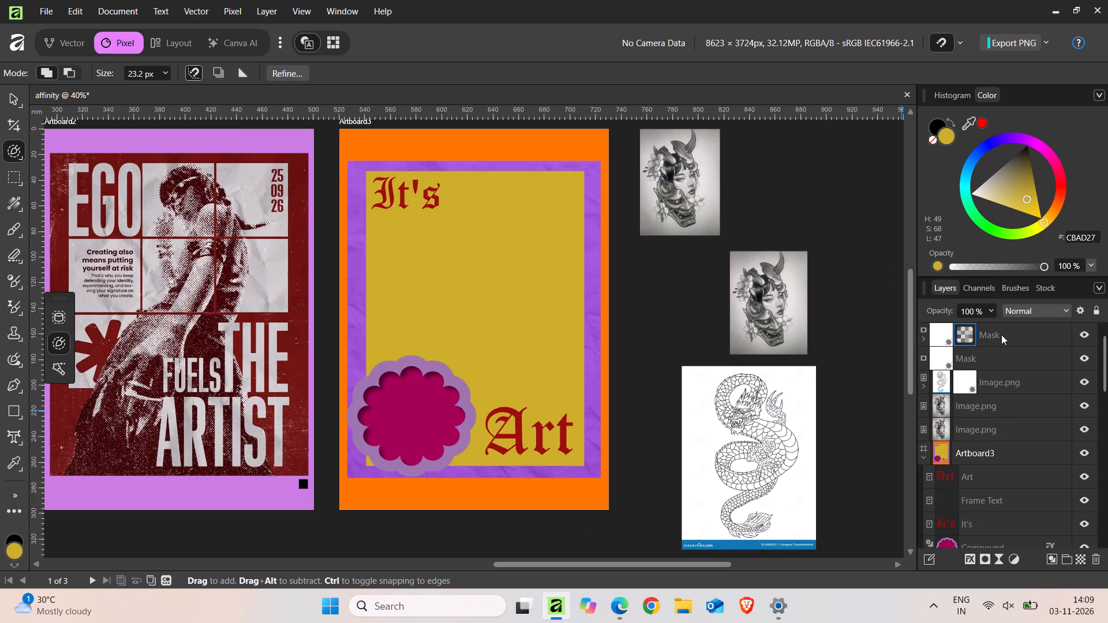
key(BackSpace)
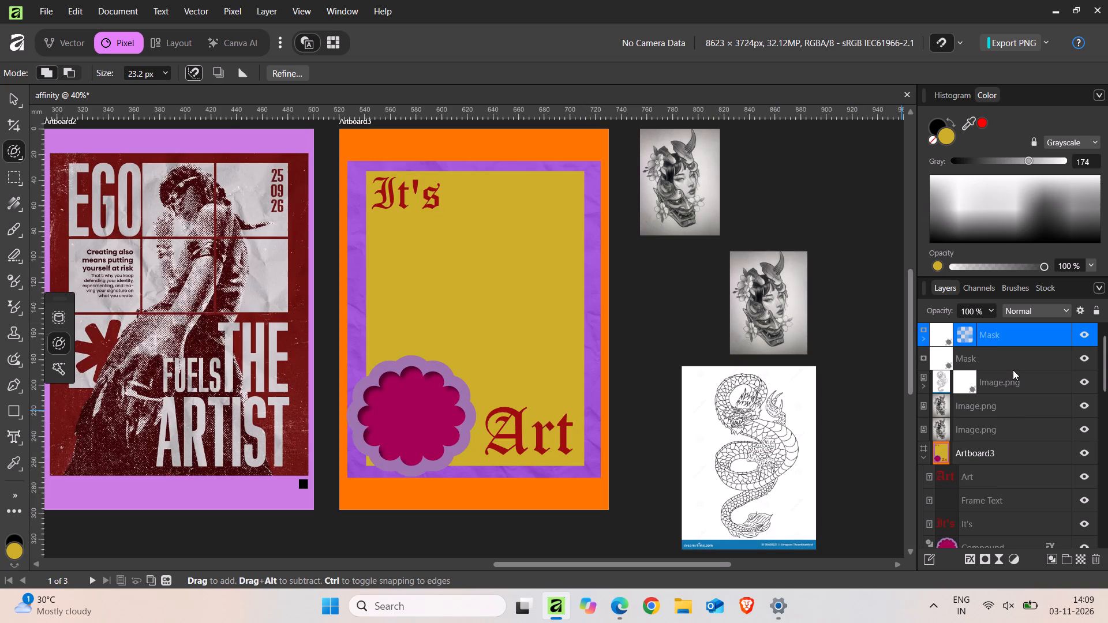
key(BackSpace)
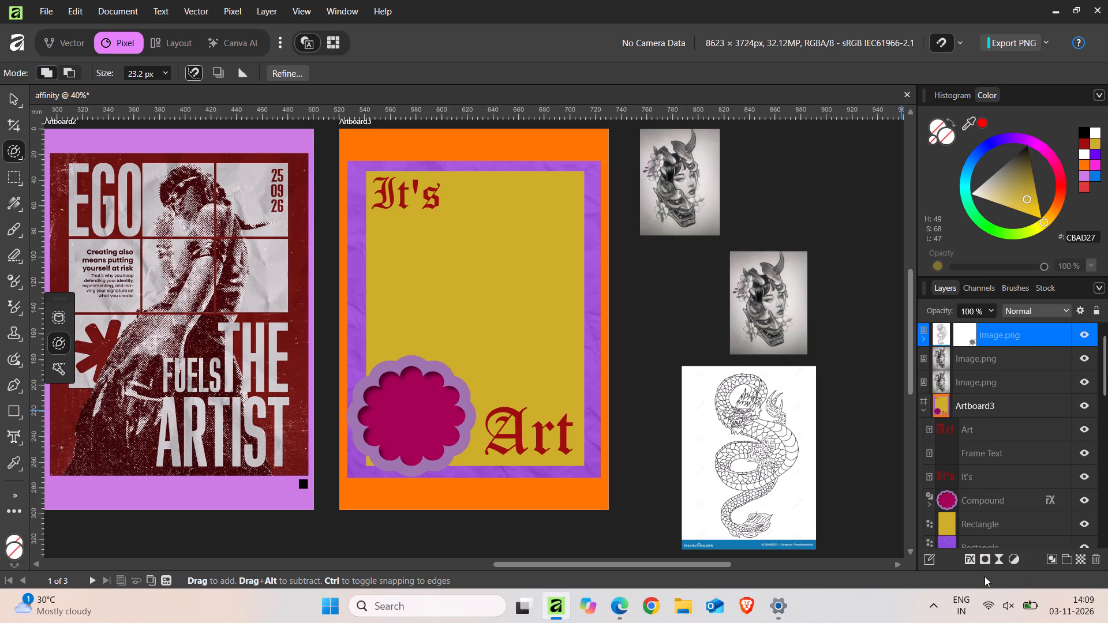
Add a Live Add Noise filter to the dragon image with 72% intensity, keeping Gaussian and Monochromatic.
click(1000, 561)
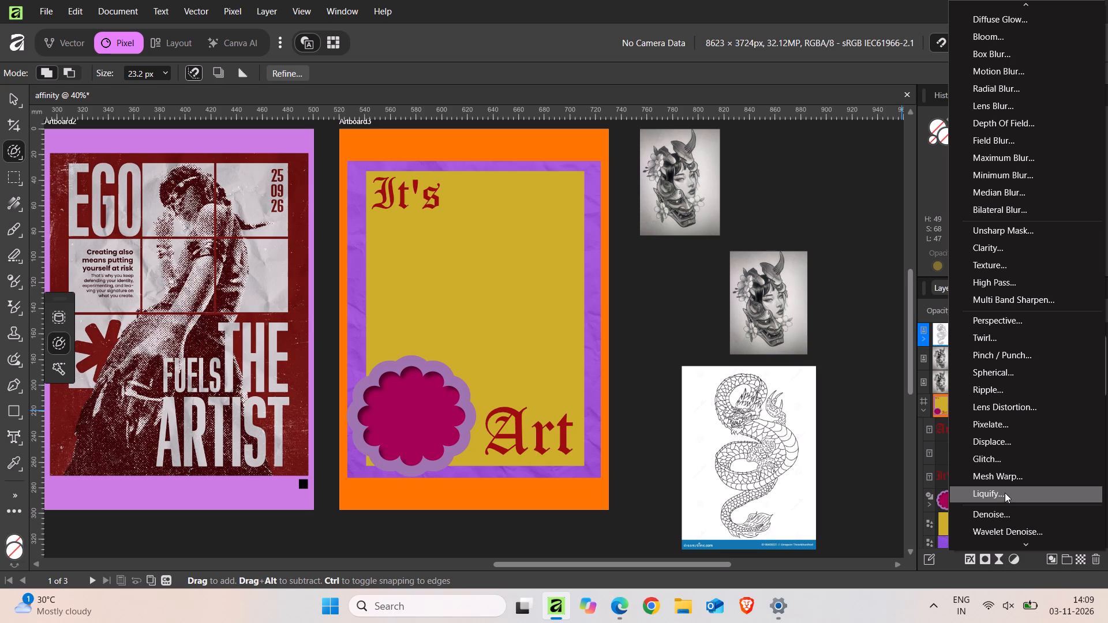
scroll(1014, 533, down, 1)
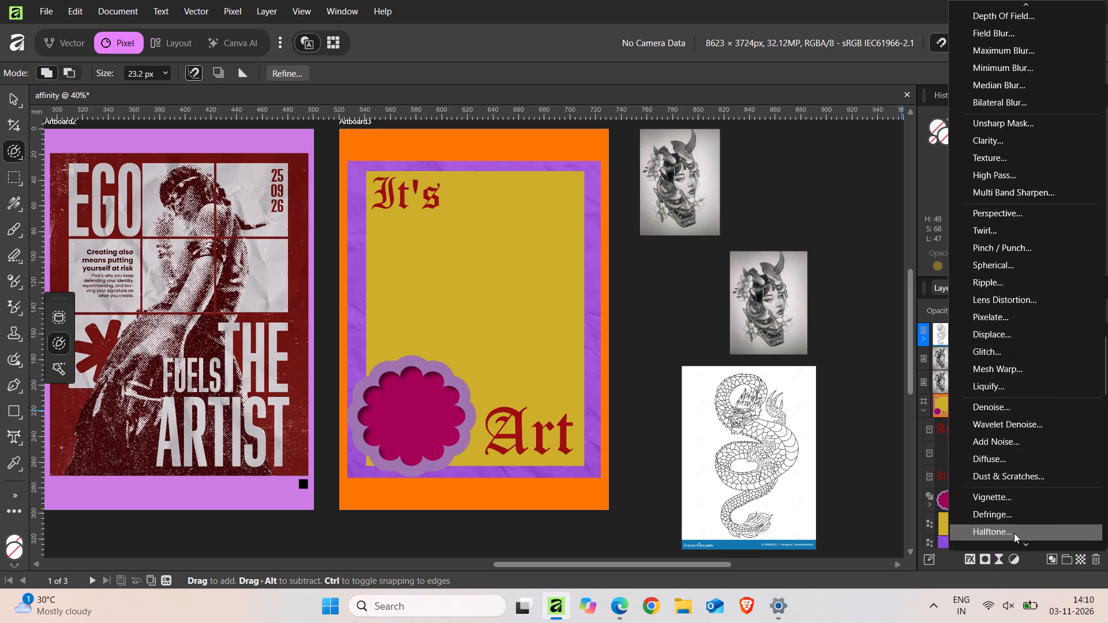
scroll(1014, 533, down, 1)
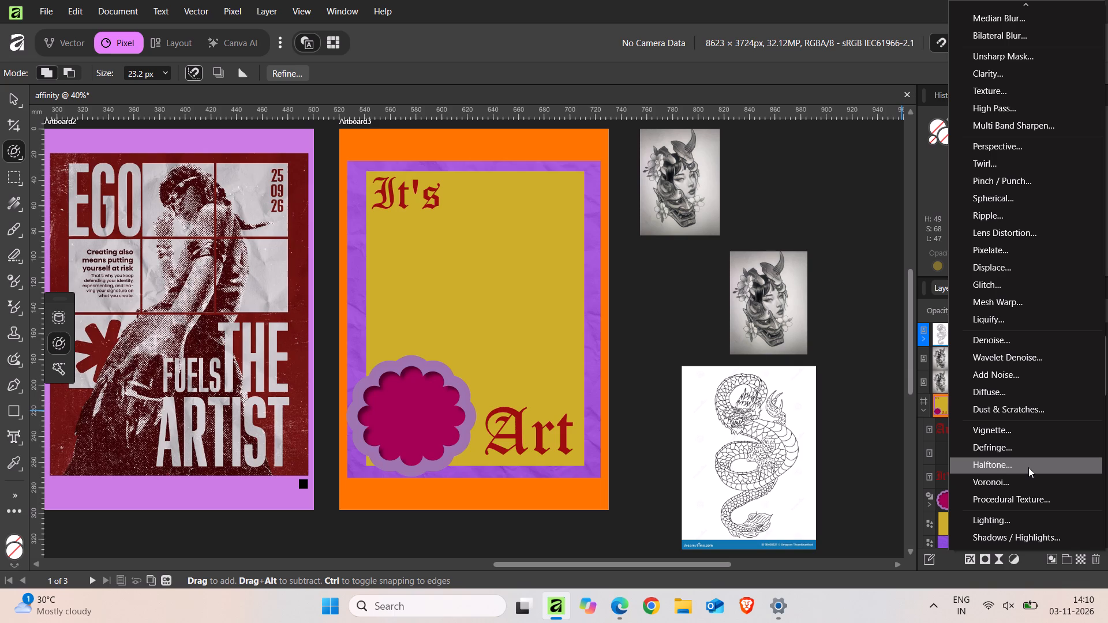
click(1027, 371)
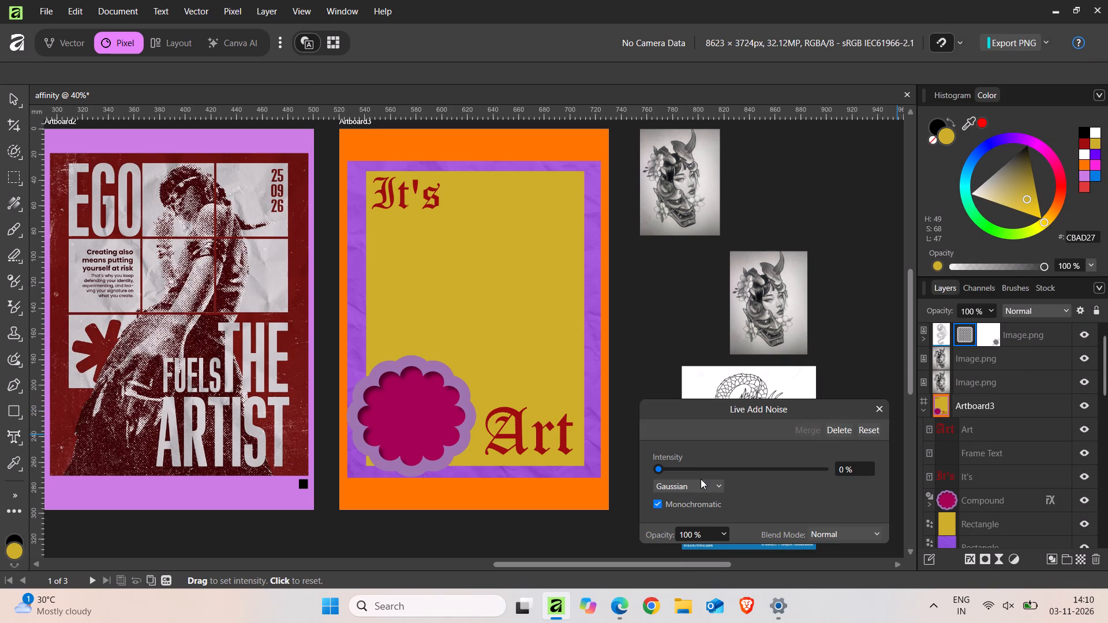
click(699, 469)
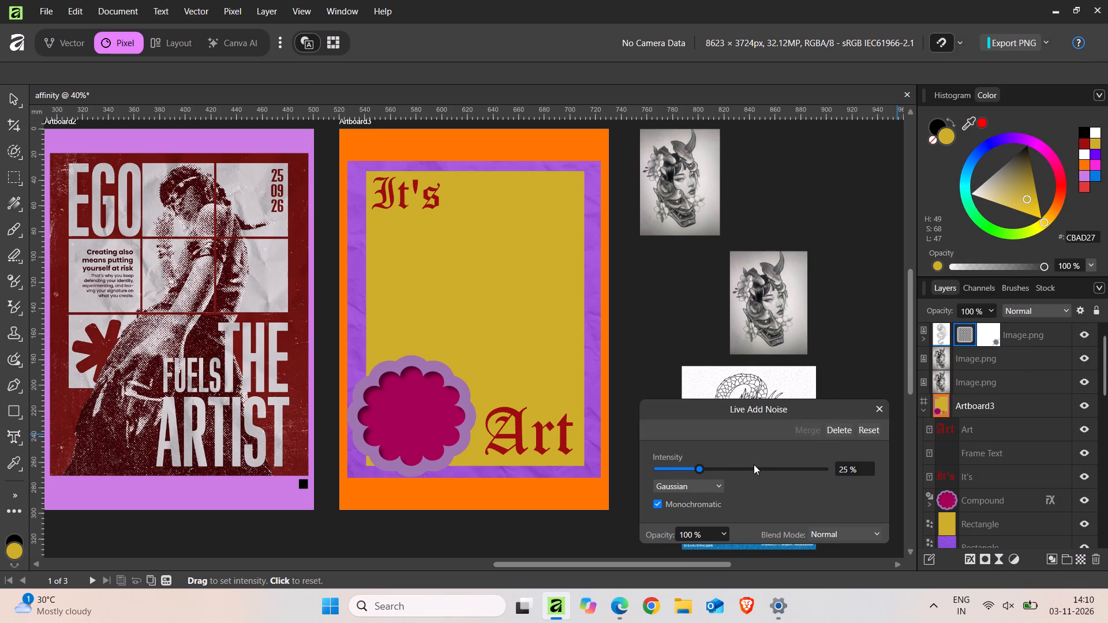
click(778, 468)
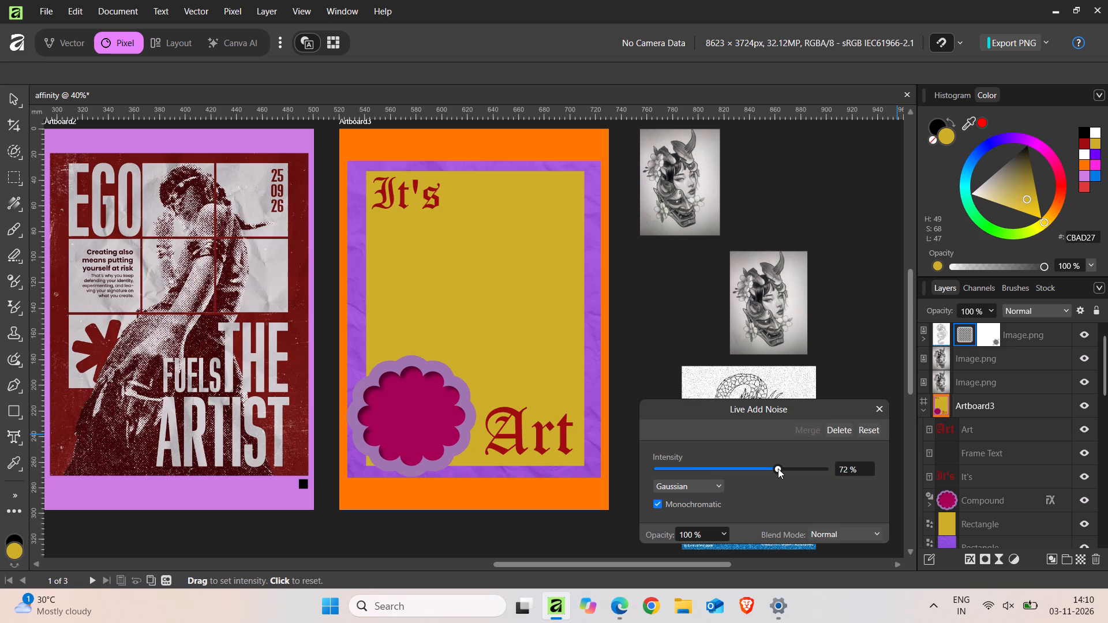
click(874, 401)
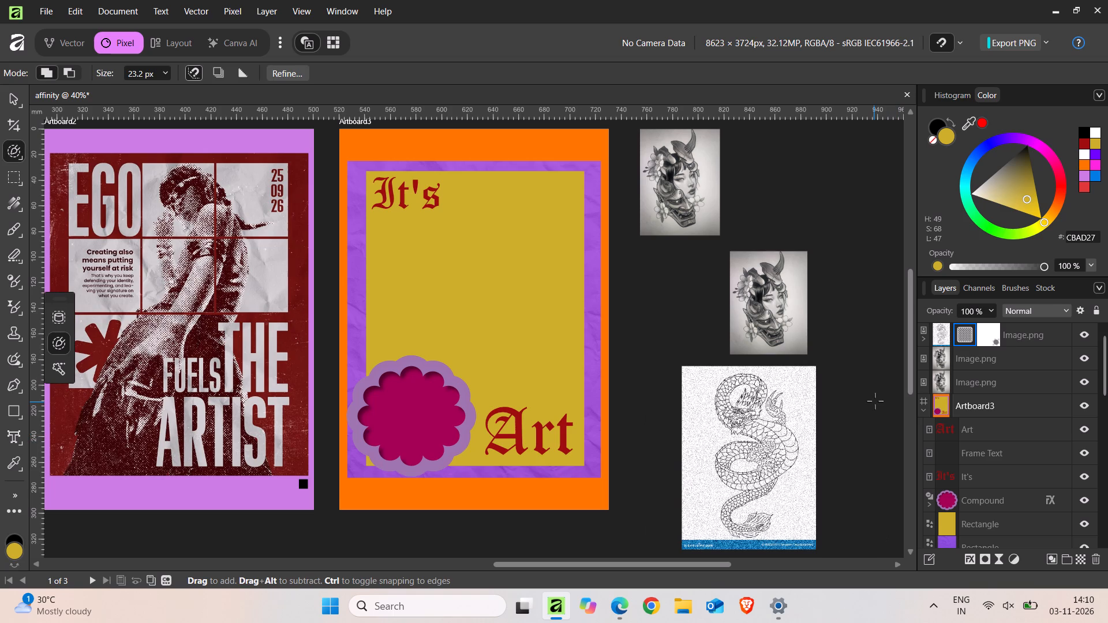
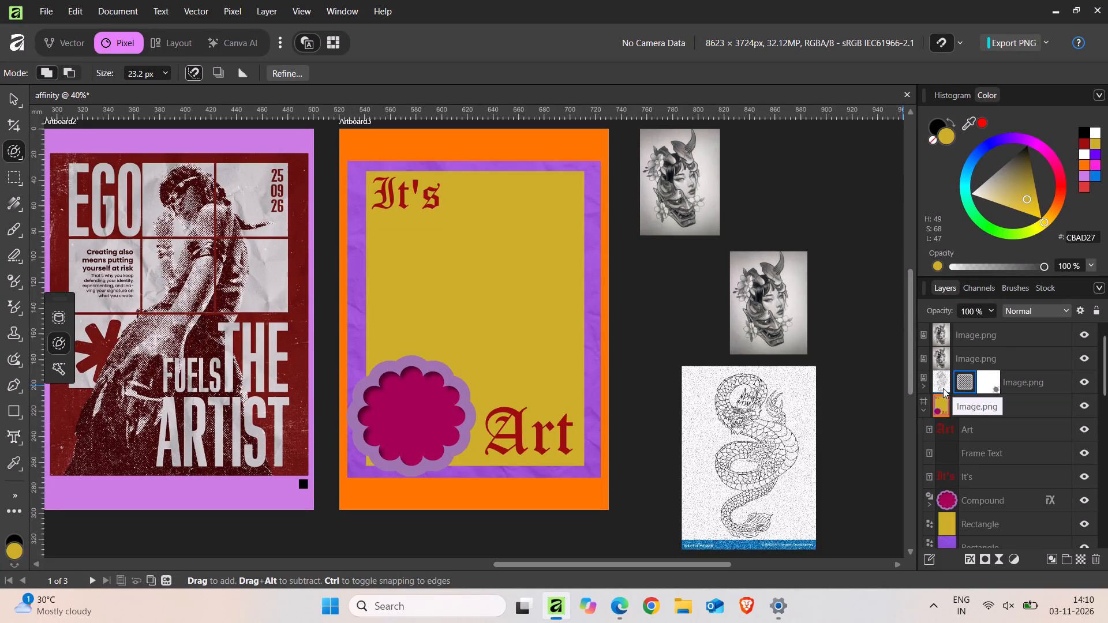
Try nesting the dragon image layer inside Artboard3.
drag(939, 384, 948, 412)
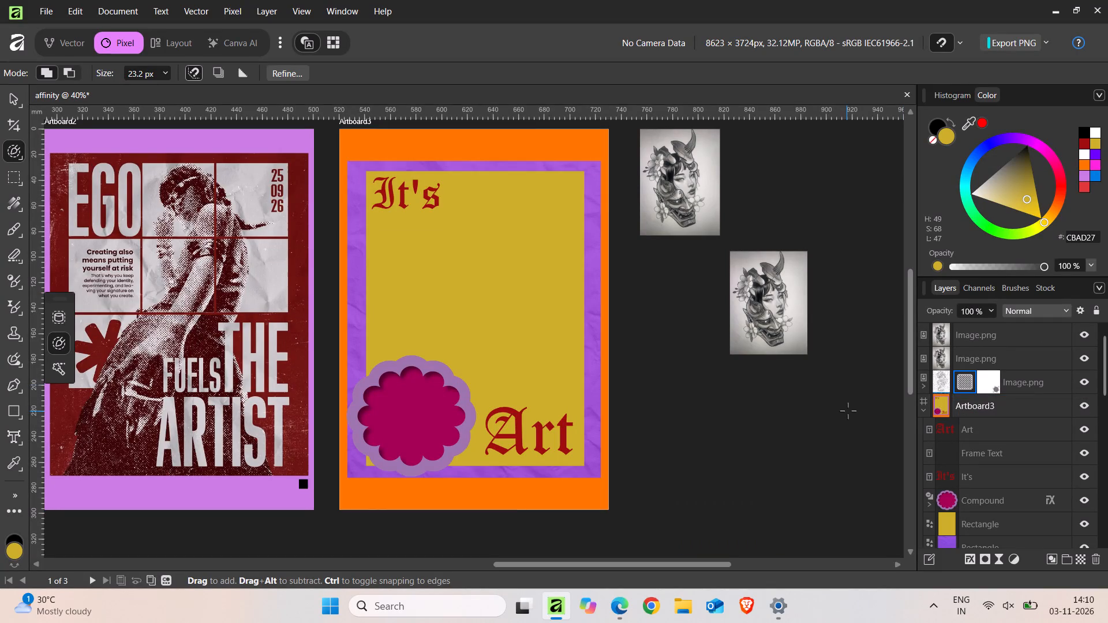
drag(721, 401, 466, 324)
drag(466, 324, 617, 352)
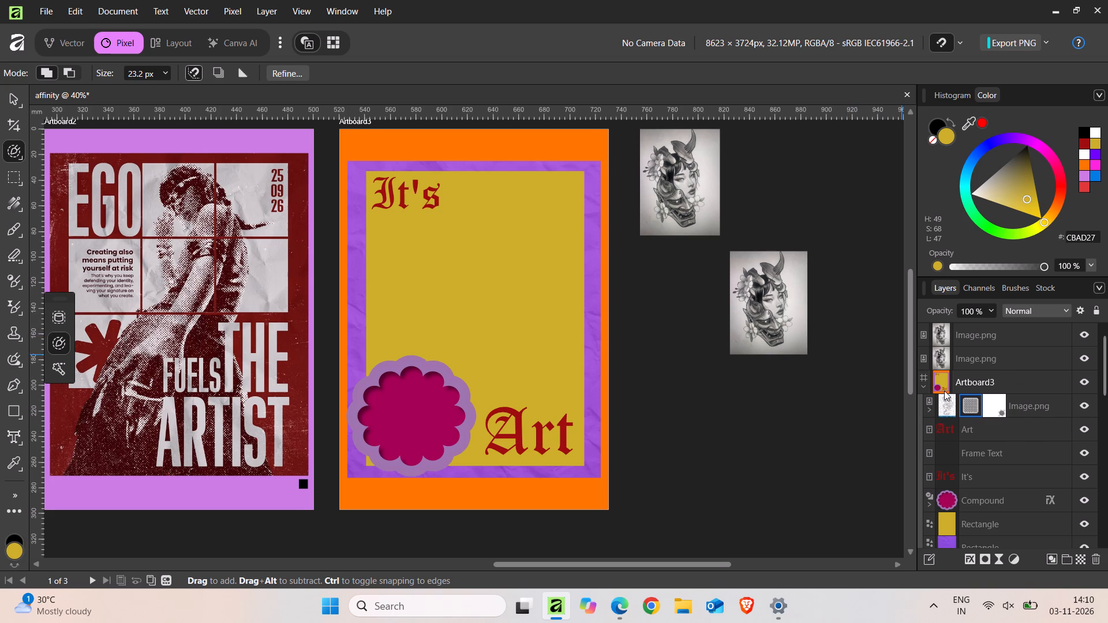
Take the dragon image layer out of Artboard3 and place it at the top of the layer stack.
drag(948, 399, 944, 362)
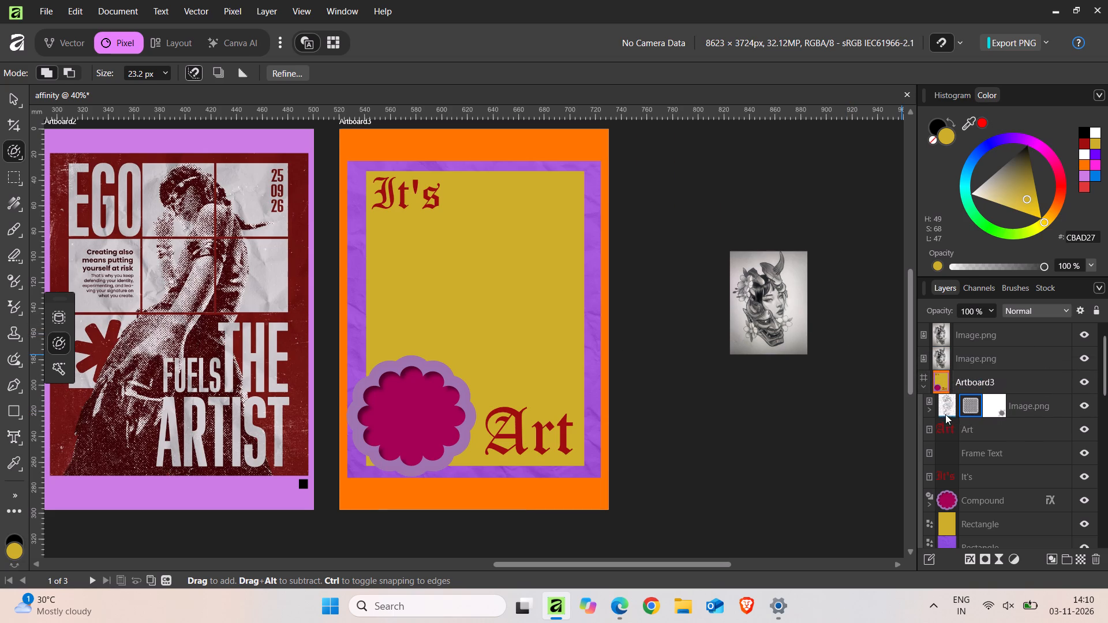
drag(946, 410, 951, 404)
drag(951, 404, 941, 394)
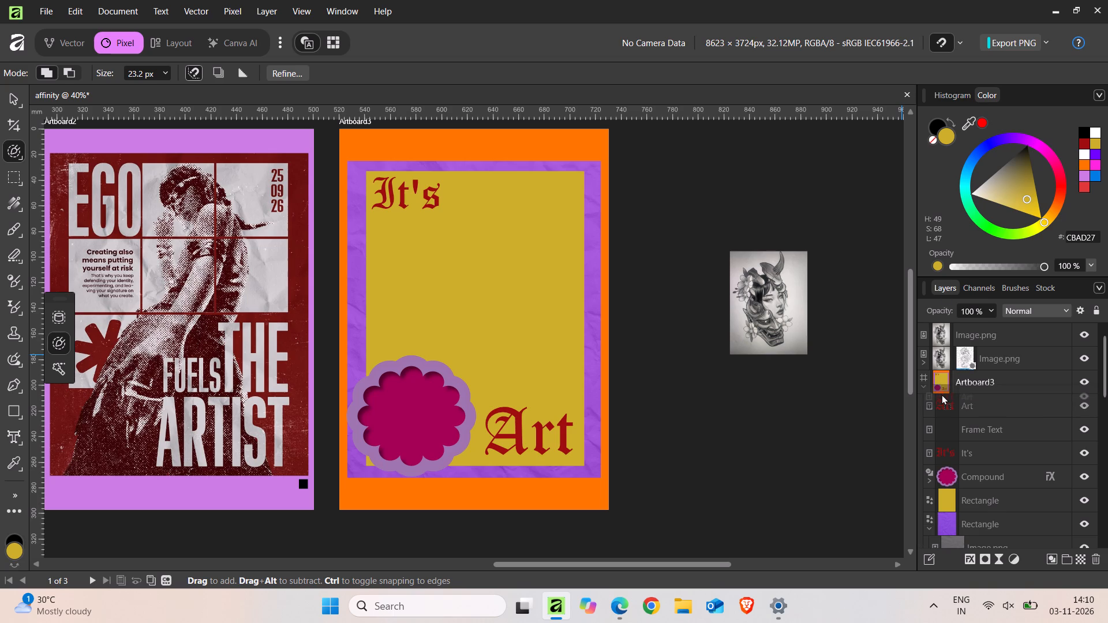
drag(941, 394, 941, 393)
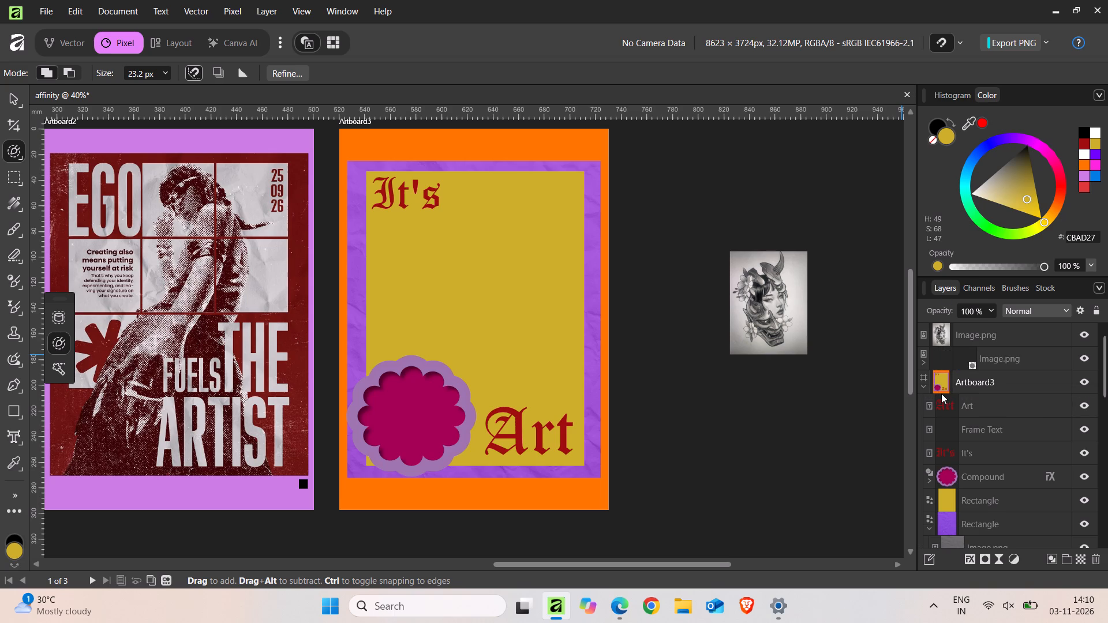
click(919, 364)
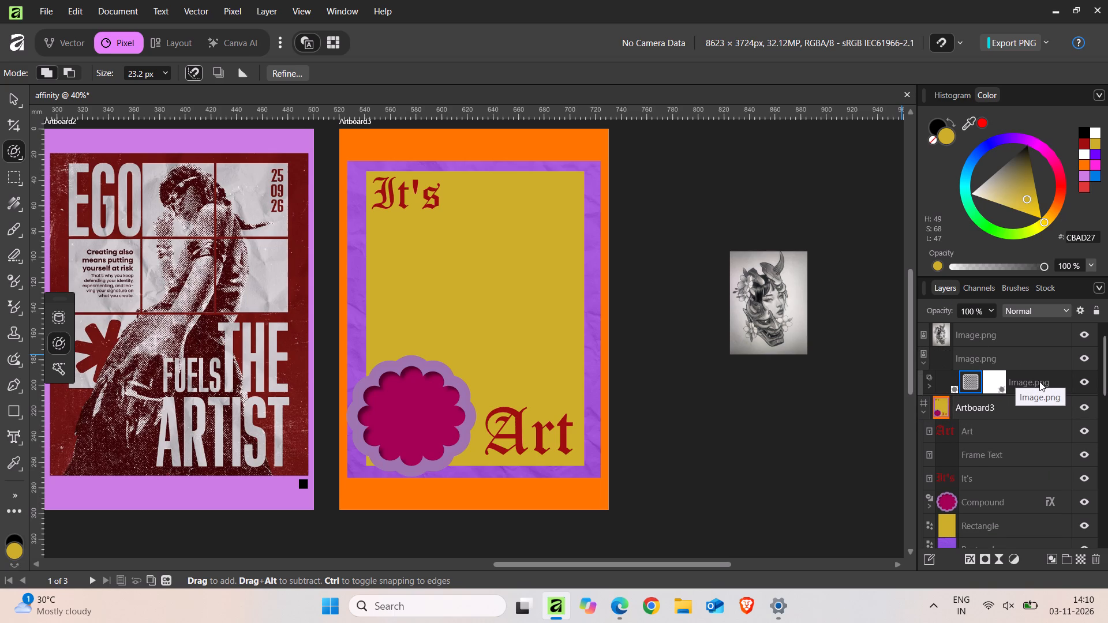
drag(1039, 381, 1034, 295)
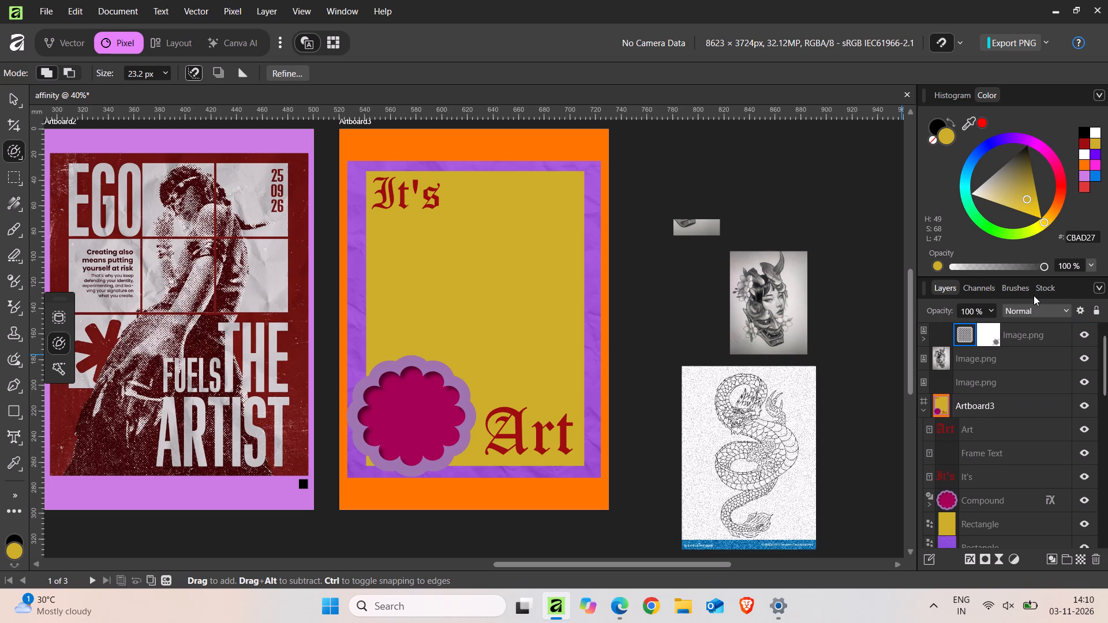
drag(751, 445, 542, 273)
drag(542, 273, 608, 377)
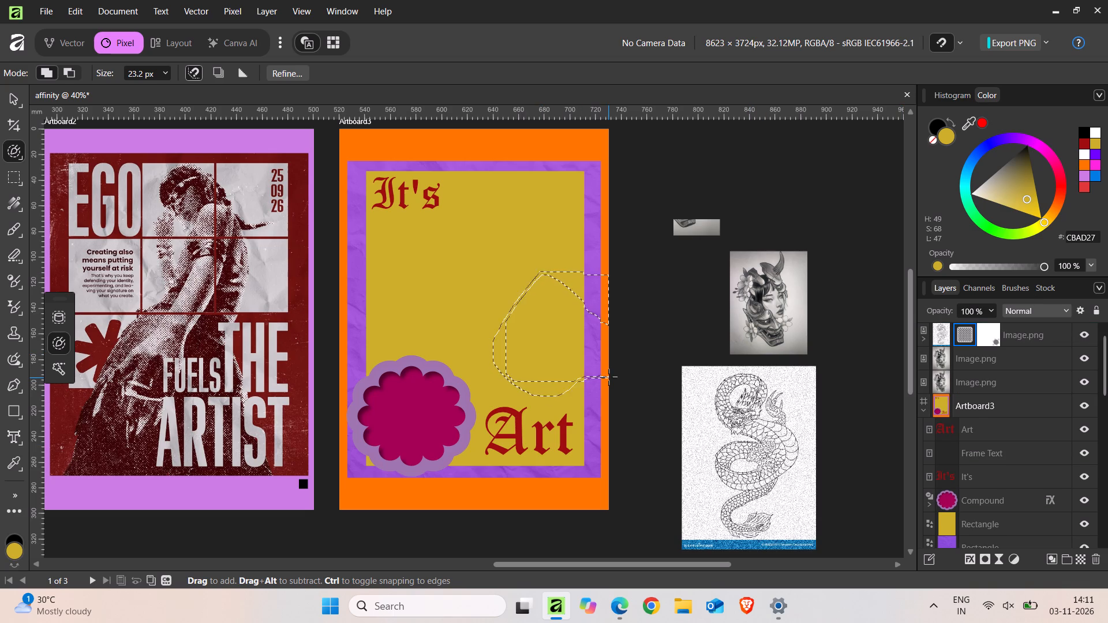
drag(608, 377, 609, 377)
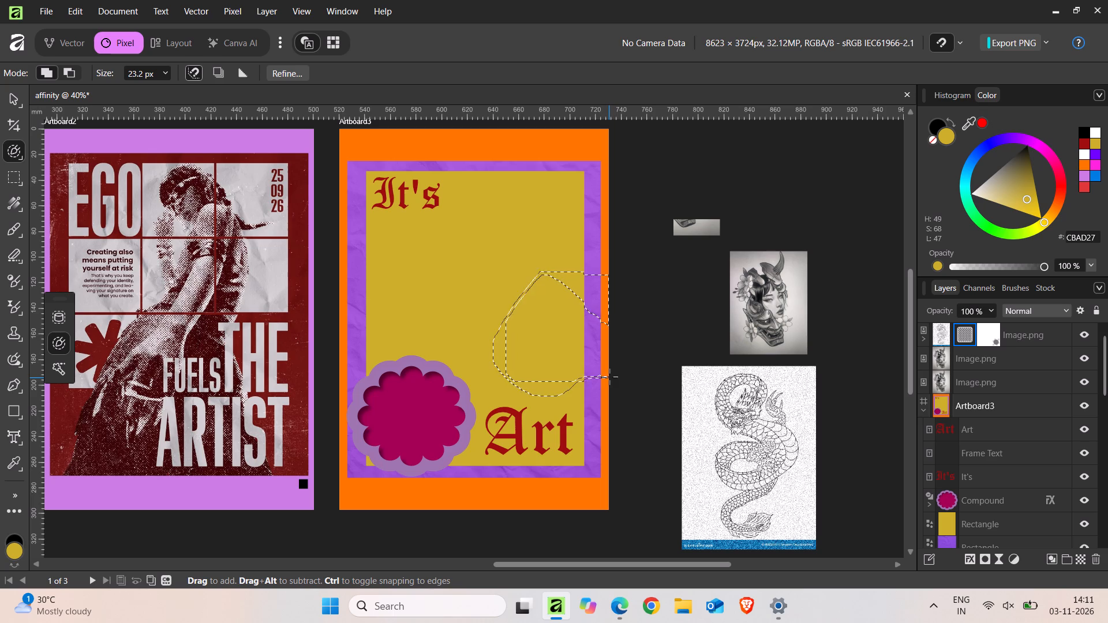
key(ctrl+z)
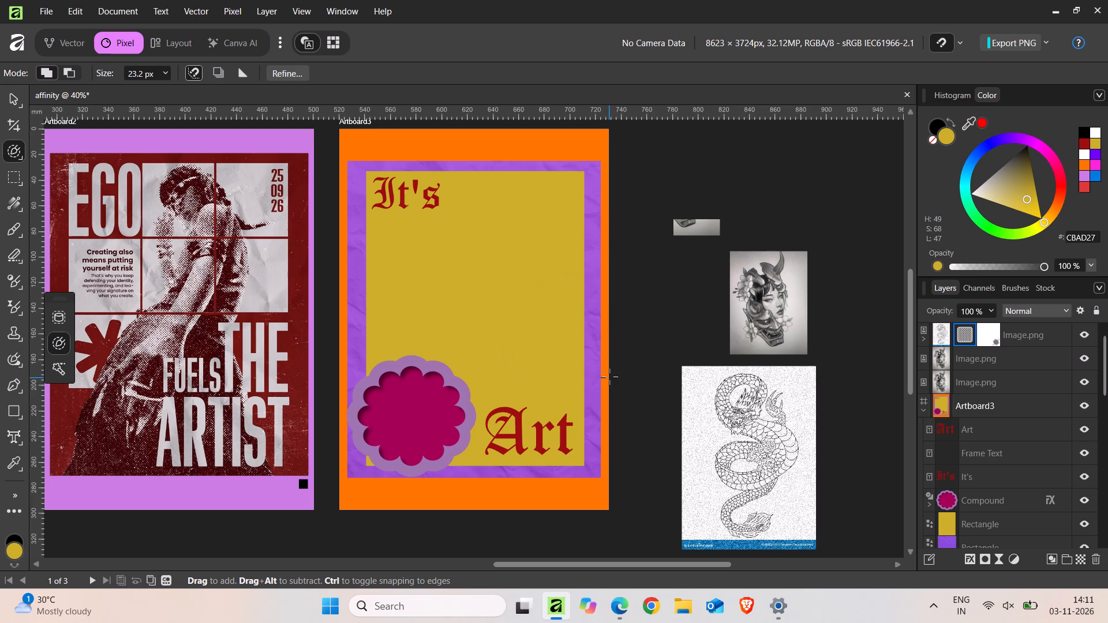
Move the woman-and-demon-mask image nearest the dragon drawing onto the right edge of Artboard3, using the Move tool.
ctrl+scroll(672, 390, up, 5)
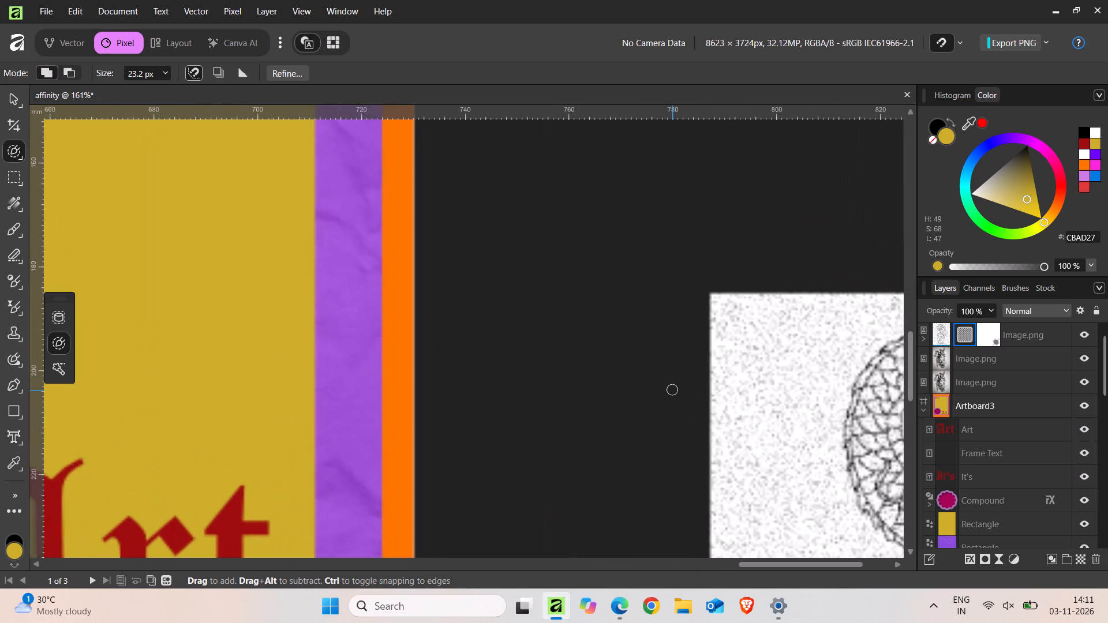
ctrl+scroll(672, 390, up, 1)
scroll(672, 390, left, 1)
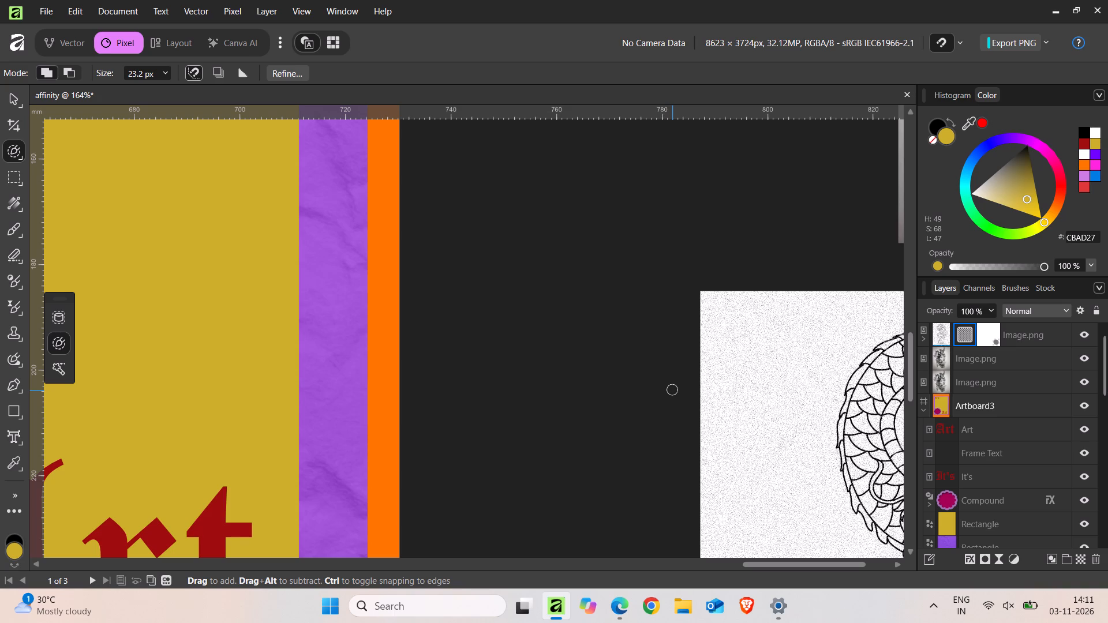
scroll(672, 390, up, 1)
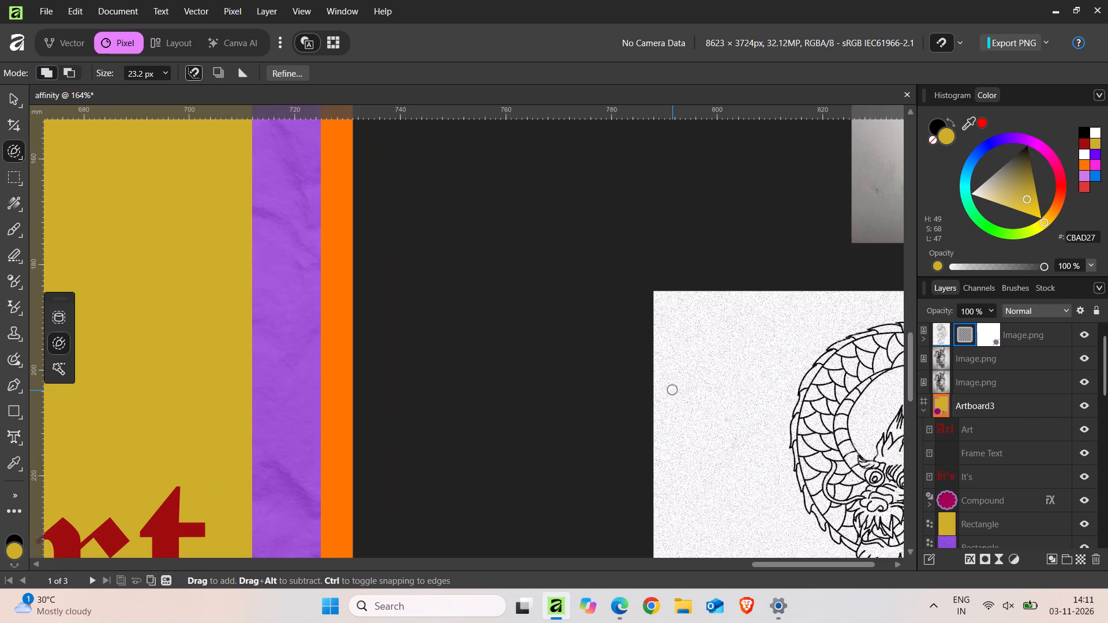
scroll(672, 390, up, 5)
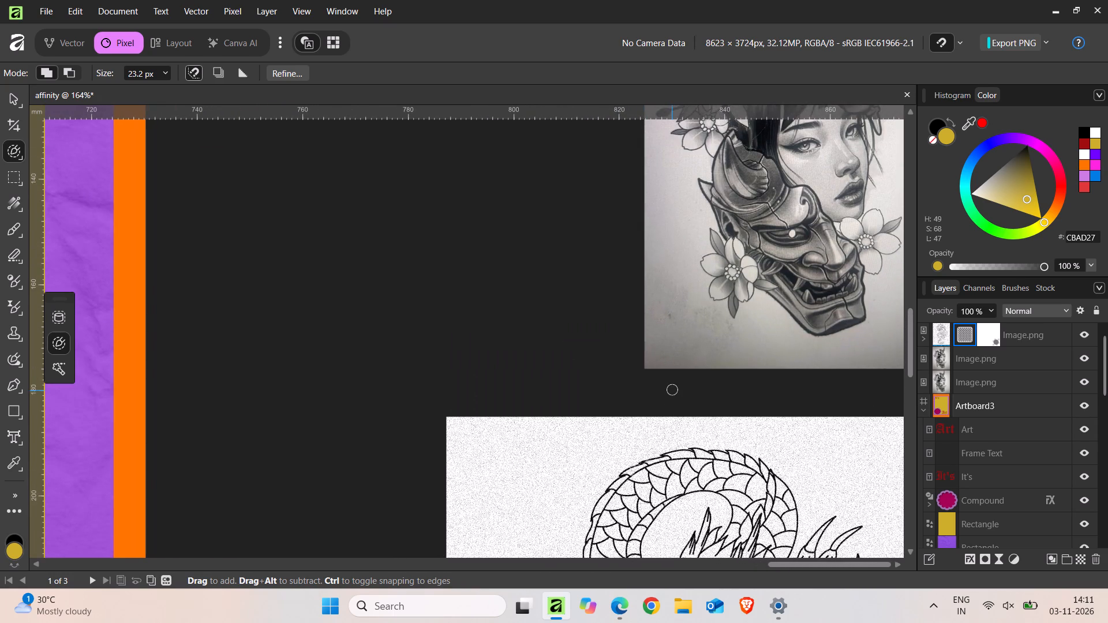
scroll(672, 390, up, 6)
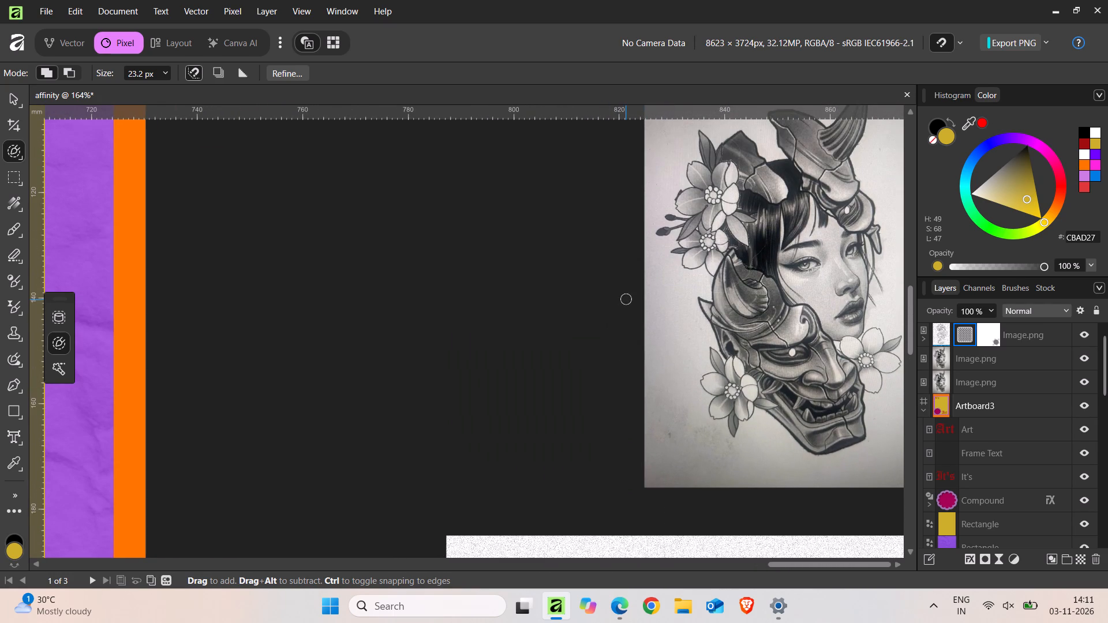
drag(626, 299, 751, 403)
drag(751, 403, 664, 431)
drag(797, 347, 693, 356)
click(14, 102)
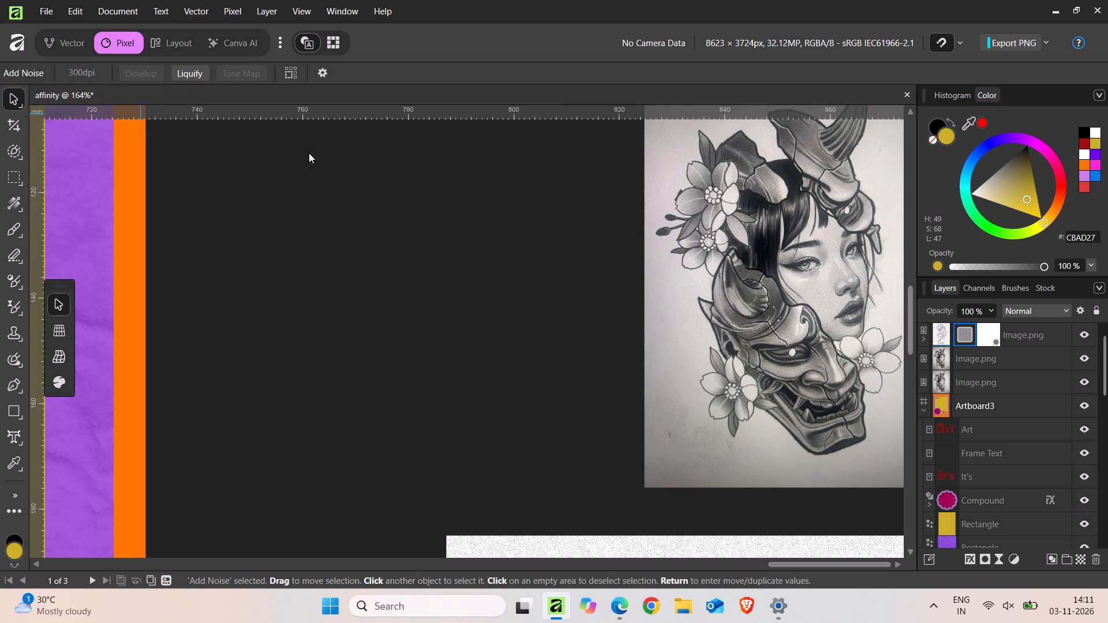
drag(745, 280, 0, 272)
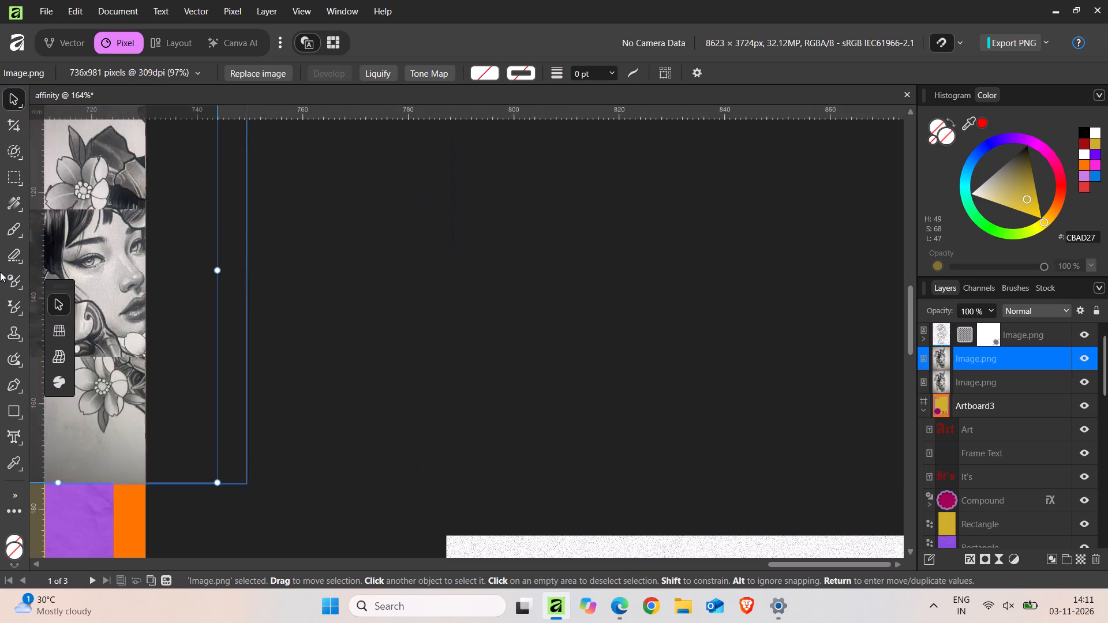
drag(0, 272, 0, 270)
scroll(386, 302, right, 1)
double_click(386, 302)
Position the woman-and-mask image inside Artboard3's yellow rectangle, between the "It's" and "Art" lettering.
scroll(386, 302, left, 1)
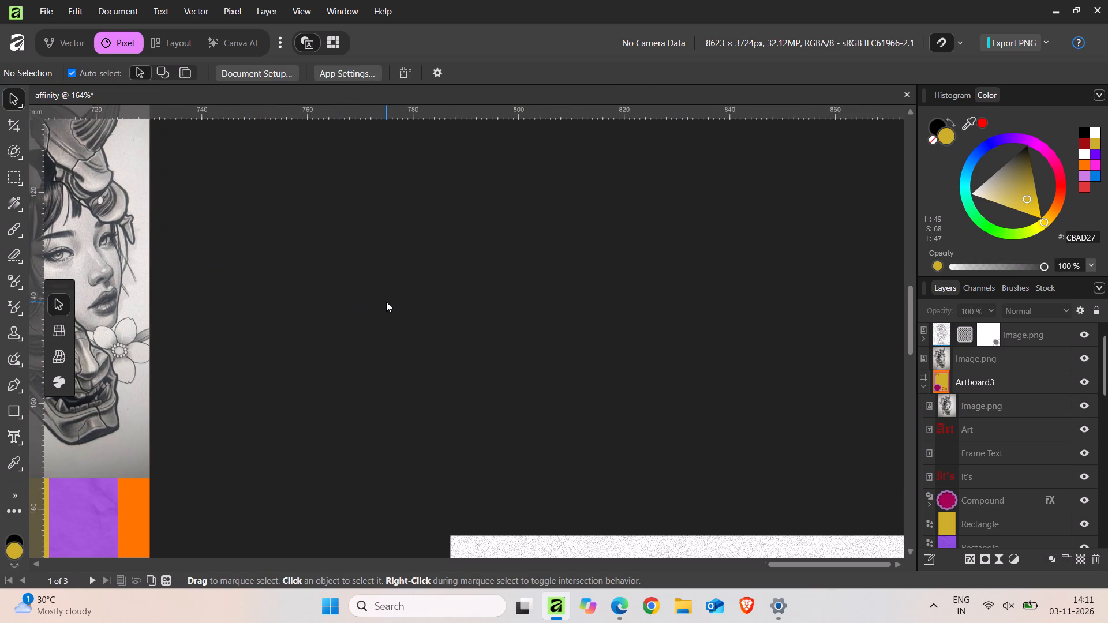
scroll(386, 302, left, 1)
scroll(386, 302, right, 2)
scroll(386, 302, down, 2)
scroll(386, 302, up, 1)
scroll(386, 302, right, 3)
ctrl+scroll(386, 302, down, 2)
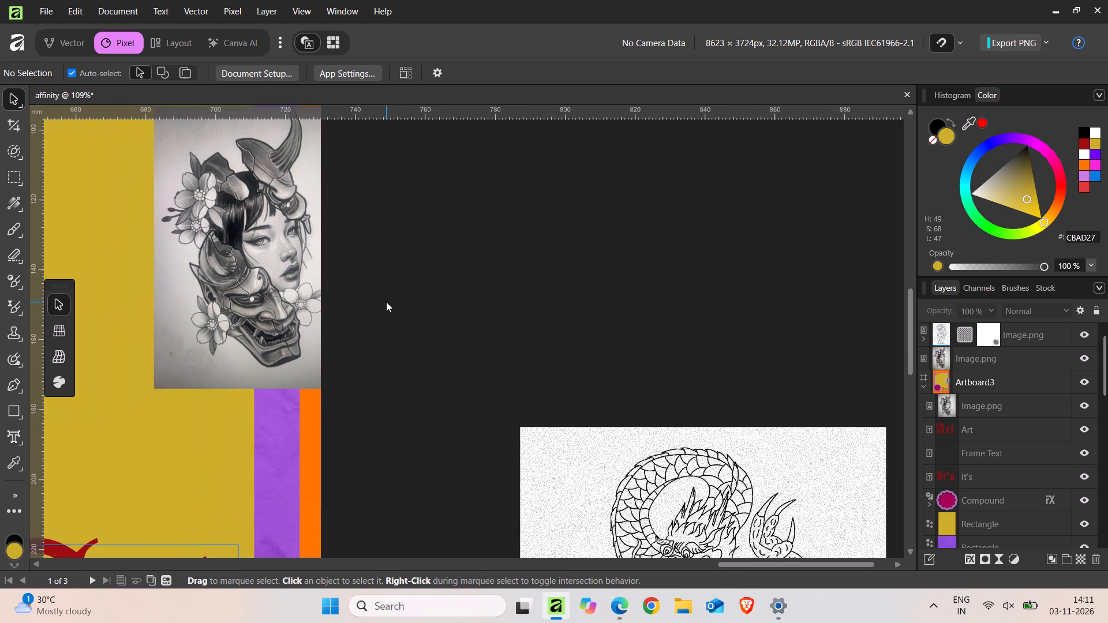
ctrl+scroll(386, 302, down, 3)
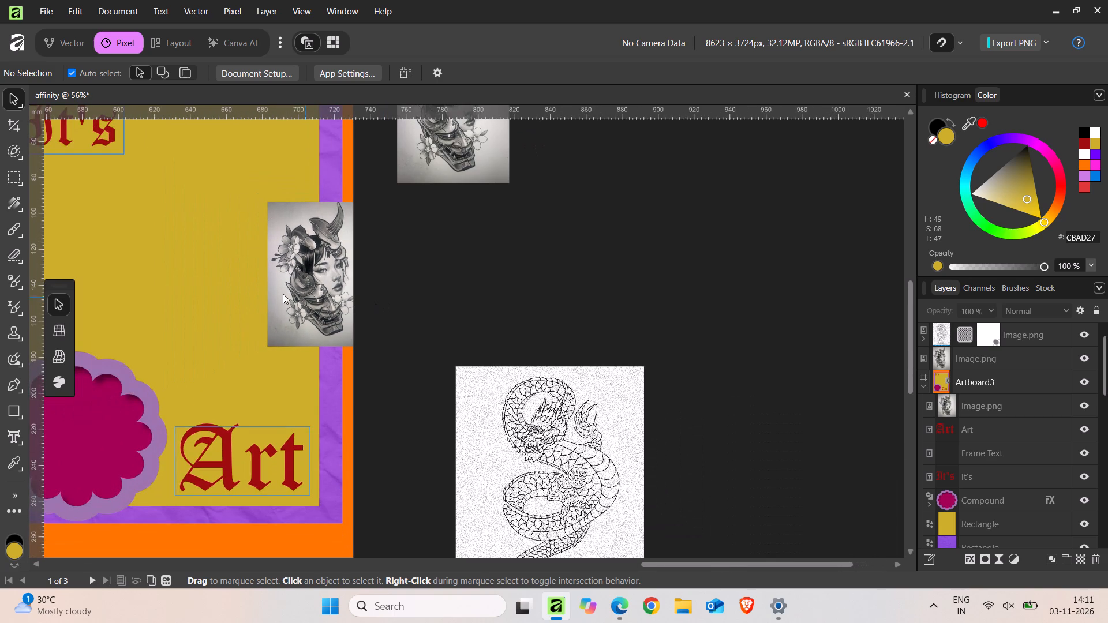
drag(302, 291, 160, 260)
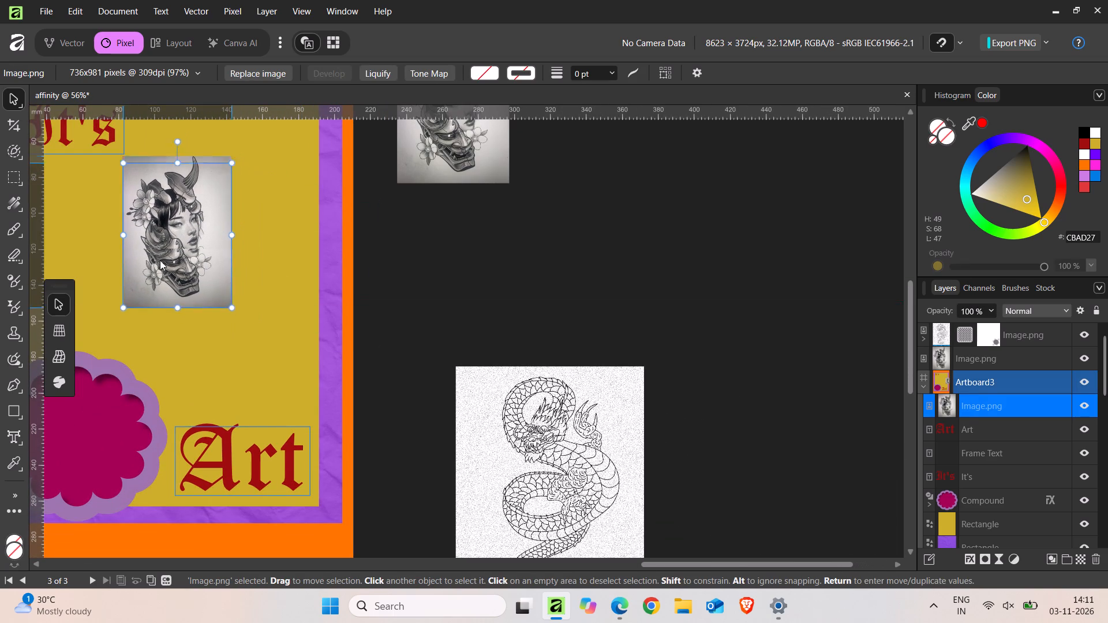
drag(160, 260, 161, 263)
drag(167, 247, 266, 80)
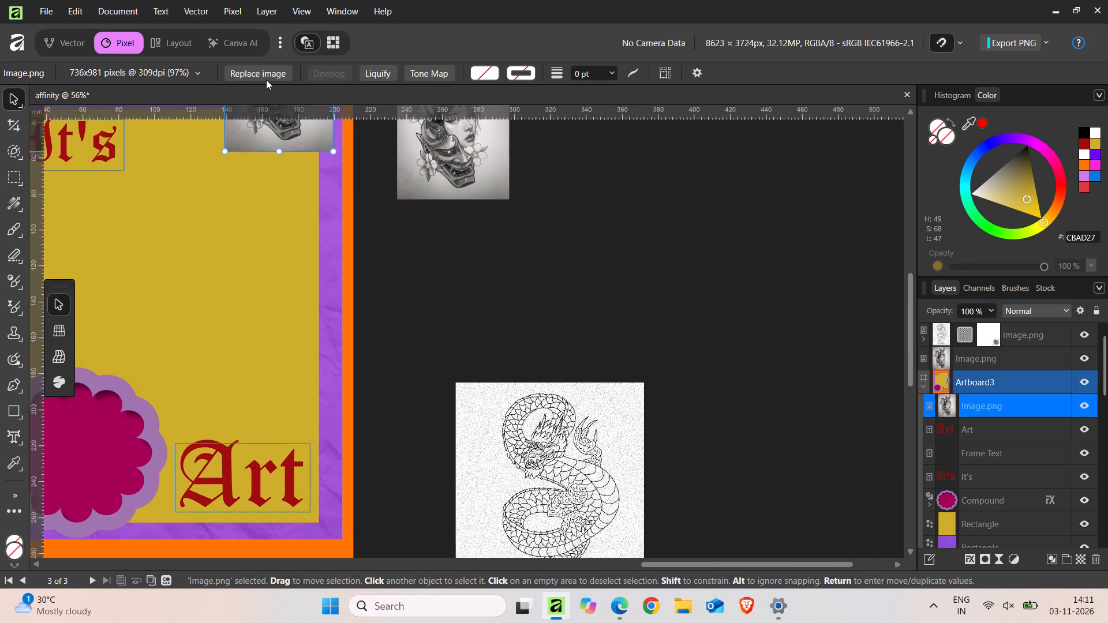
drag(266, 80, 266, 80)
click(281, 142)
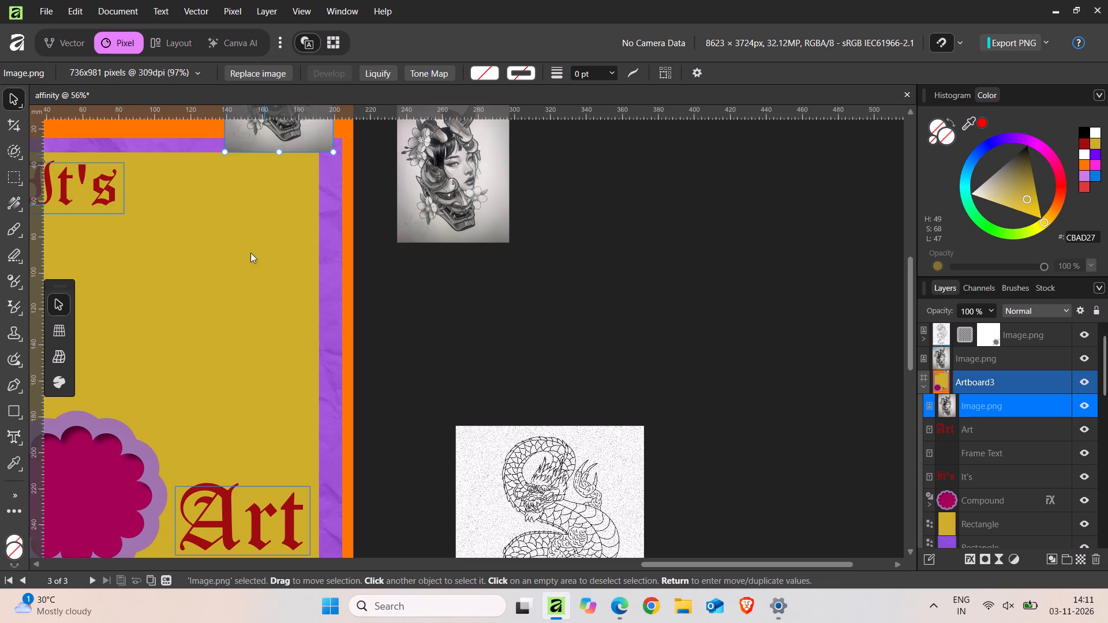
click(261, 126)
drag(246, 134, 202, 302)
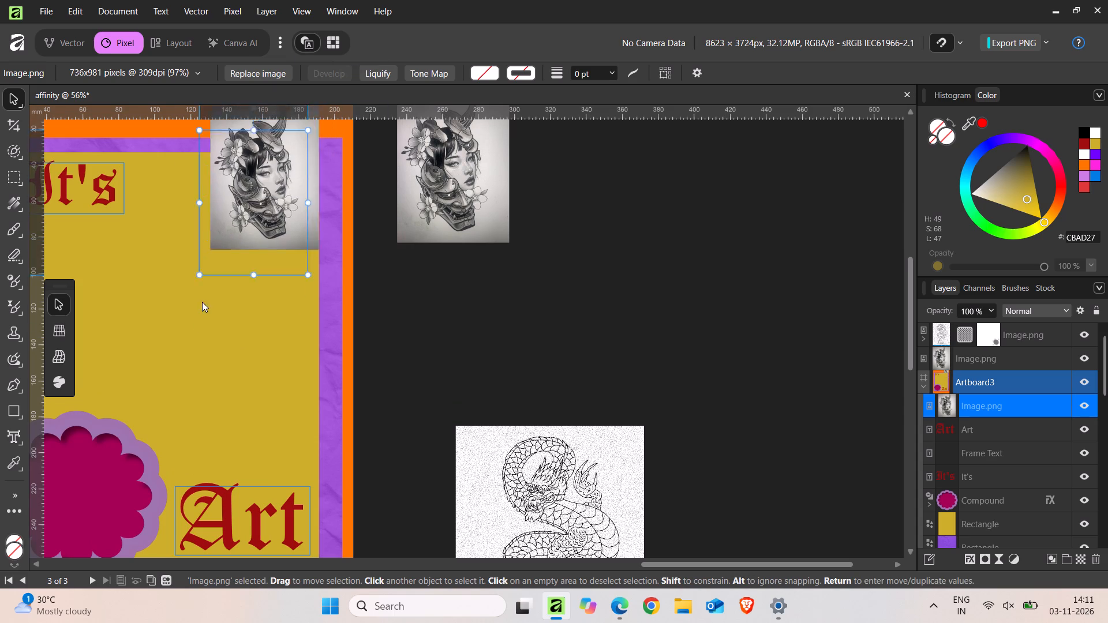
drag(202, 302, 168, 356)
Make a Selection Brush selection along the figure in the woman-and-mask image on Artboard3.
click(14, 146)
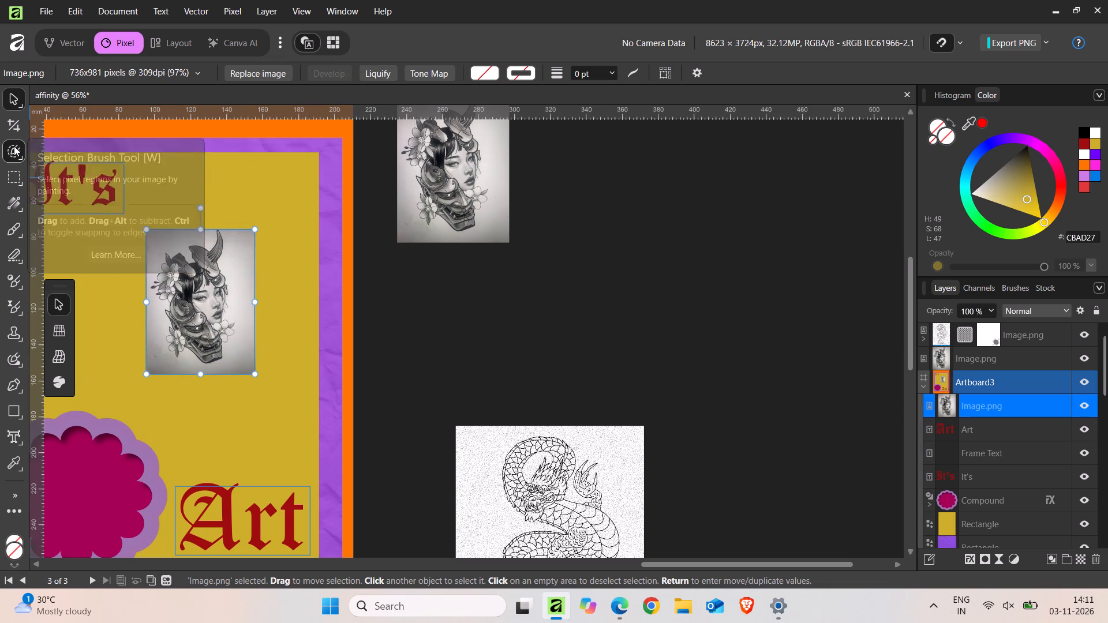
drag(170, 260, 220, 337)
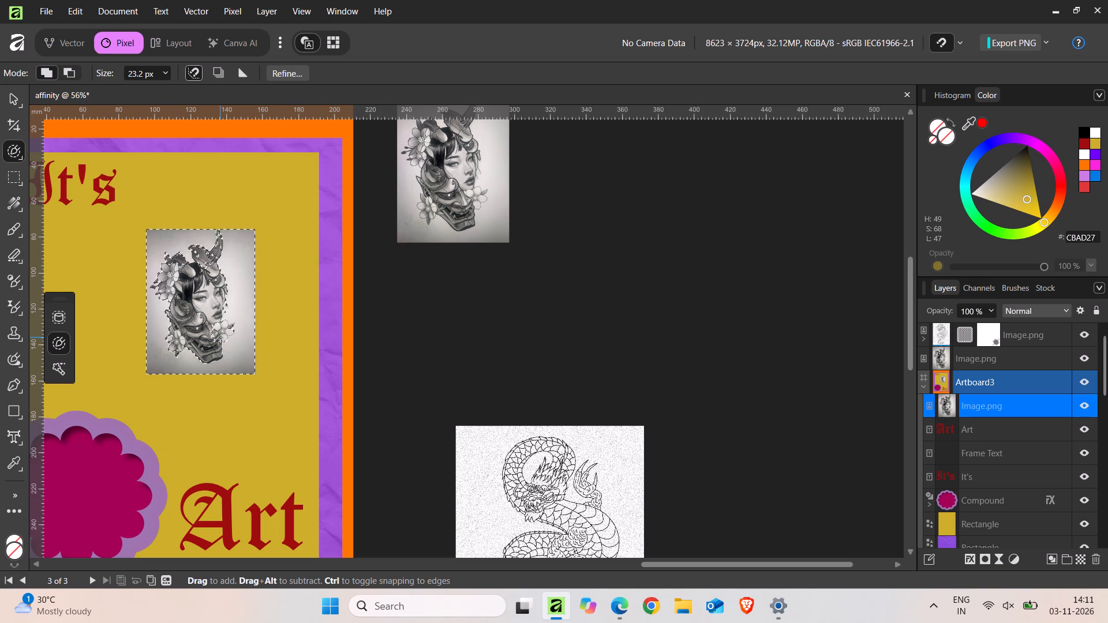
drag(220, 337, 220, 338)
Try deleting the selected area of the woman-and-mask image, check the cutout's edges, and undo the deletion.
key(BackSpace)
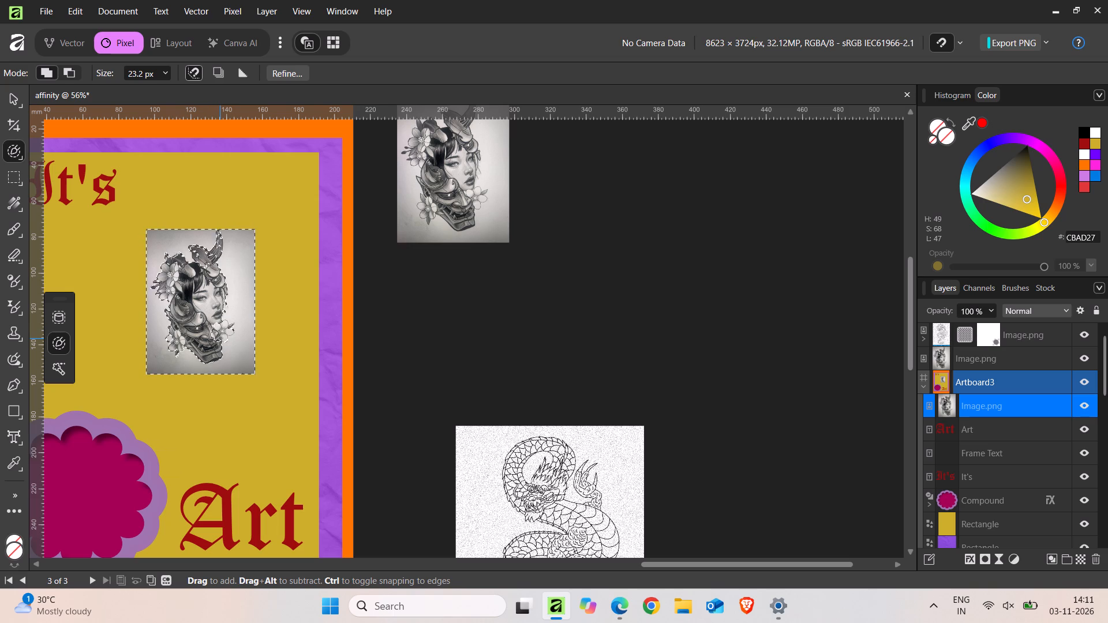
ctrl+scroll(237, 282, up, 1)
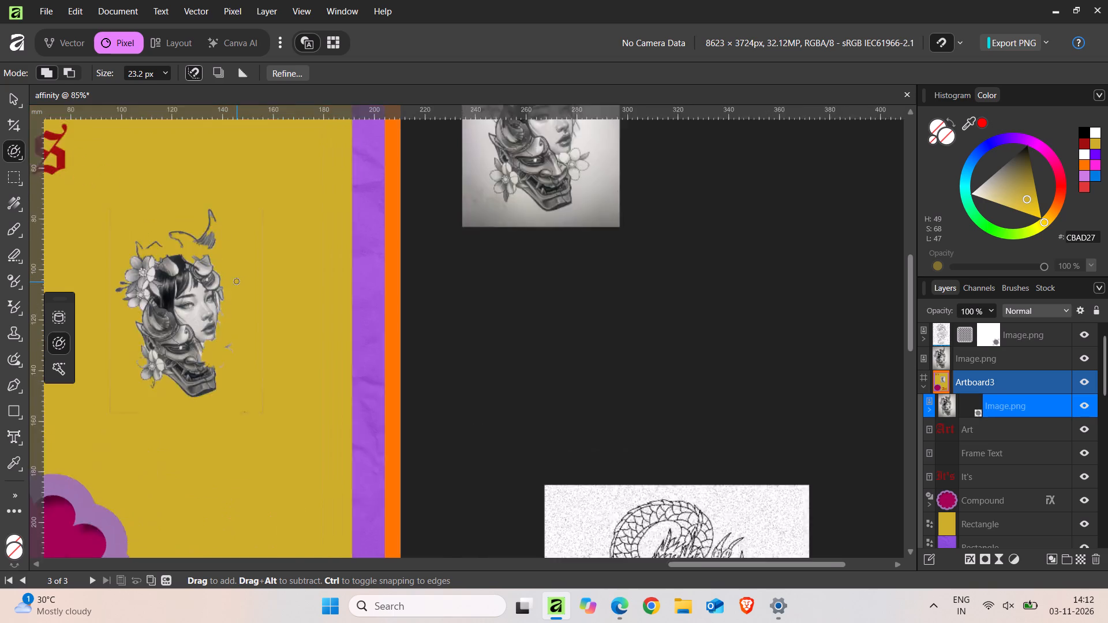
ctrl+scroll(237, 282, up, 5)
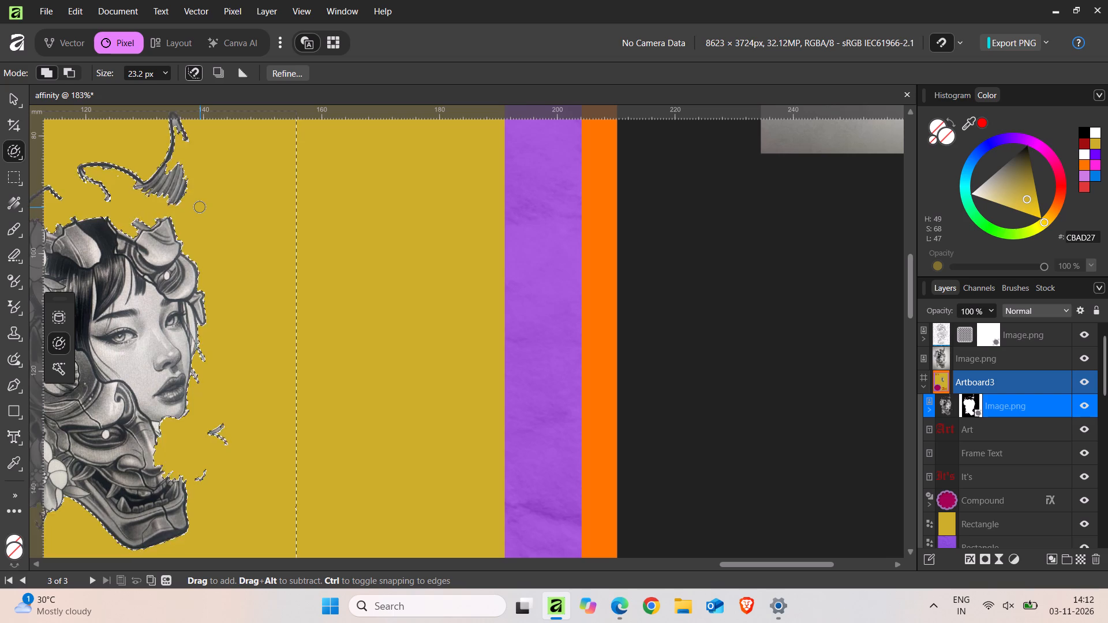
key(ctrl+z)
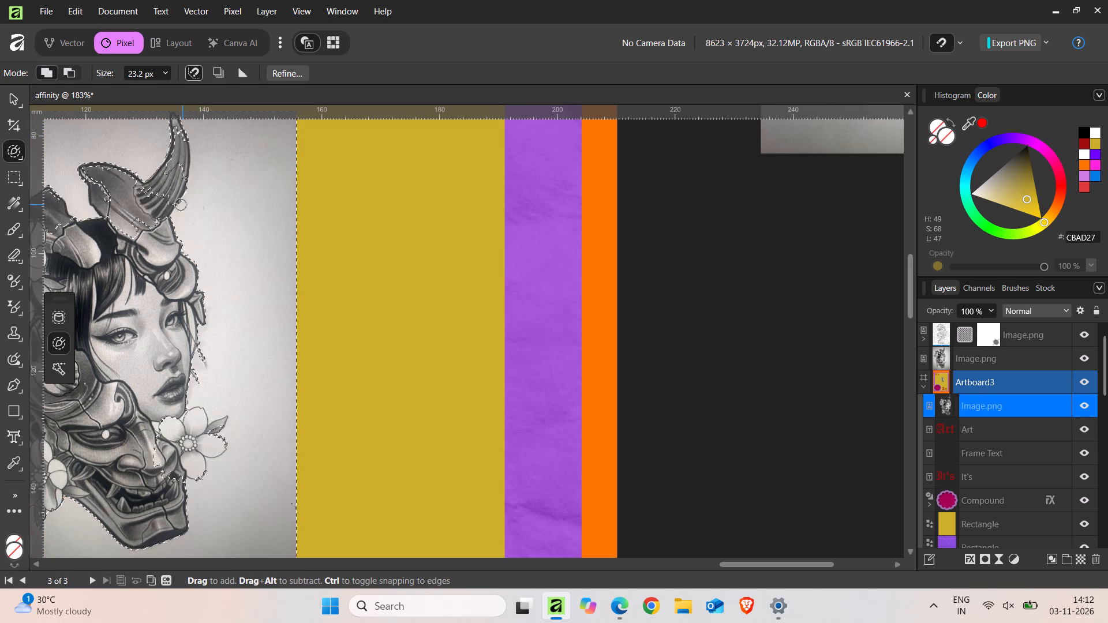
Extend the Selection Brush selection over the woman-and-mask image's upper horn, try deleting the selected area, and undo the deletion.
drag(180, 205, 174, 224)
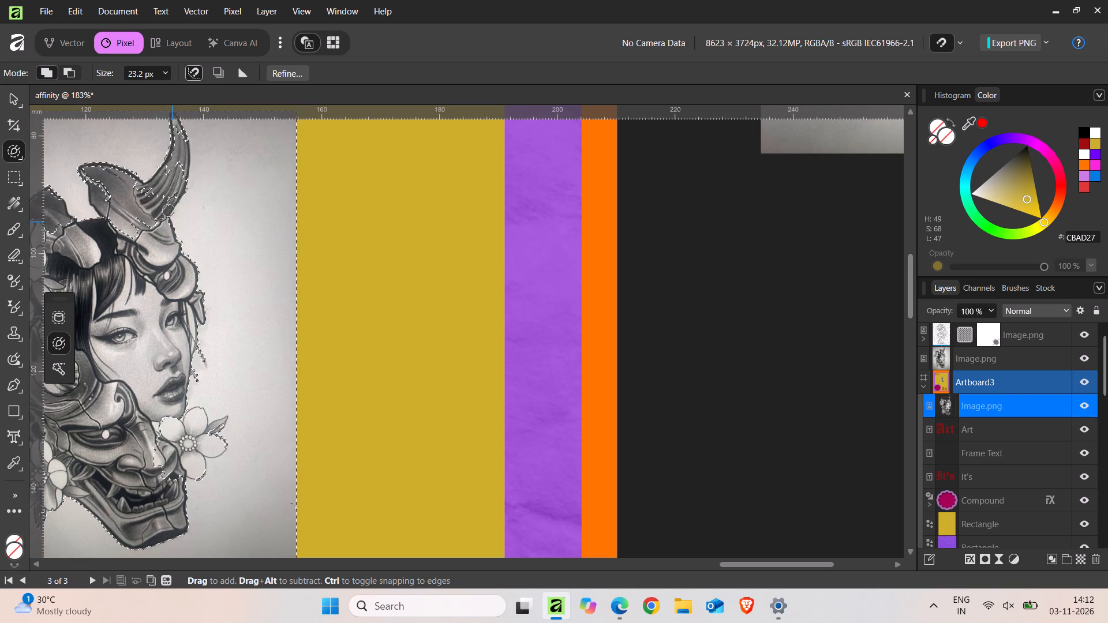
drag(168, 200, 182, 184)
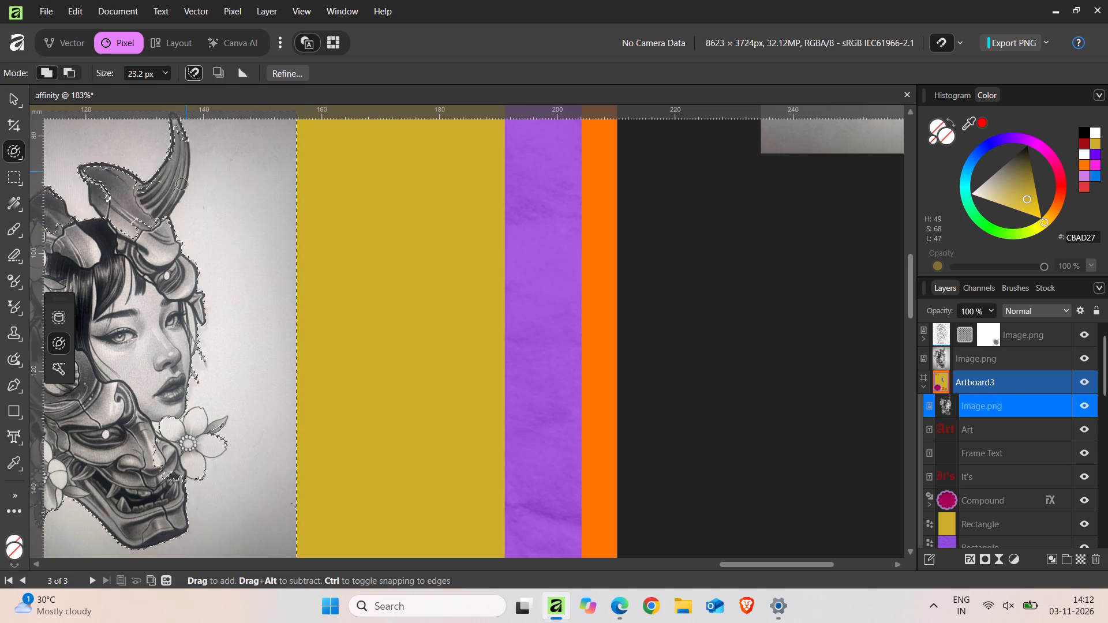
drag(182, 184, 175, 205)
key(BackSpace)
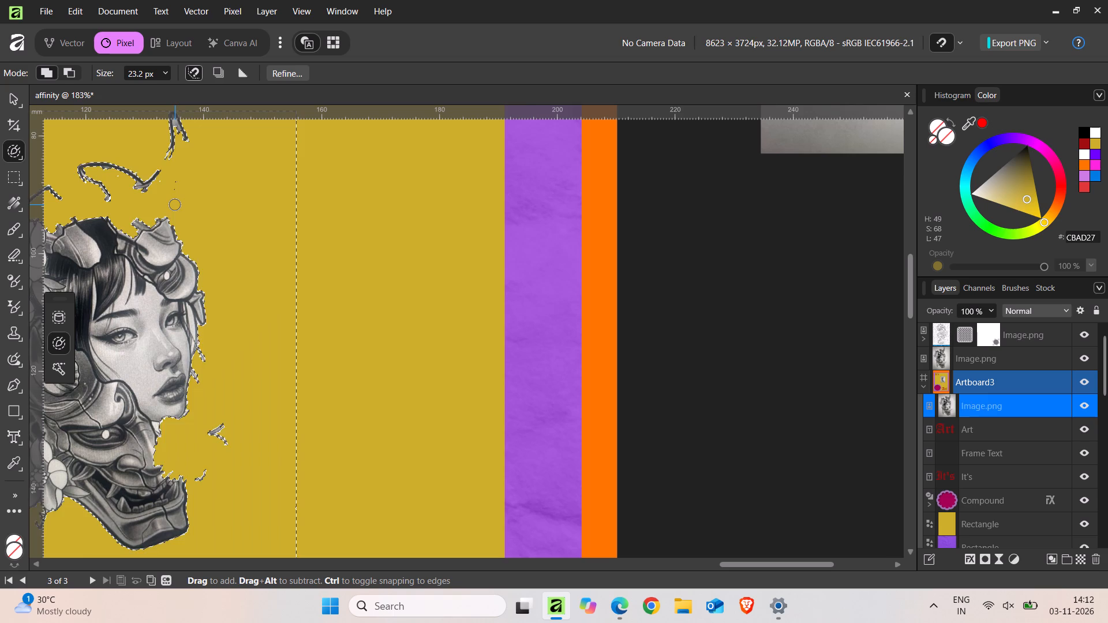
key(BackSpace)
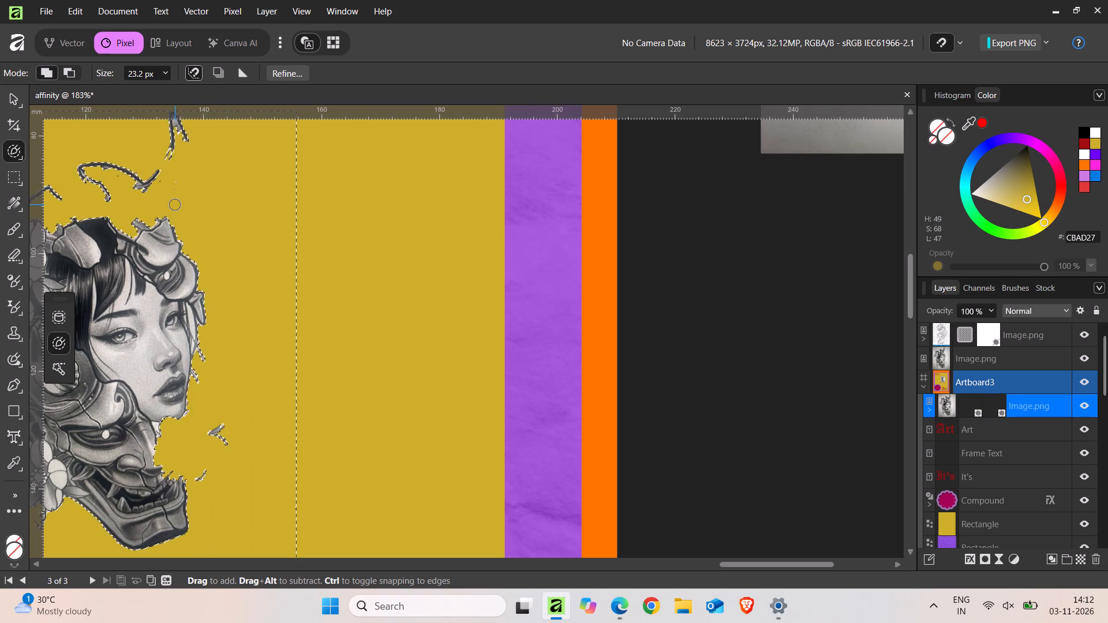
key(ctrl+z)
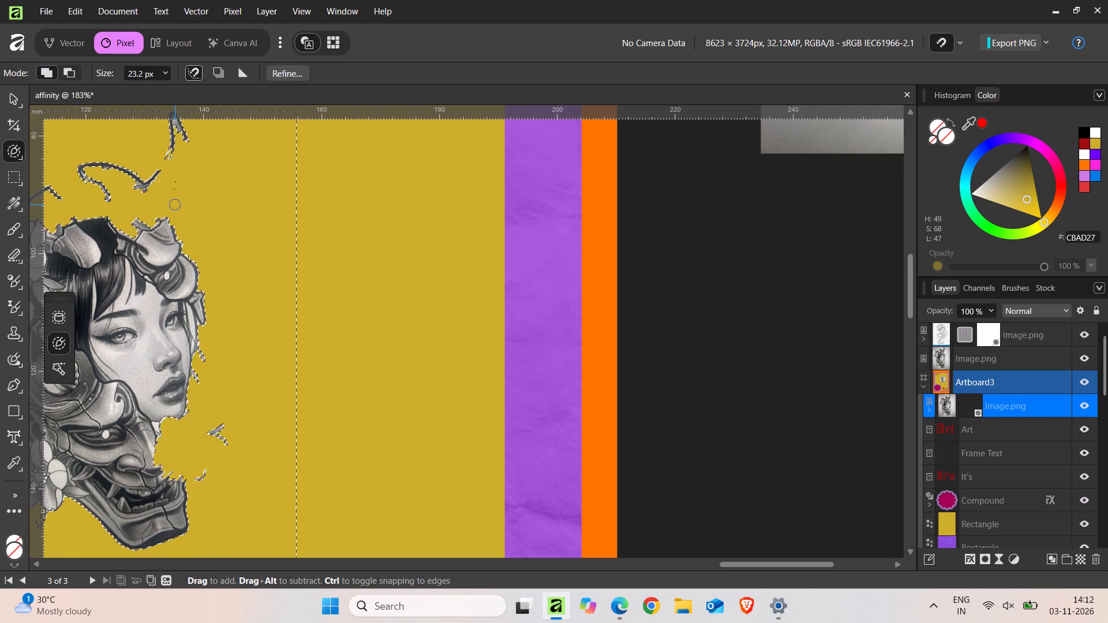
key(ctrl+z)
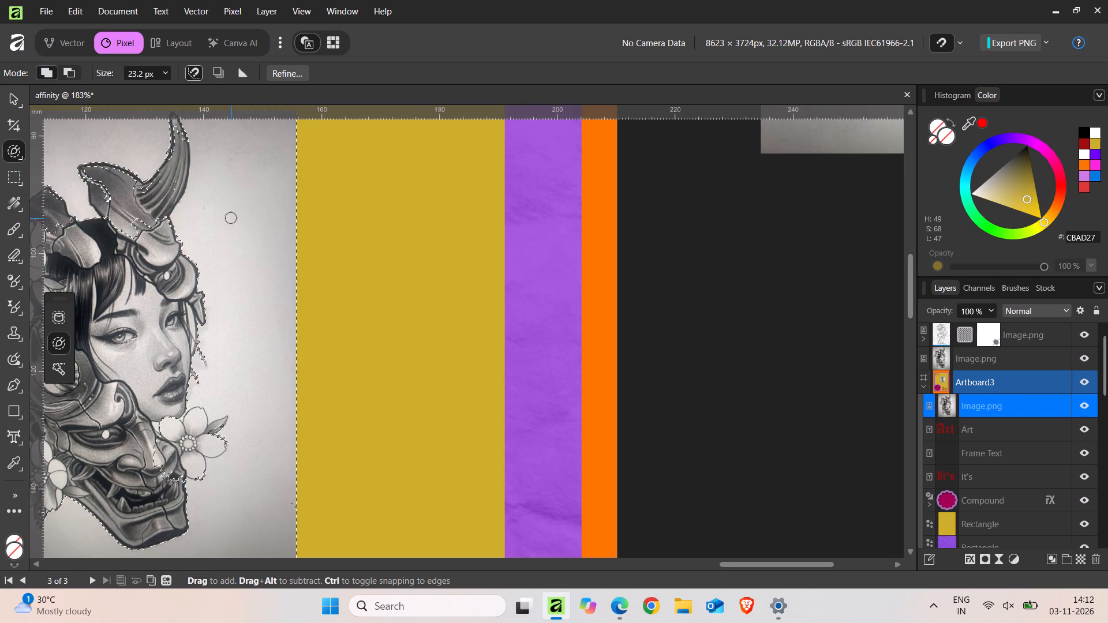
Extend the brush selection around the white flower beside the mask's mouth and over the adjoining background of the woman-and-mask image.
scroll(231, 218, right, 4)
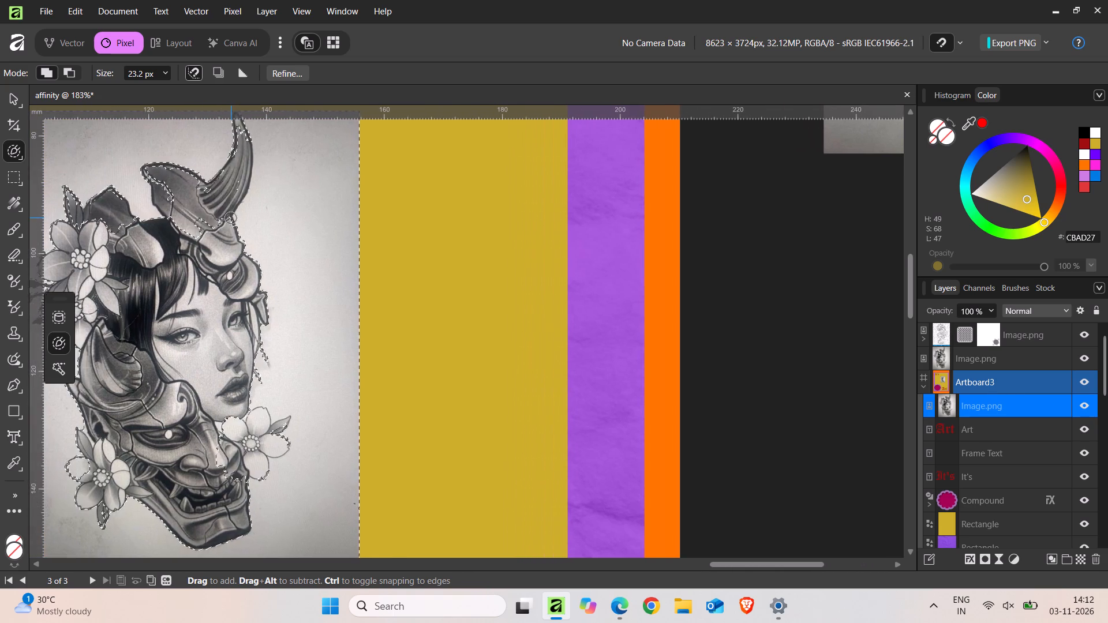
scroll(229, 220, right, 4)
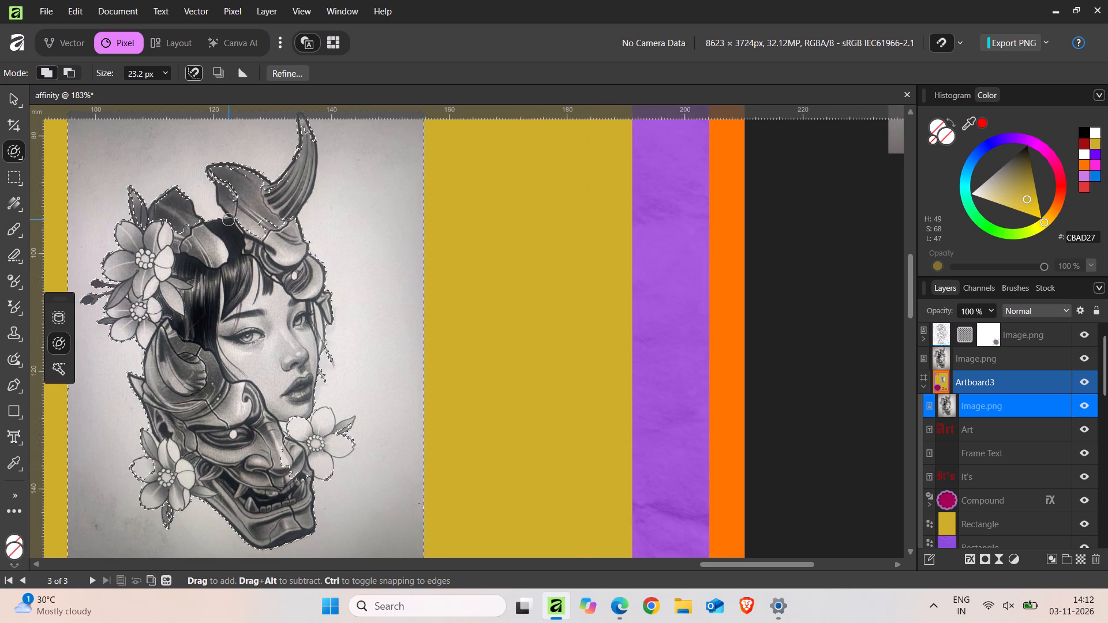
scroll(229, 220, right, 2)
scroll(229, 220, left, 1)
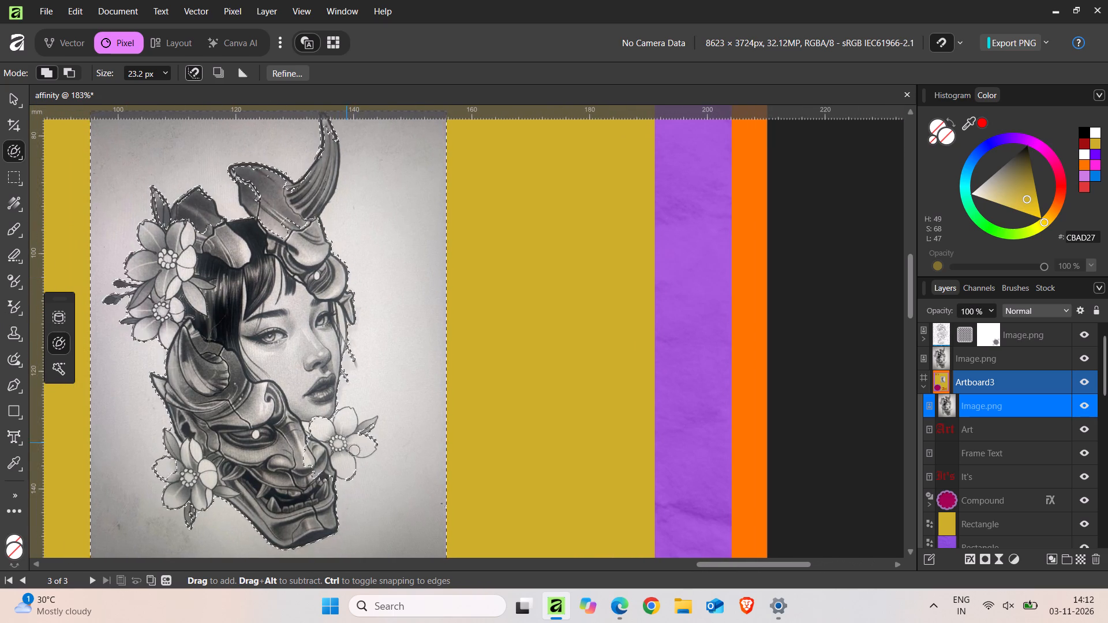
drag(345, 482, 365, 476)
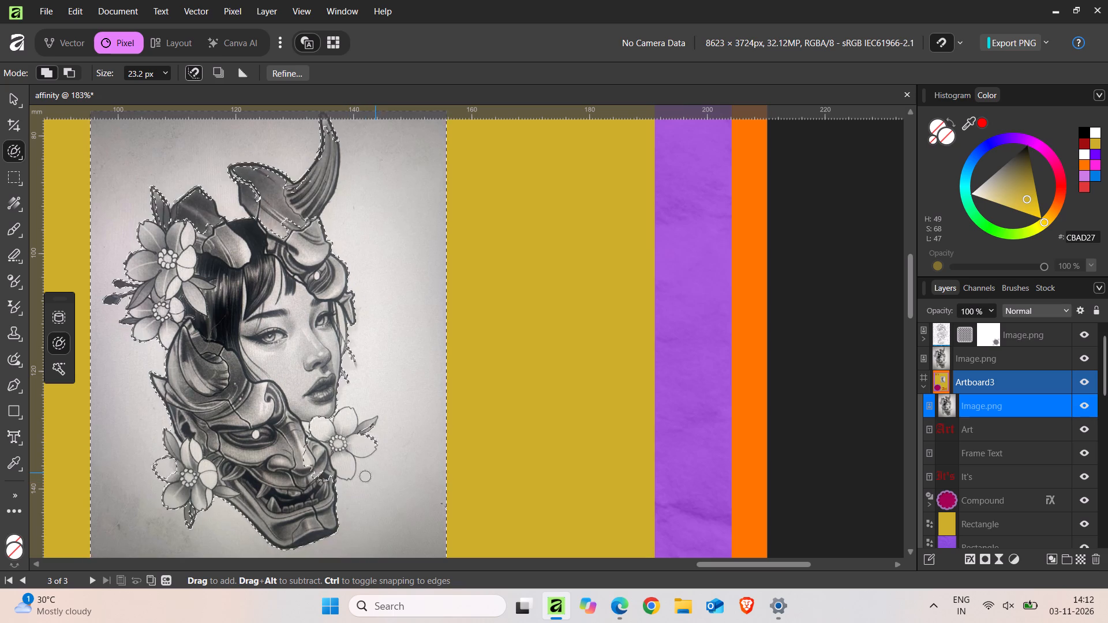
drag(365, 476, 439, 458)
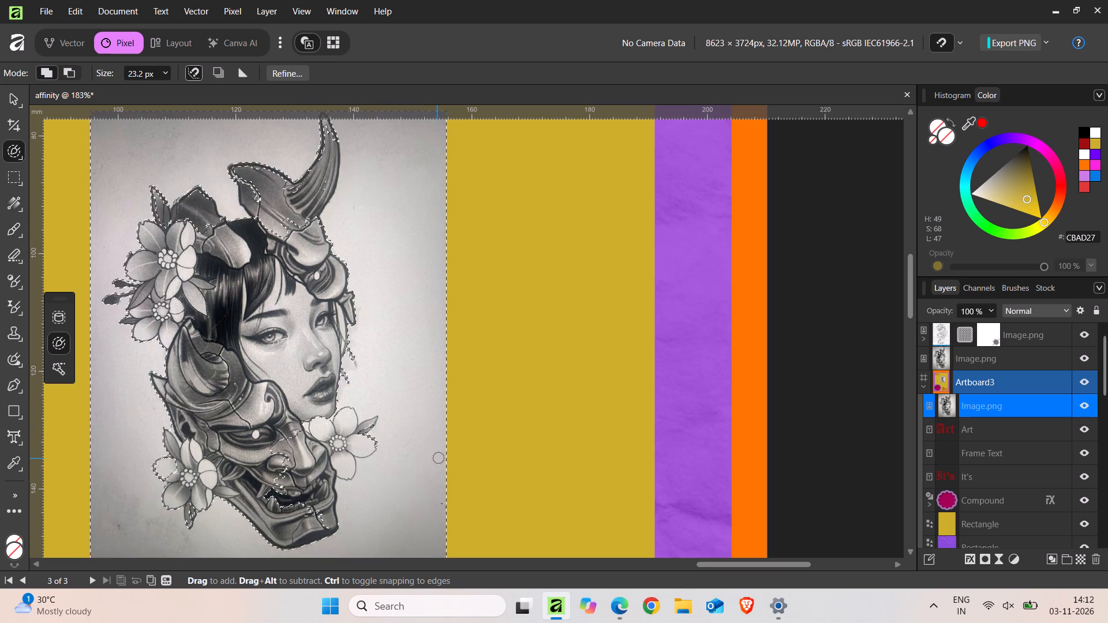
Brush the woman's face and the mask's forehead and eye area into the selection, try deleting the selected area, and undo the deletion.
drag(439, 458, 298, 311)
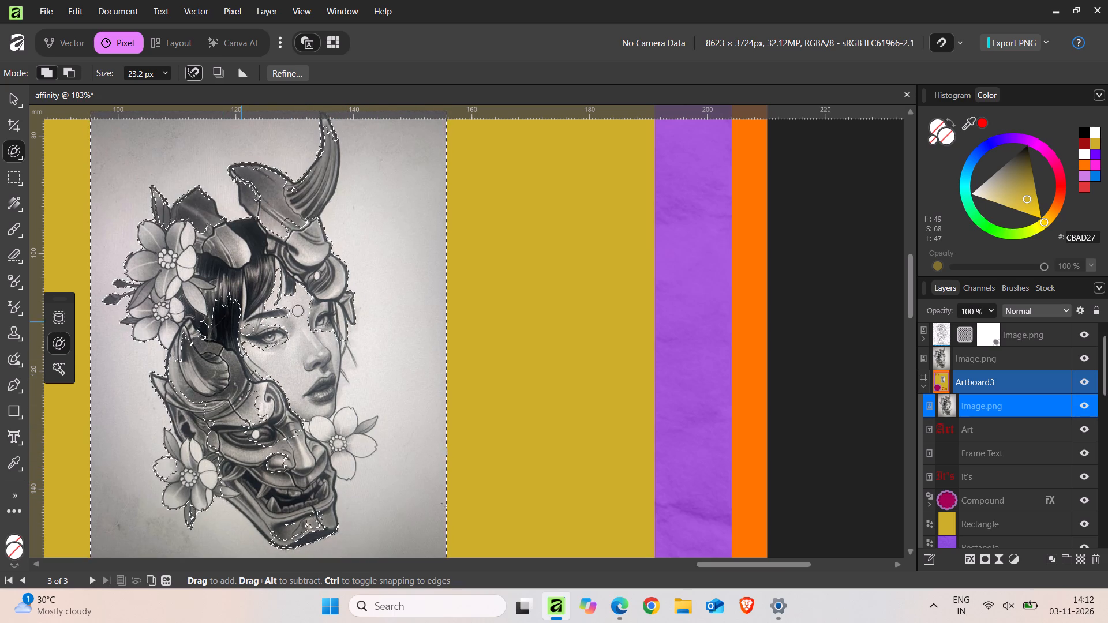
drag(298, 311, 340, 359)
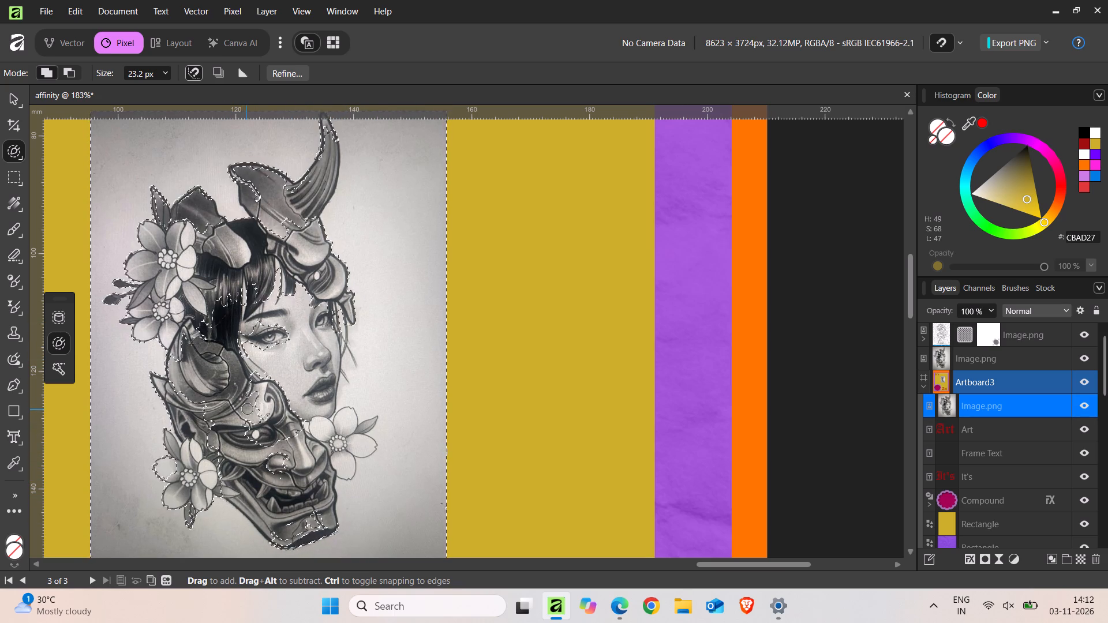
drag(248, 409, 390, 397)
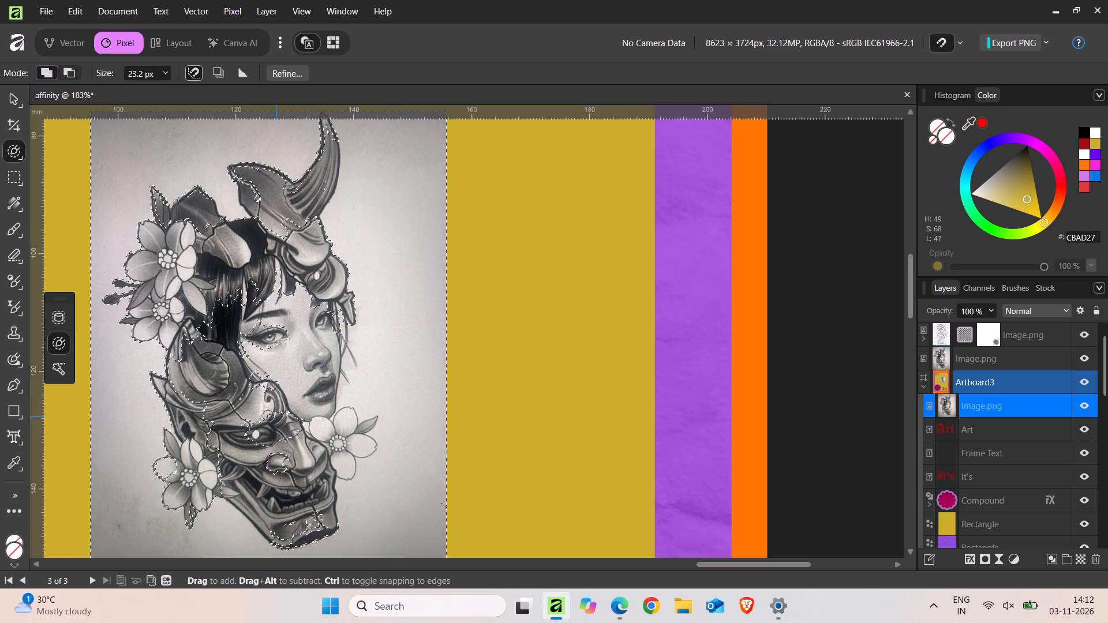
drag(267, 411, 257, 425)
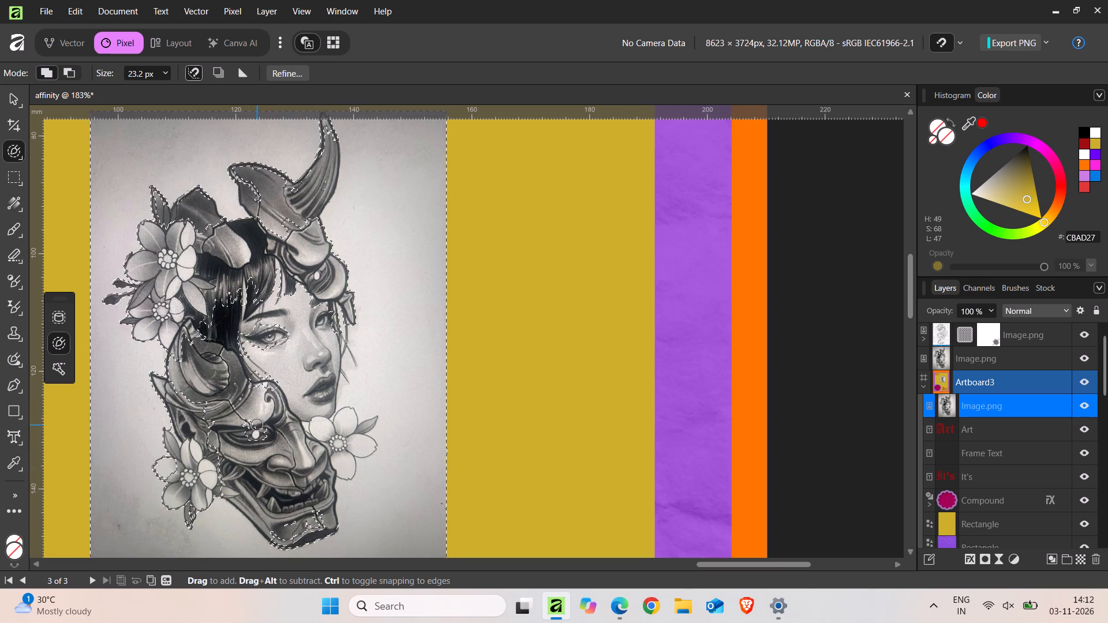
drag(257, 425, 271, 390)
drag(271, 390, 270, 390)
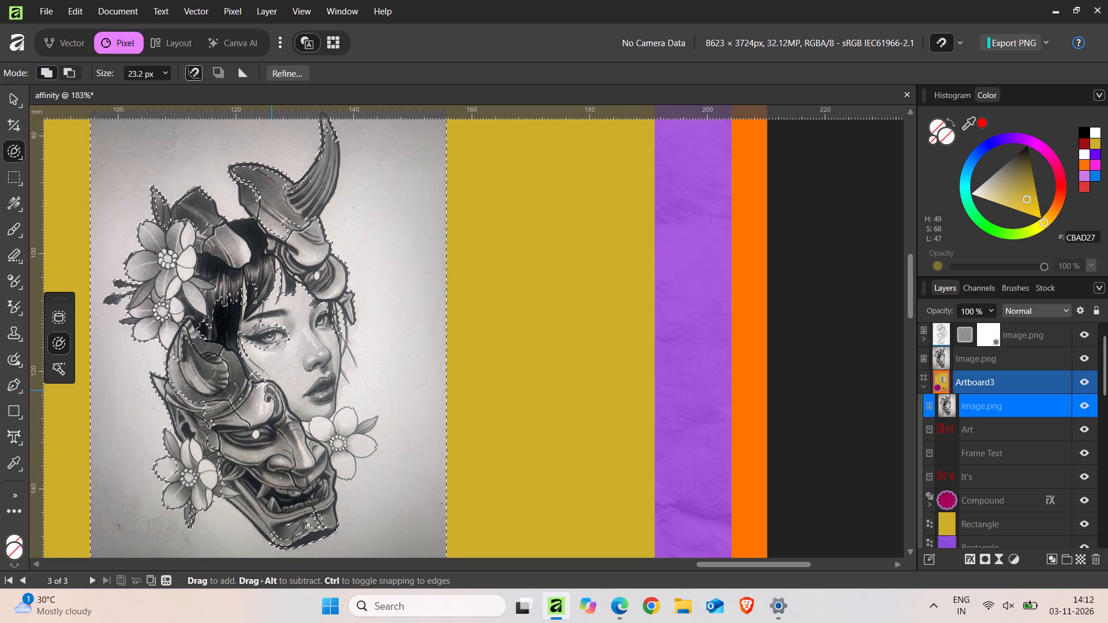
drag(270, 390, 261, 357)
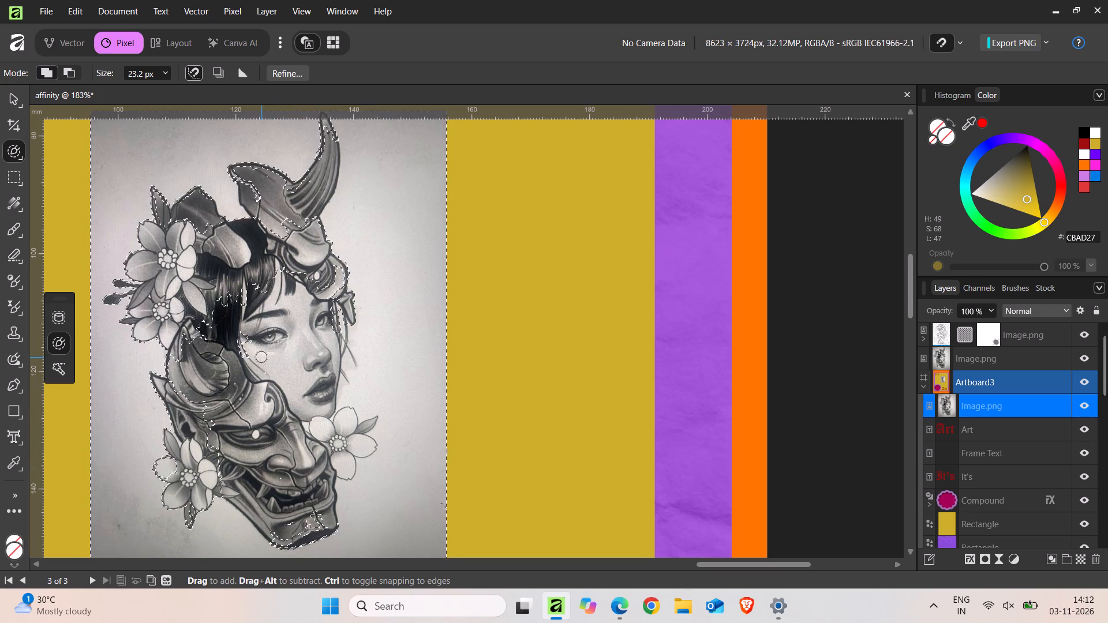
key(BackSpace)
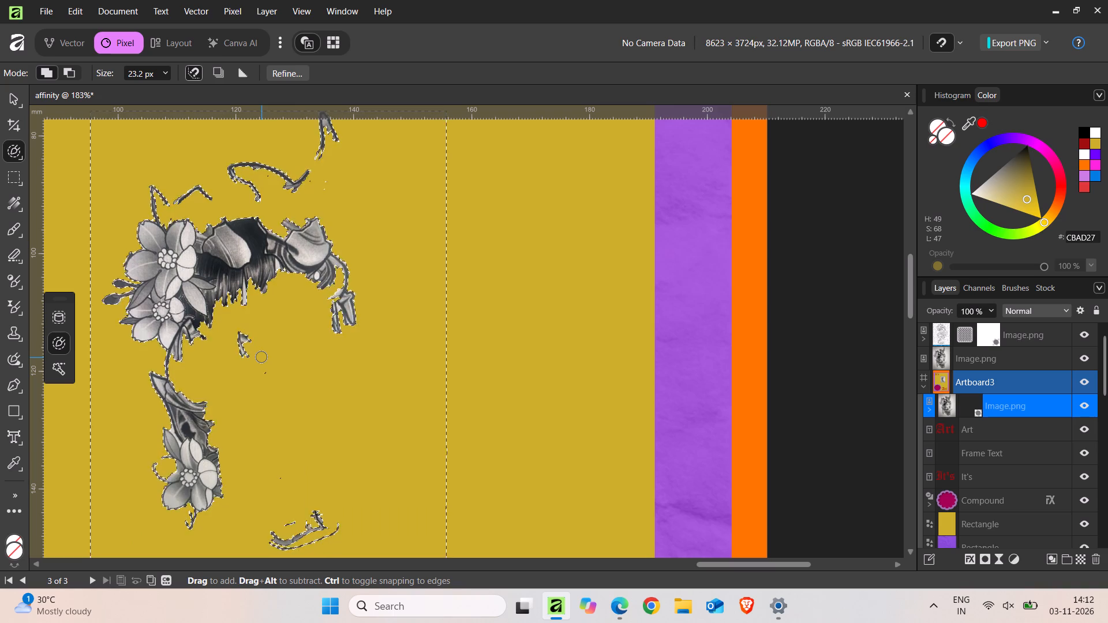
key(ctrl+z)
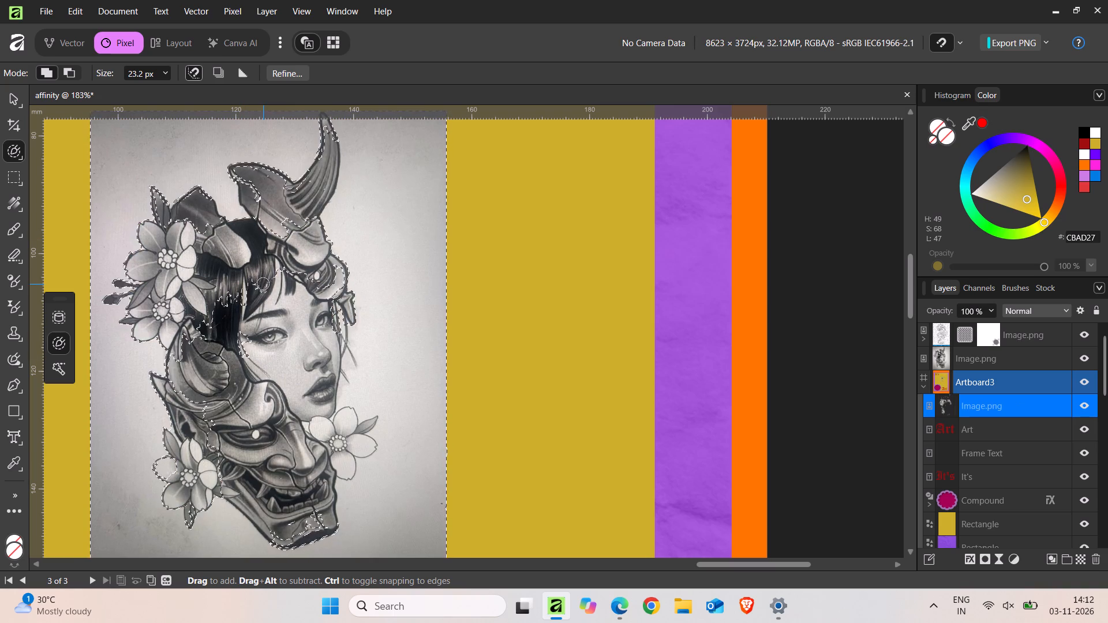
Extend the brush selection over the loose hair strands, fringe, horns and leaf at the head of the woman-and-mask figure.
drag(341, 355, 343, 377)
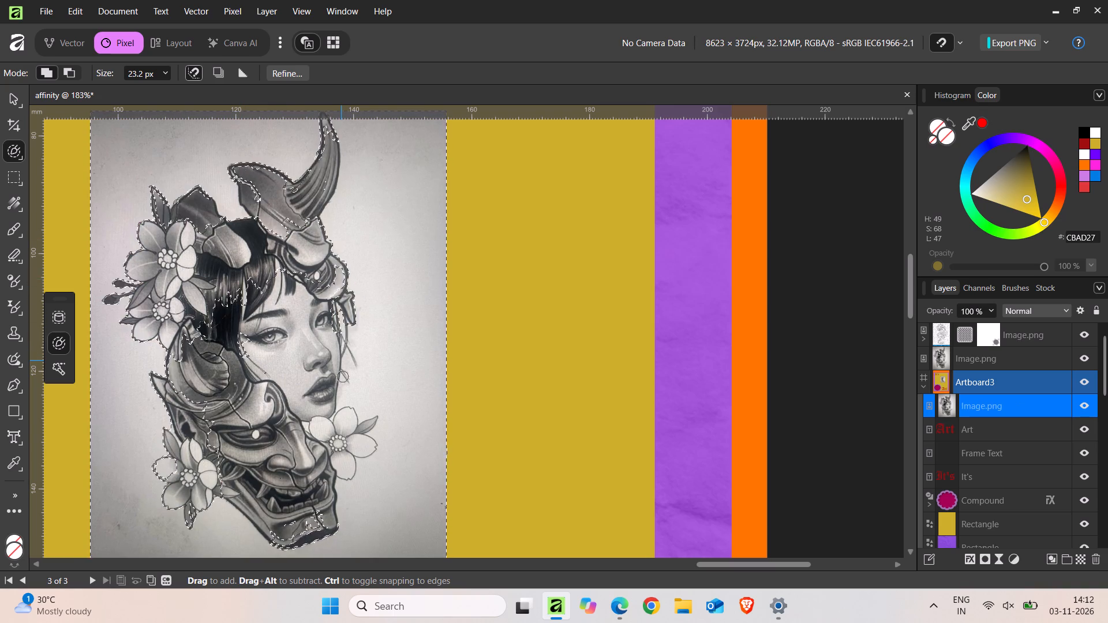
drag(343, 377, 343, 379)
double_click(343, 379)
drag(343, 379, 395, 308)
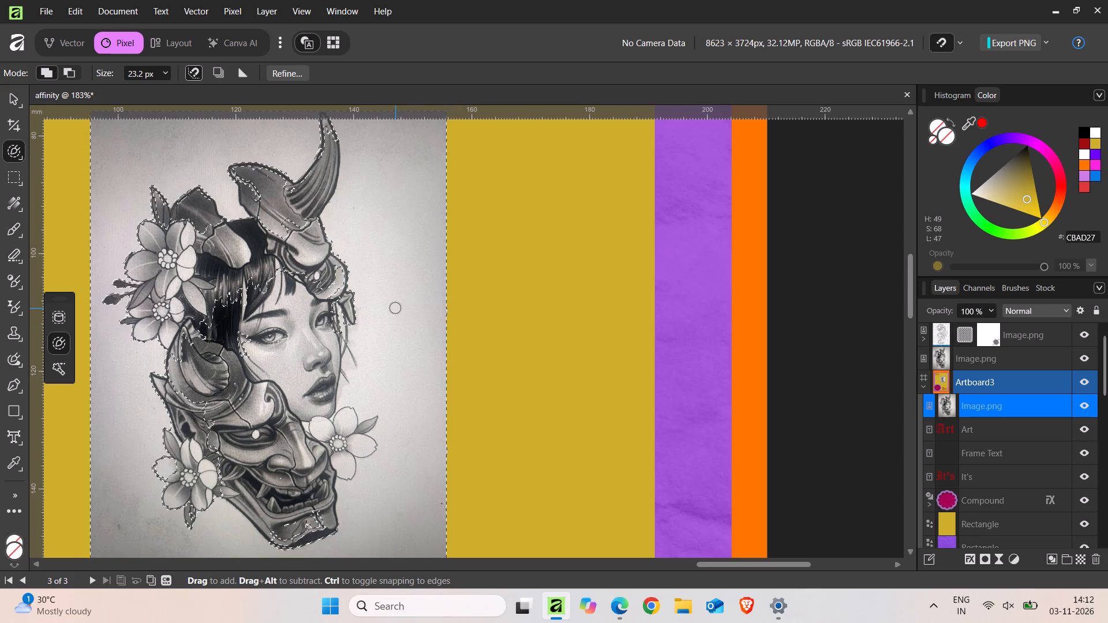
drag(395, 308, 252, 317)
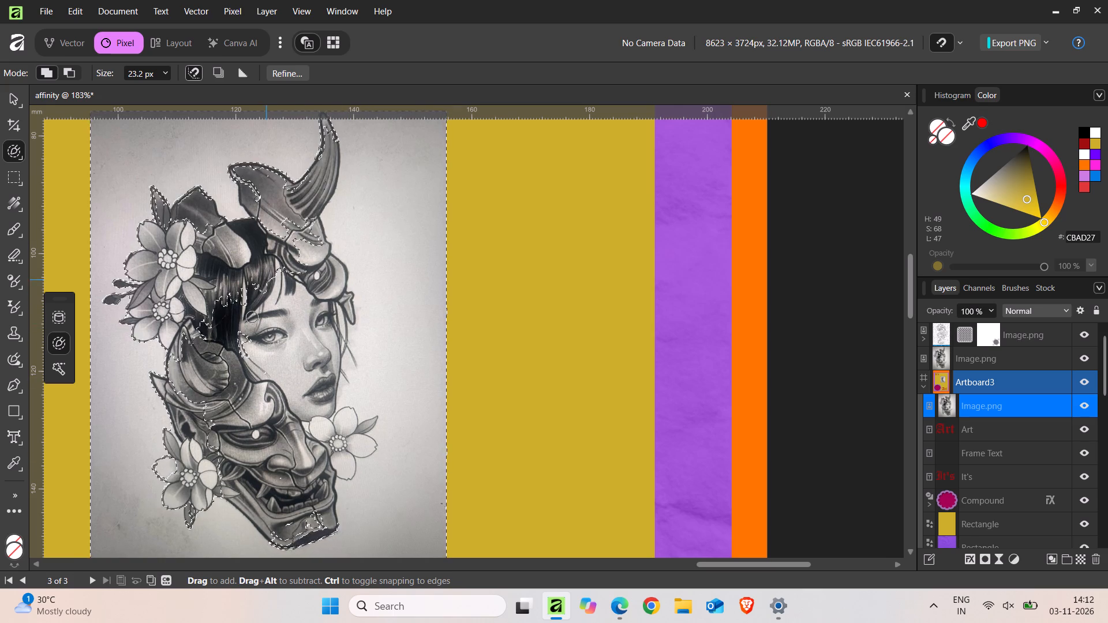
drag(252, 317, 161, 157)
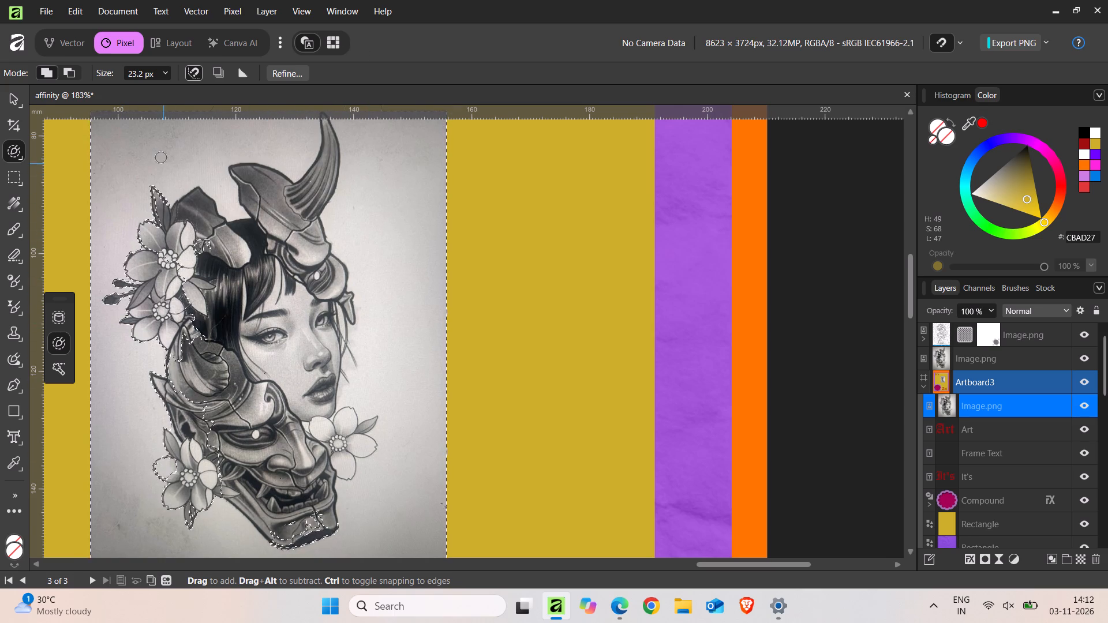
drag(161, 157, 274, 288)
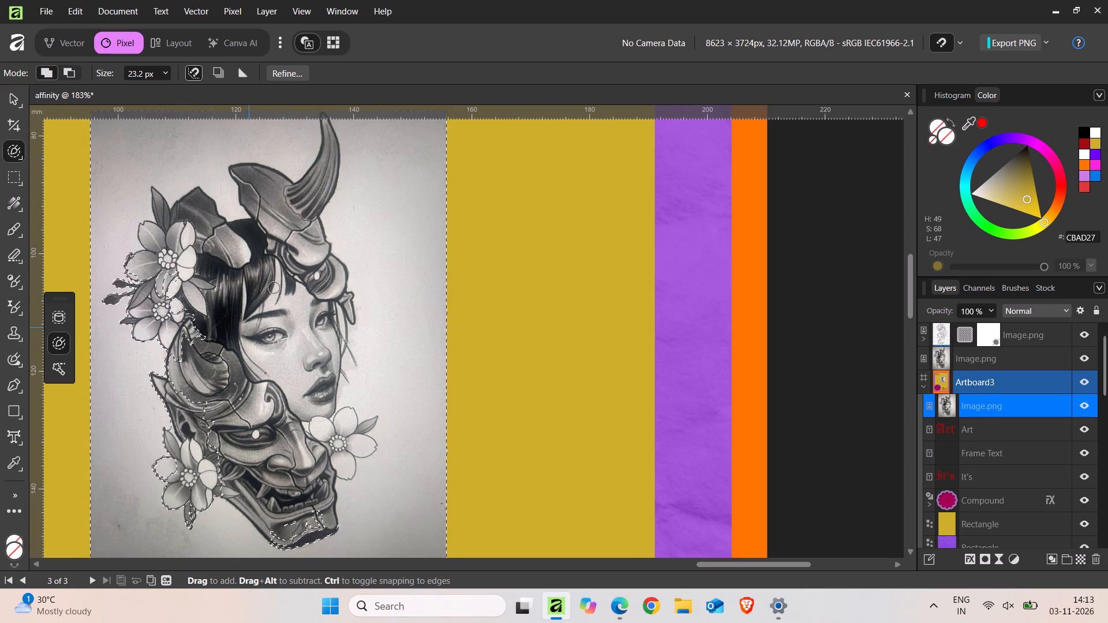
Brush the figure's flower clusters and the mask's jaw into the selection, try deleting the selected area, and undo the deletion.
drag(274, 288, 184, 388)
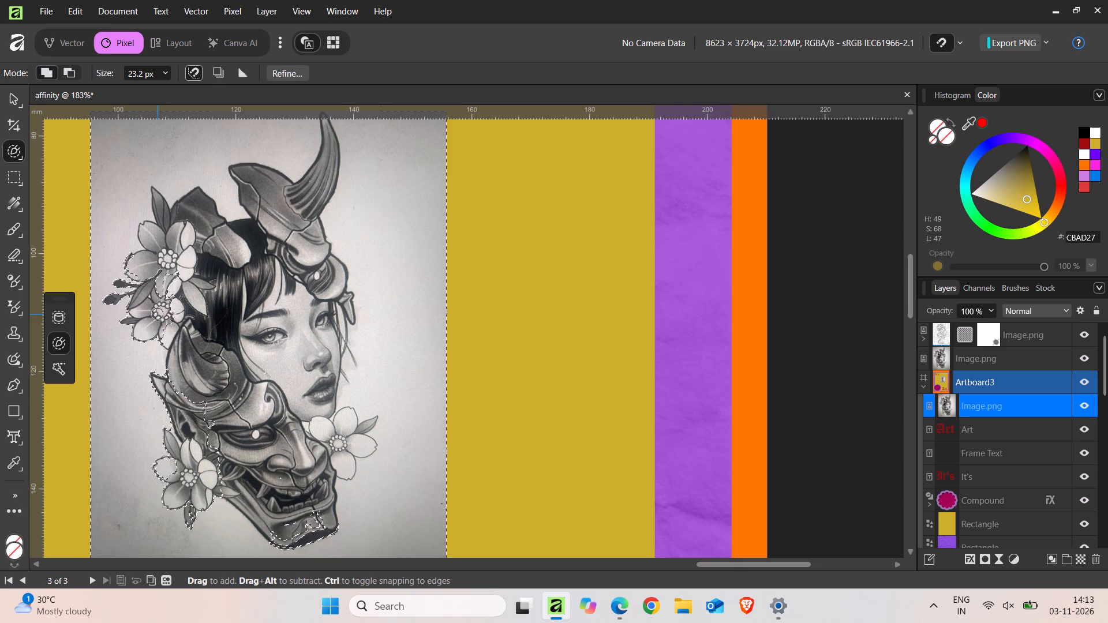
drag(154, 350, 162, 269)
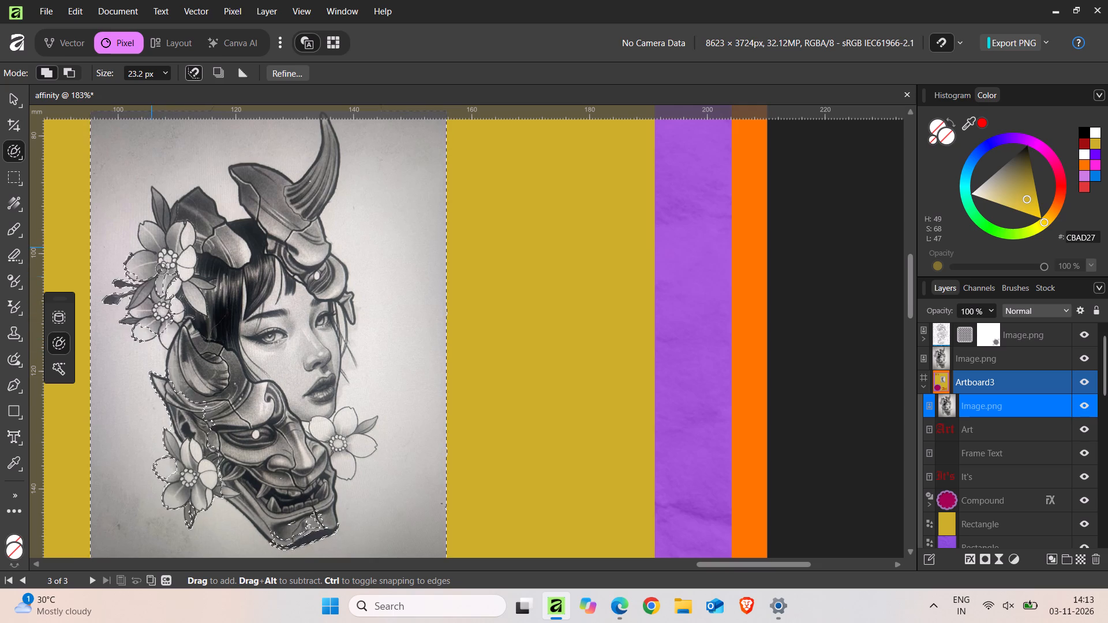
drag(162, 269, 145, 392)
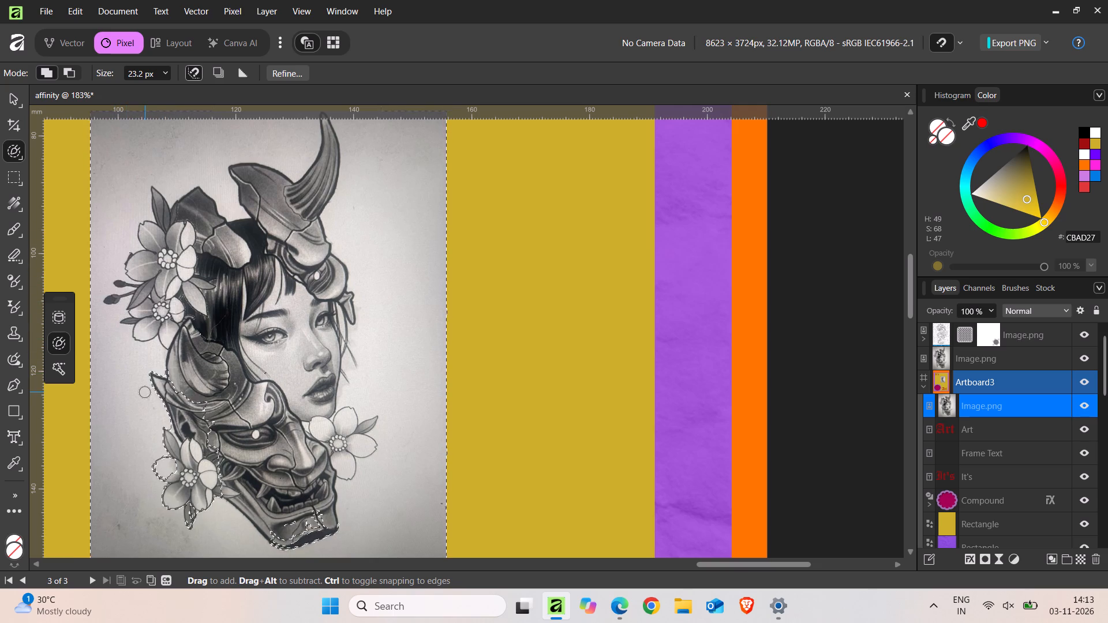
drag(145, 392, 283, 530)
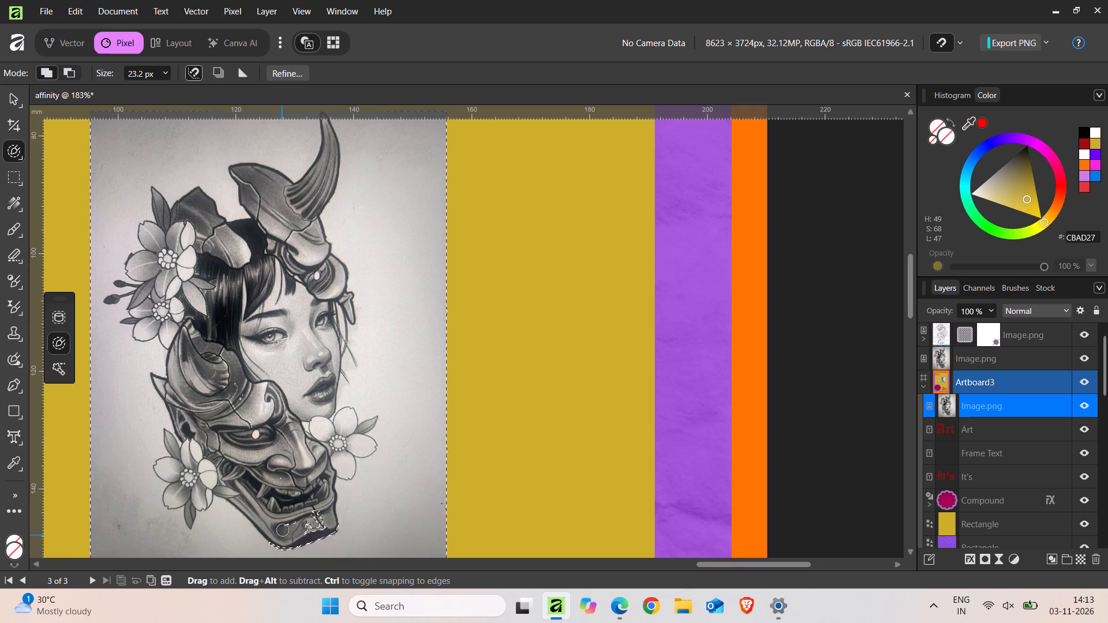
drag(283, 530, 261, 386)
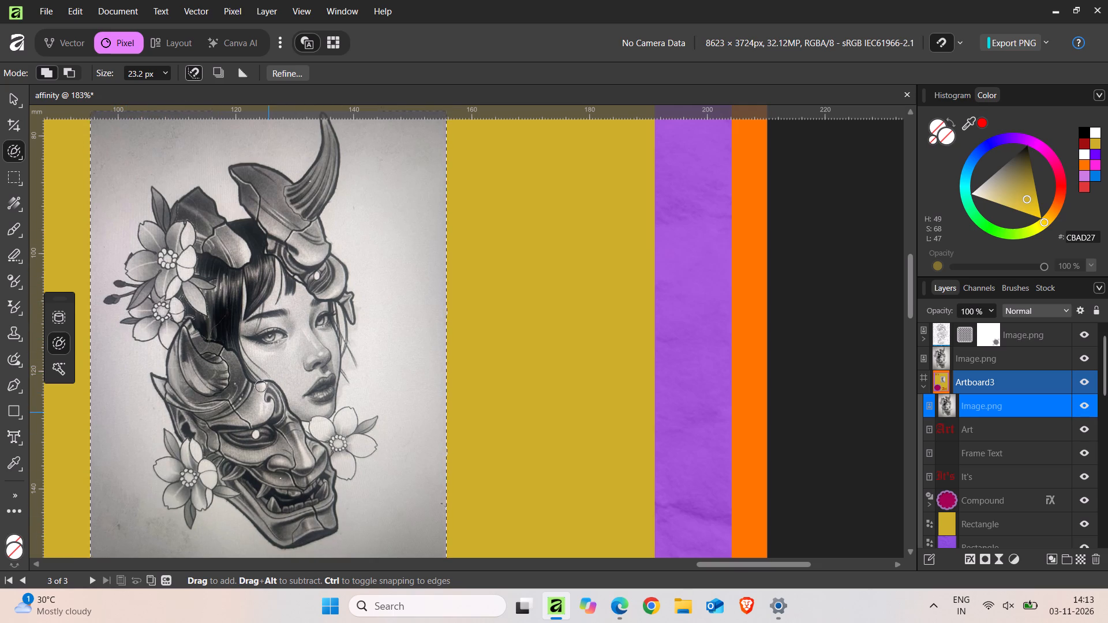
drag(261, 386, 291, 196)
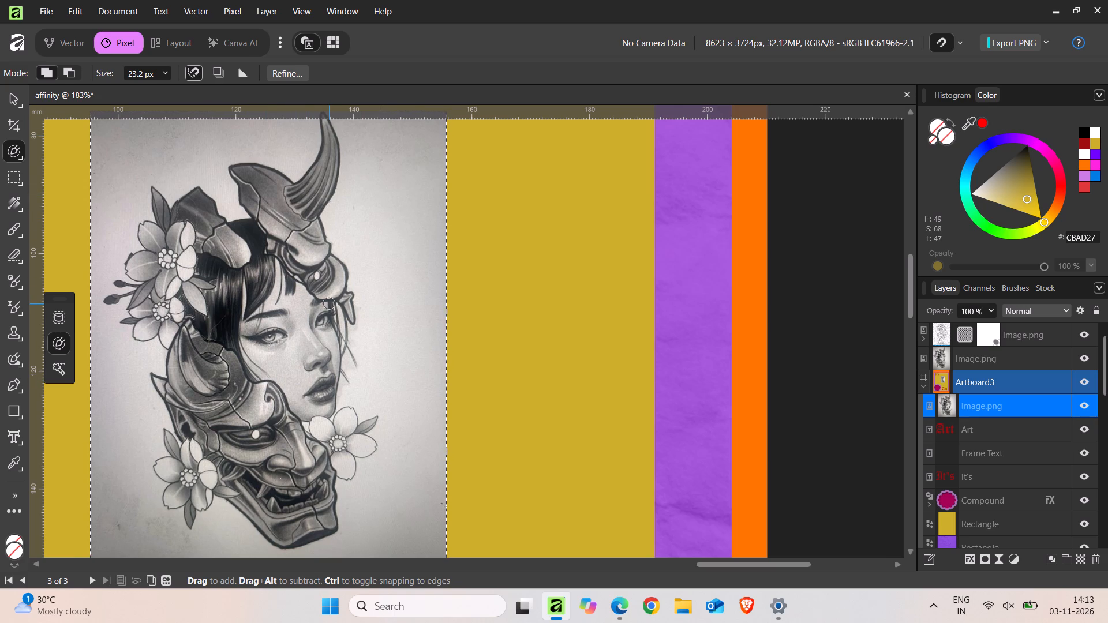
key(BackSpace)
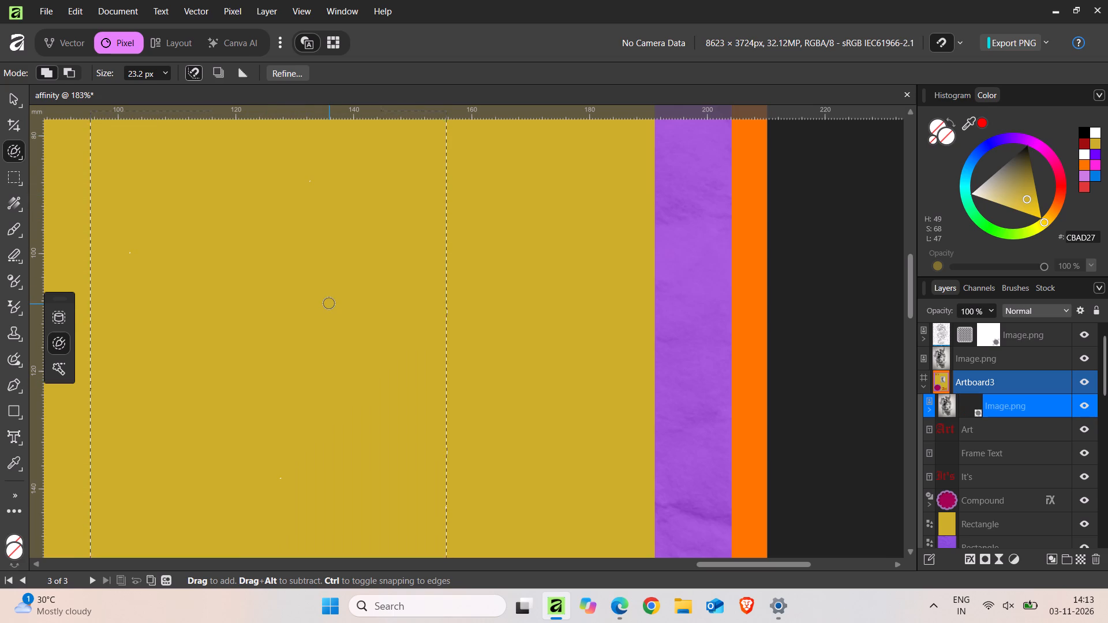
key(ctrl+z)
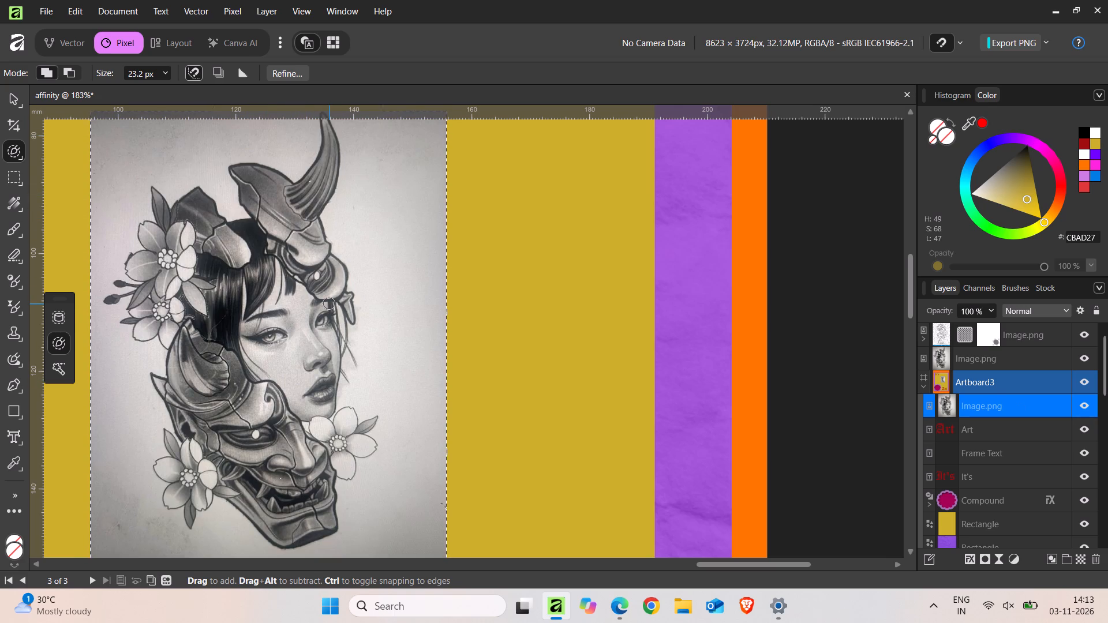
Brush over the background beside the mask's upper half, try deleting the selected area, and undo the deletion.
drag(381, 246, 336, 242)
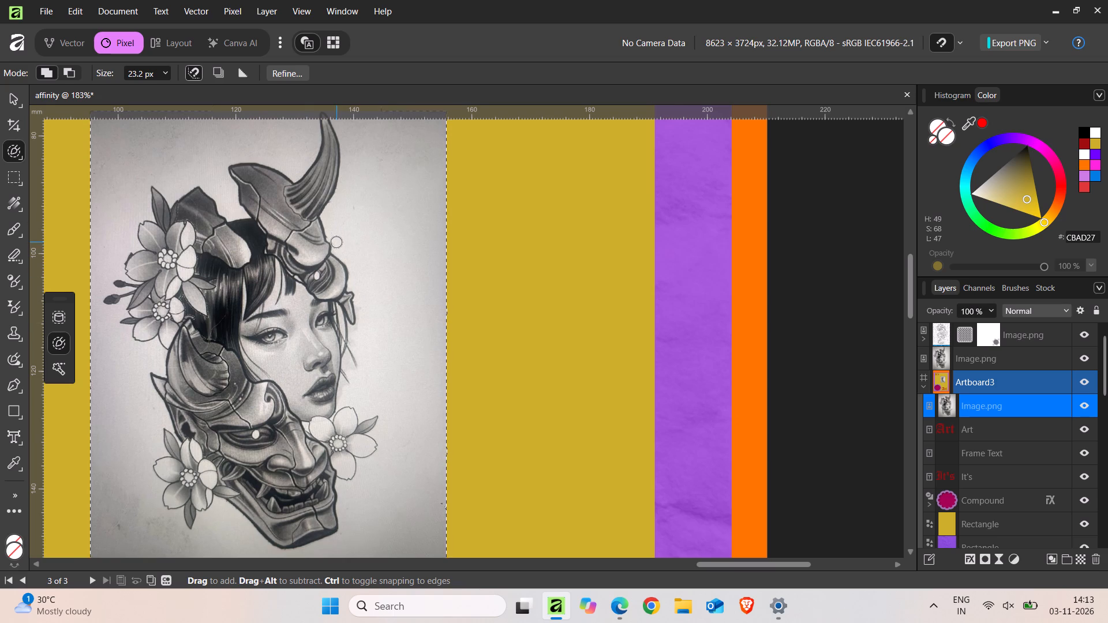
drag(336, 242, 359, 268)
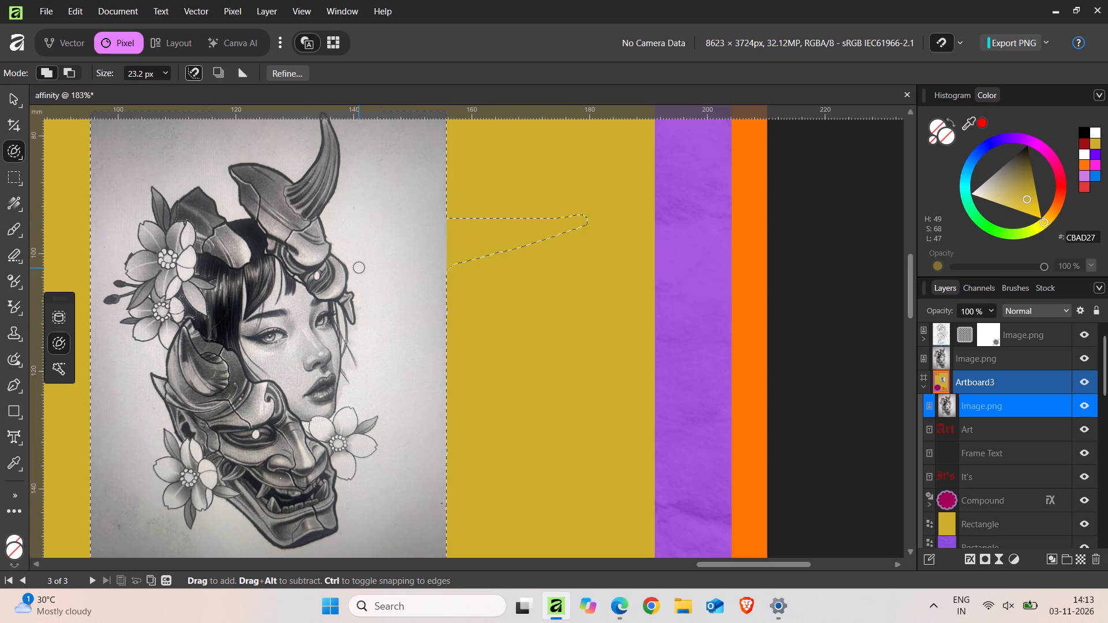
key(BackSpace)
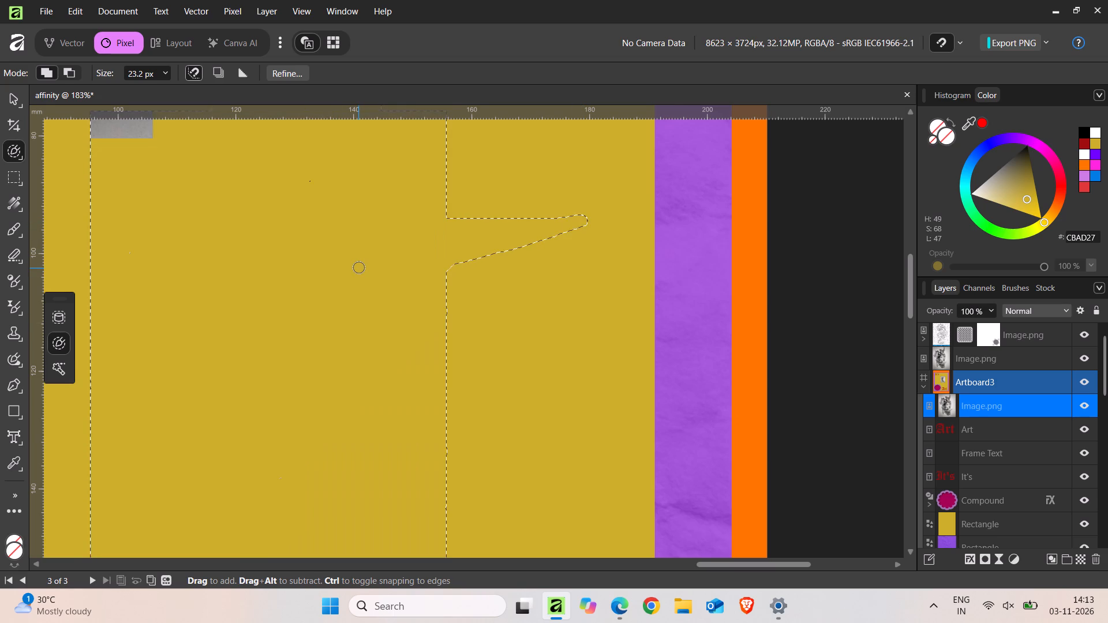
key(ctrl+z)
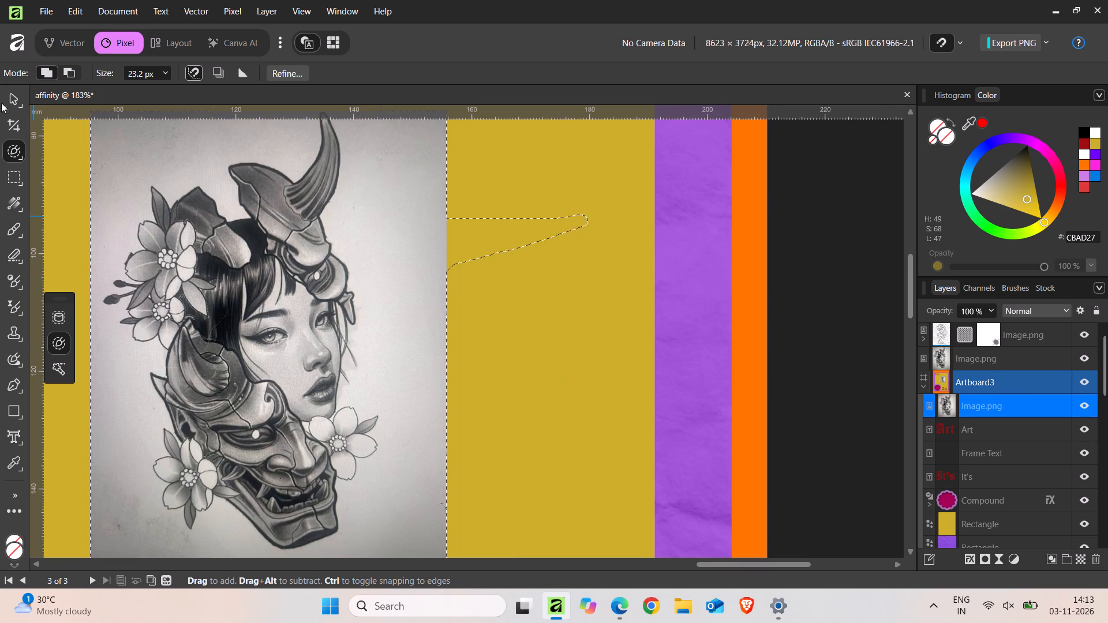
Move the woman-and-mask image on Artboard3 toward the artboard's right edge, overlapping the purple and orange borders.
click(21, 99)
drag(286, 273, 485, 273)
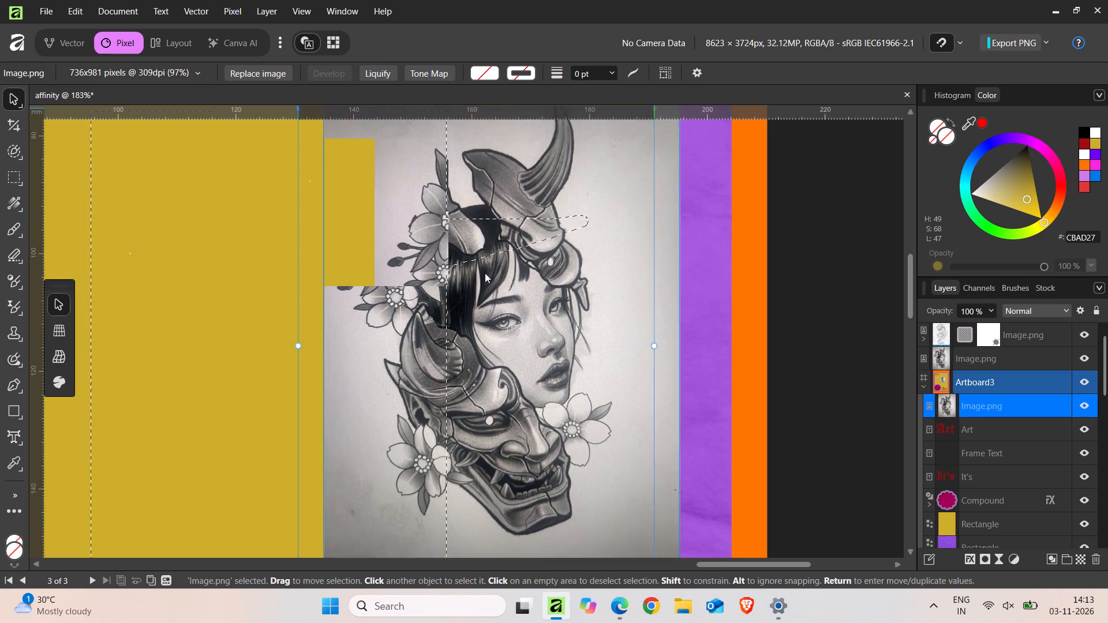
drag(485, 273, 711, 180)
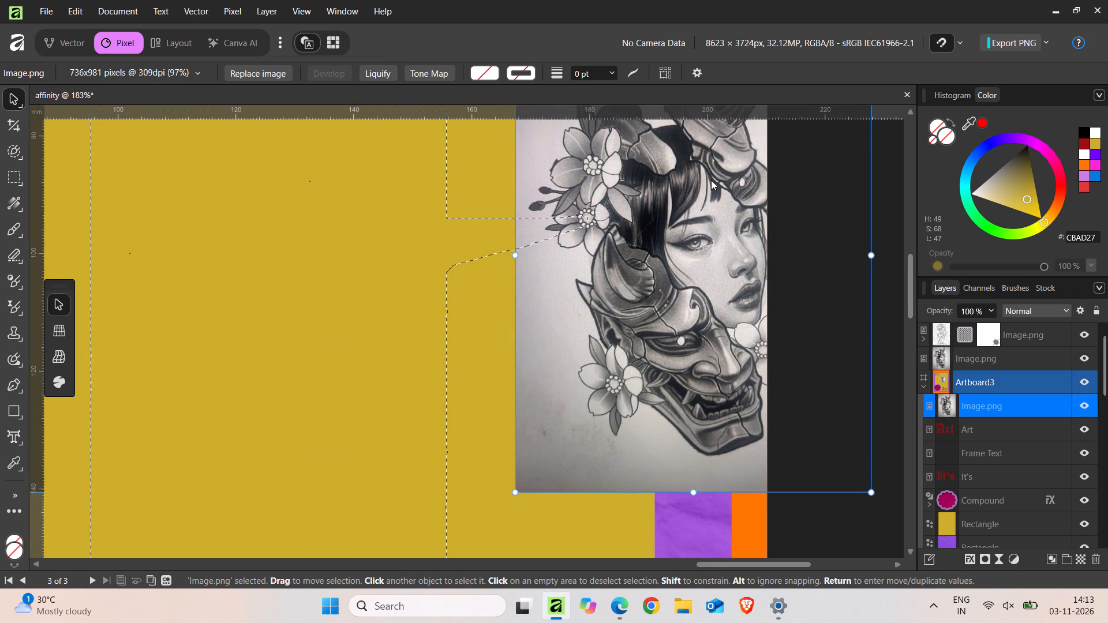
drag(711, 180, 645, 194)
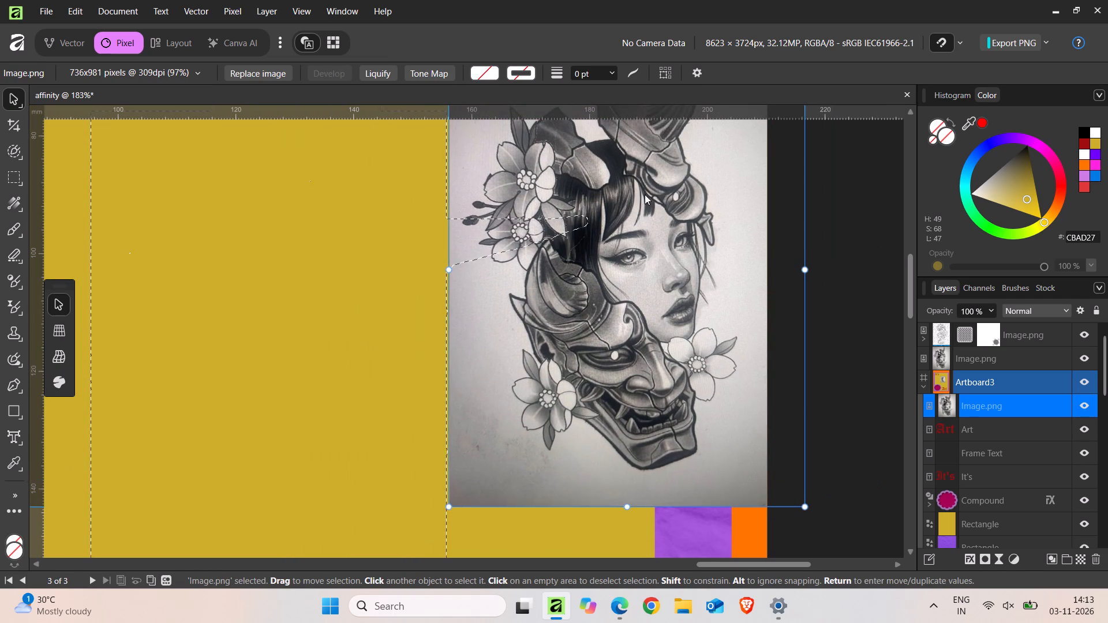
drag(645, 194, 646, 202)
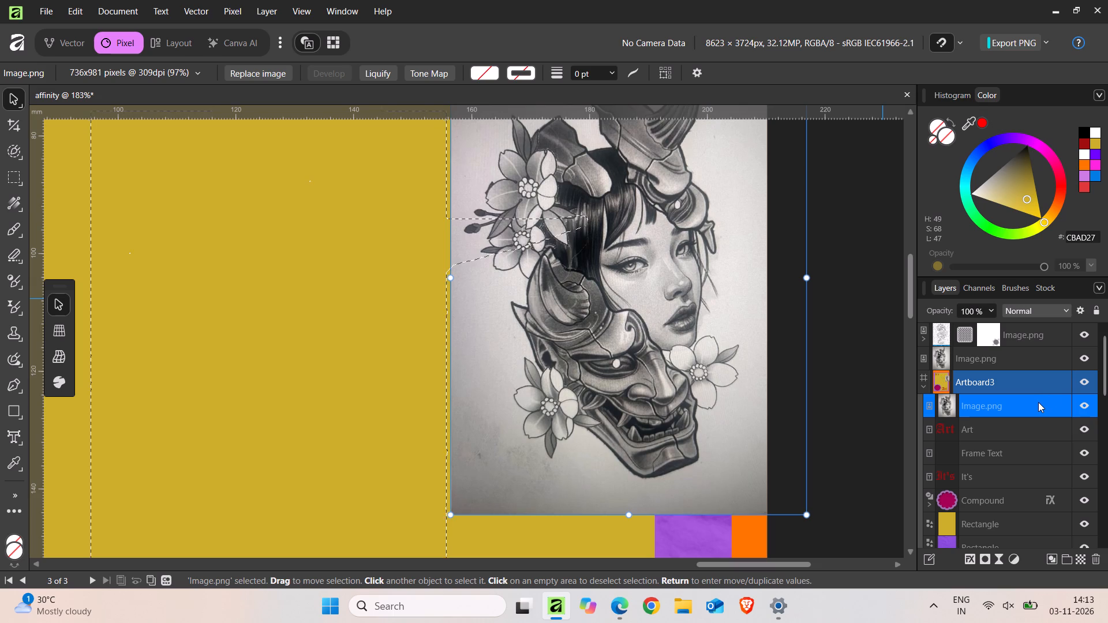
Move the other copy of the woman-and-mask image from outside the artboard onto Artboard3's upper right area.
click(1000, 361)
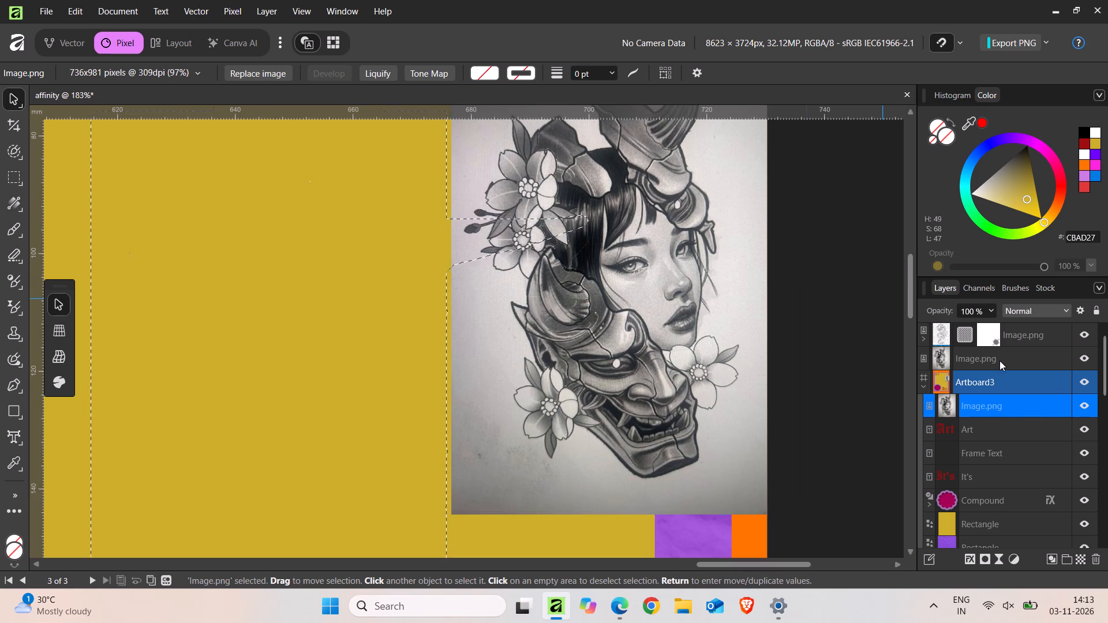
scroll(842, 328, left, 3)
scroll(839, 328, up, 6)
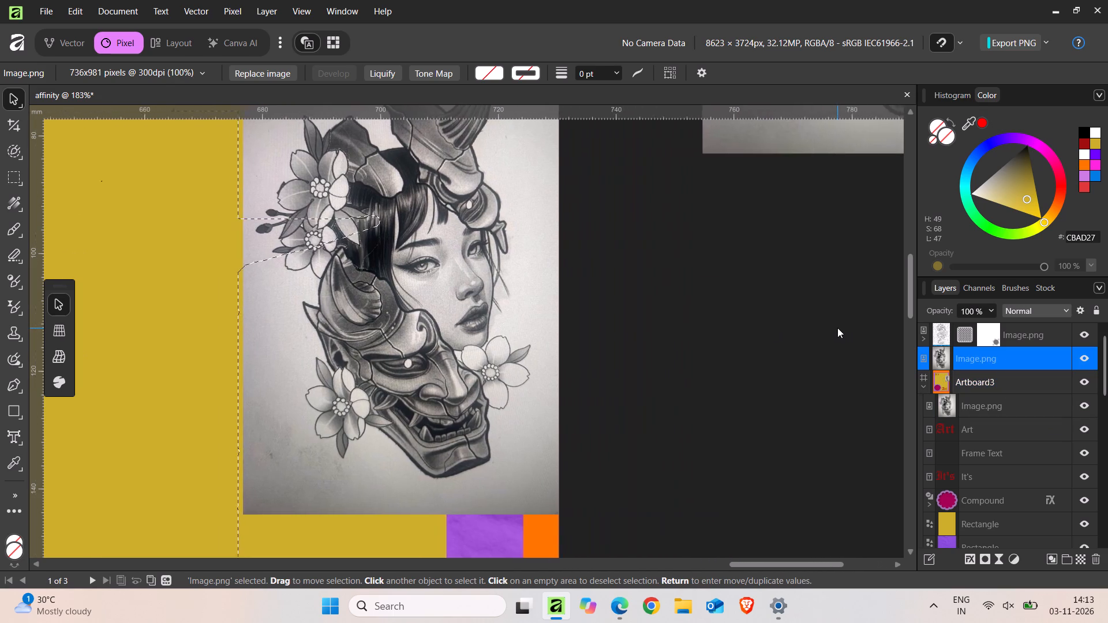
scroll(837, 328, up, 5)
scroll(837, 328, down, 1)
scroll(837, 328, up, 4)
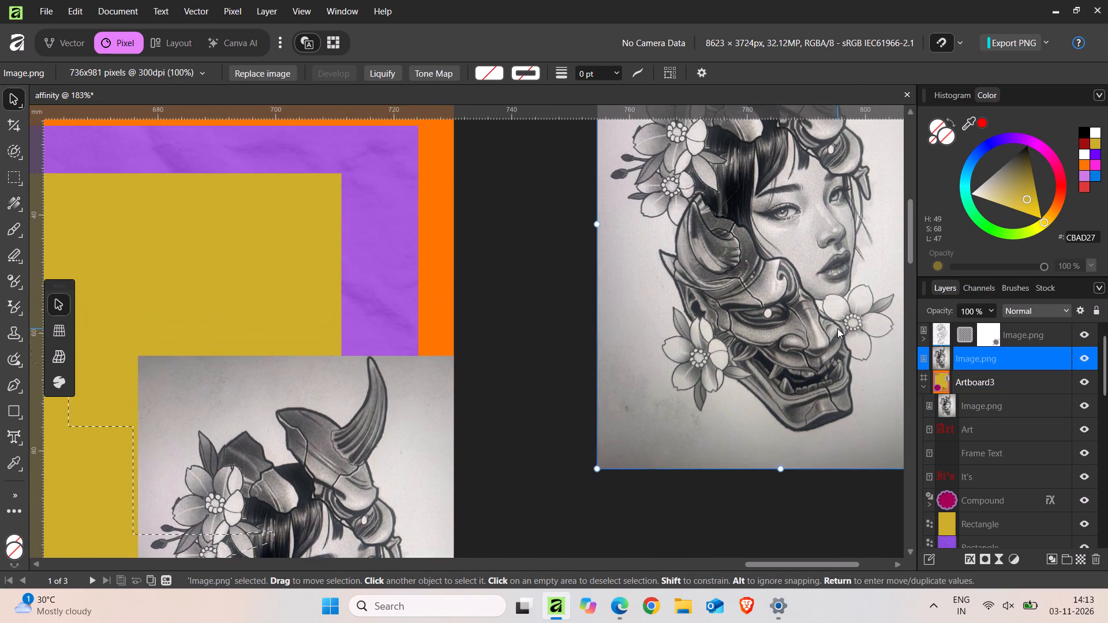
scroll(837, 328, left, 3)
scroll(837, 328, up, 5)
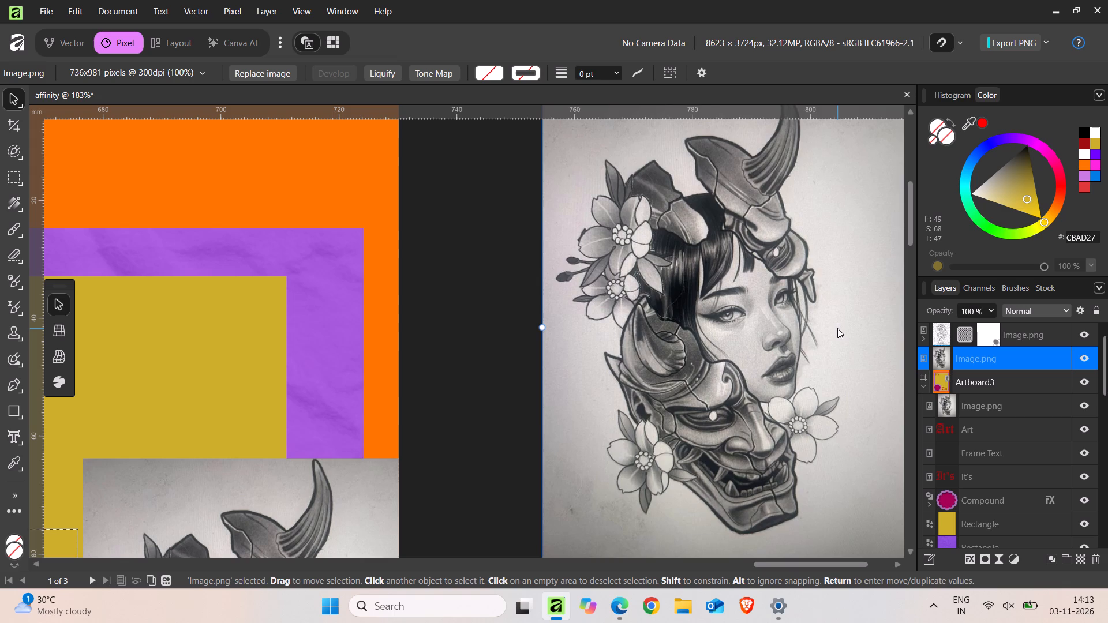
drag(837, 328, 208, 264)
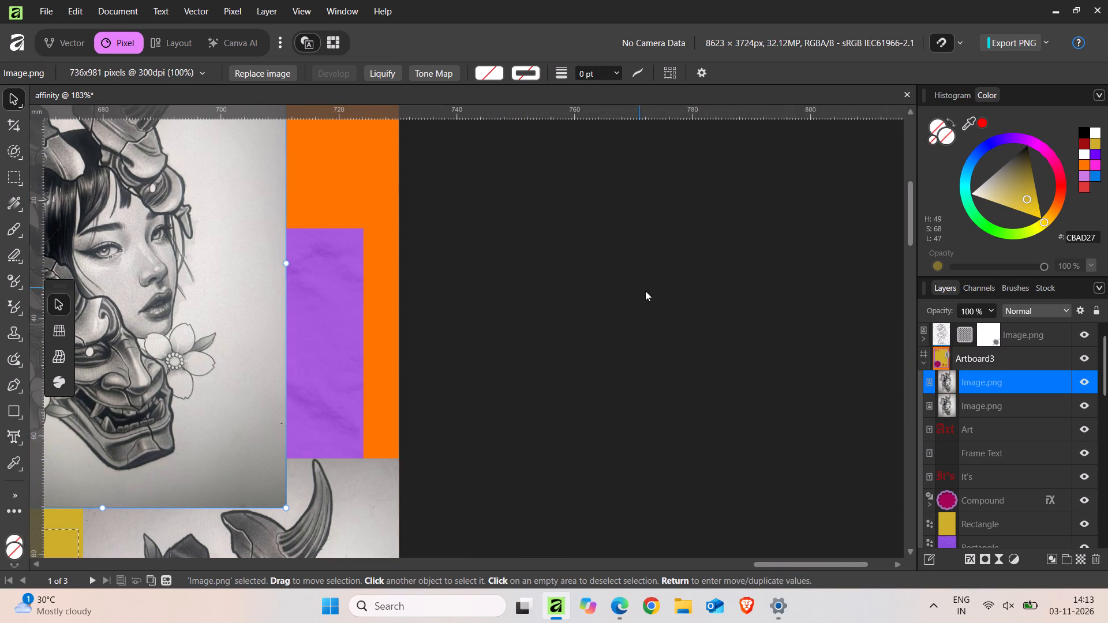
Brush over the flowers and mask of the newly placed image in subtract mode and delete the selected area.
scroll(646, 291, right, 9)
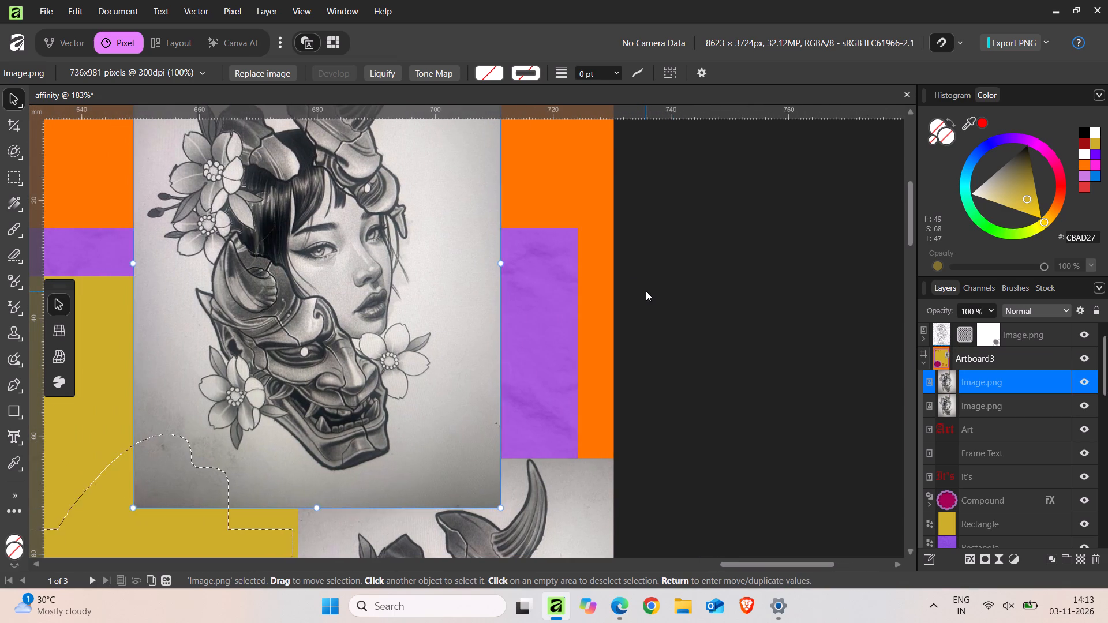
scroll(646, 291, right, 4)
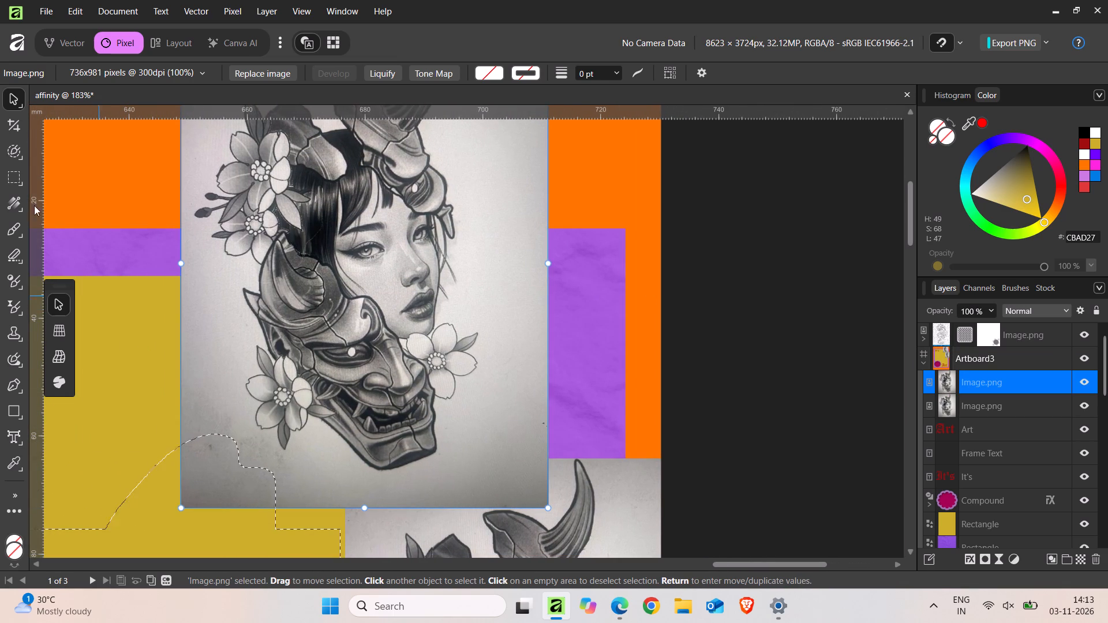
click(10, 145)
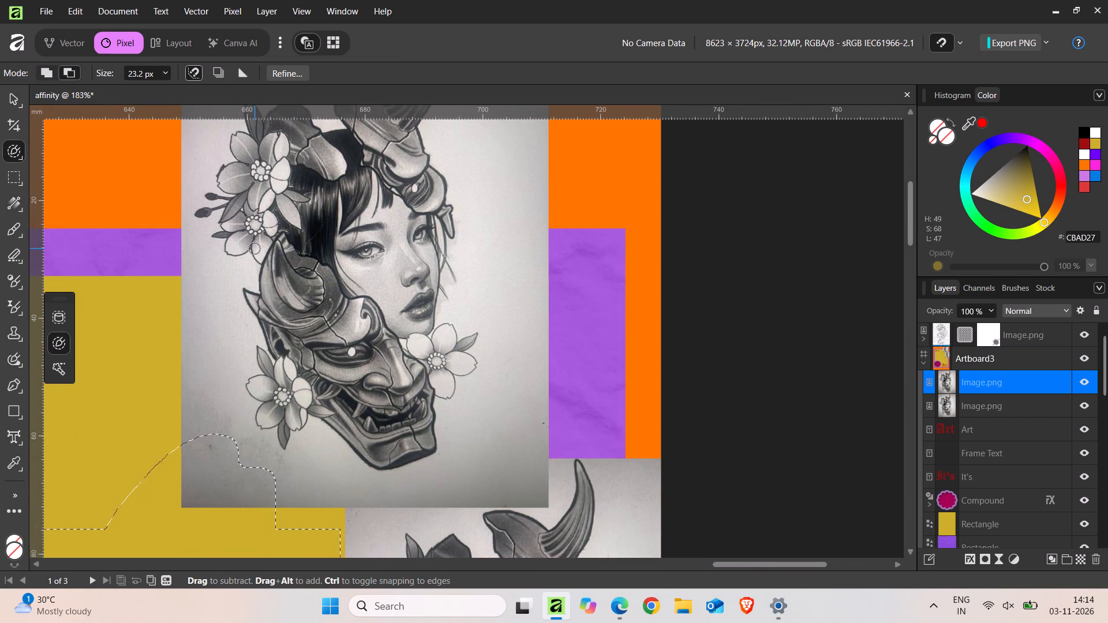
click(254, 249)
double_click(254, 249)
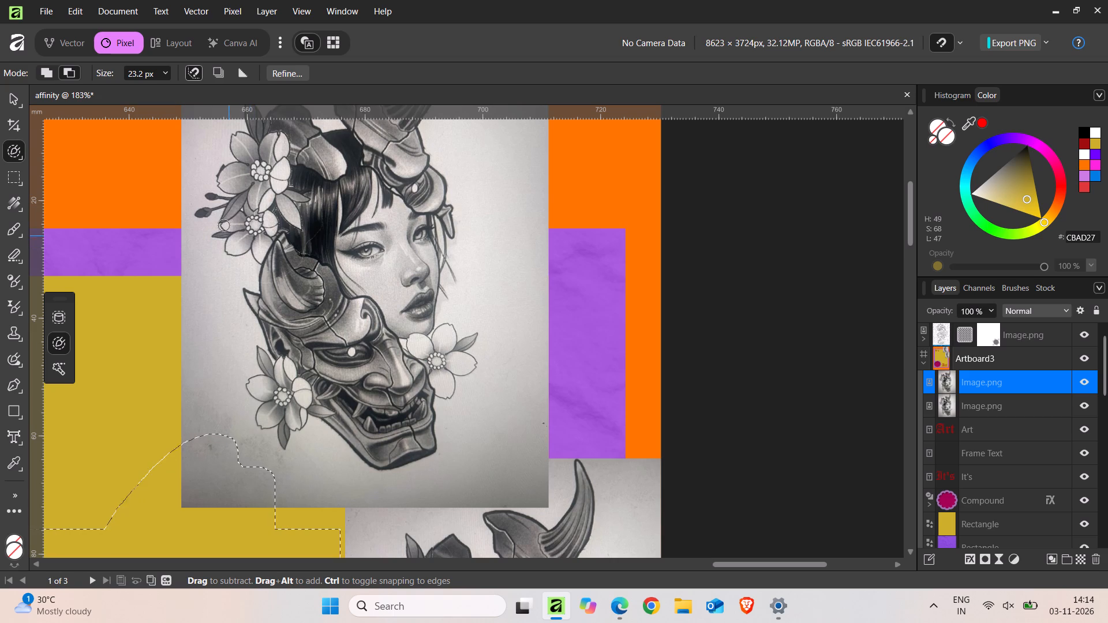
drag(209, 198, 335, 367)
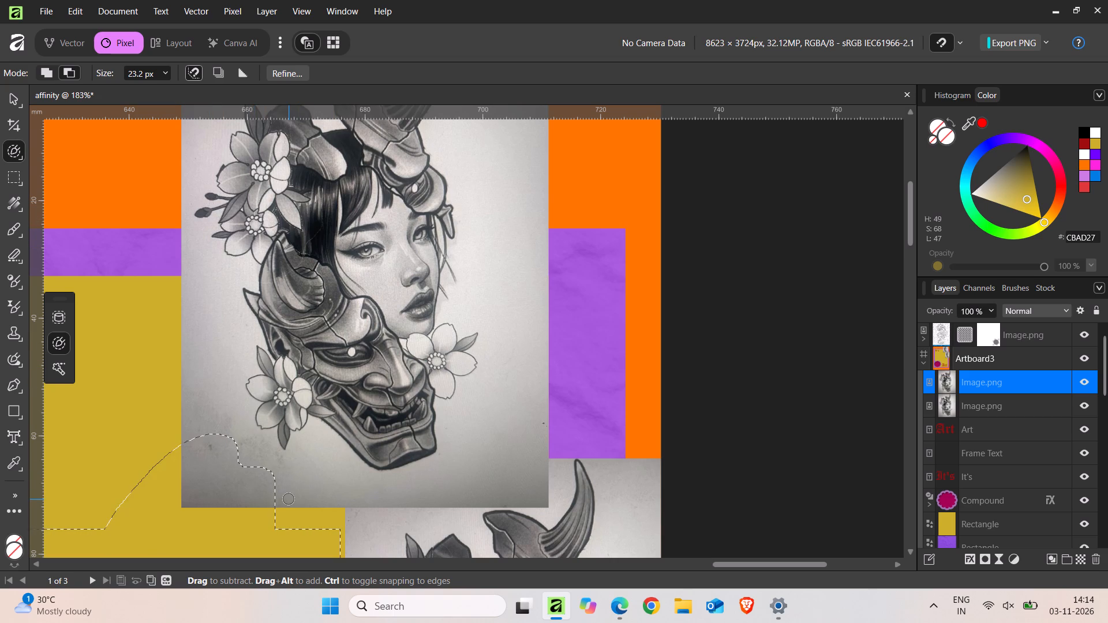
key(BackSpace)
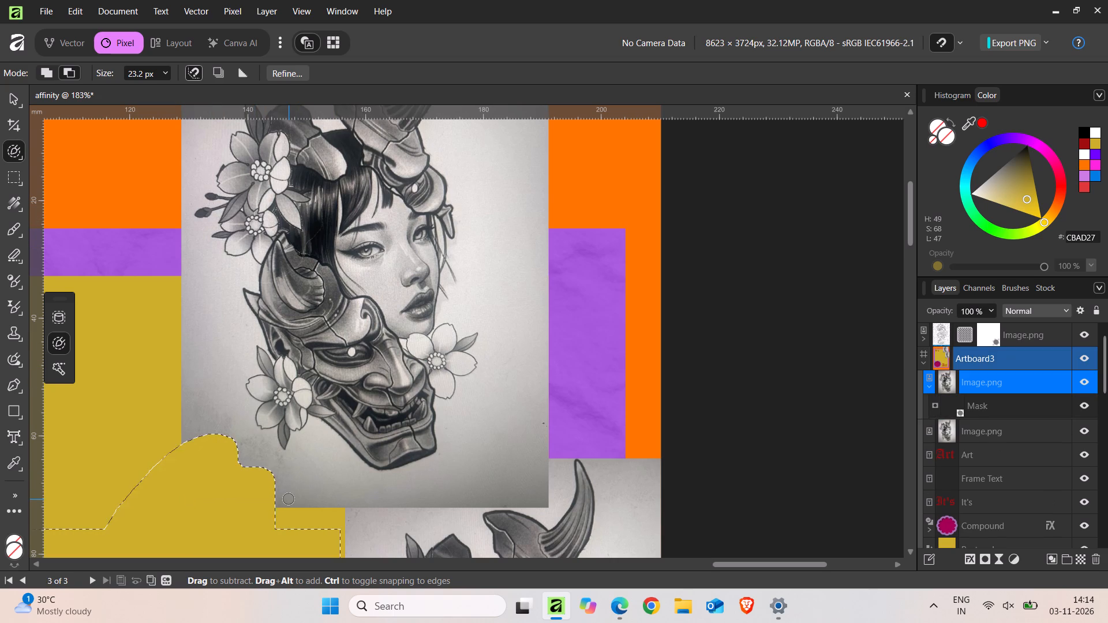
Subtract brush strokes around the image's lower left corner and the mask's jaw, deleting the selected area once more.
drag(268, 478, 310, 448)
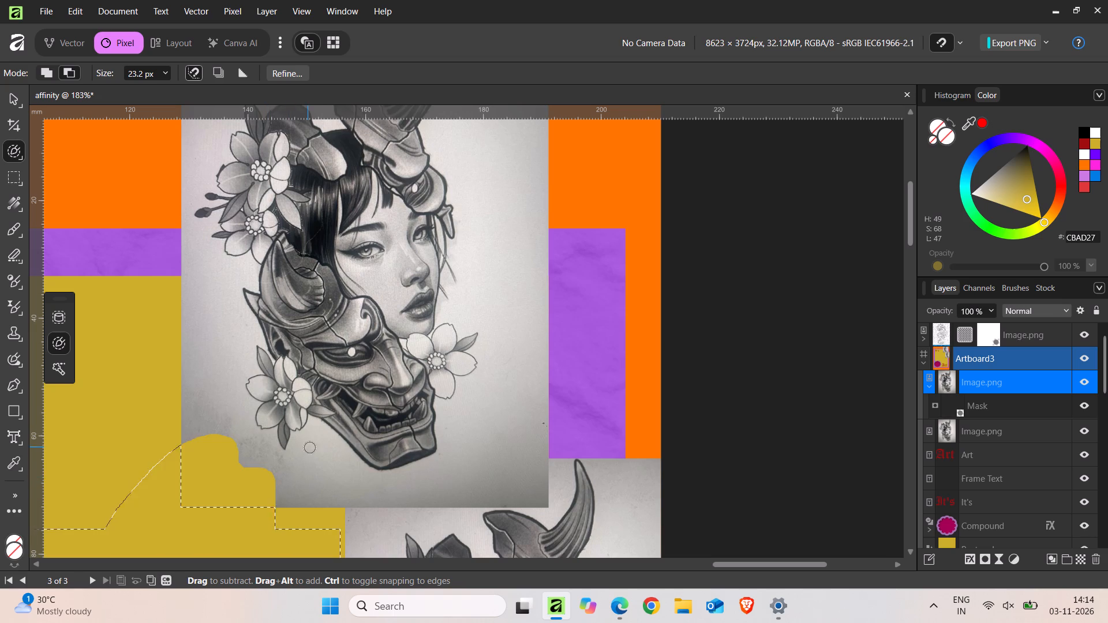
drag(310, 448, 272, 490)
key(BackSpace)
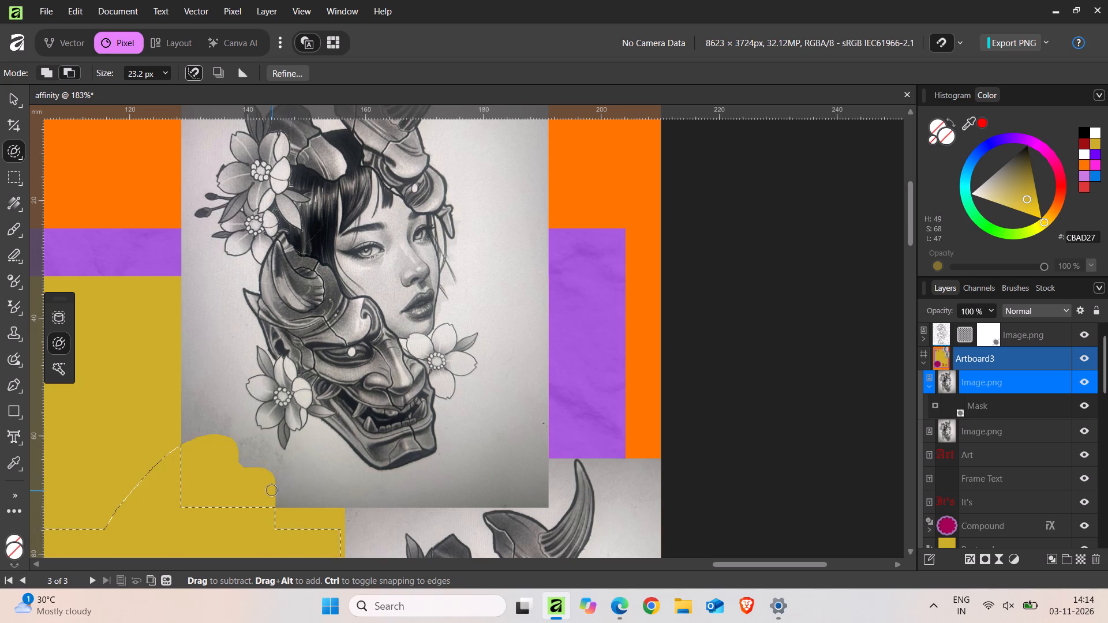
drag(272, 490, 350, 433)
double_click(350, 433)
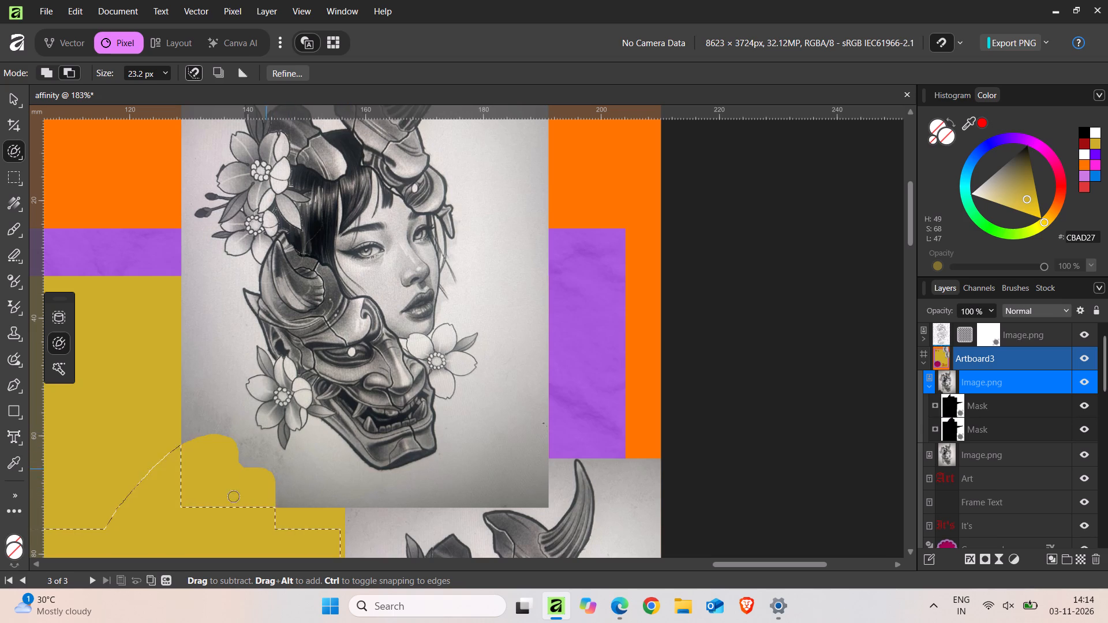
drag(185, 502, 333, 455)
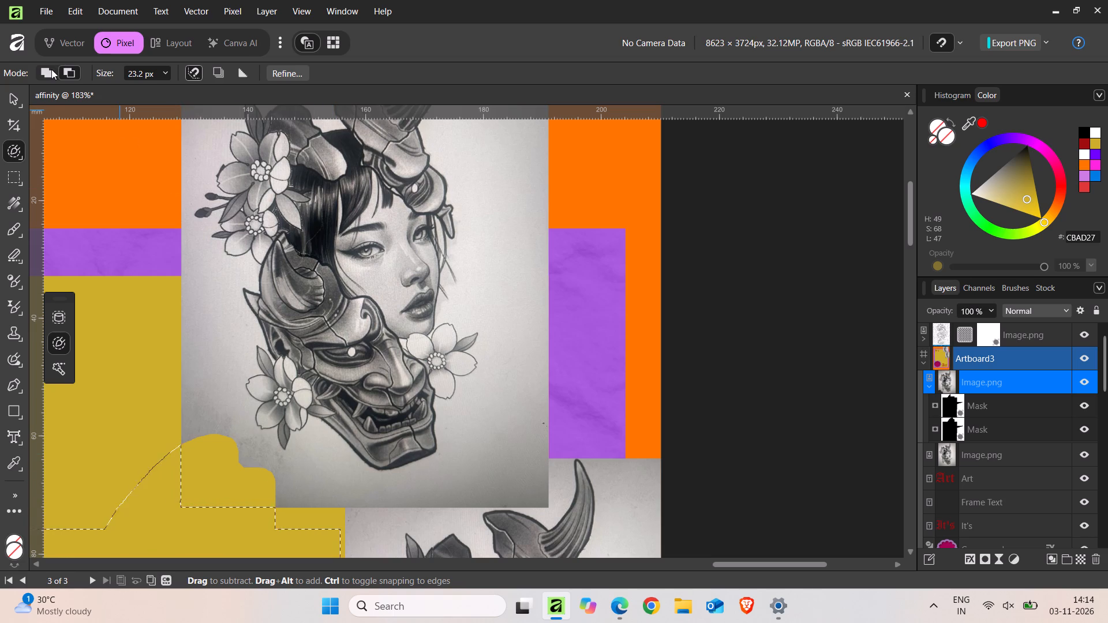
Switch the selection brush to add mode and select the background below the jaw and to the right of the figure.
click(51, 70)
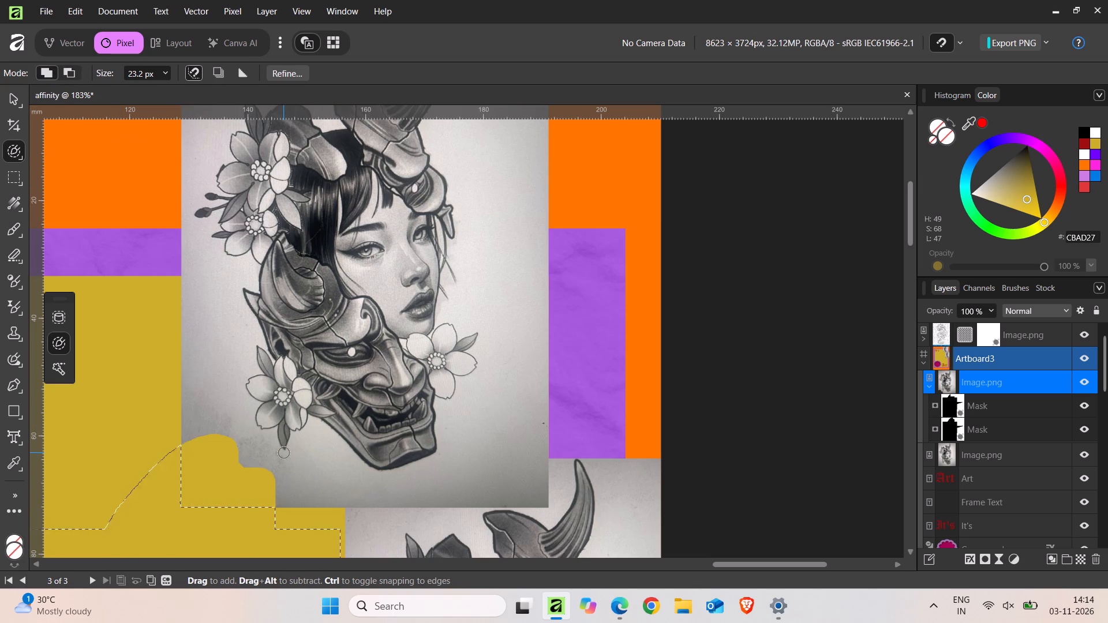
drag(284, 453, 474, 449)
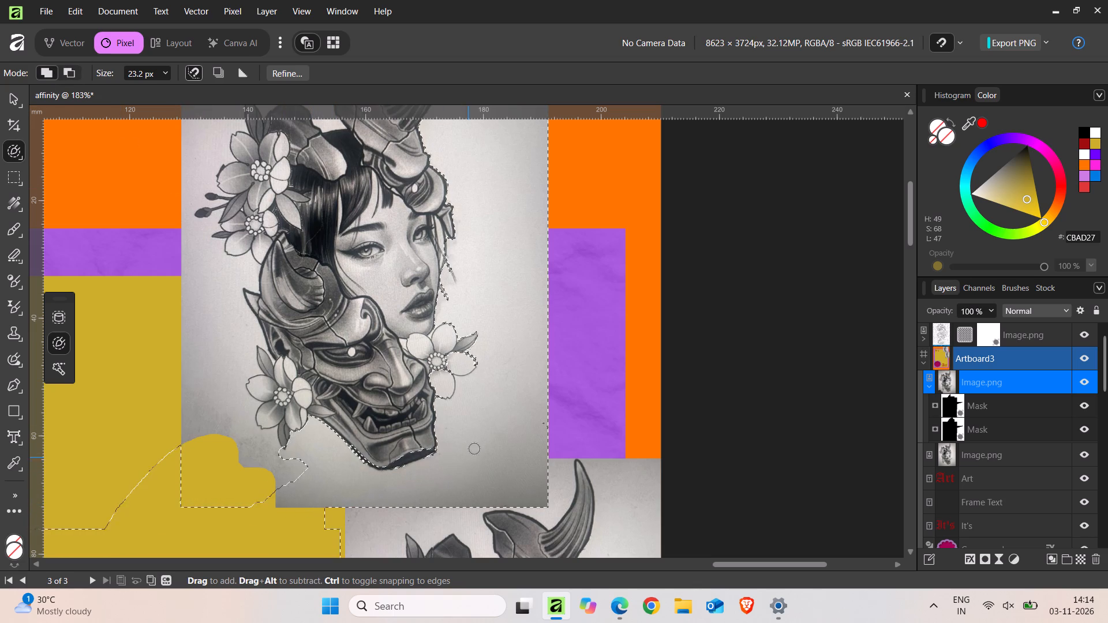
drag(474, 449, 484, 444)
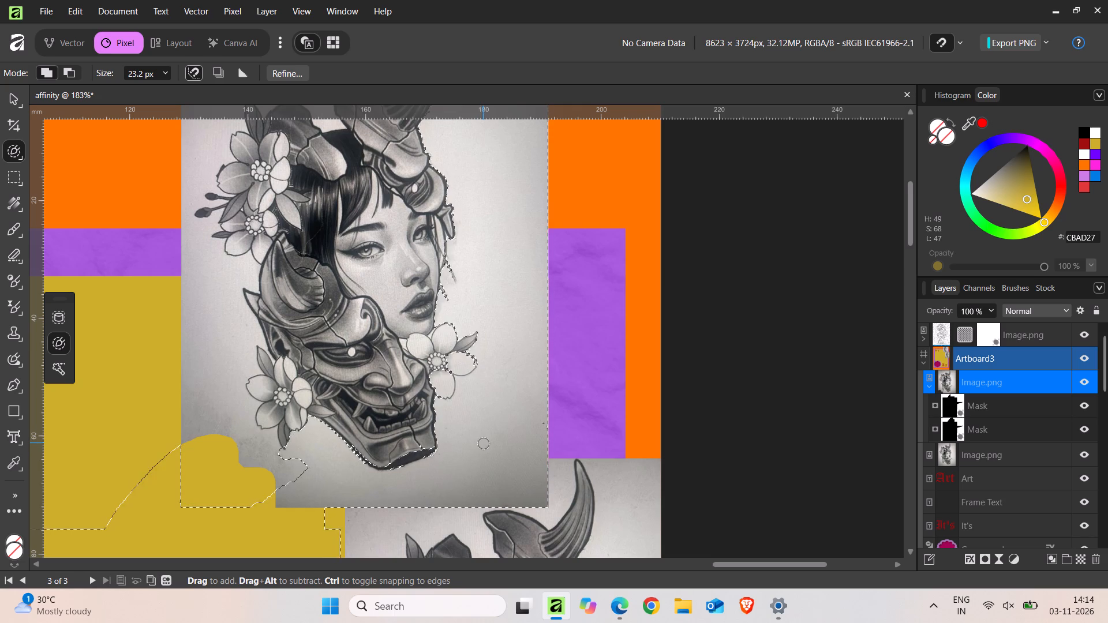
drag(484, 444, 476, 482)
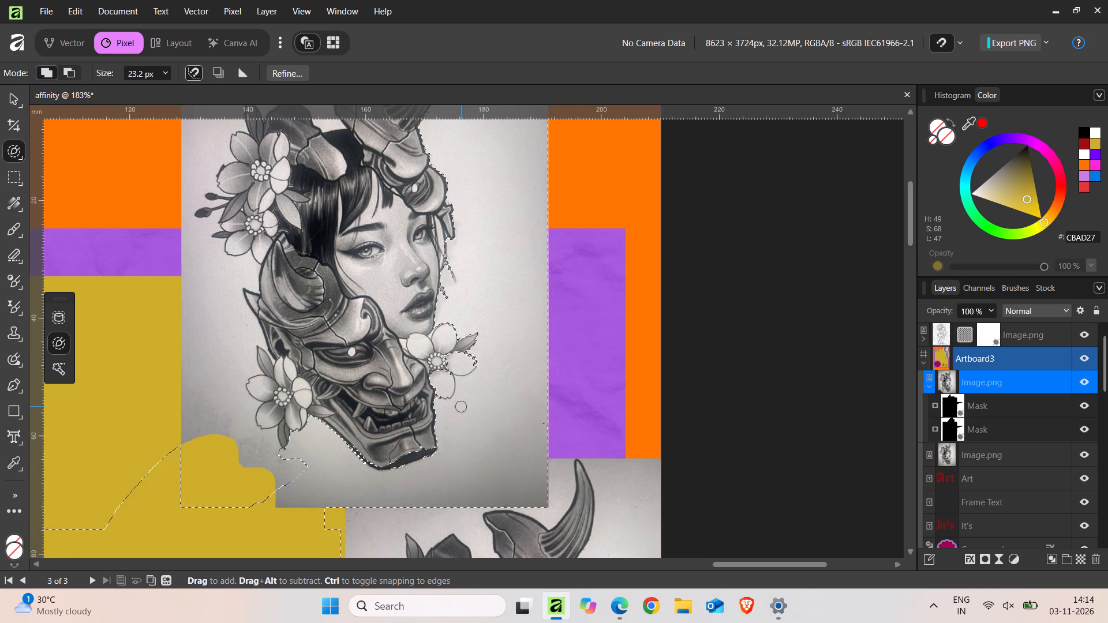
drag(470, 393, 271, 505)
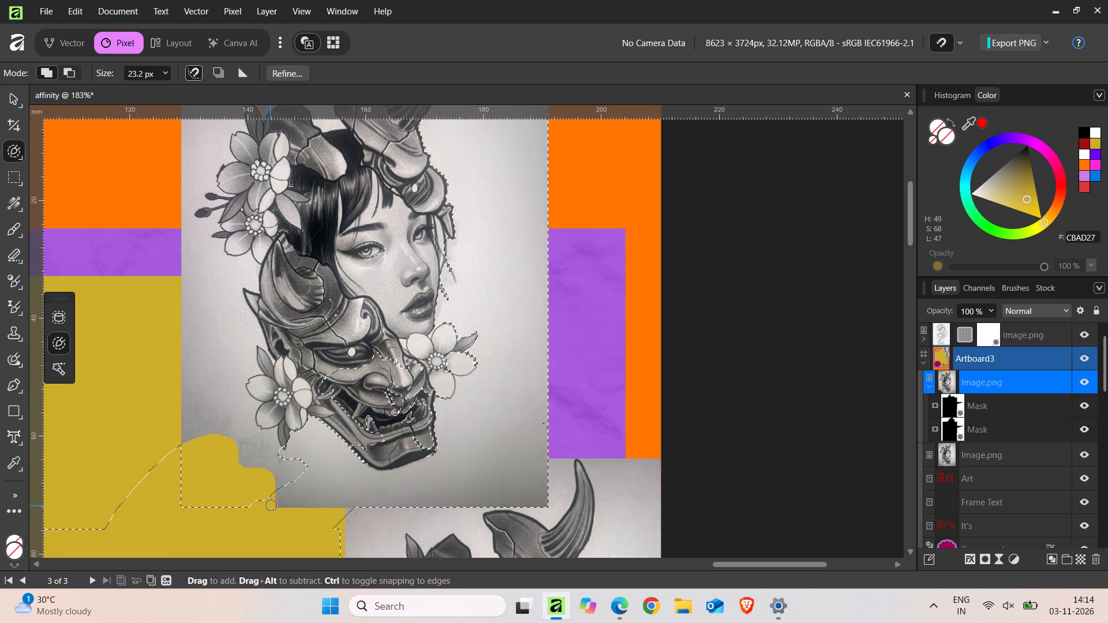
Extend the brush selection over the background left of the figure, along the lower flower, mask horn and upper flowers.
drag(271, 505, 242, 412)
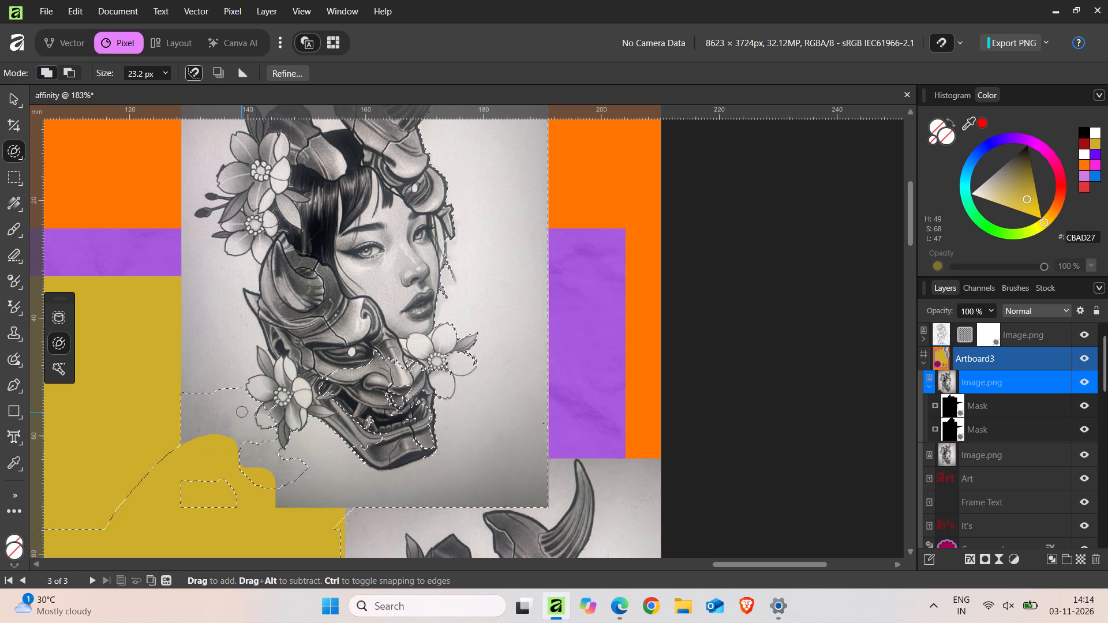
drag(242, 412, 242, 378)
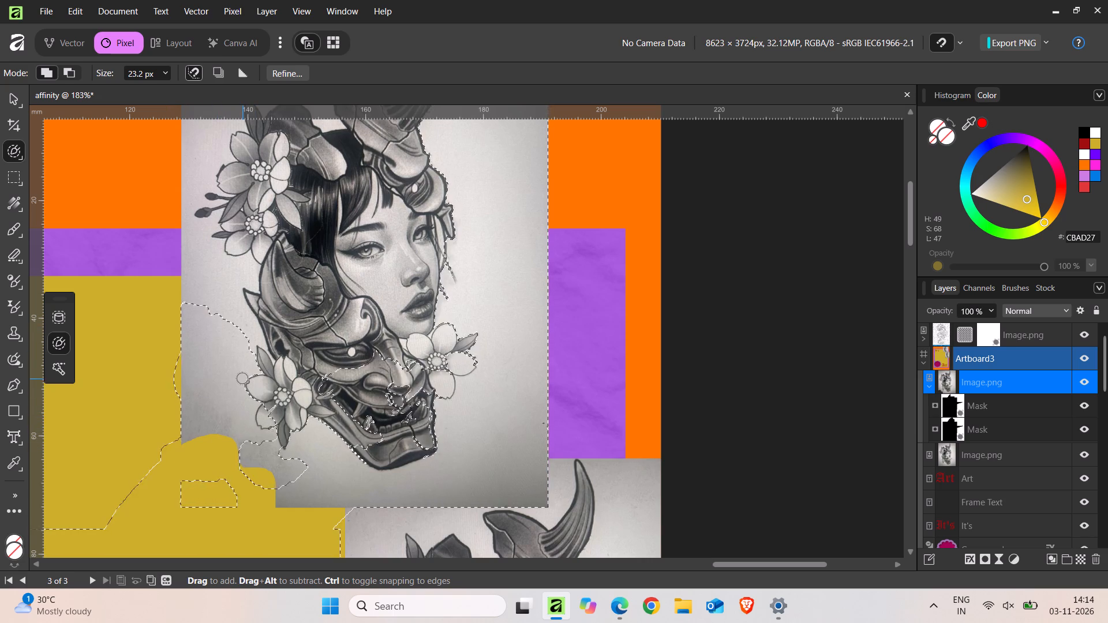
drag(242, 378, 238, 310)
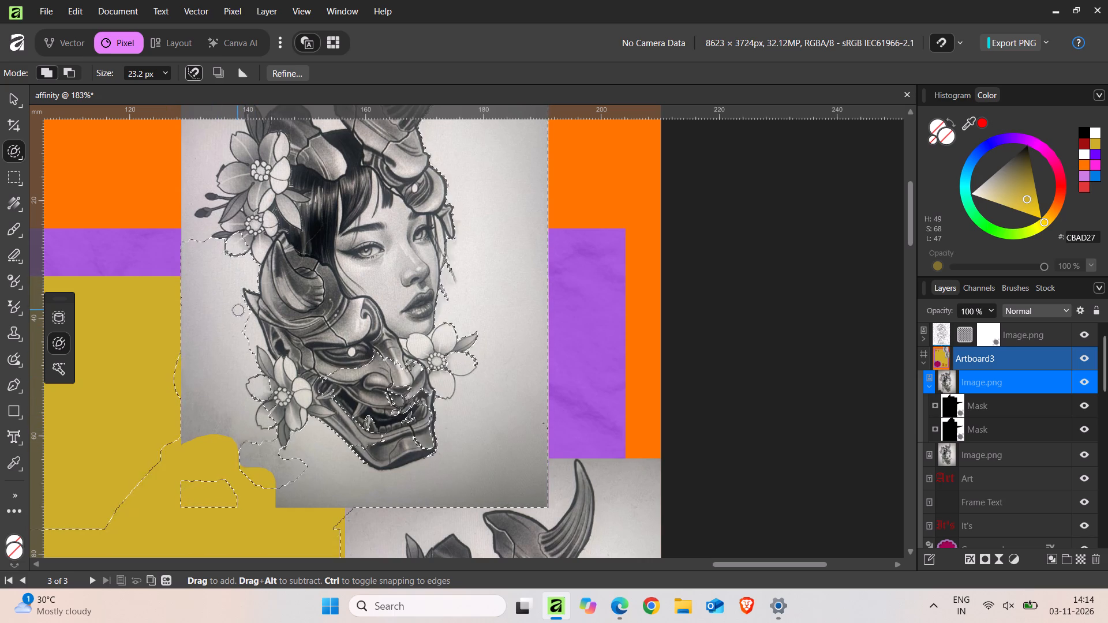
drag(238, 310, 242, 316)
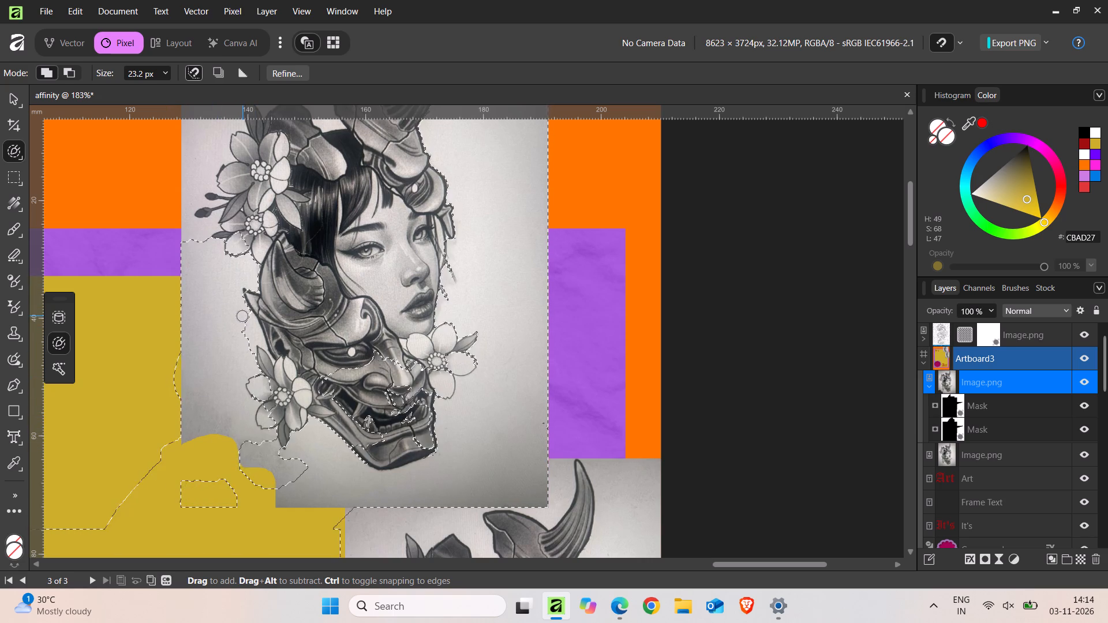
drag(242, 316, 222, 292)
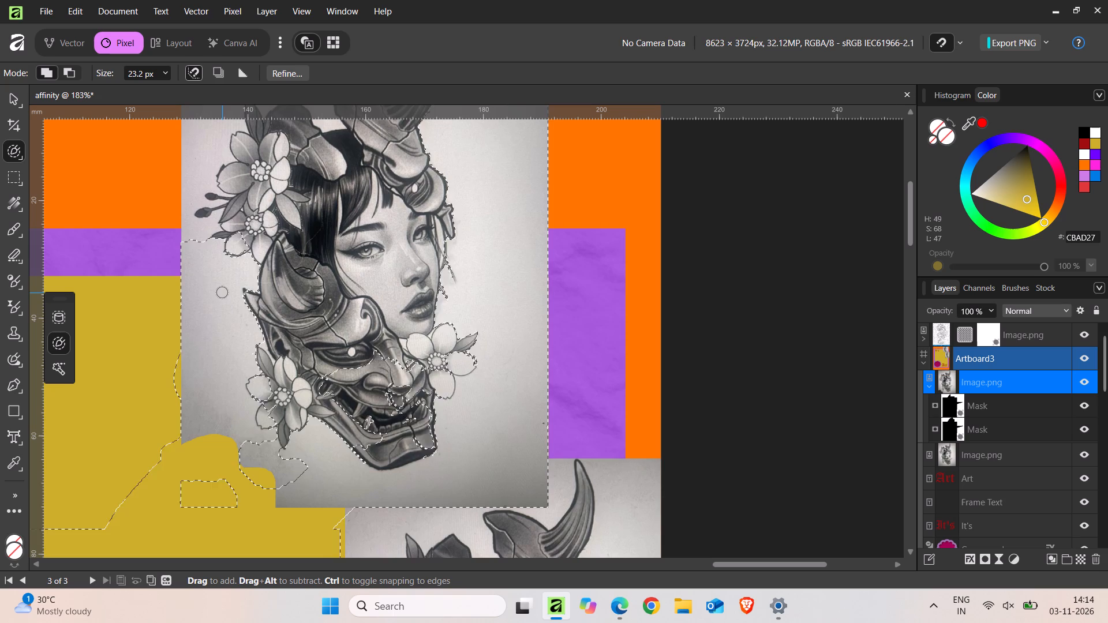
drag(222, 292, 233, 311)
scroll(233, 311, up, 3)
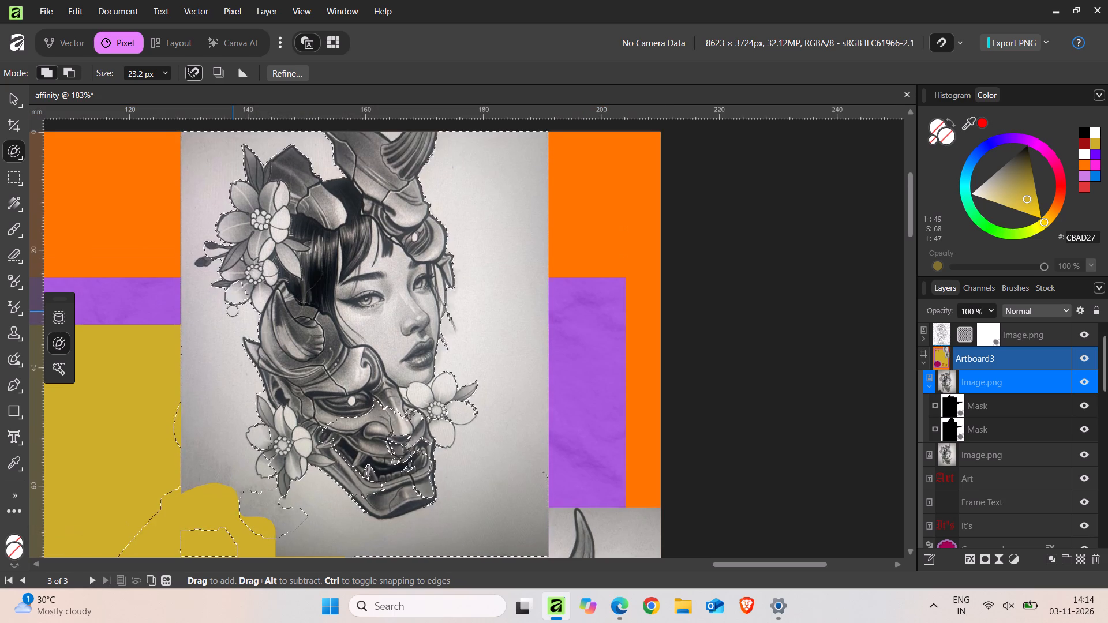
scroll(233, 311, up, 1)
scroll(473, 317, up, 1)
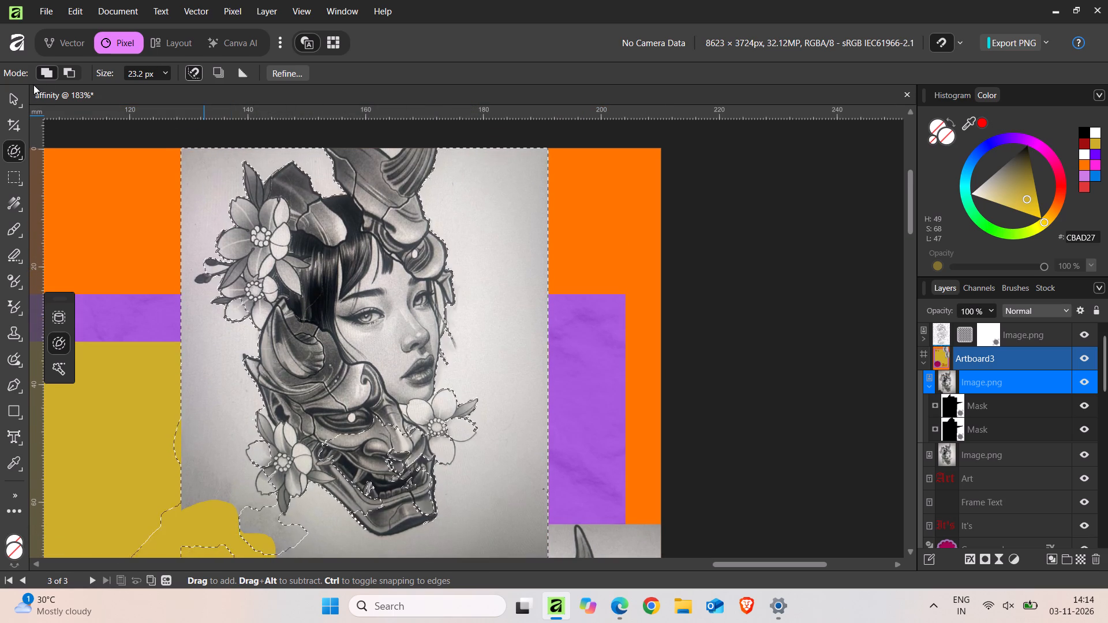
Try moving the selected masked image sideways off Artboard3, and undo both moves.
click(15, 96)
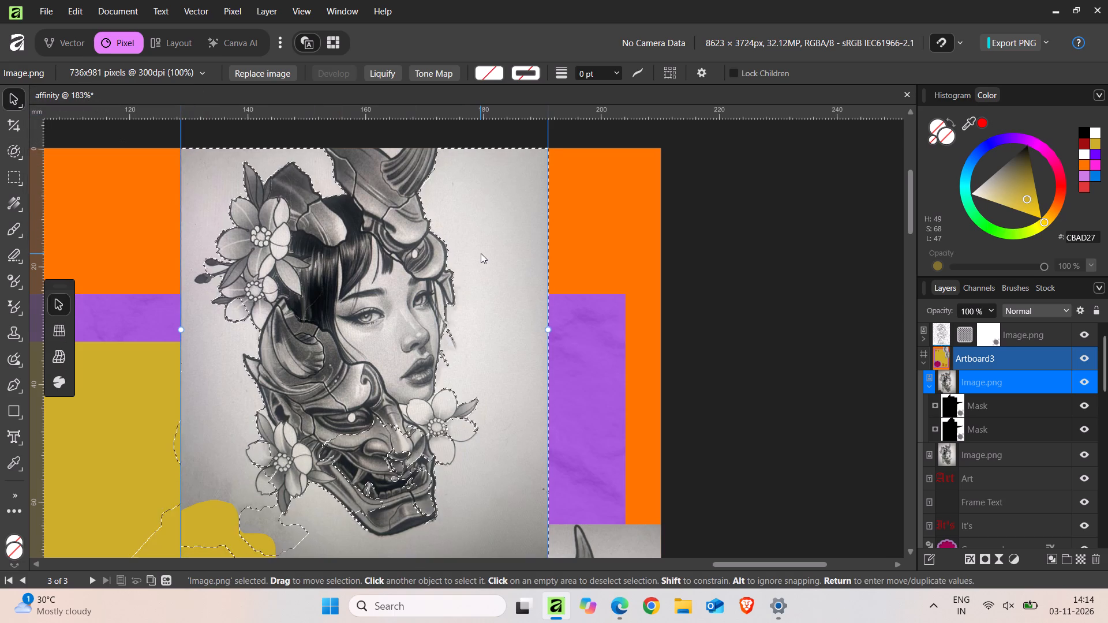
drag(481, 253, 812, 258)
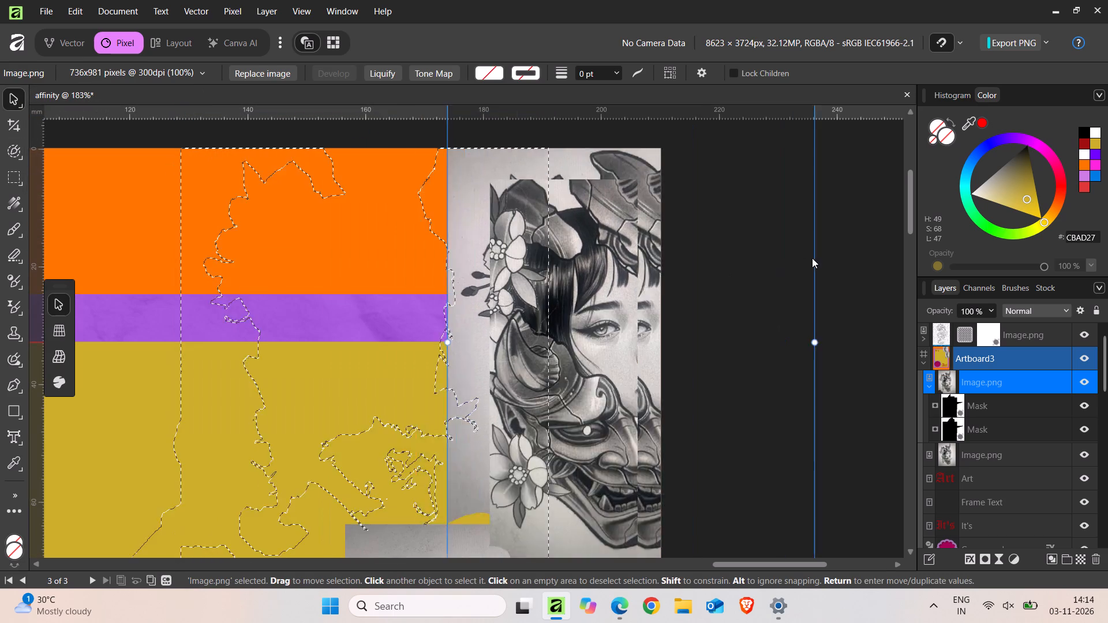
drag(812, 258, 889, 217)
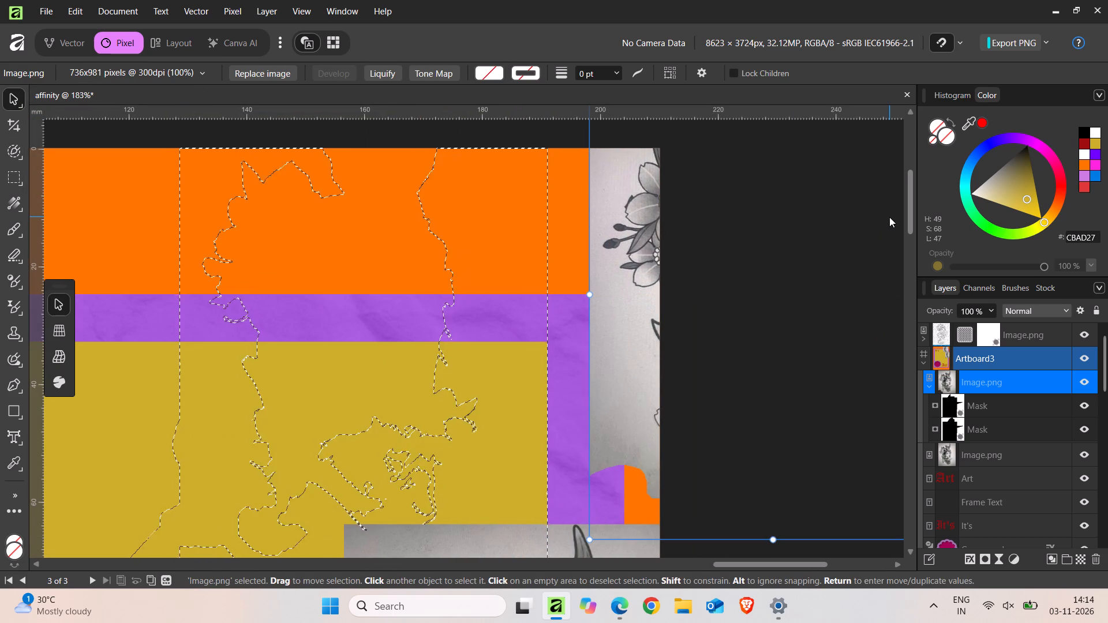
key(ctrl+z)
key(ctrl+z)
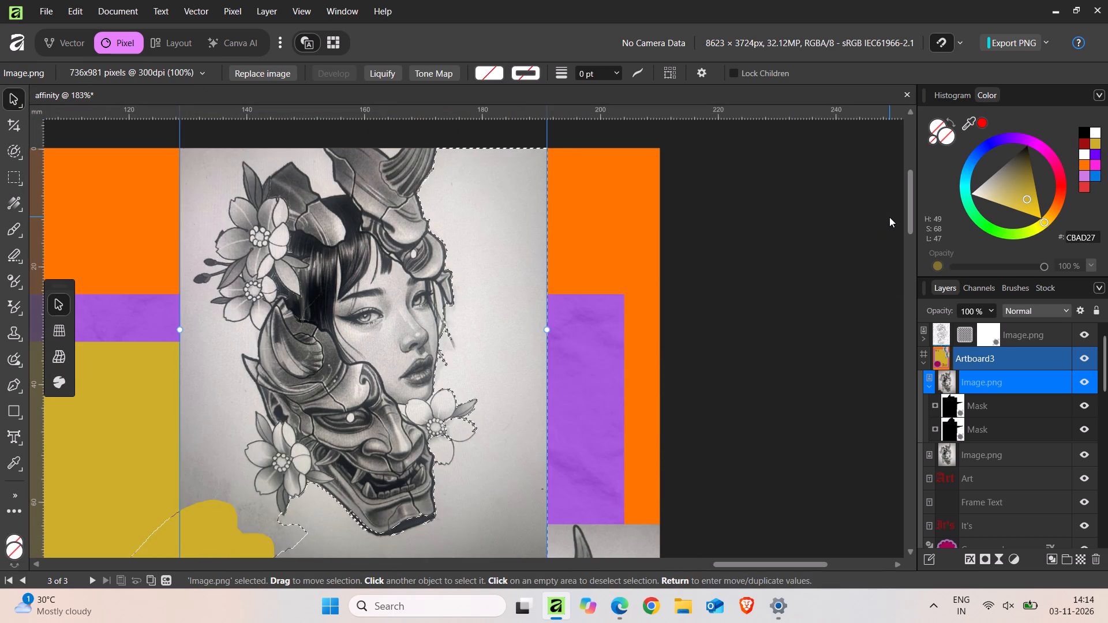
Undo the latest background brush selections and both masks on the upper illustration.
key(ctrl+z)
key(ctrl+z)
key(ctrl+z)
key(ctrl+z)
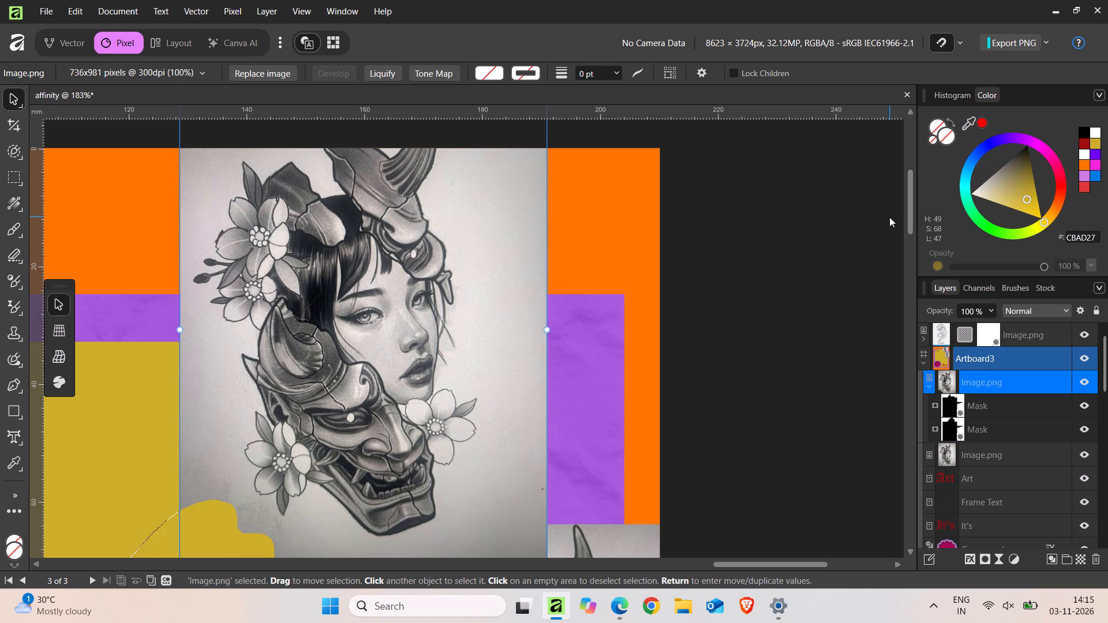
key(ctrl+z)
key(ctrl+z)
key(ctrl+z)
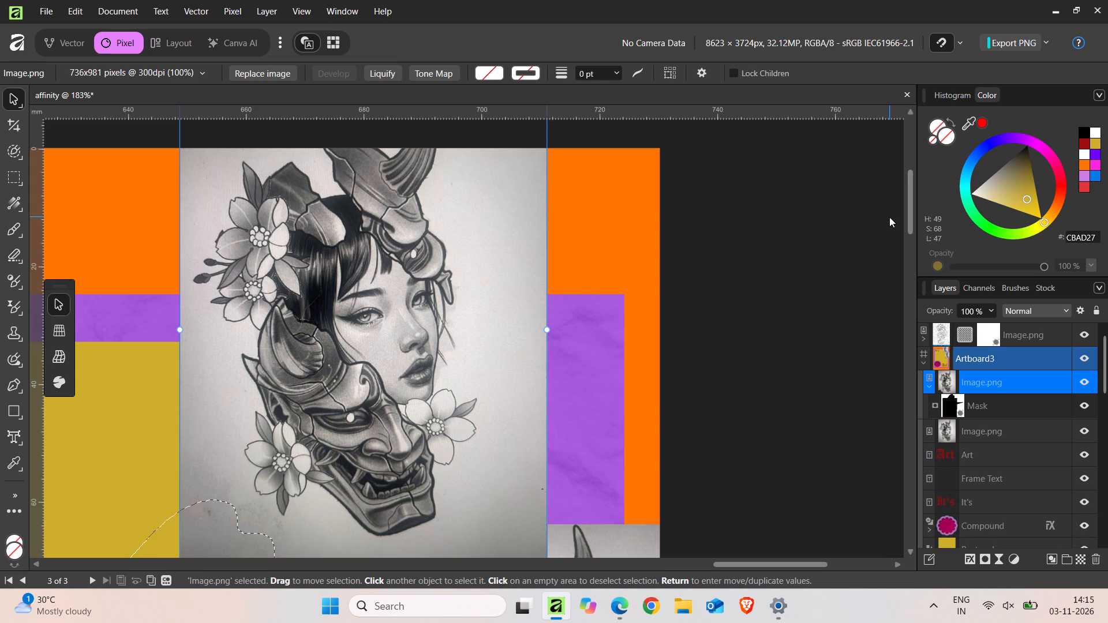
key(z)
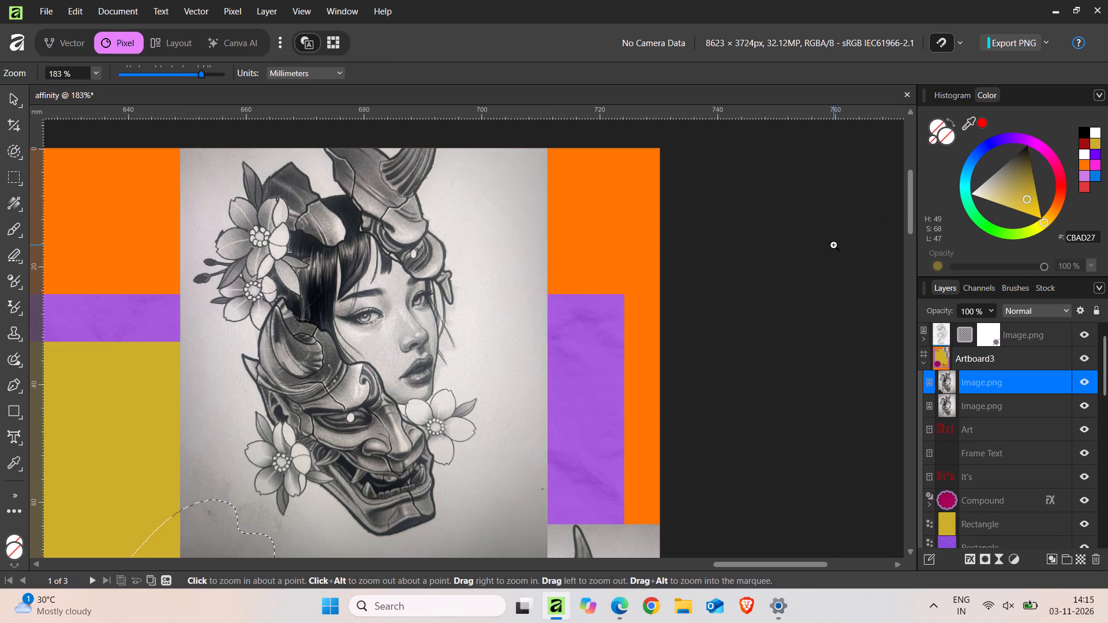
click(834, 245)
ctrl+scroll(834, 245, down, 4)
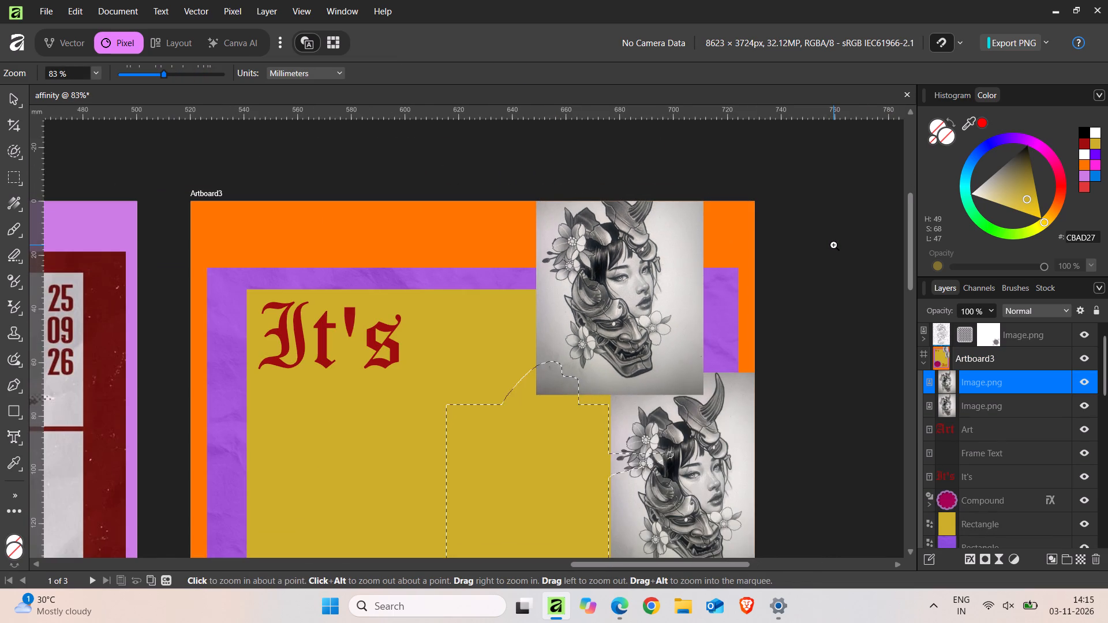
Undo the placement of the second illustration on Artboard3 and the preceding change of the first illustration's position.
key(ctrl+z)
key(ctrl+z)
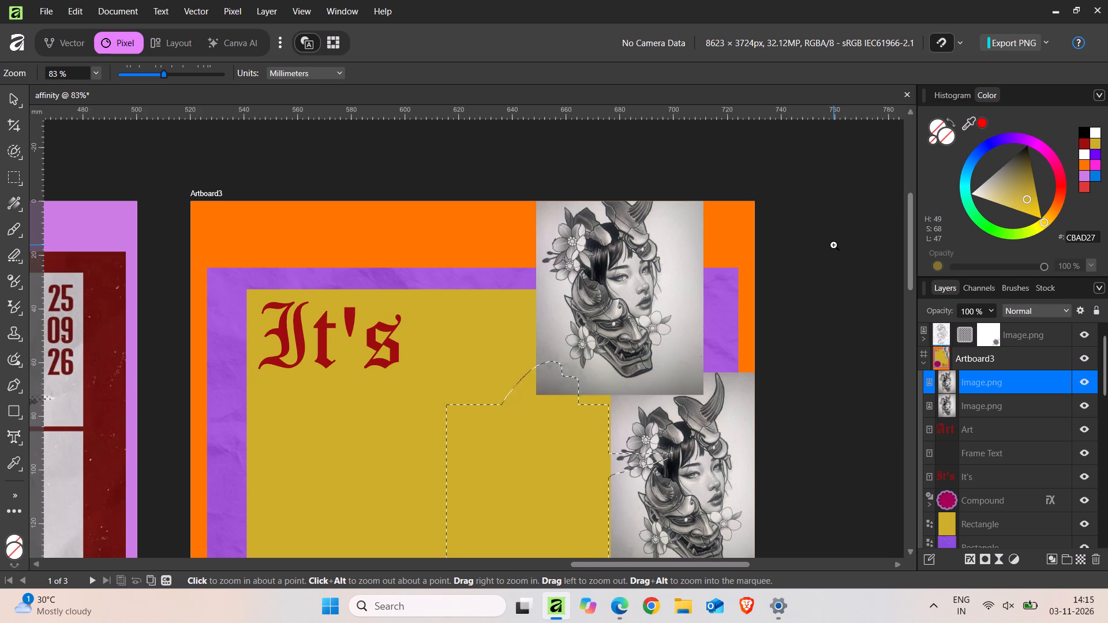
key(ctrl+z)
key(ctrl+z)
key(ctrl+z)
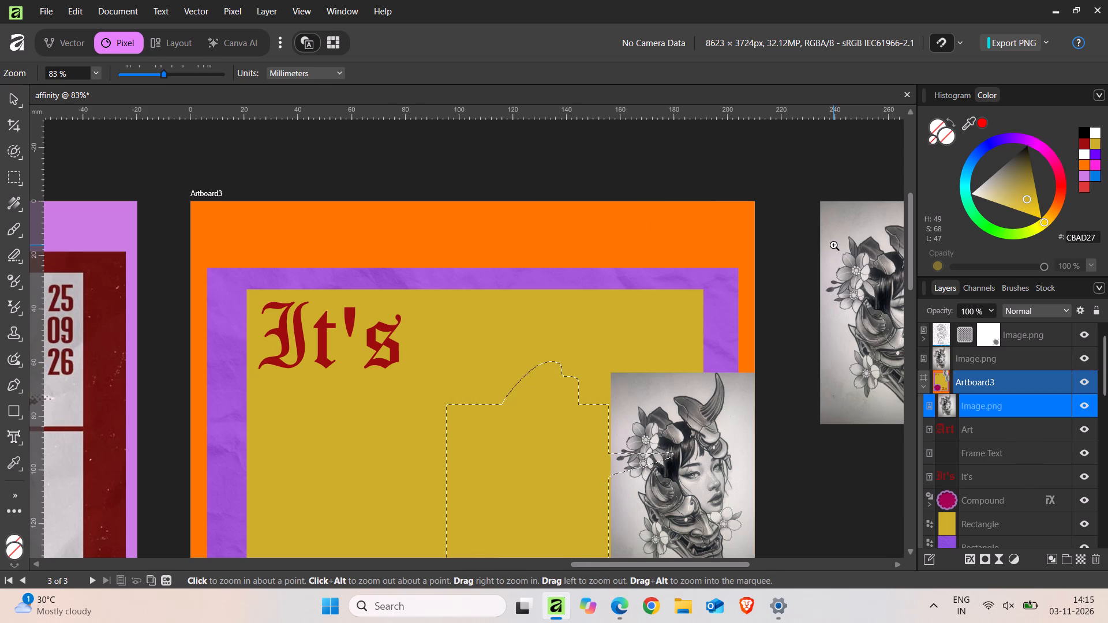
Undo the first illustration's remaining move and the stray brush selections around it.
key(ctrl+z)
key(ctrl+z)
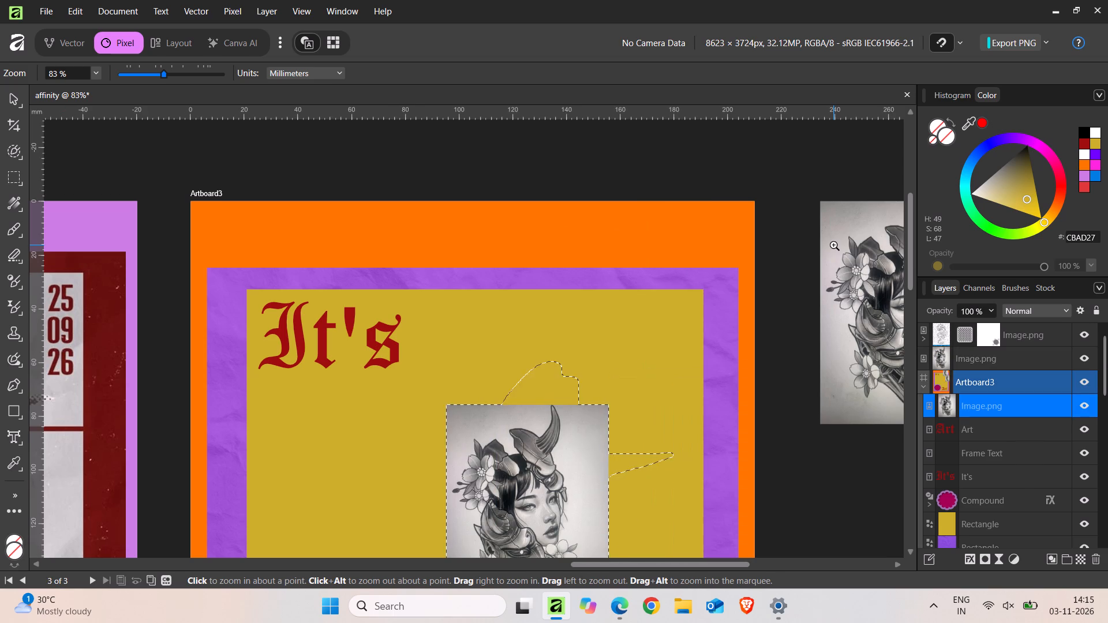
key(ctrl+z)
key(ctrl+z)
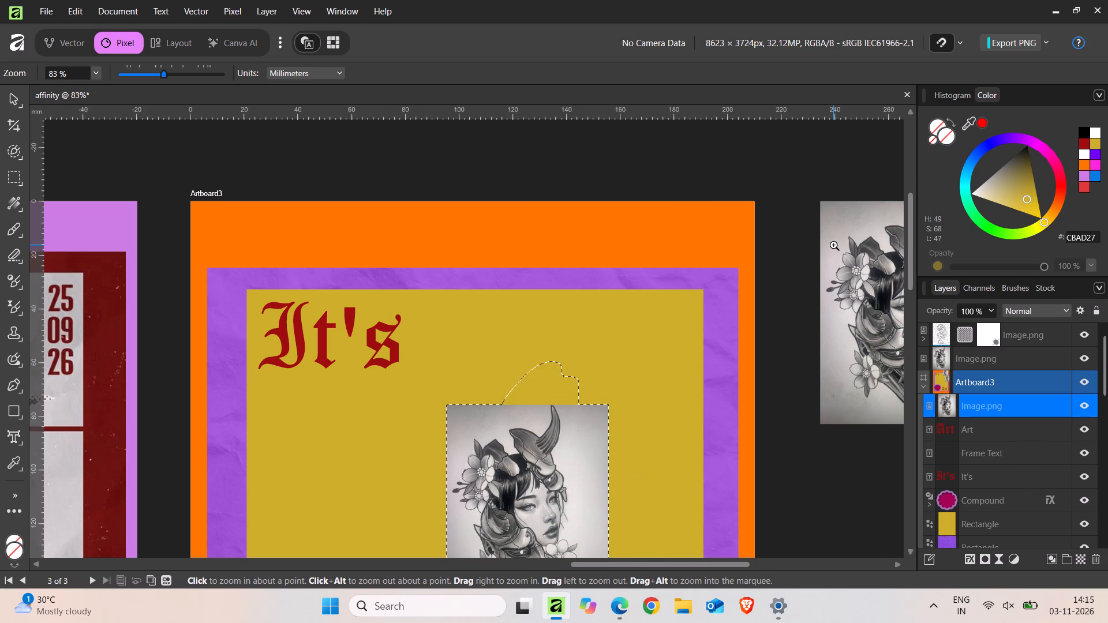
key(ctrl+z)
key(ctrl+z)
key(ctrl+z)
key(ctrl+z)
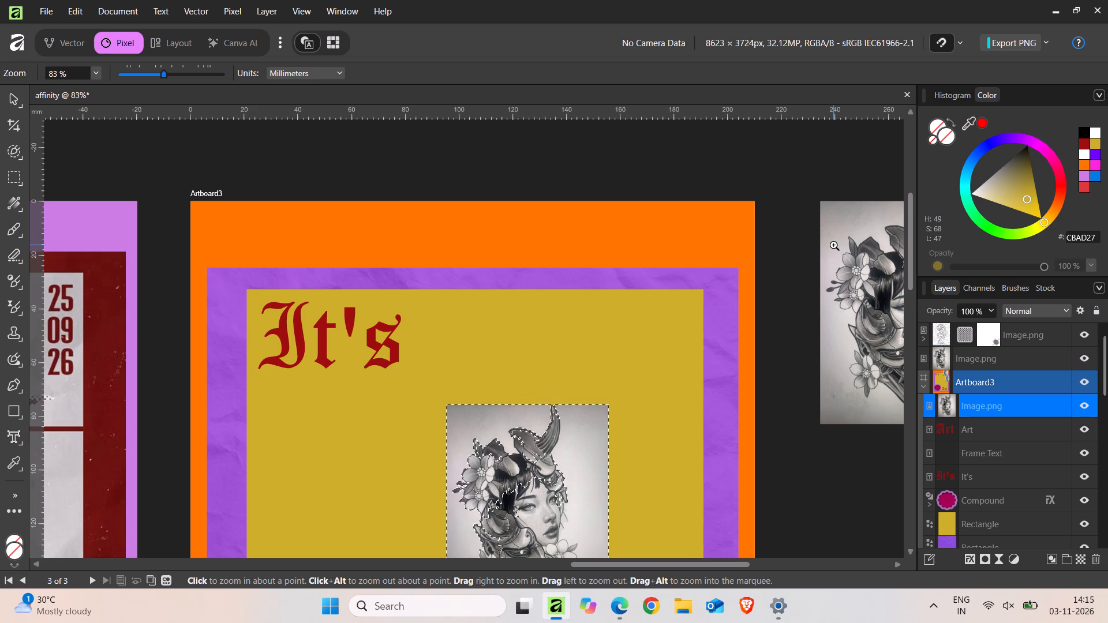
key(ctrl+z)
key(ctrl+z)
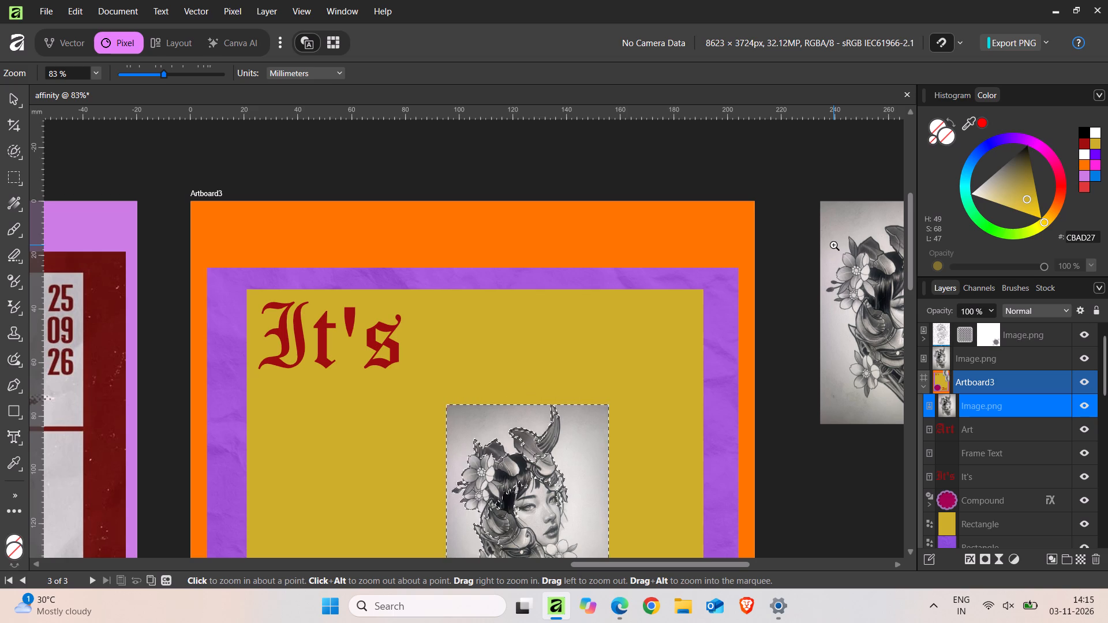
Undo the remaining brush selection on the first illustration and its earlier move into the middle of Artboard3.
scroll(834, 245, down, 7)
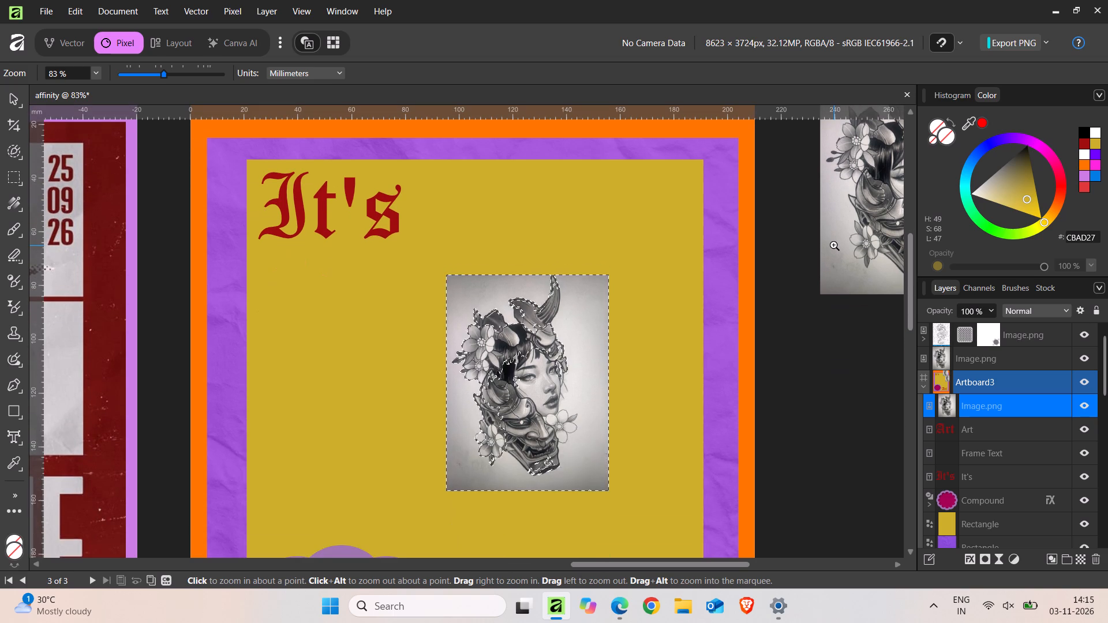
scroll(834, 245, down, 1)
ctrl+scroll(561, 316, up, 3)
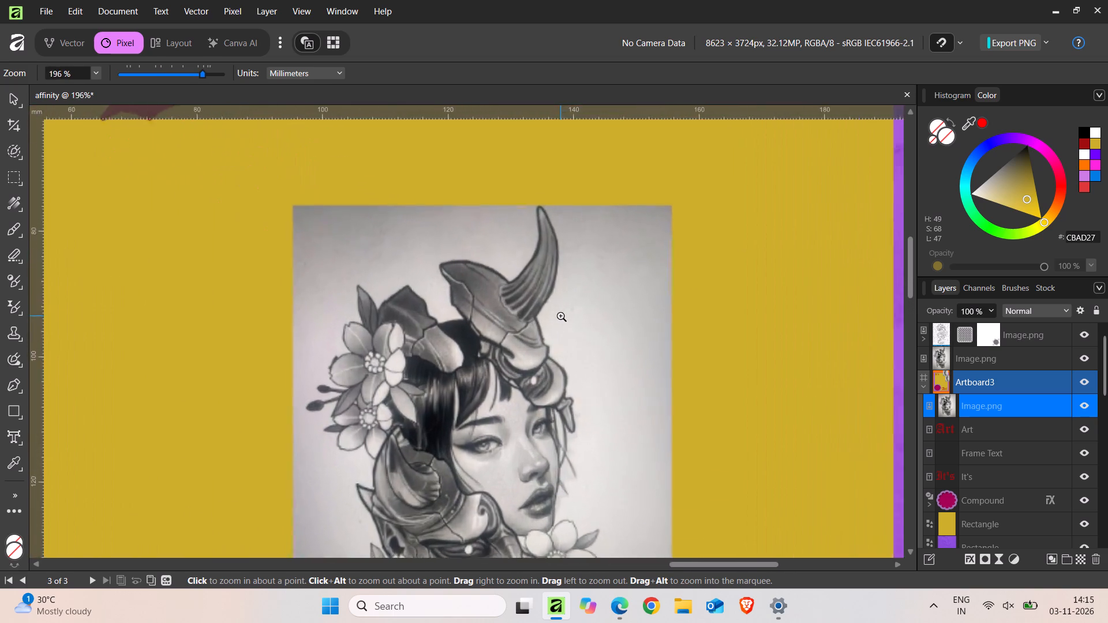
ctrl+scroll(561, 316, up, 1)
ctrl+scroll(561, 316, down, 6)
key(ctrl+z)
key(ctrl+z)
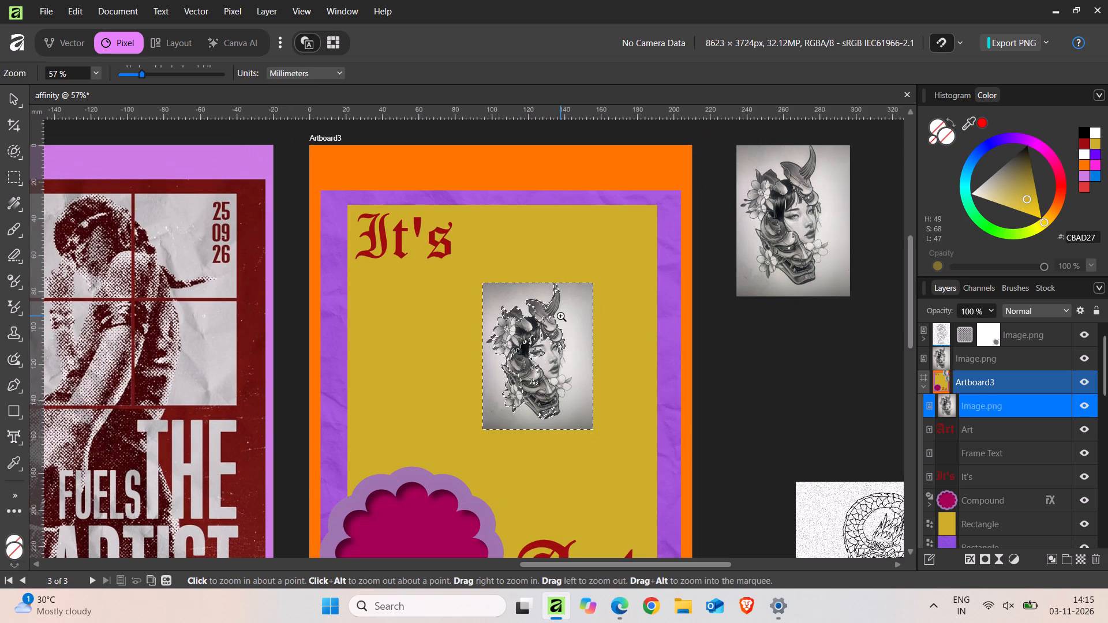
key(ctrl+z)
key(ctrl+z)
key(ctrl+z)
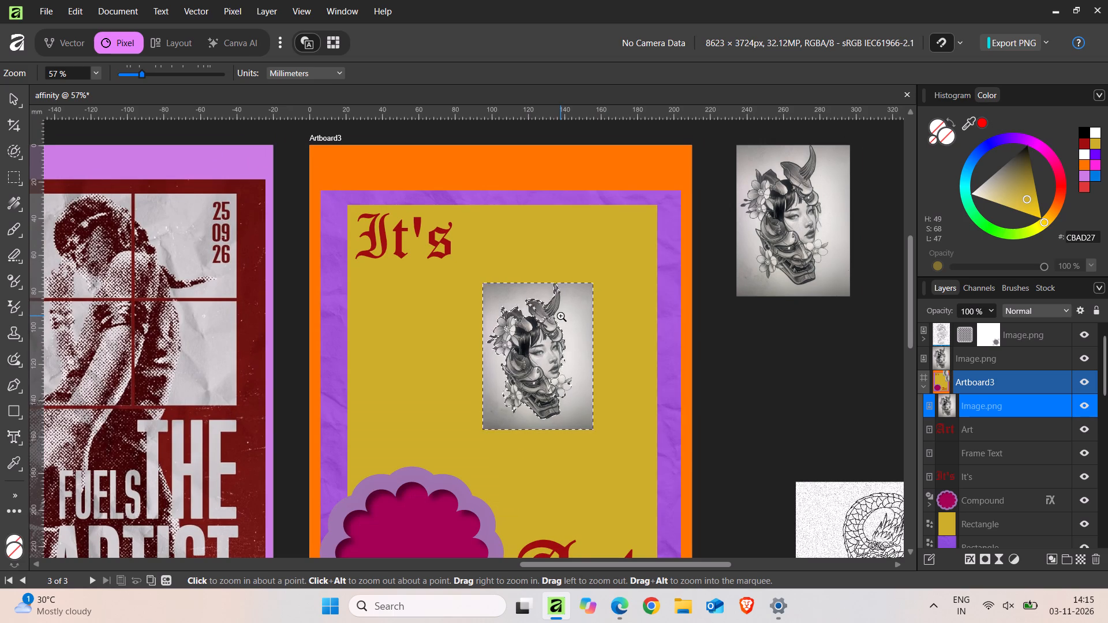
key(ctrl+z)
key(ctrl+z)
key(ctrl+z)
key(ctrl+z)
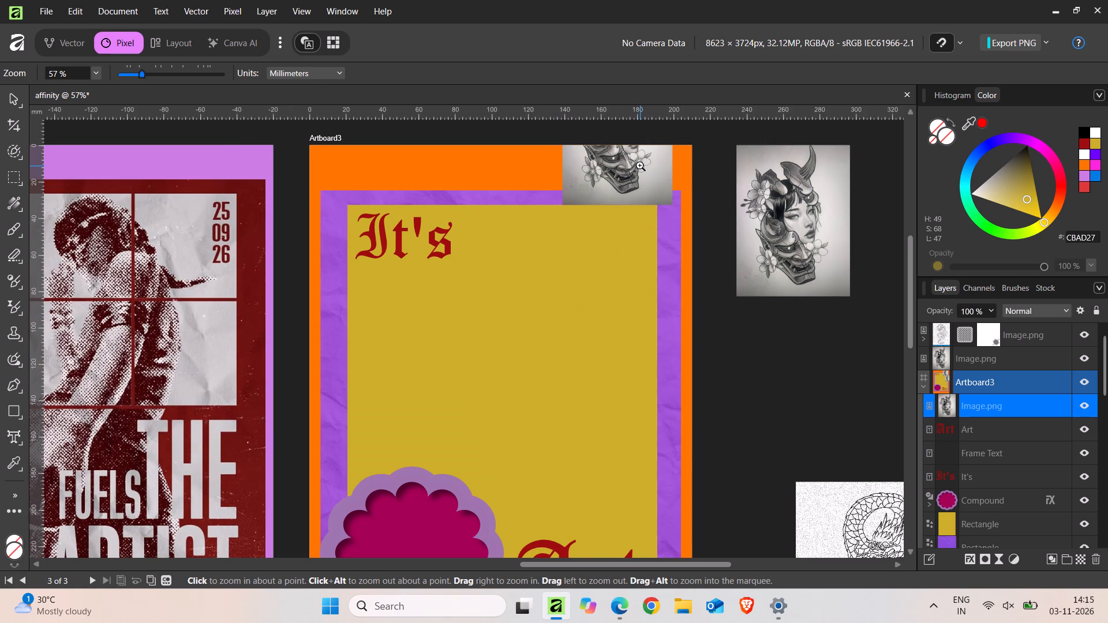
Move the illustration from Artboard3's top edge onto the gold rectangle below "It's" and enlarge it to about 256%.
click(12, 97)
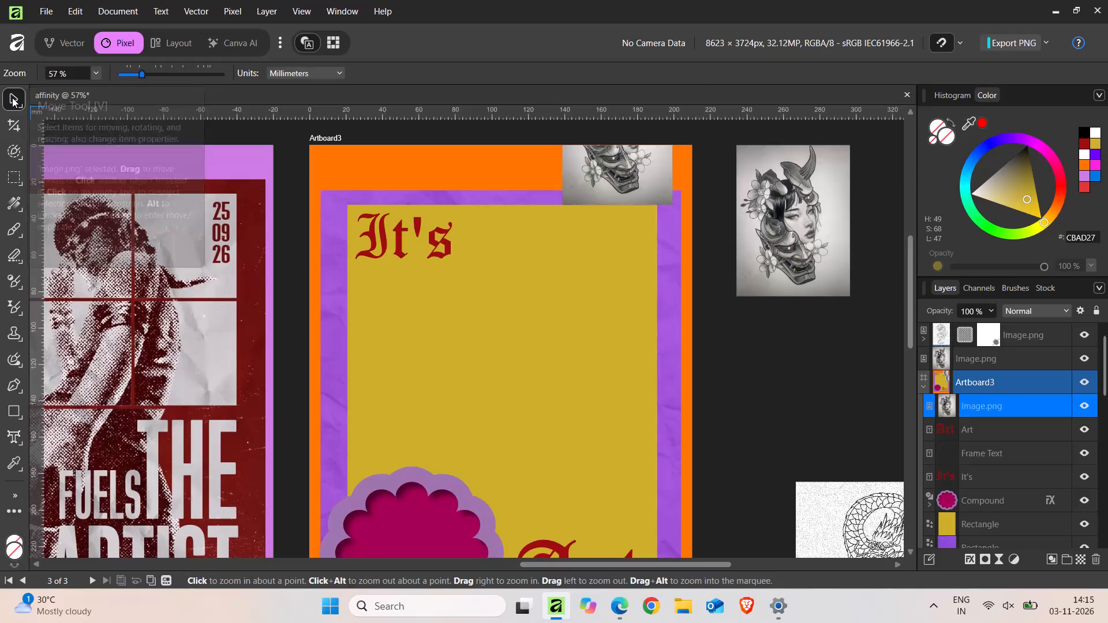
drag(598, 179, 509, 381)
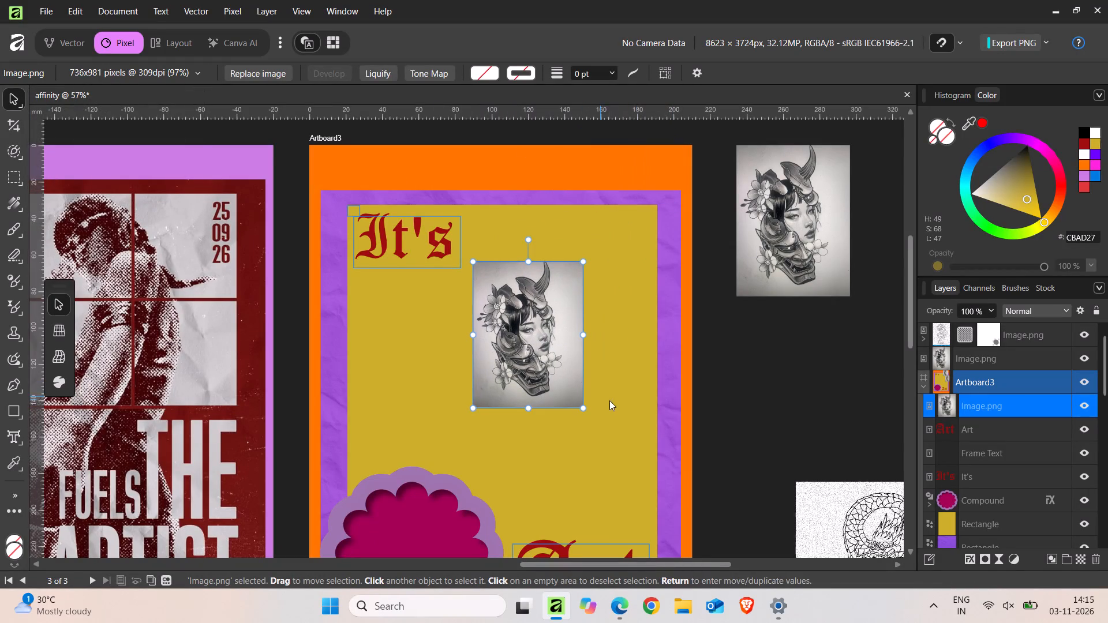
drag(585, 408, 630, 506)
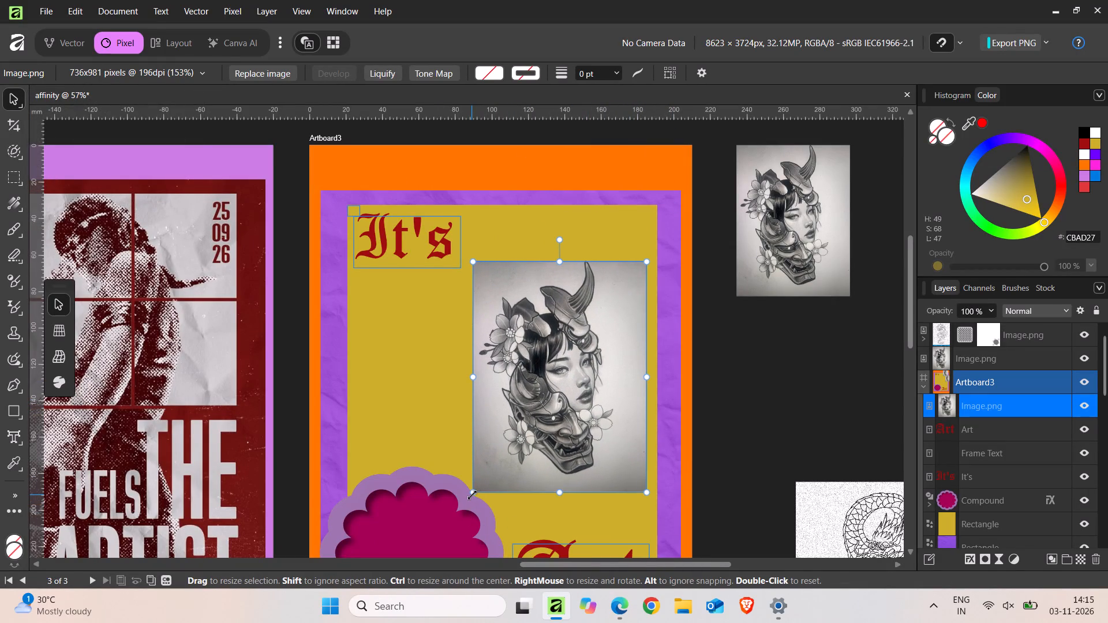
drag(472, 495, 376, 599)
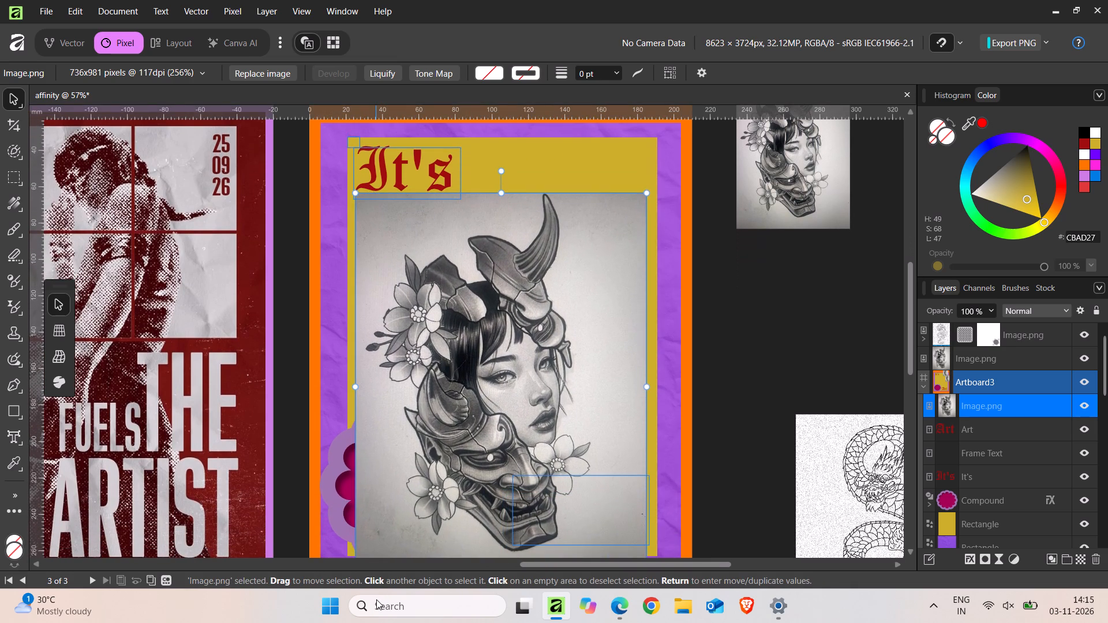
Brush-select the background beside the base of the mask's large horn using the Selection Brush at 10.7 px.
click(14, 147)
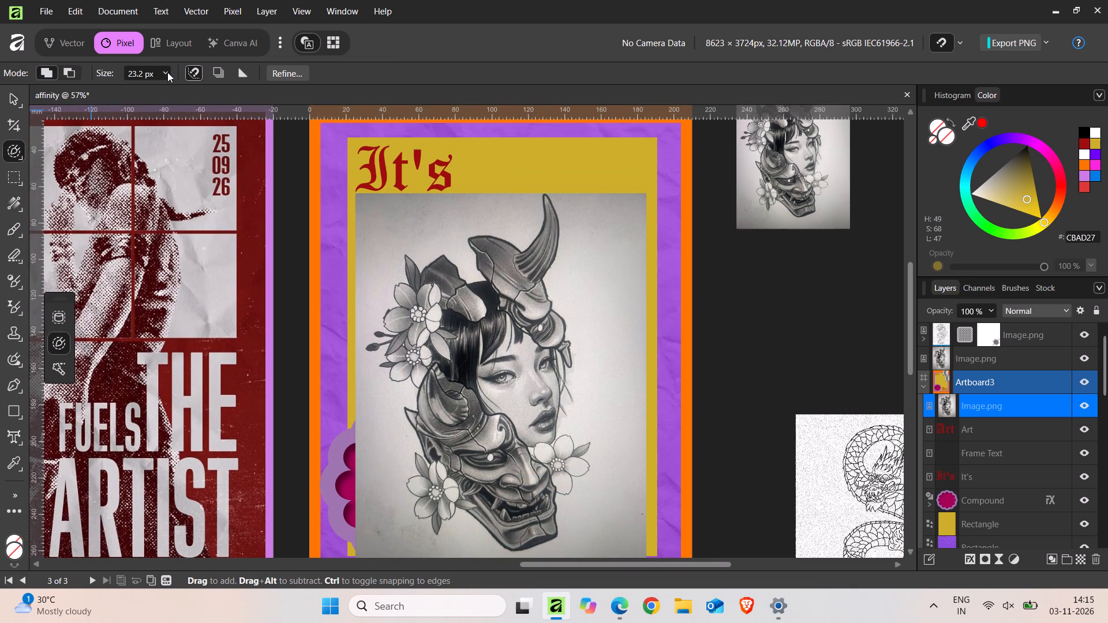
click(167, 72)
click(158, 89)
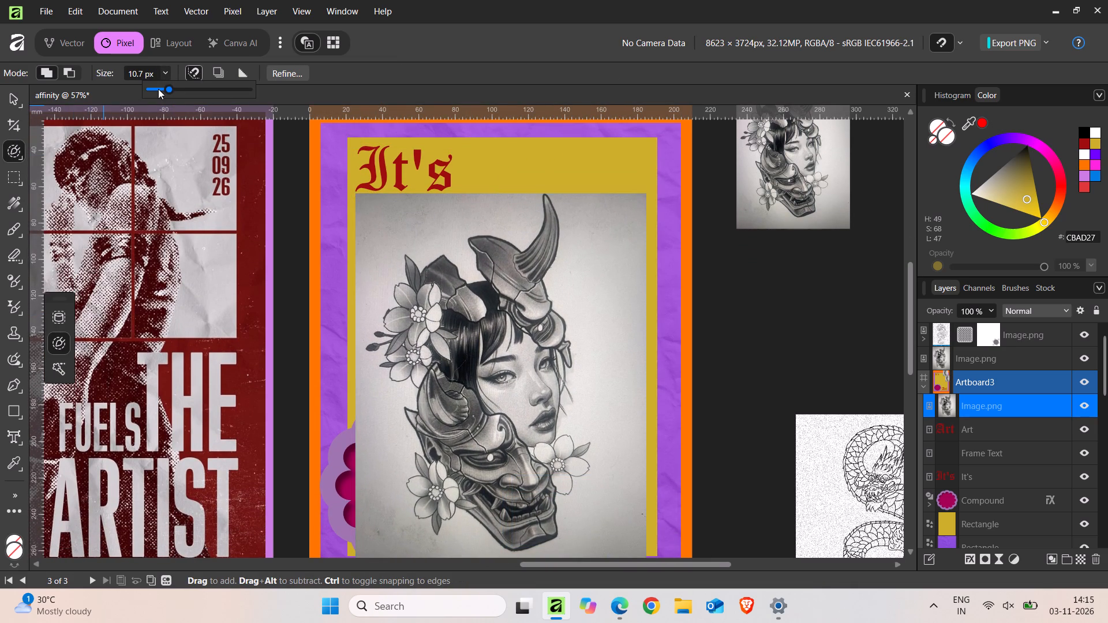
ctrl+scroll(600, 277, up, 8)
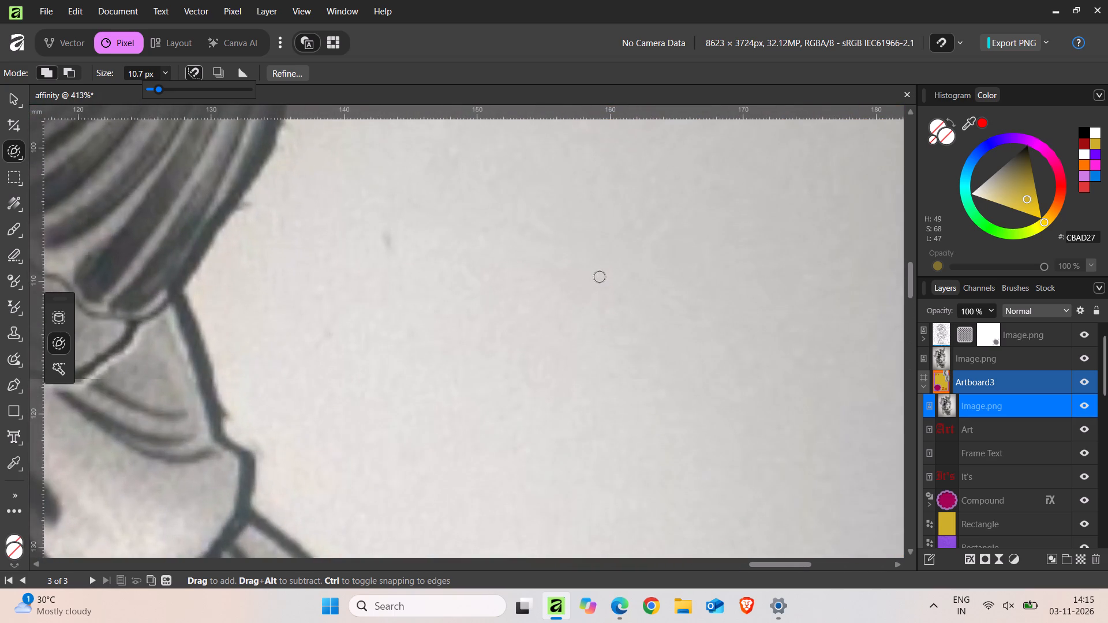
drag(274, 309, 216, 339)
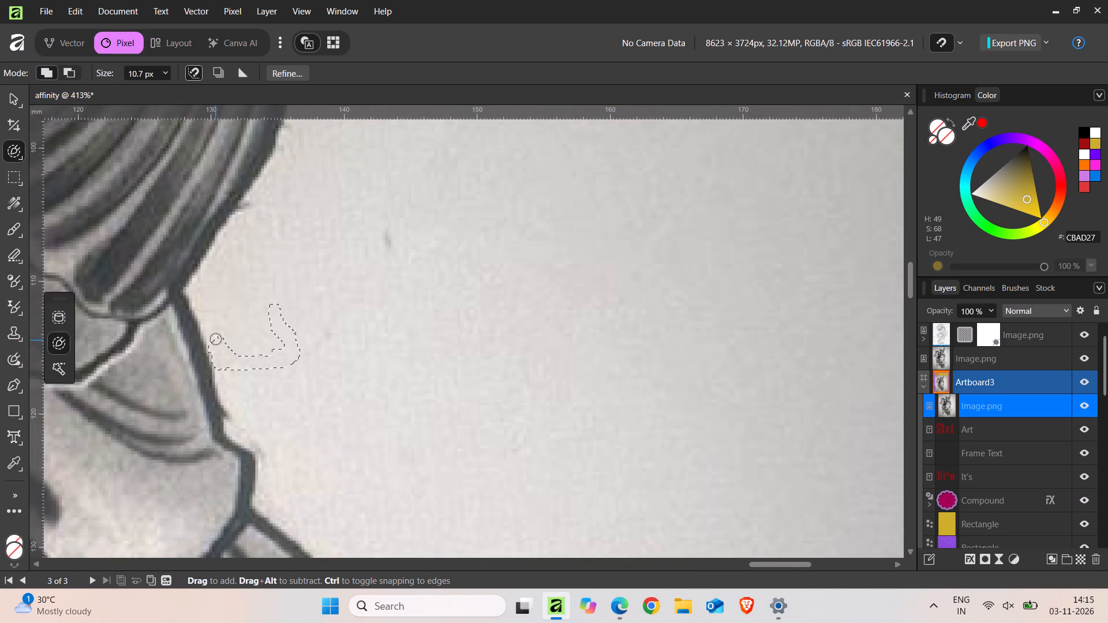
drag(216, 339, 203, 298)
scroll(203, 298, up, 1)
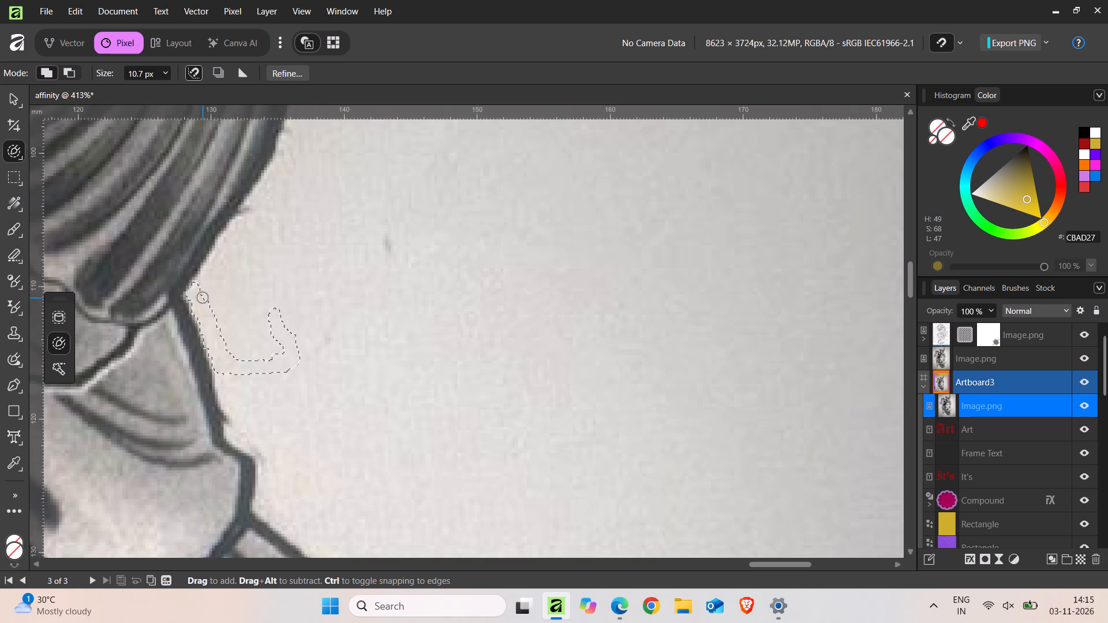
drag(204, 294, 244, 224)
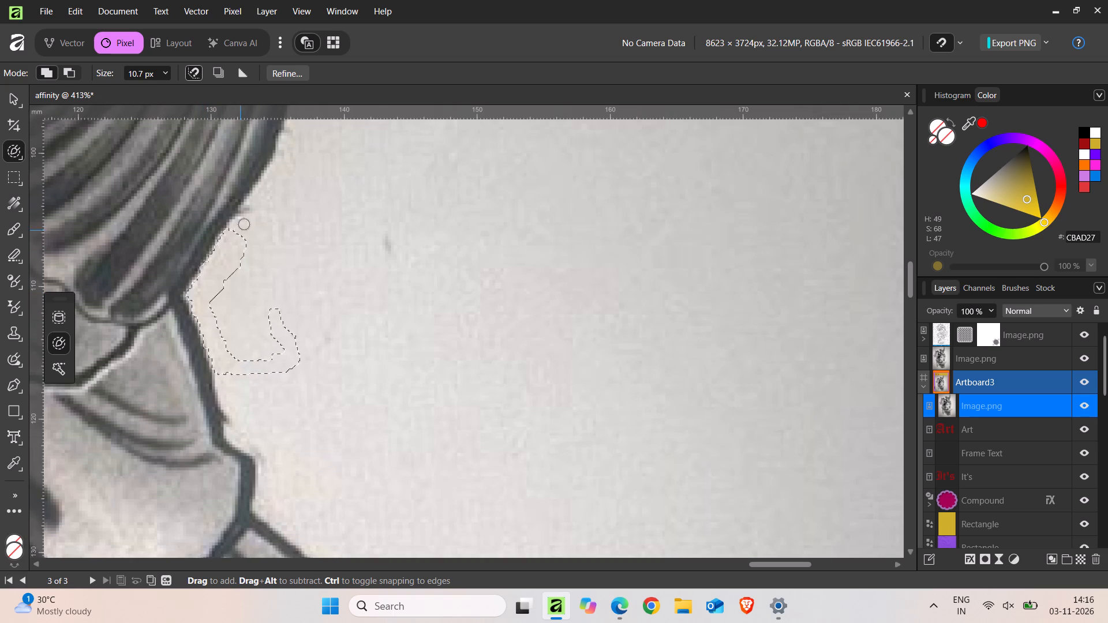
drag(244, 224, 273, 201)
scroll(273, 201, up, 3)
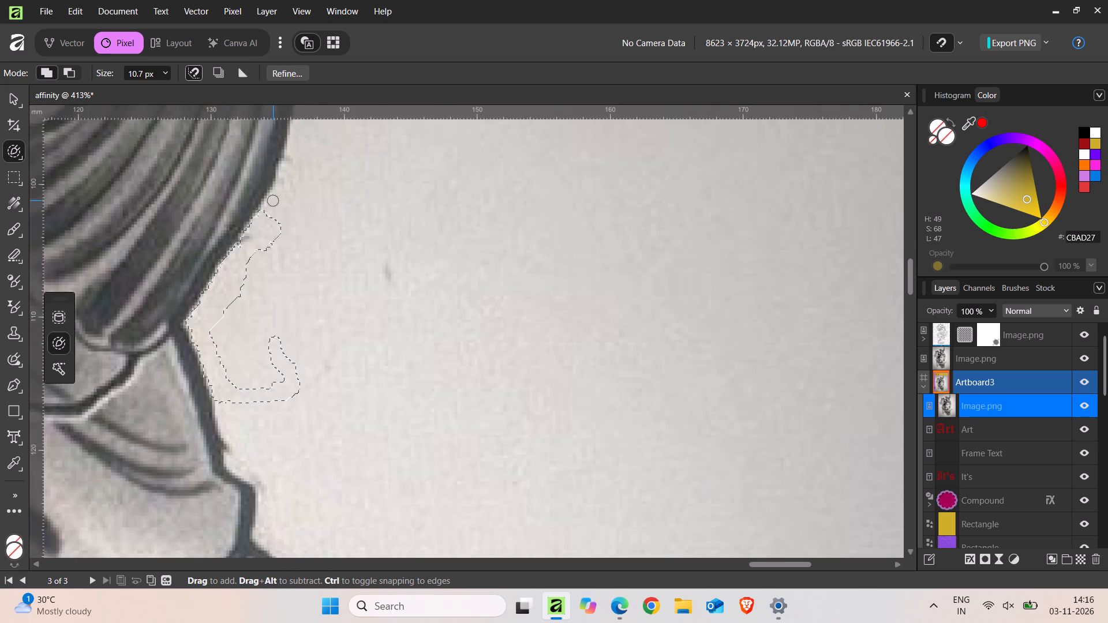
Extend the background brush selection upward along the lower outer curve of the mask's large horn.
scroll(273, 201, up, 4)
ctrl+scroll(273, 201, down, 2)
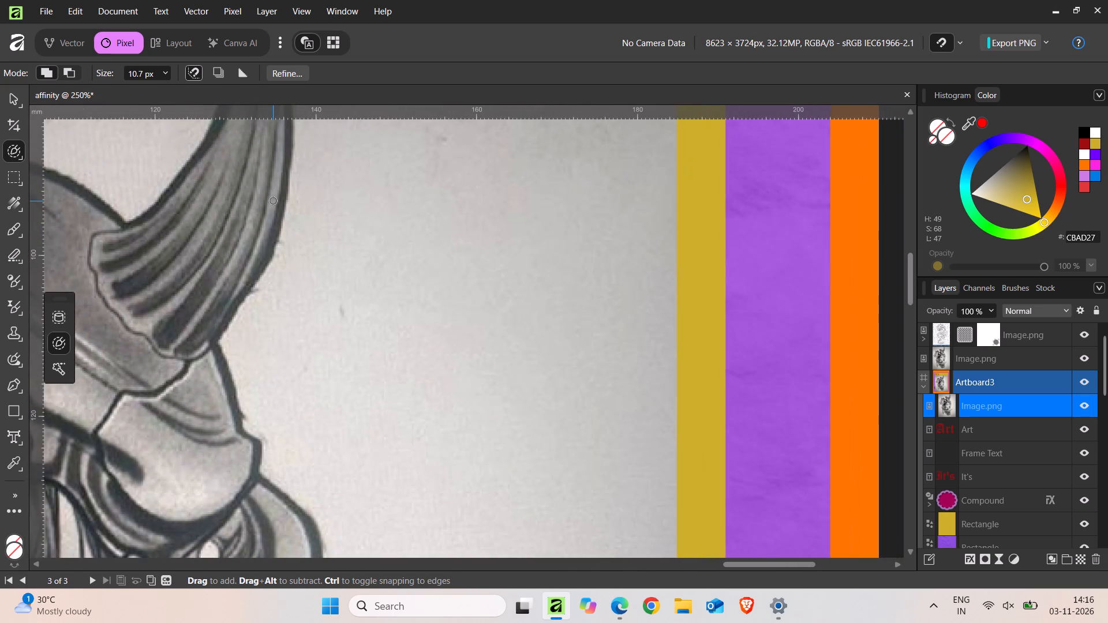
click(270, 279)
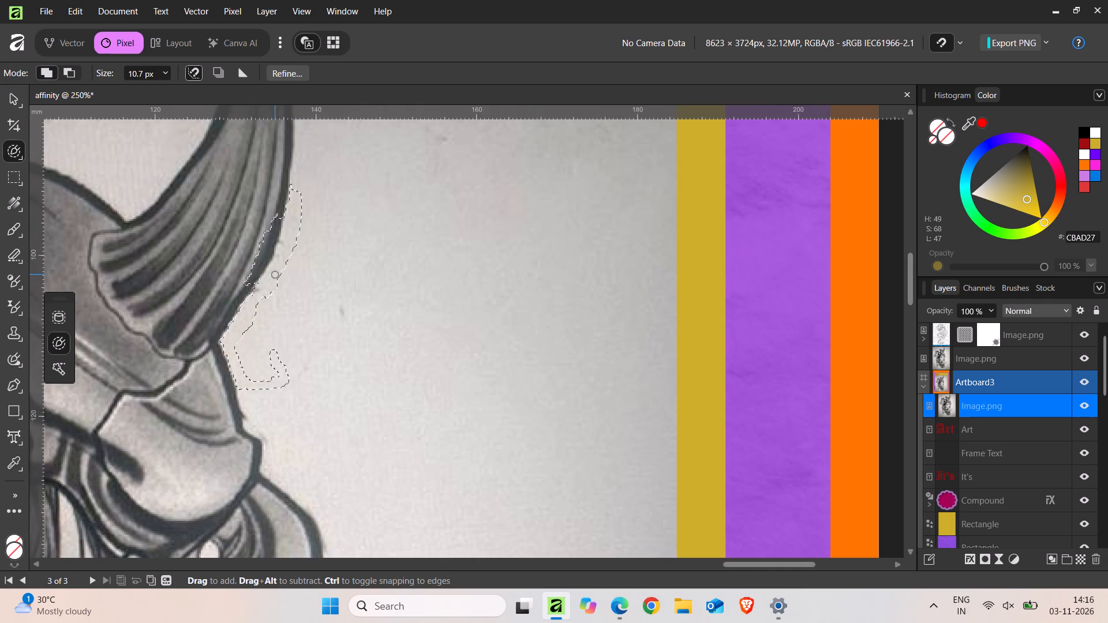
key(ctrl+z)
drag(275, 275, 289, 266)
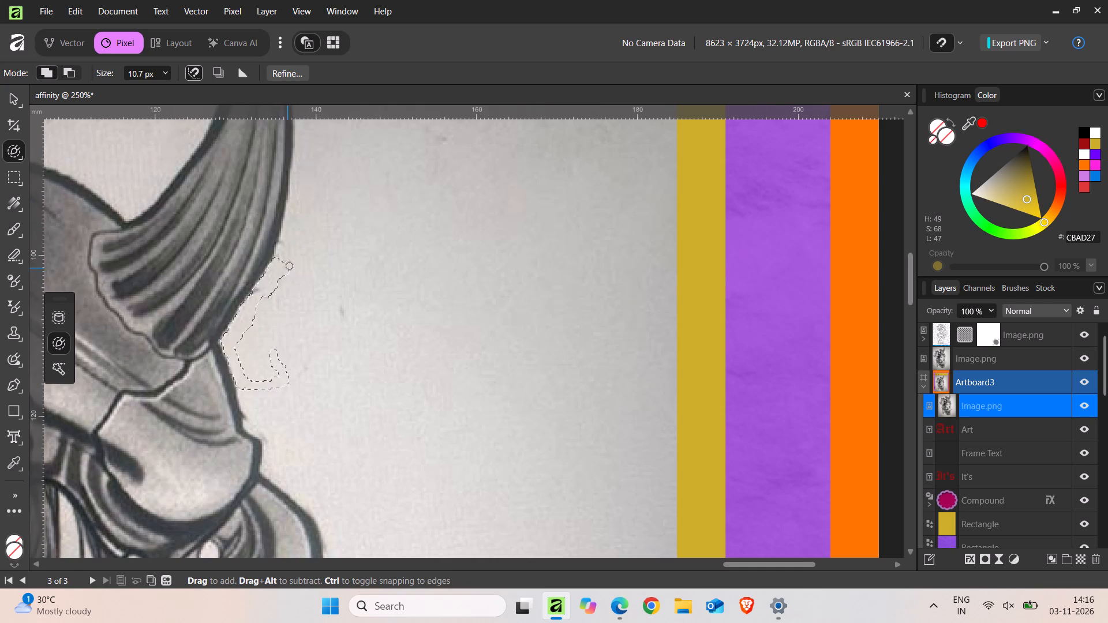
drag(289, 266, 300, 222)
Continue the background selection along the middle of the large horn's outer edge, undoing the stray stroke near its tip.
scroll(300, 222, up, 7)
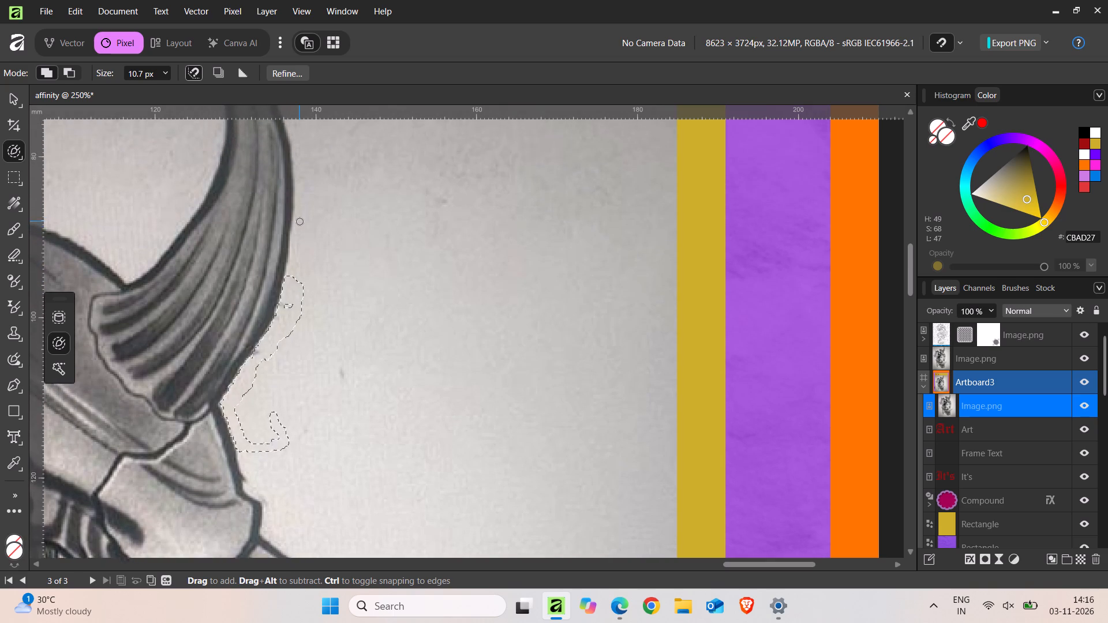
scroll(300, 222, up, 5)
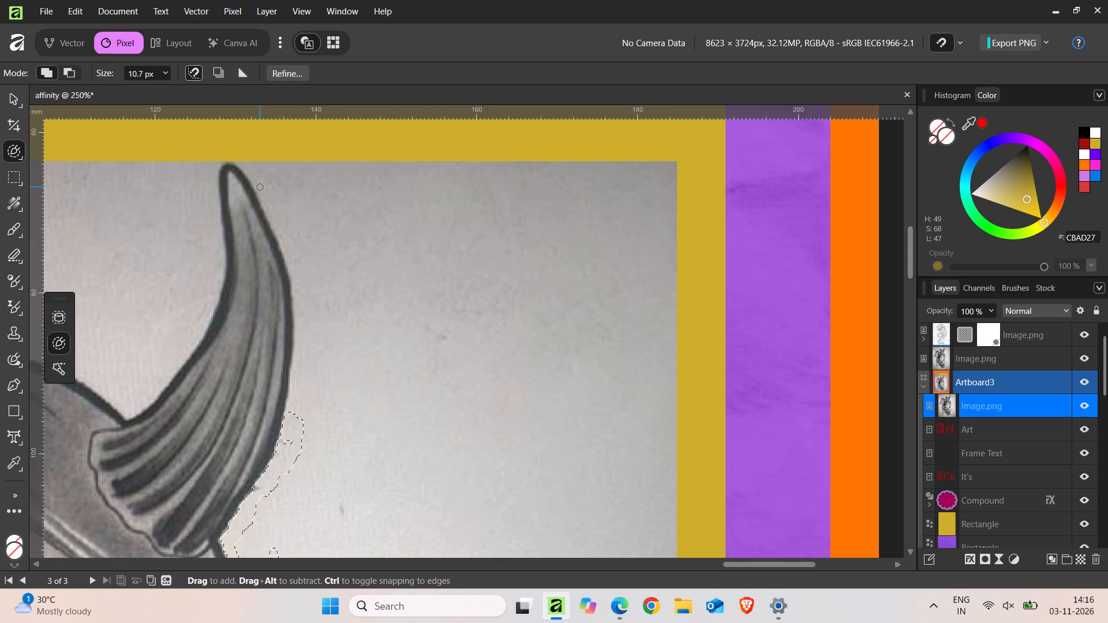
drag(260, 187, 267, 204)
key(ctrl+z)
drag(287, 444, 293, 443)
drag(297, 420, 302, 384)
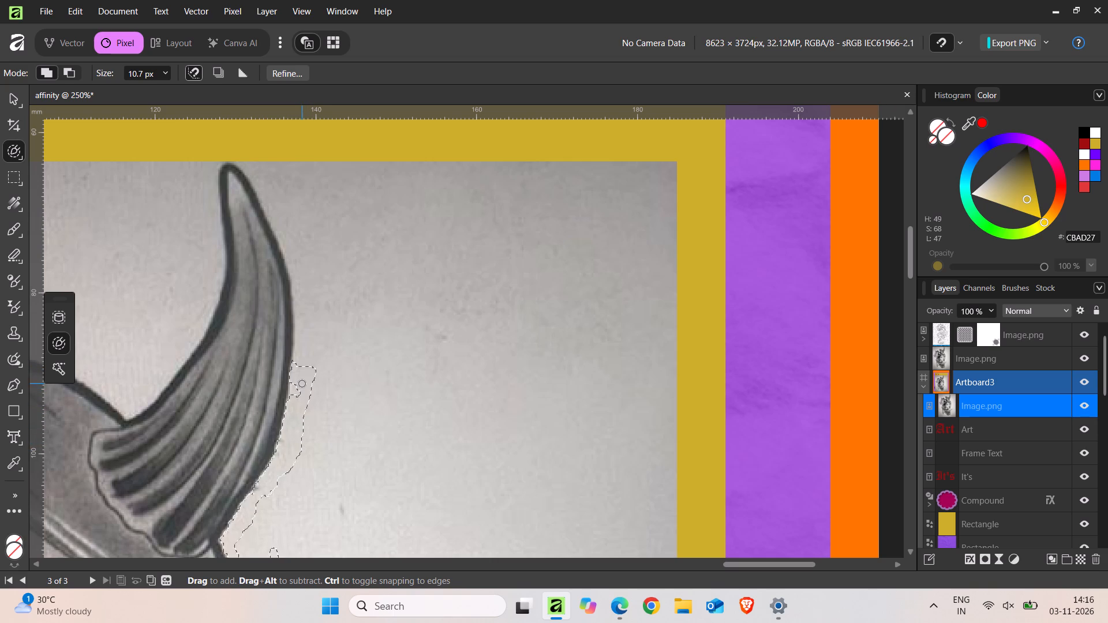
drag(302, 384, 300, 388)
drag(299, 361, 299, 332)
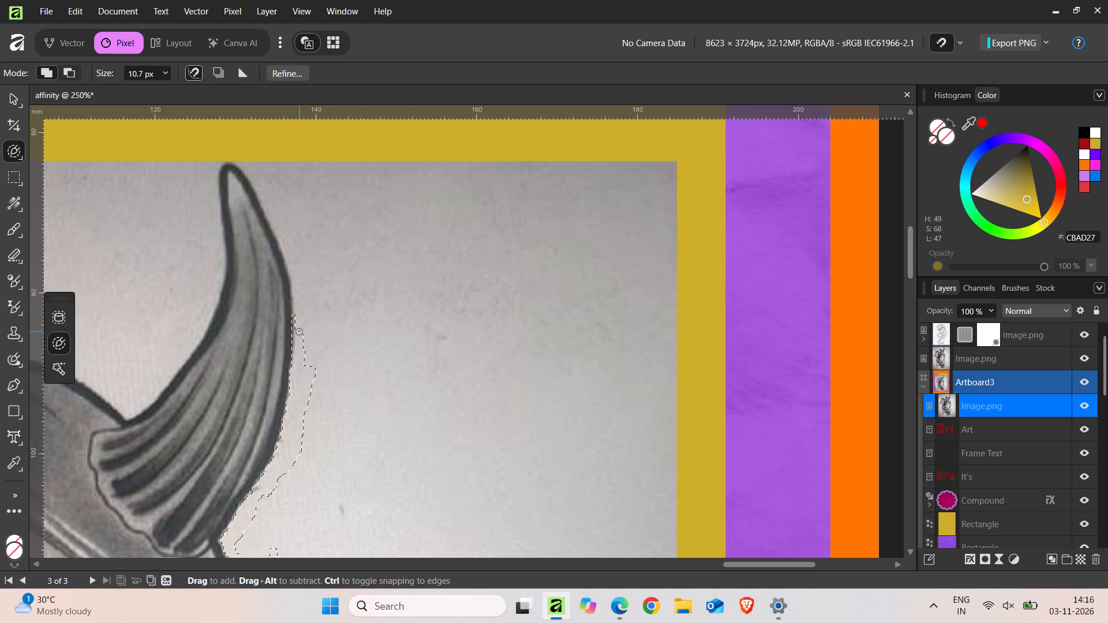
Extend the background selection along the horn's upper outer edge to its tip, undoing strokes that spill into the horn.
drag(297, 302, 298, 310)
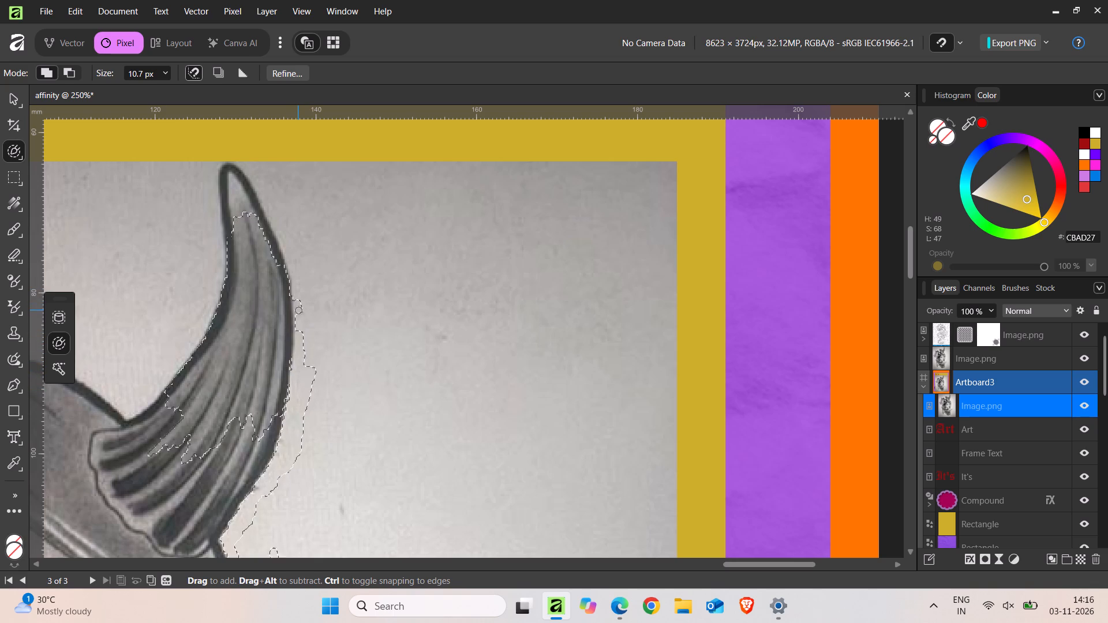
key(ctrl+z)
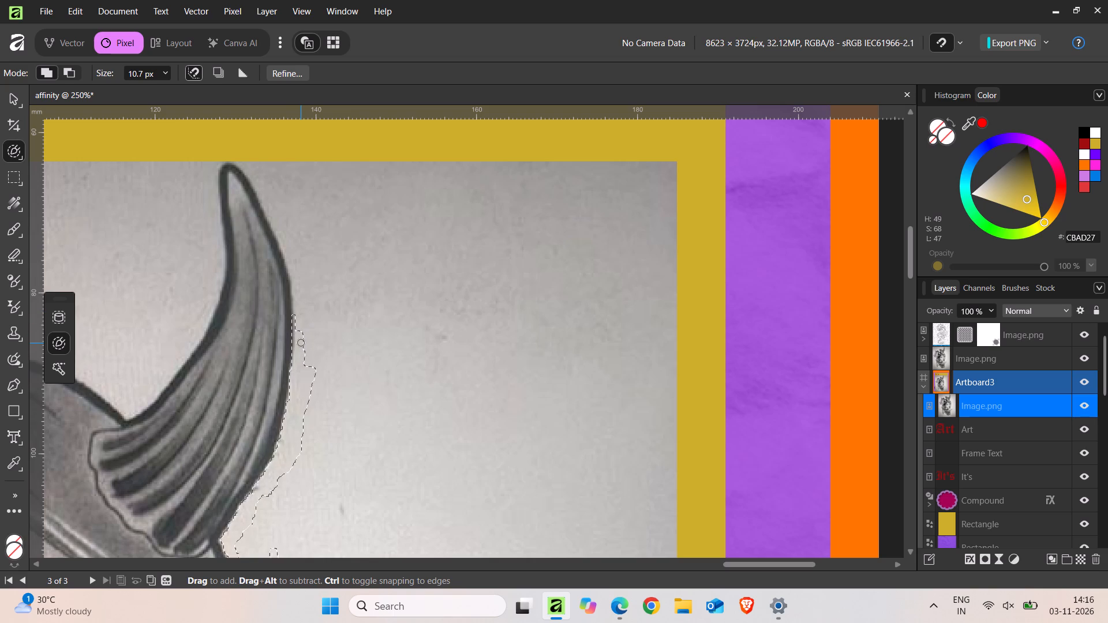
drag(301, 343, 302, 288)
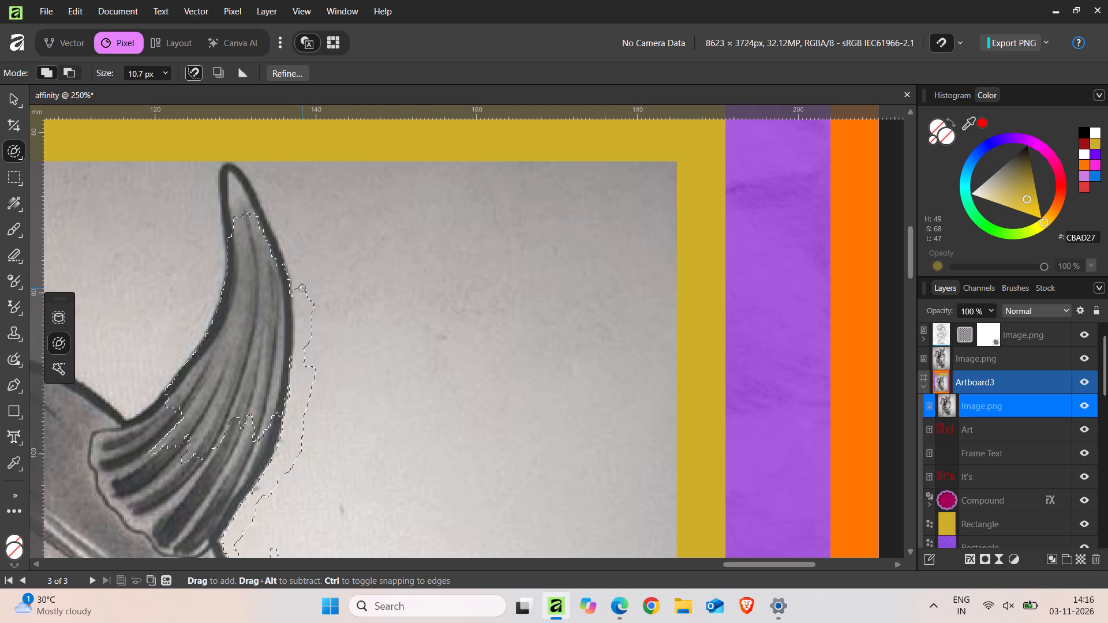
drag(302, 288, 308, 317)
key(ctrl+z)
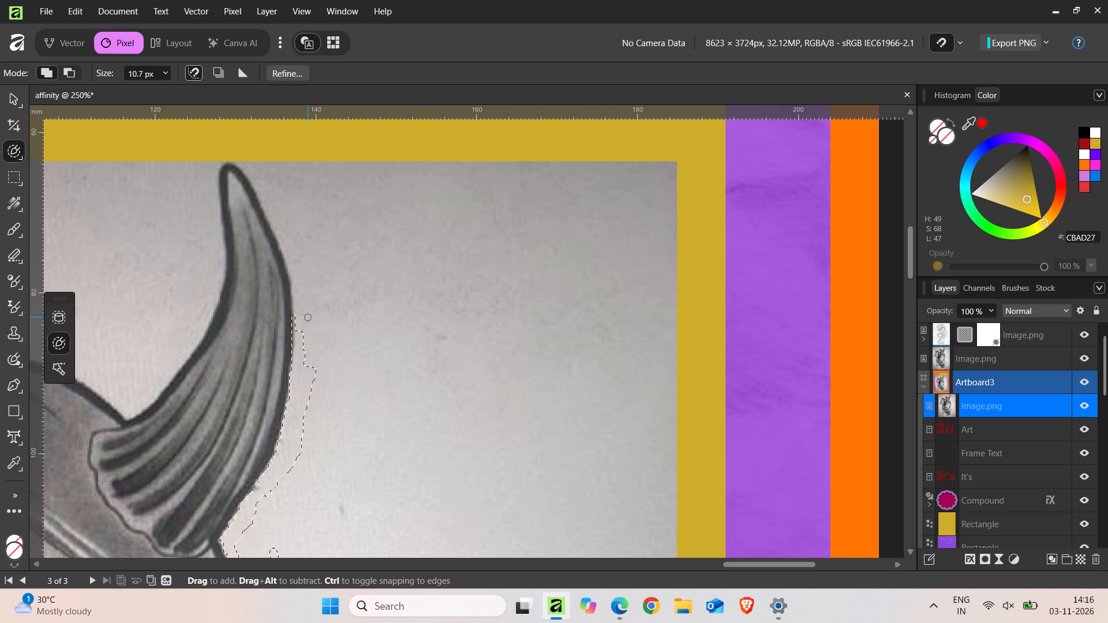
drag(308, 317, 304, 350)
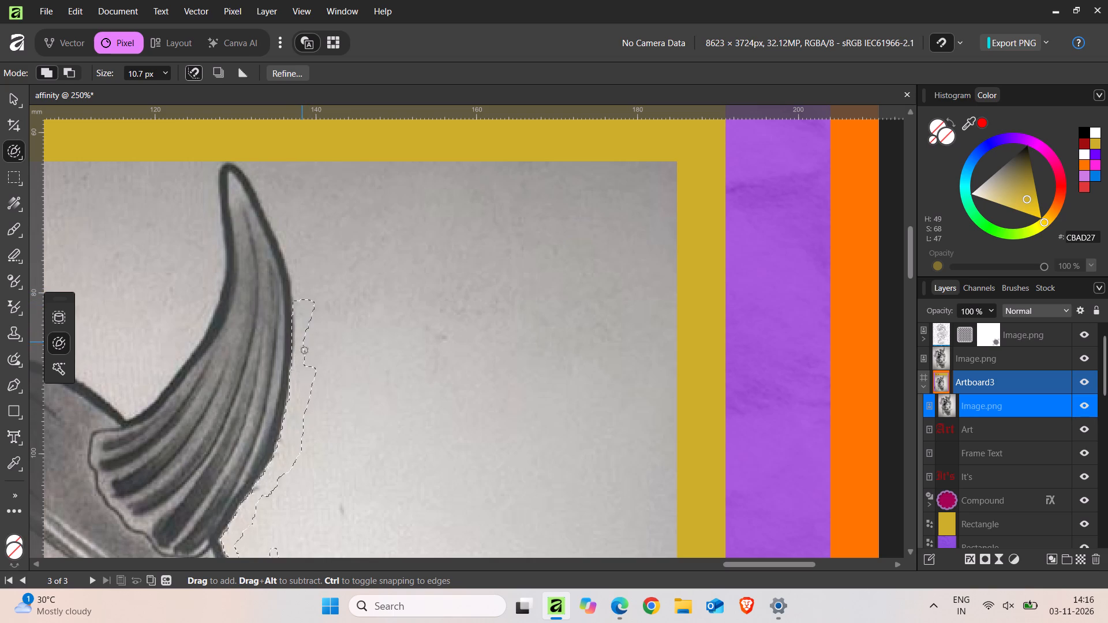
drag(304, 350, 297, 231)
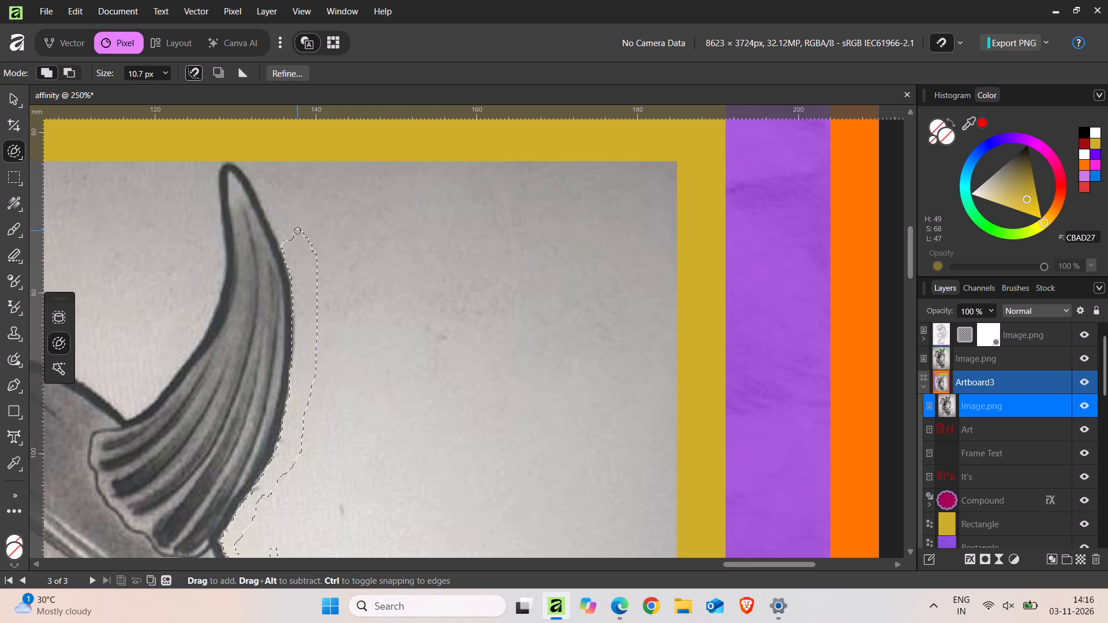
drag(297, 231, 286, 192)
drag(283, 205, 278, 186)
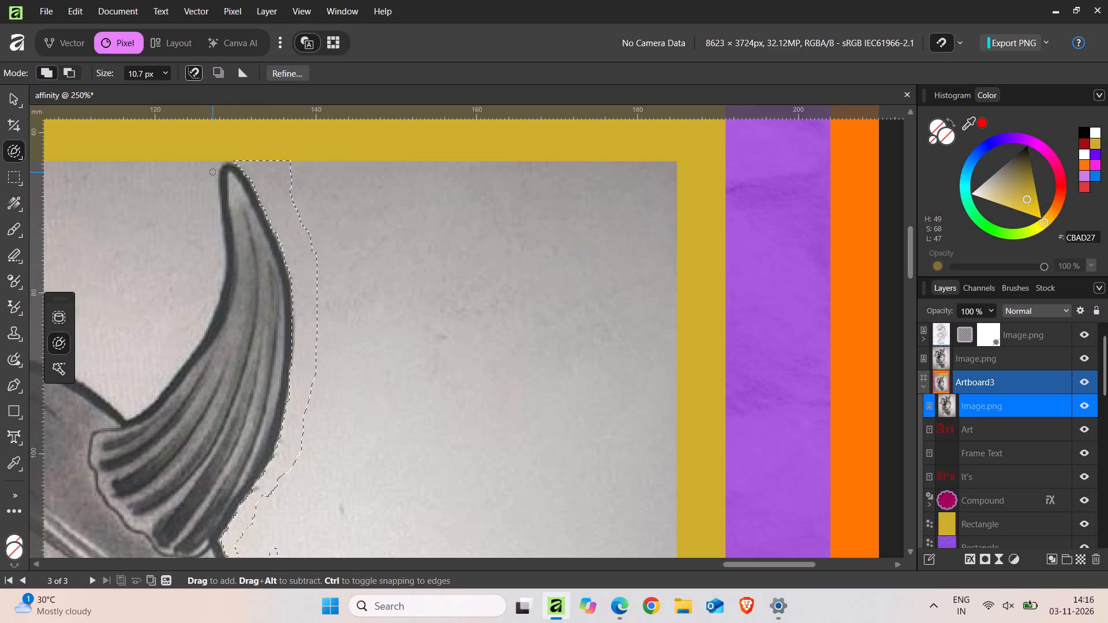
Brush-select the background around the horn's tip and down its inner edge, undoing strokes that catch the outline.
drag(232, 163, 220, 164)
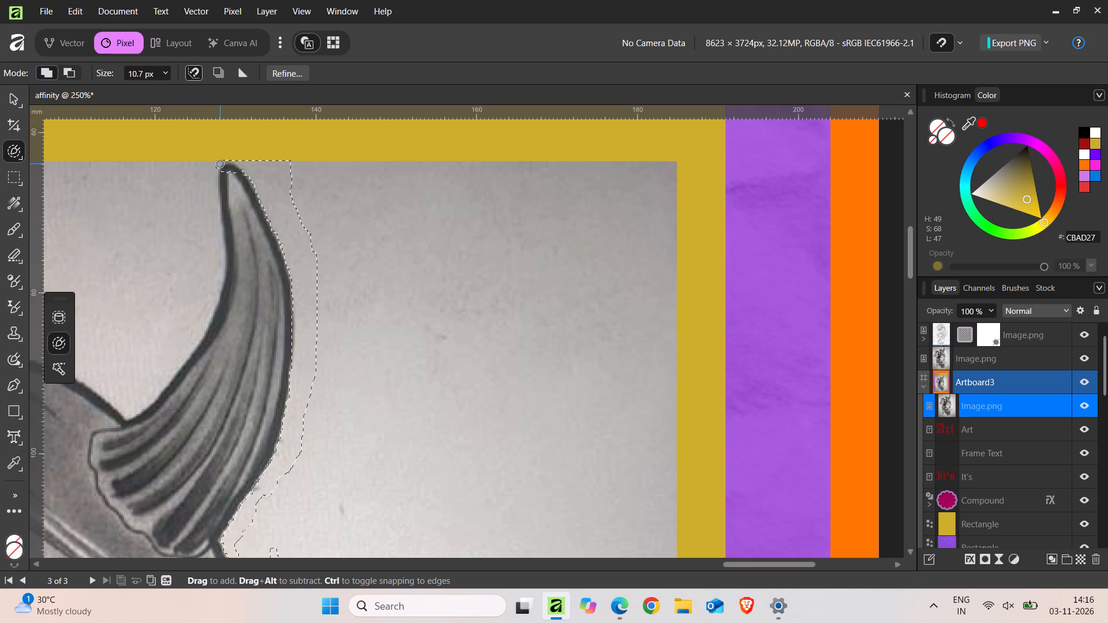
key(ctrl+z)
drag(215, 164, 215, 206)
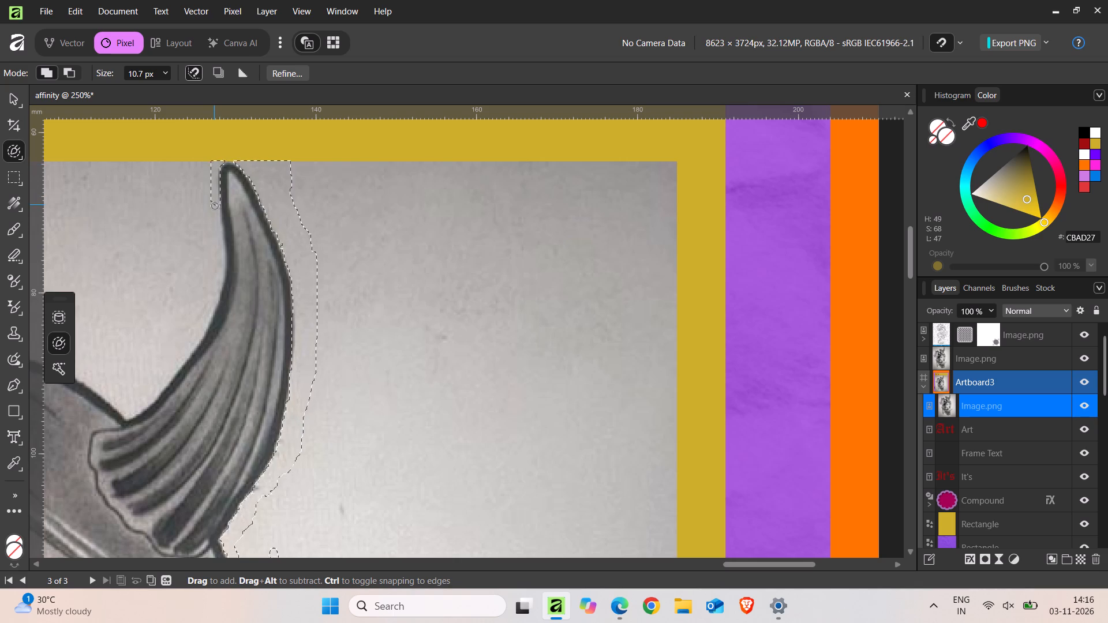
drag(215, 206, 216, 279)
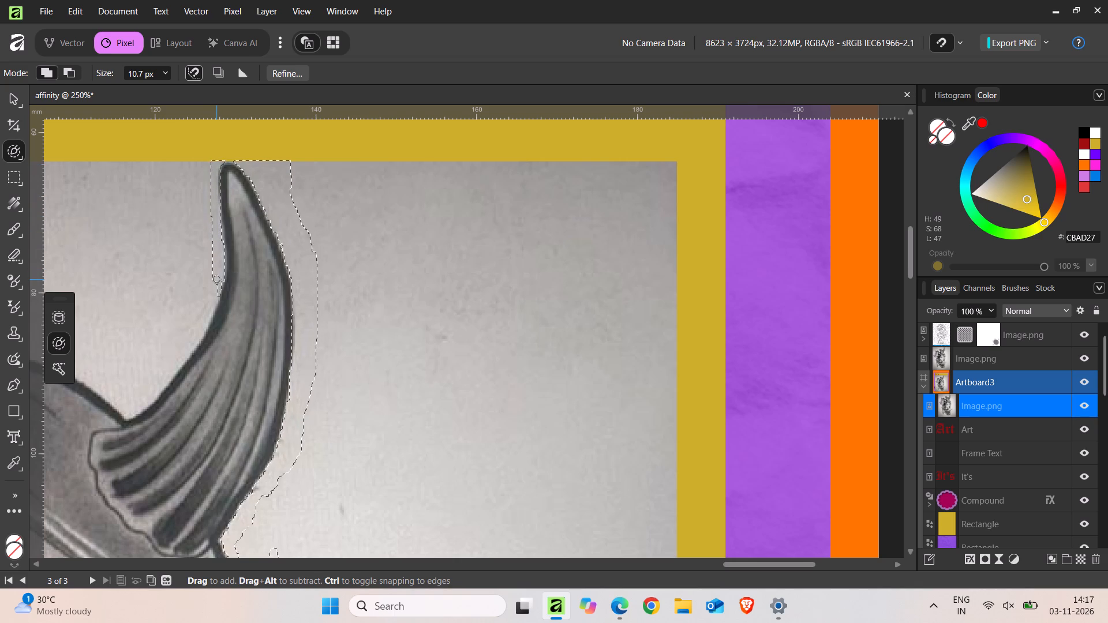
drag(216, 286, 199, 335)
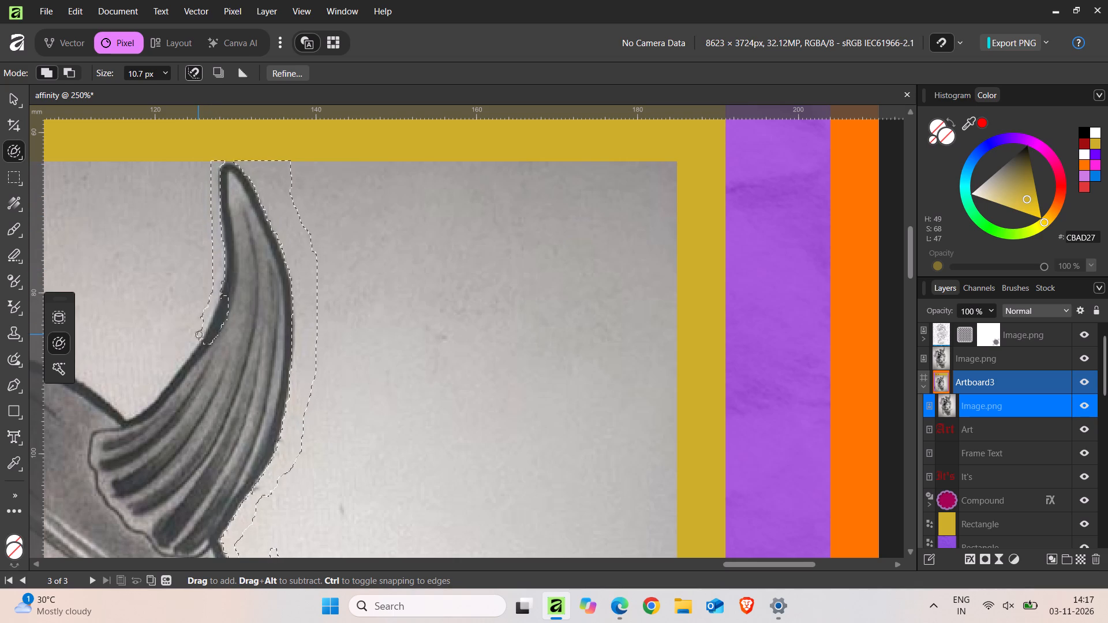
drag(199, 335, 165, 374)
key(ctrl+z)
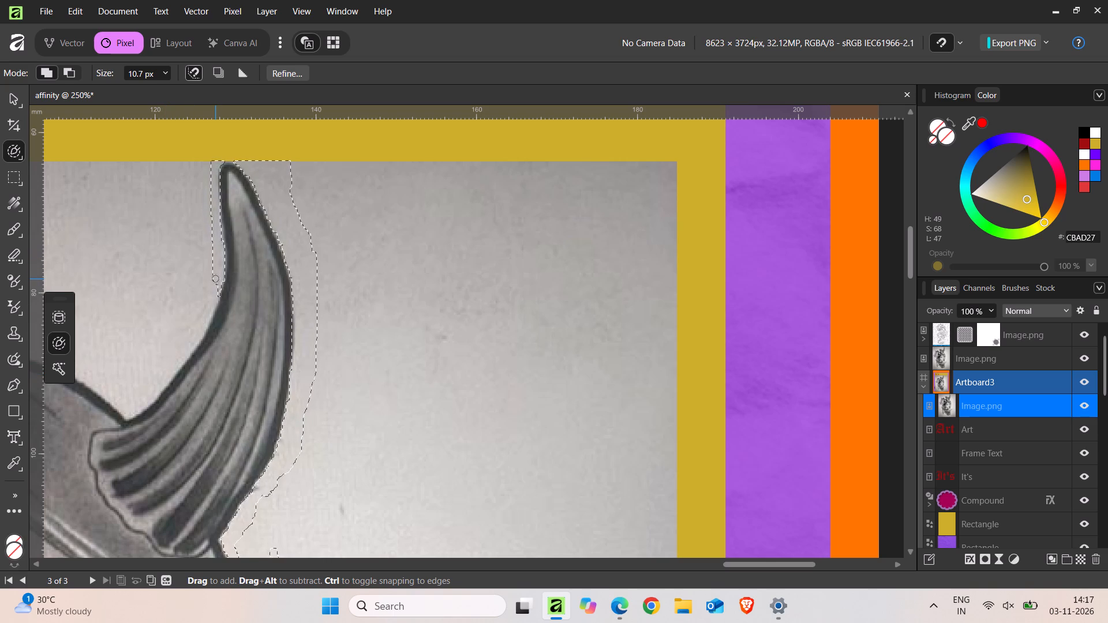
drag(215, 279, 147, 378)
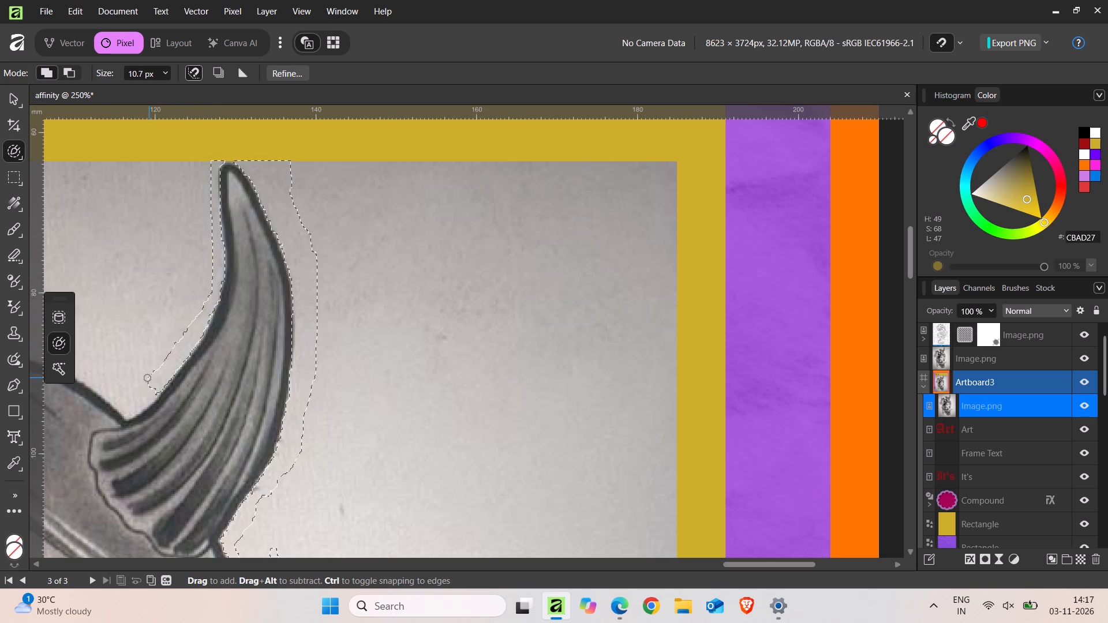
drag(147, 378, 144, 379)
Extend the background selection into the notch between the large horn and the pointed plate, undoing strokes over the outline.
scroll(144, 379, right, 4)
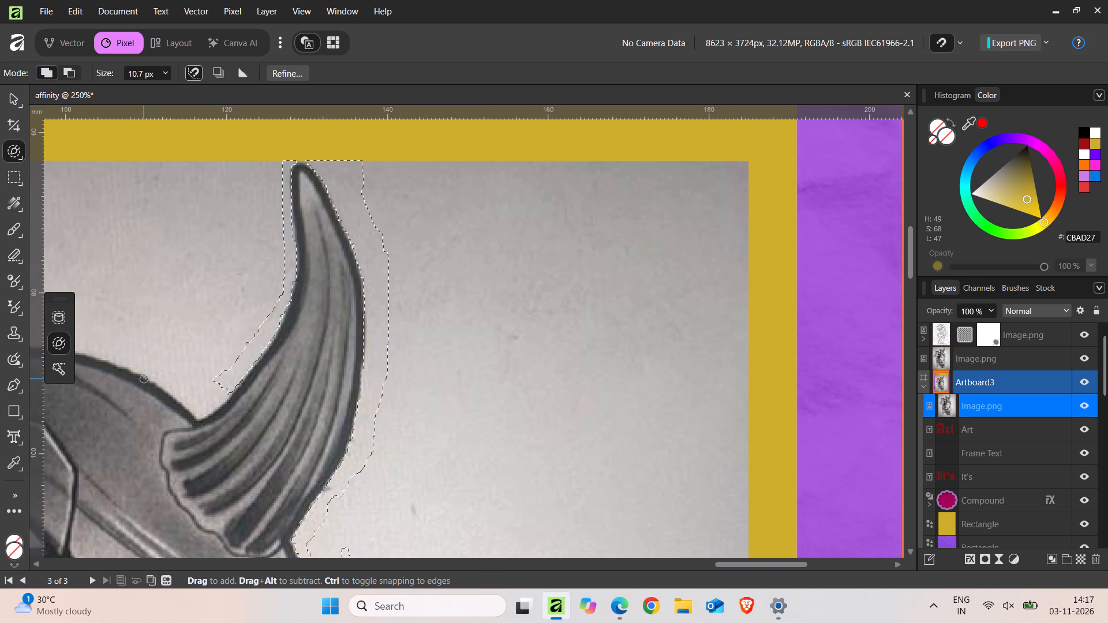
scroll(144, 379, right, 5)
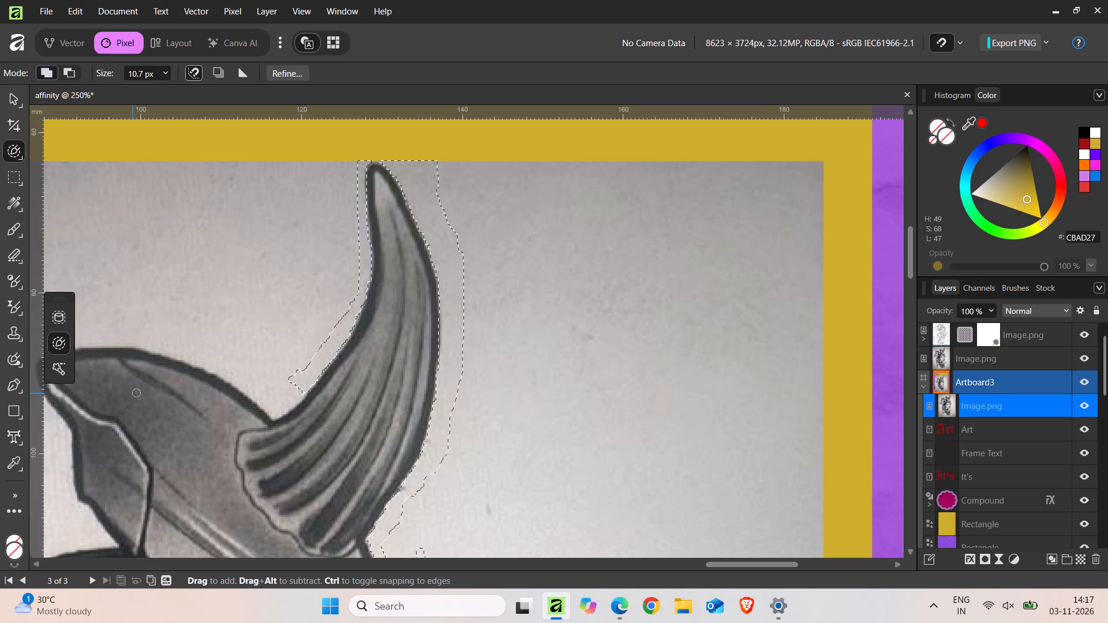
scroll(292, 384, right, 7)
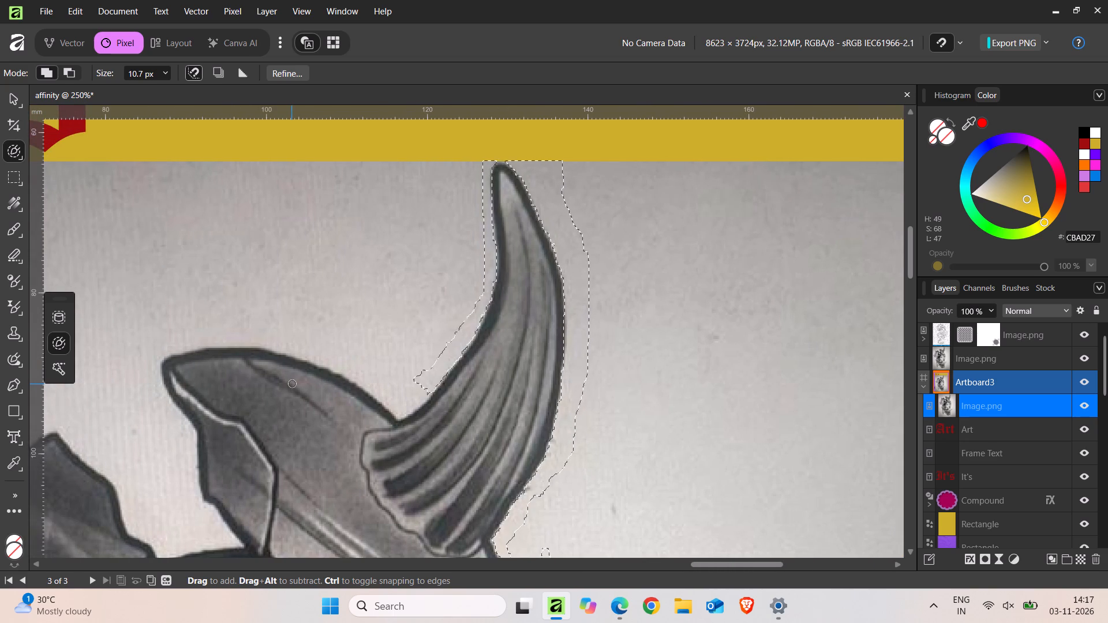
drag(425, 386, 421, 395)
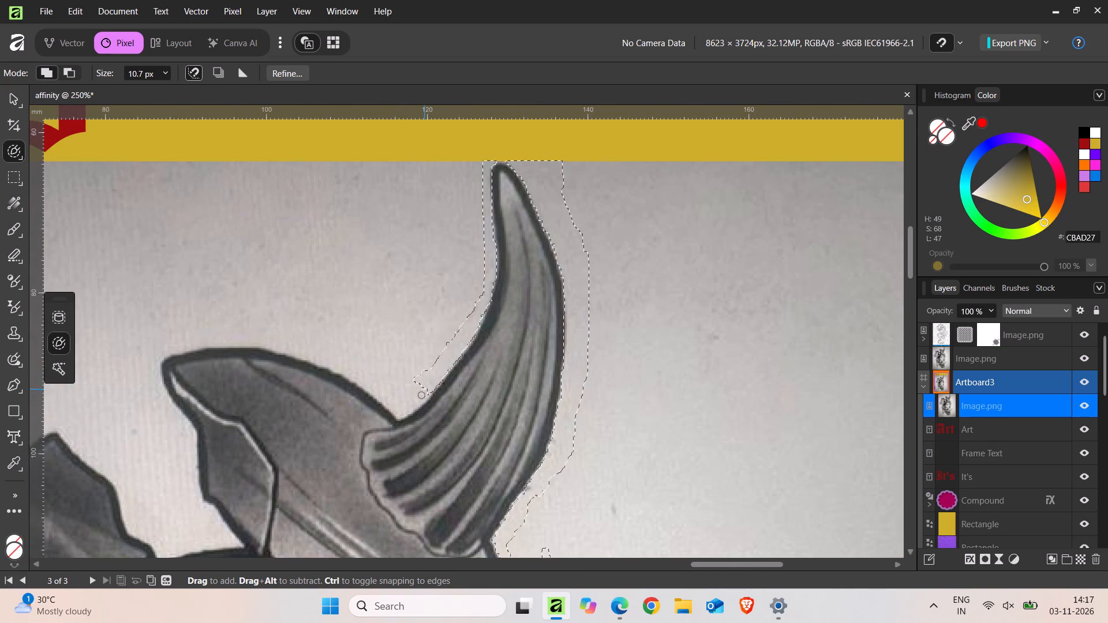
drag(421, 395, 405, 409)
key(ctrl+z)
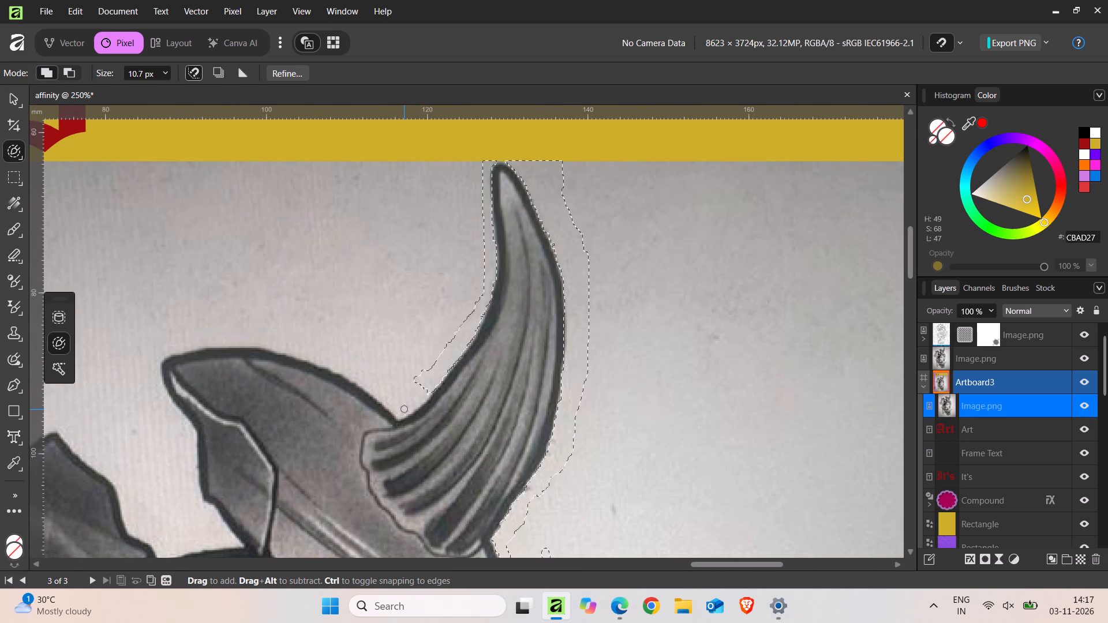
drag(399, 409, 425, 388)
drag(395, 410, 321, 364)
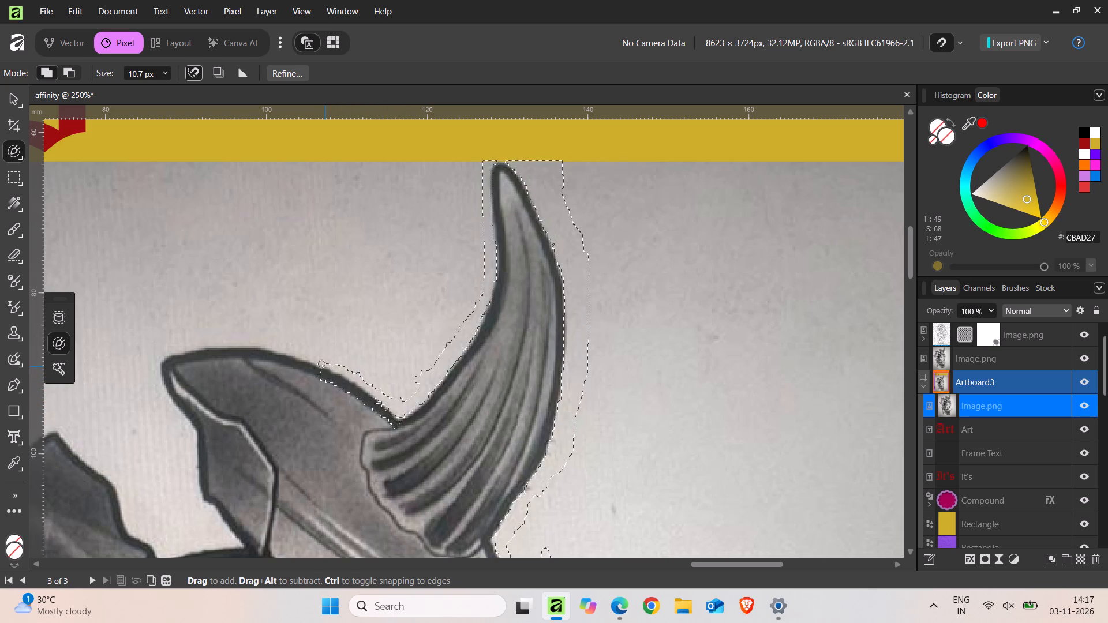
drag(321, 364, 317, 362)
key(ctrl+z)
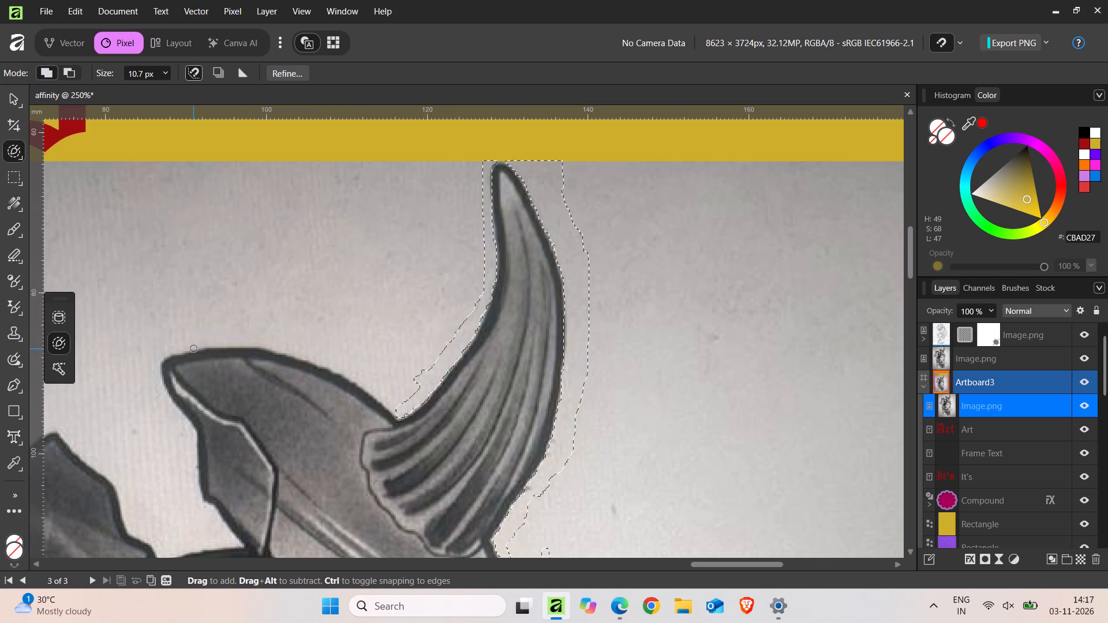
Brush-select the background strip along the pointed plate's upper edge until it joins the selection beside the horn.
drag(185, 343, 256, 341)
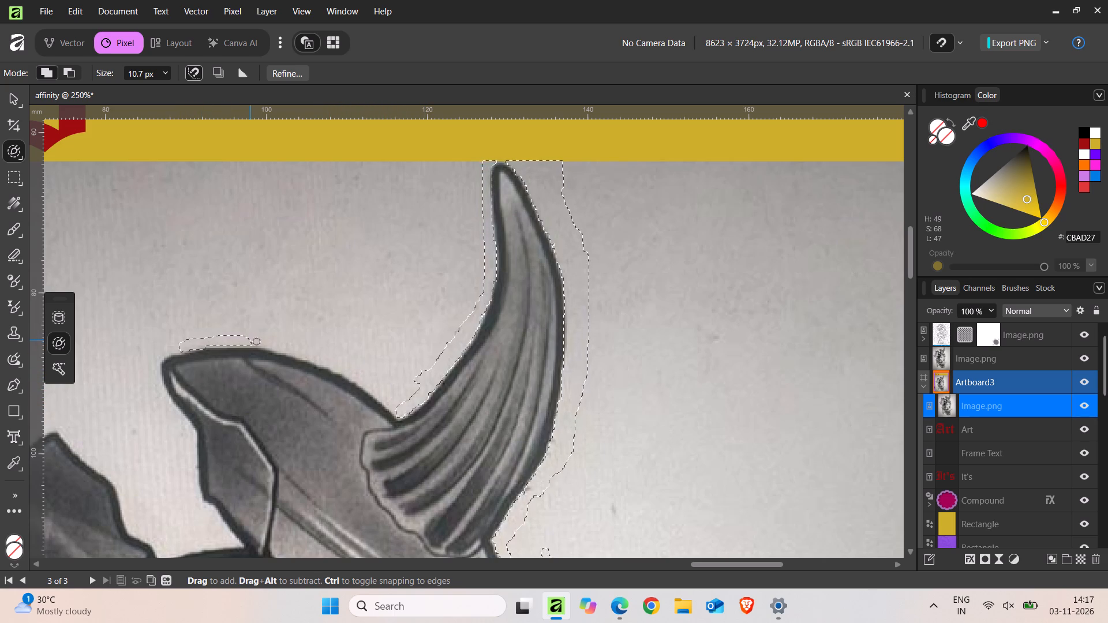
drag(256, 341, 352, 369)
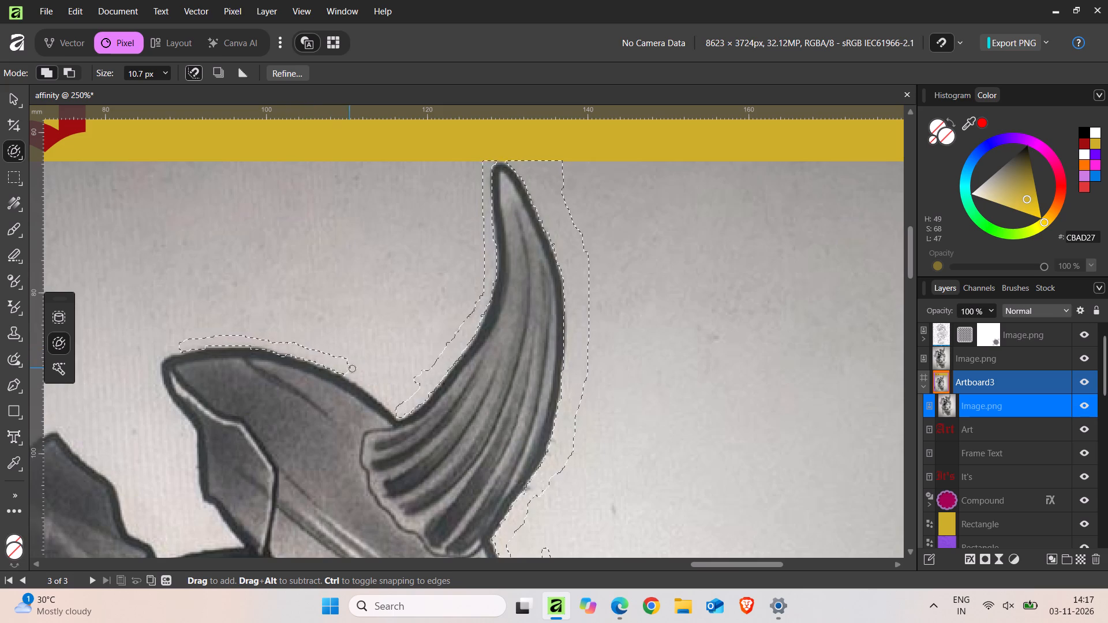
drag(352, 369, 379, 388)
drag(379, 388, 400, 403)
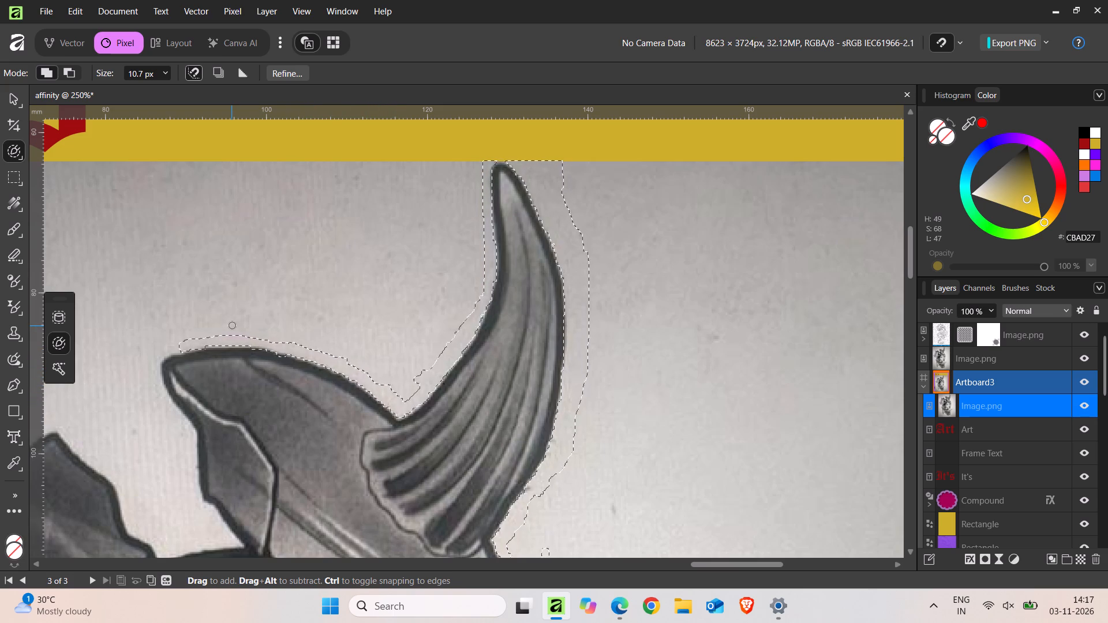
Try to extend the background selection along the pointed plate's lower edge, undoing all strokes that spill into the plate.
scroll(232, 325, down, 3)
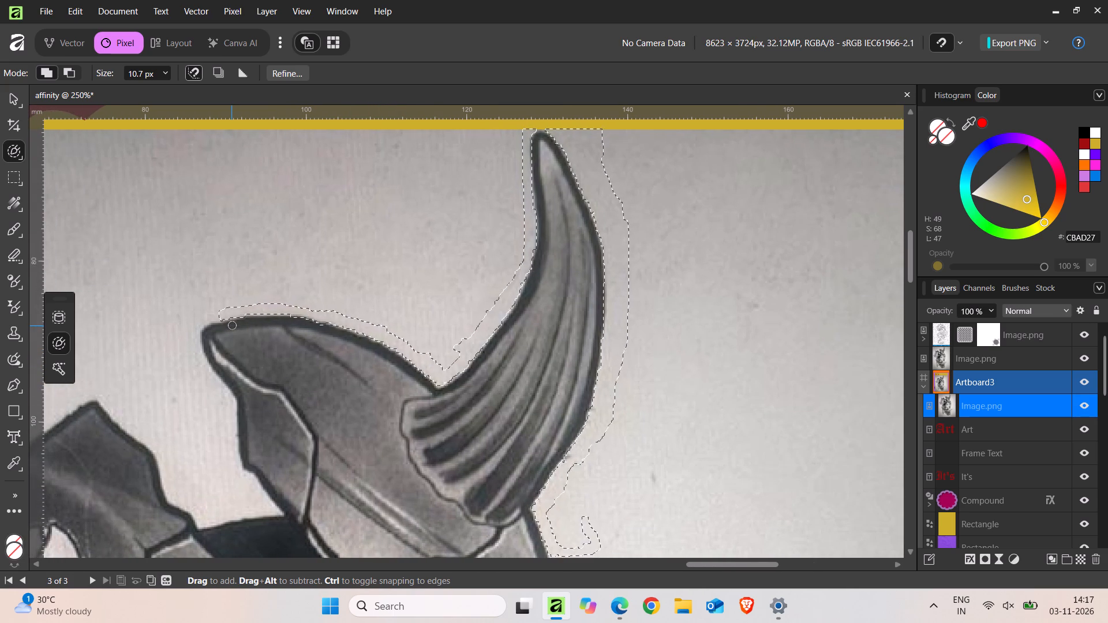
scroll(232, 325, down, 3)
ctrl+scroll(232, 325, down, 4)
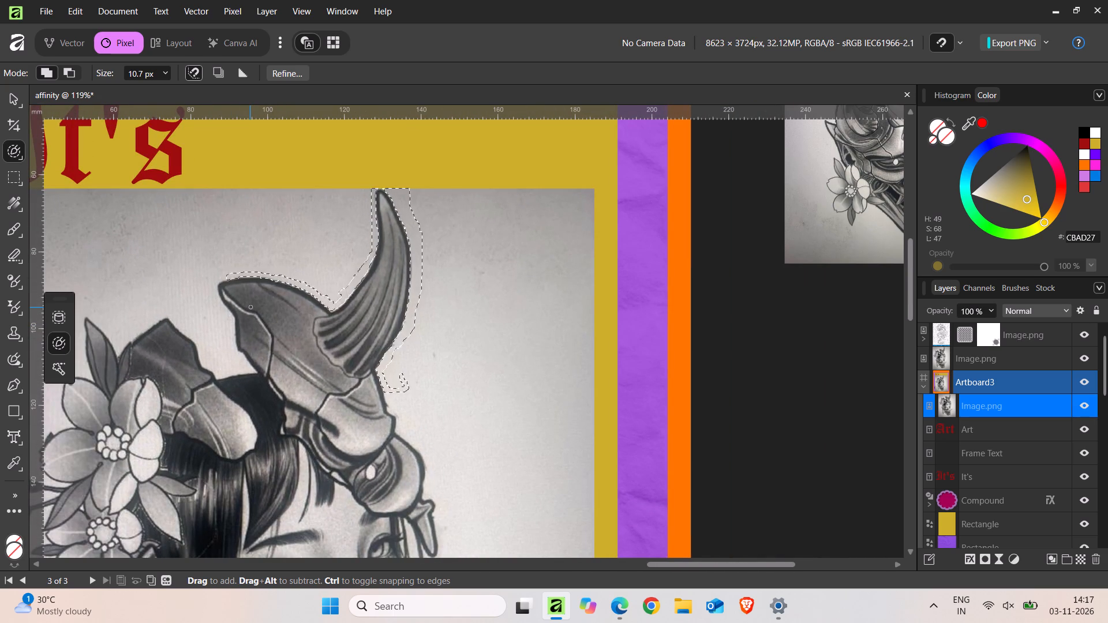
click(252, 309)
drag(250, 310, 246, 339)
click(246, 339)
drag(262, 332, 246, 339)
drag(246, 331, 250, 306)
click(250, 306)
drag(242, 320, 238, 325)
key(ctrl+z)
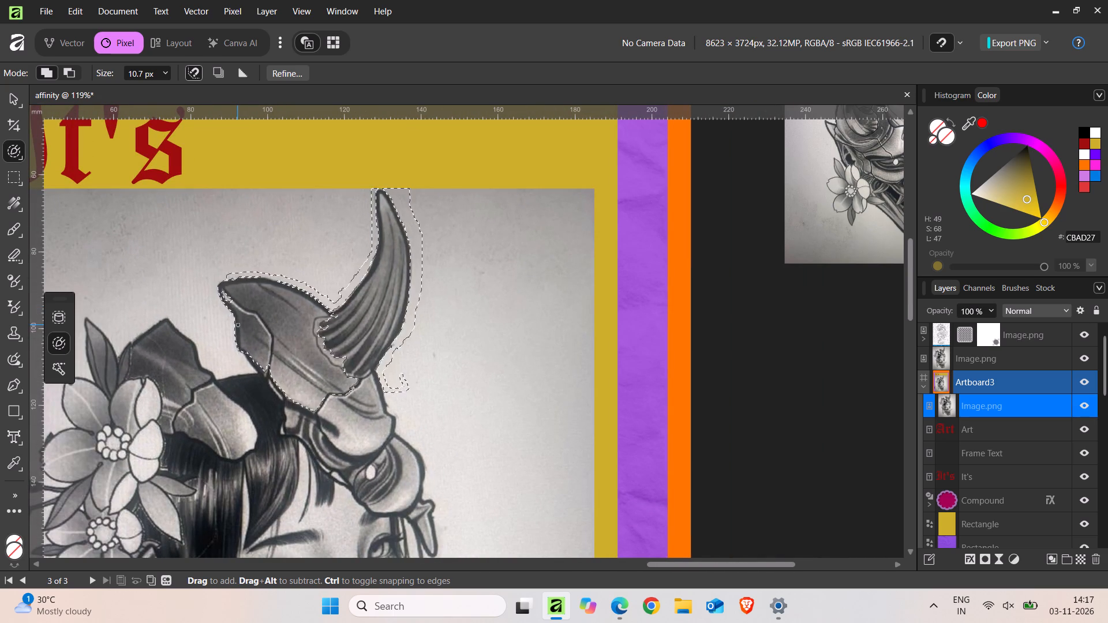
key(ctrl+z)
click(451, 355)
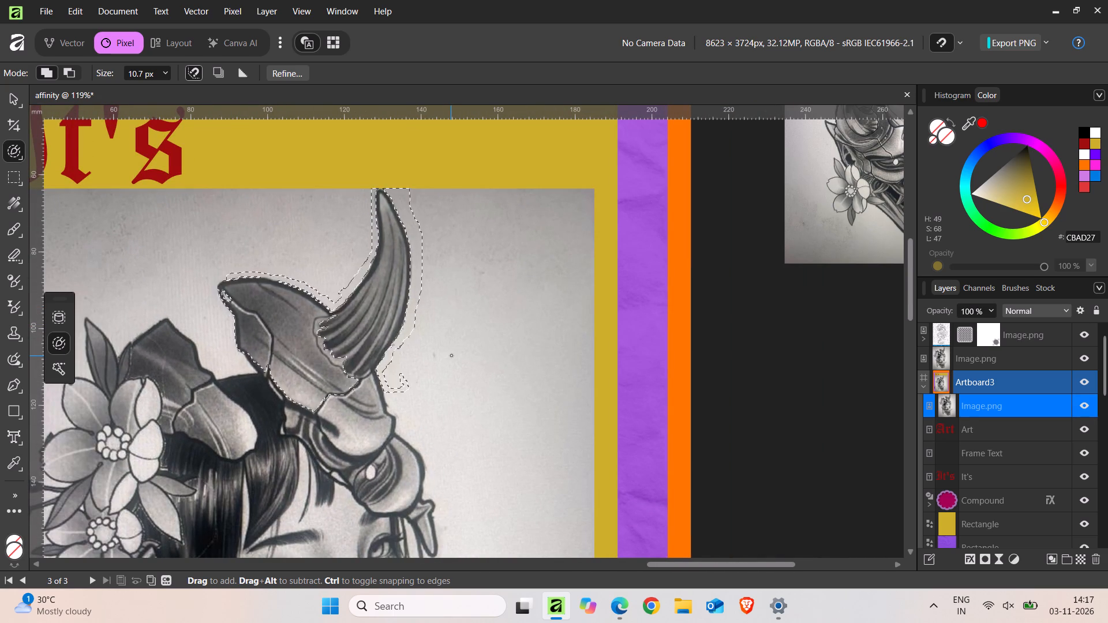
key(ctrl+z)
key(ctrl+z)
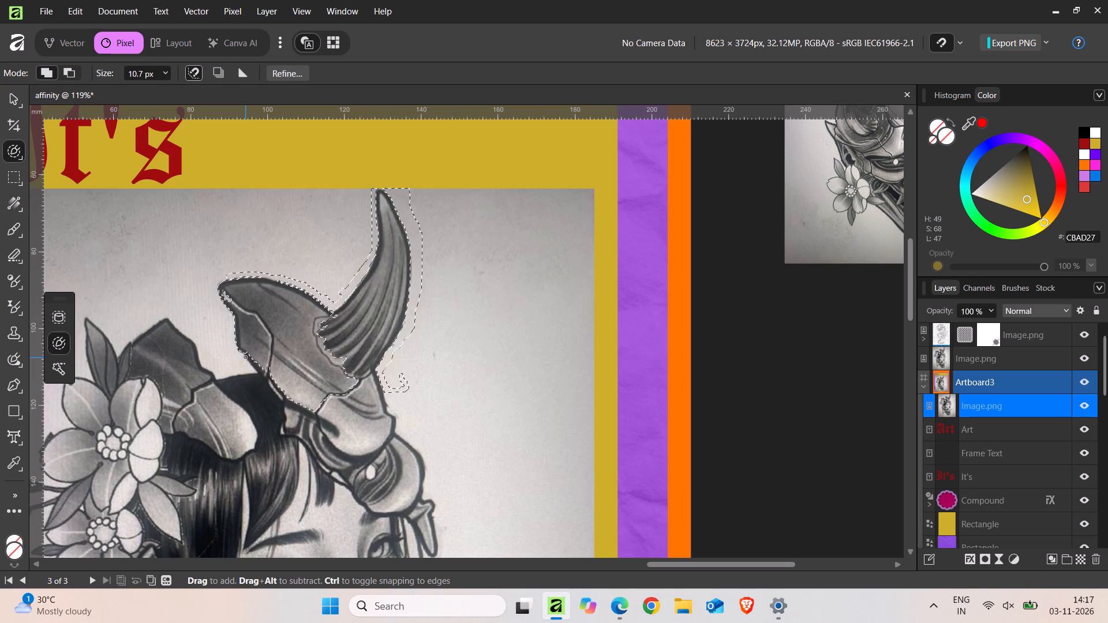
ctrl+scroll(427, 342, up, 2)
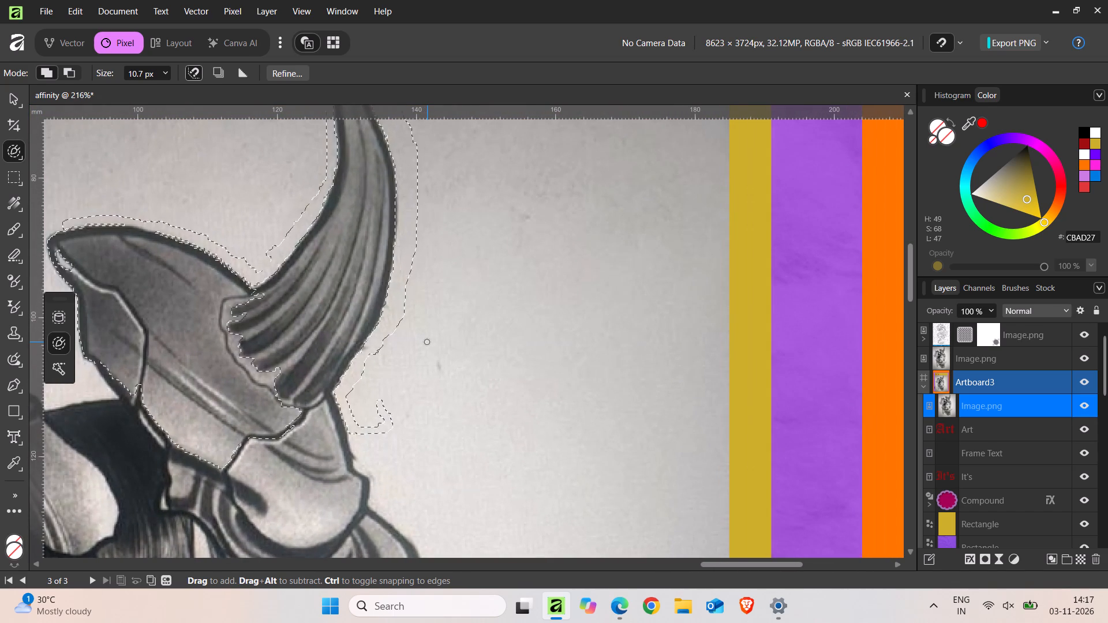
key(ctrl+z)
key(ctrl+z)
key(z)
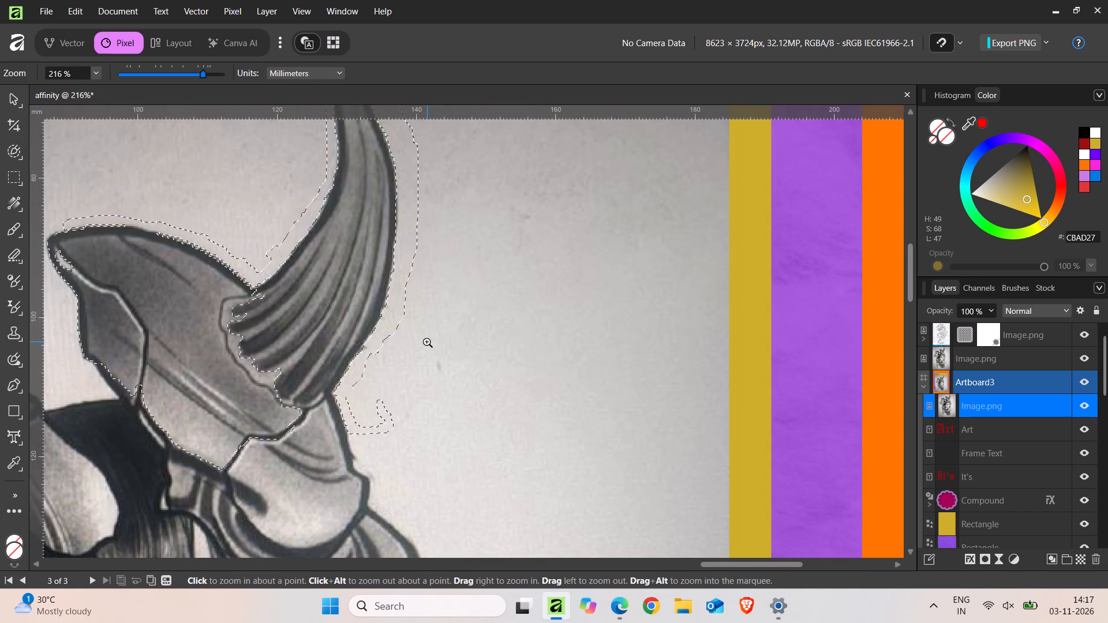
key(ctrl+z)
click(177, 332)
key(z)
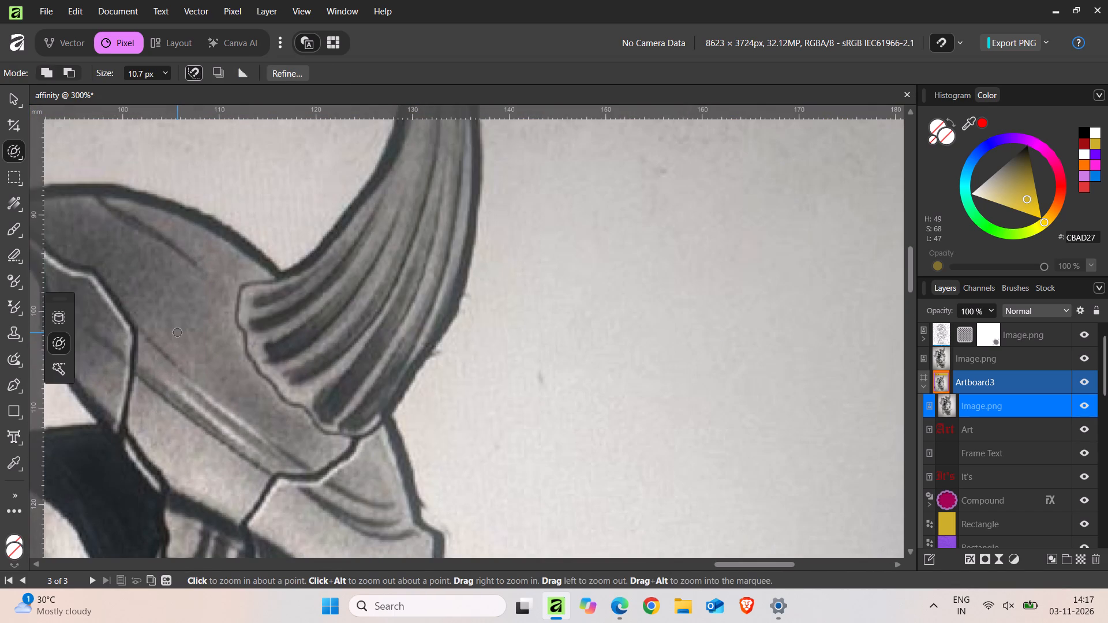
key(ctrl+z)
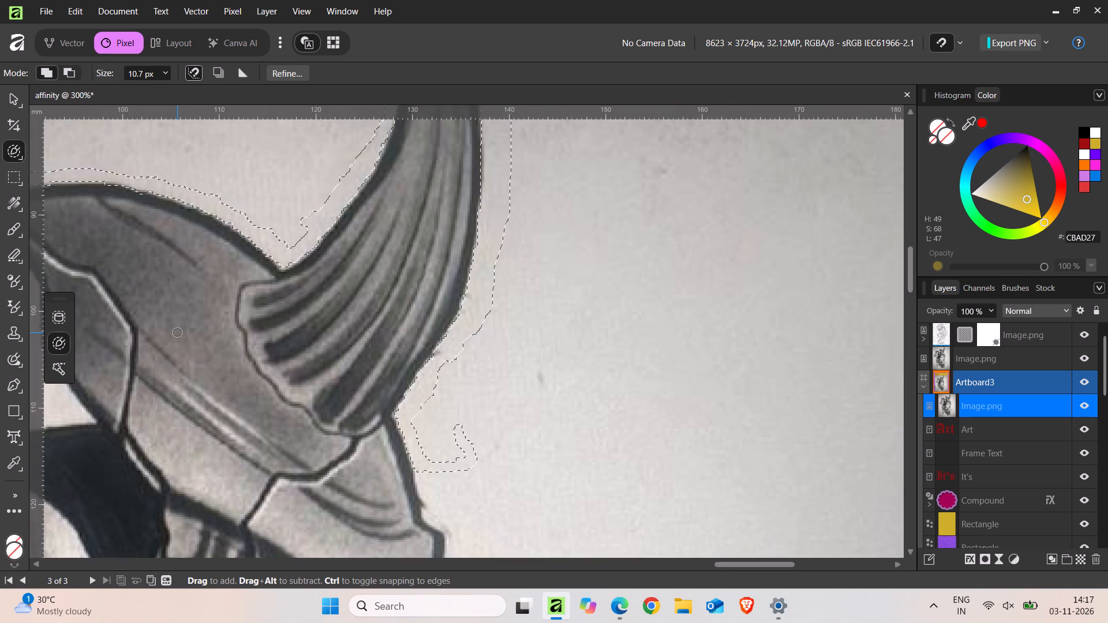
Extend the background selection around the pointed plate's tip and down the start of its lower edge.
scroll(177, 332, right, 4)
scroll(177, 332, down, 1)
scroll(177, 332, right, 15)
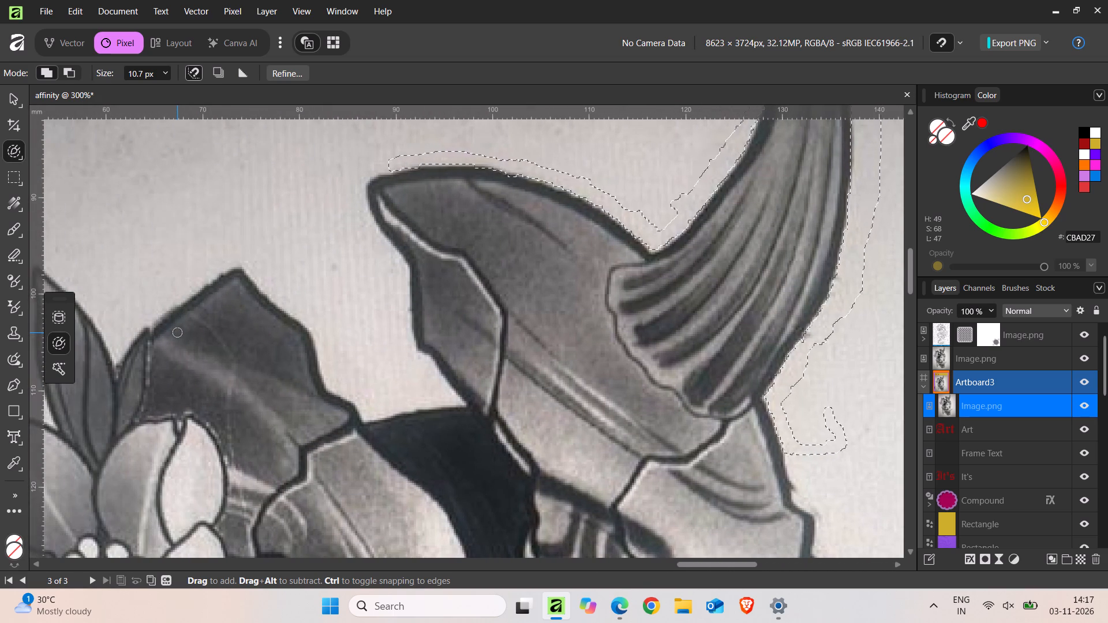
scroll(177, 332, right, 1)
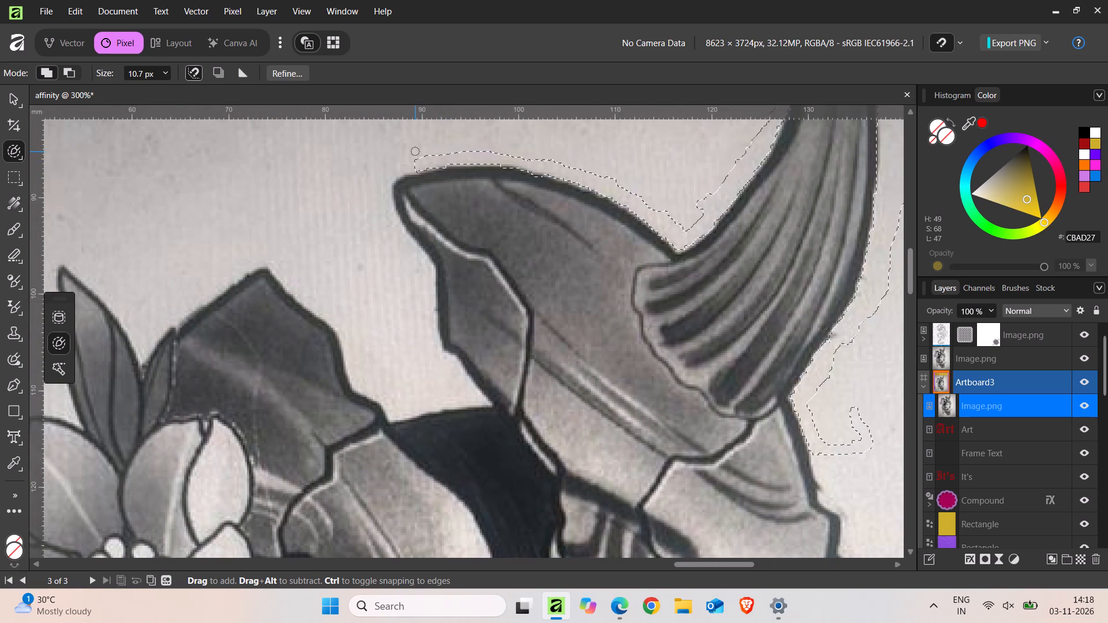
drag(422, 165, 400, 168)
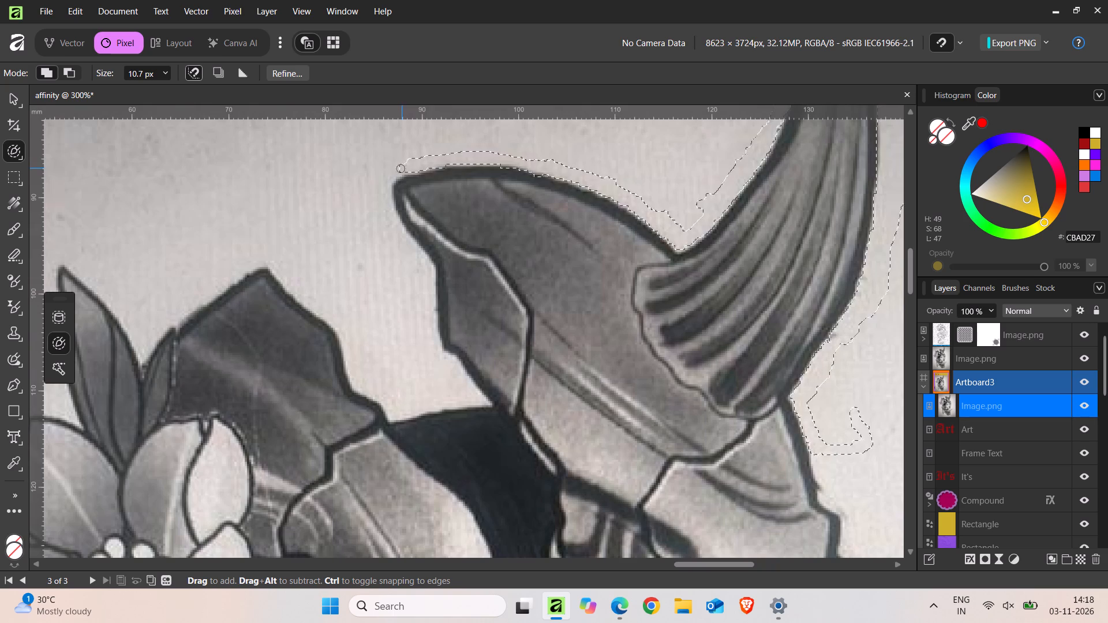
drag(400, 168, 384, 212)
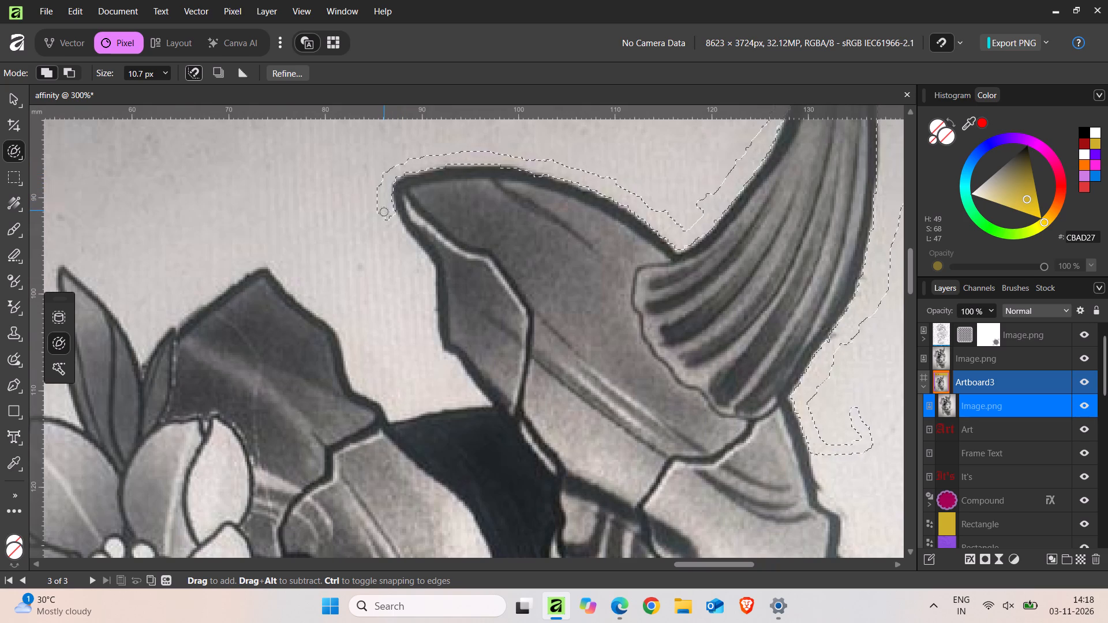
drag(384, 212, 390, 220)
drag(390, 220, 400, 242)
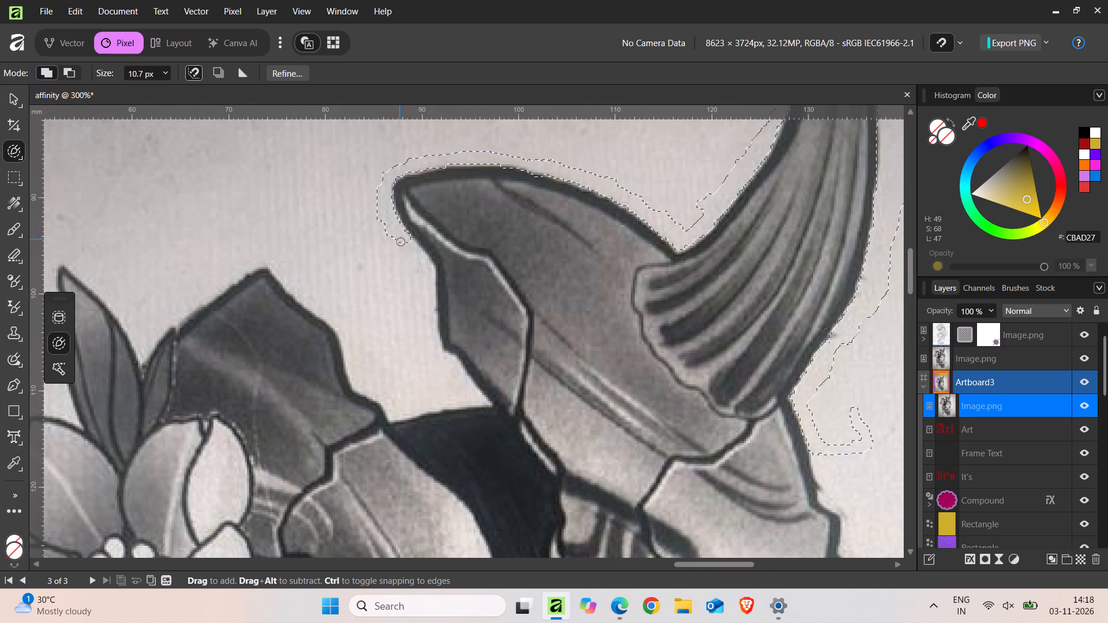
drag(400, 242, 421, 267)
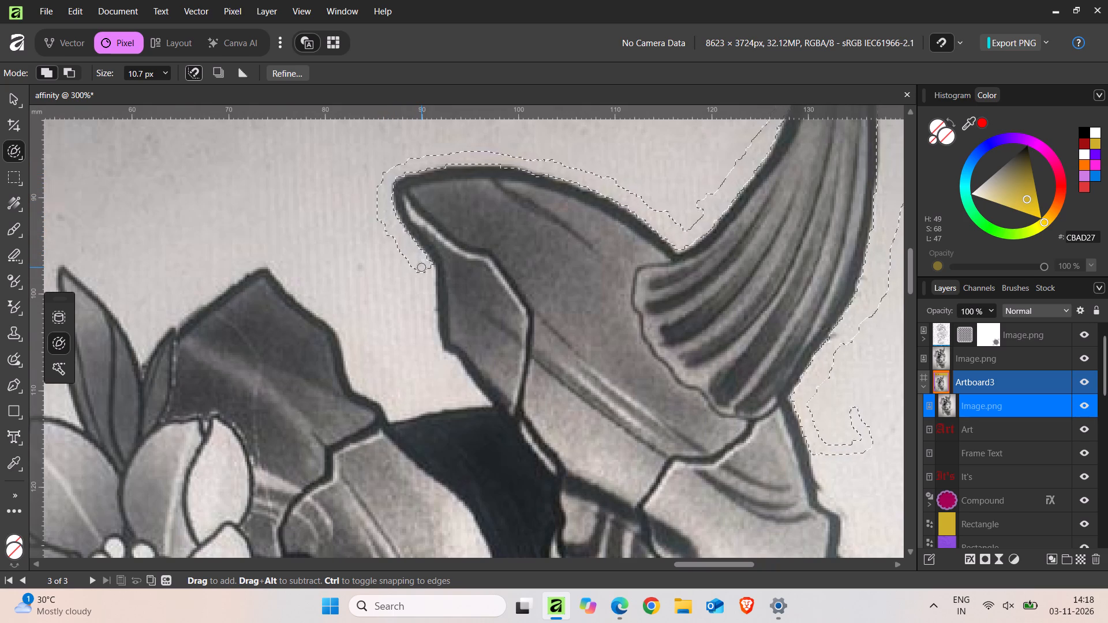
Continue the background selection down the pointed plate's edge to the dark hair, undoing the stroke that catches the hair.
drag(428, 268, 428, 299)
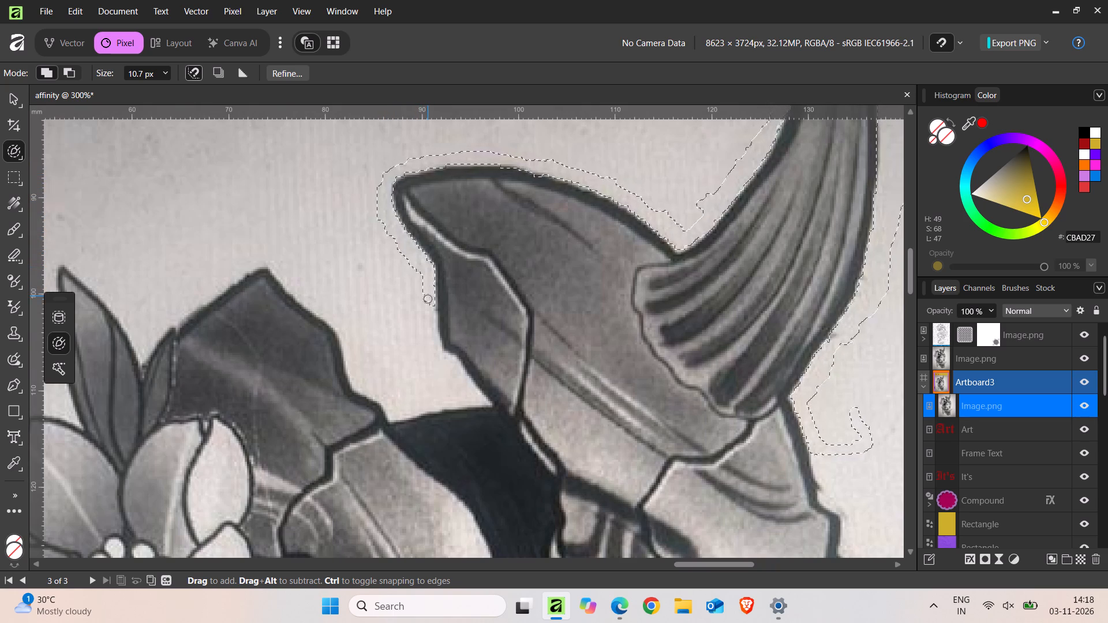
drag(428, 299, 428, 318)
drag(428, 318, 428, 335)
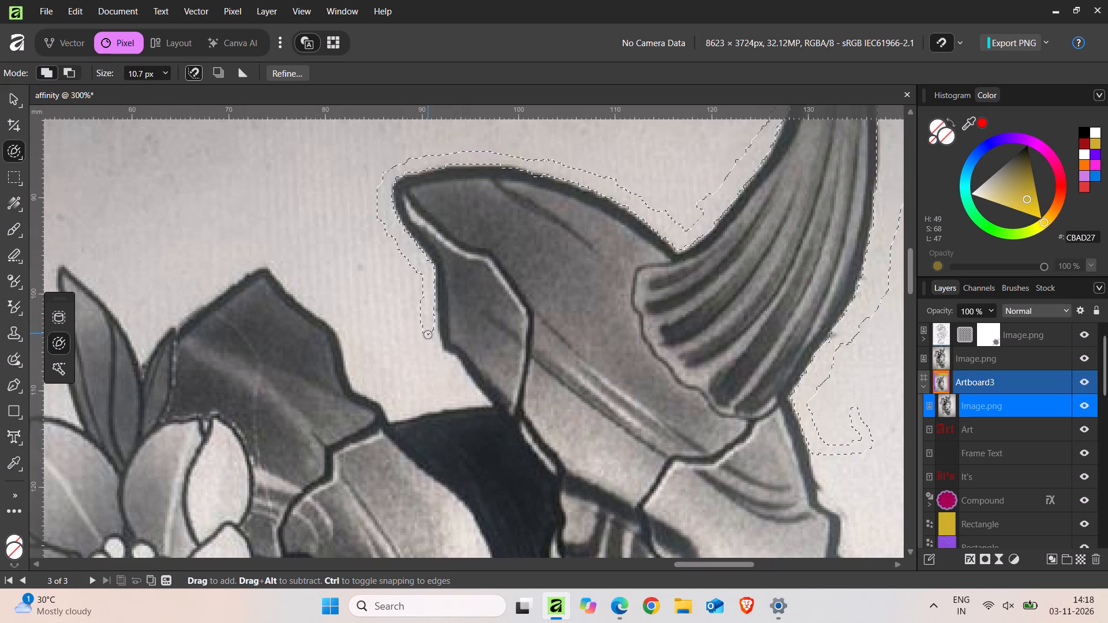
drag(428, 335, 433, 357)
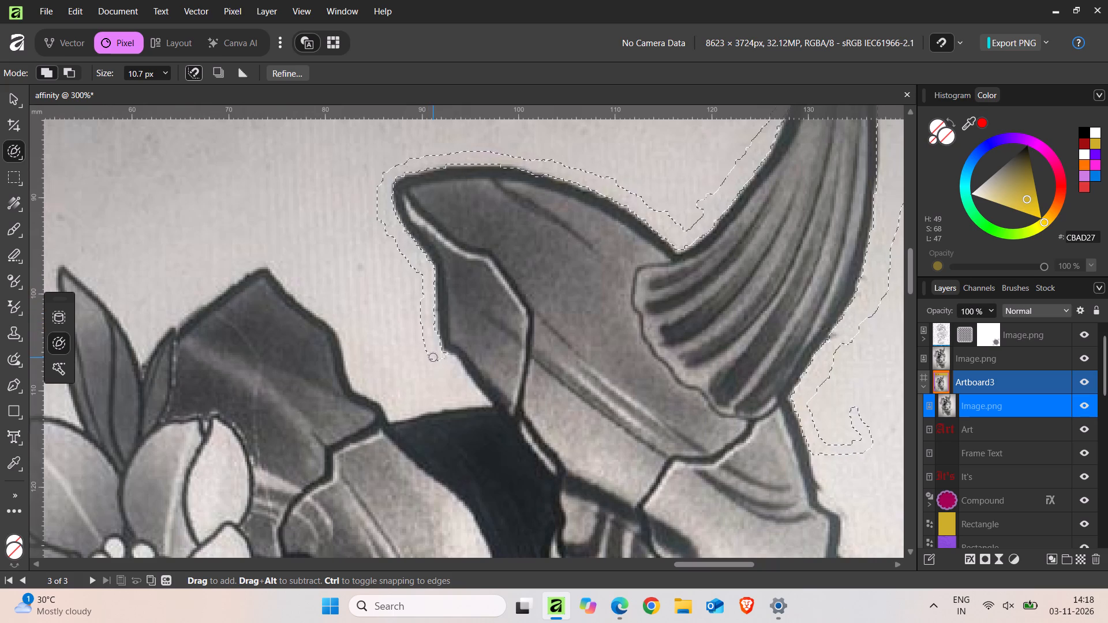
drag(433, 357, 468, 384)
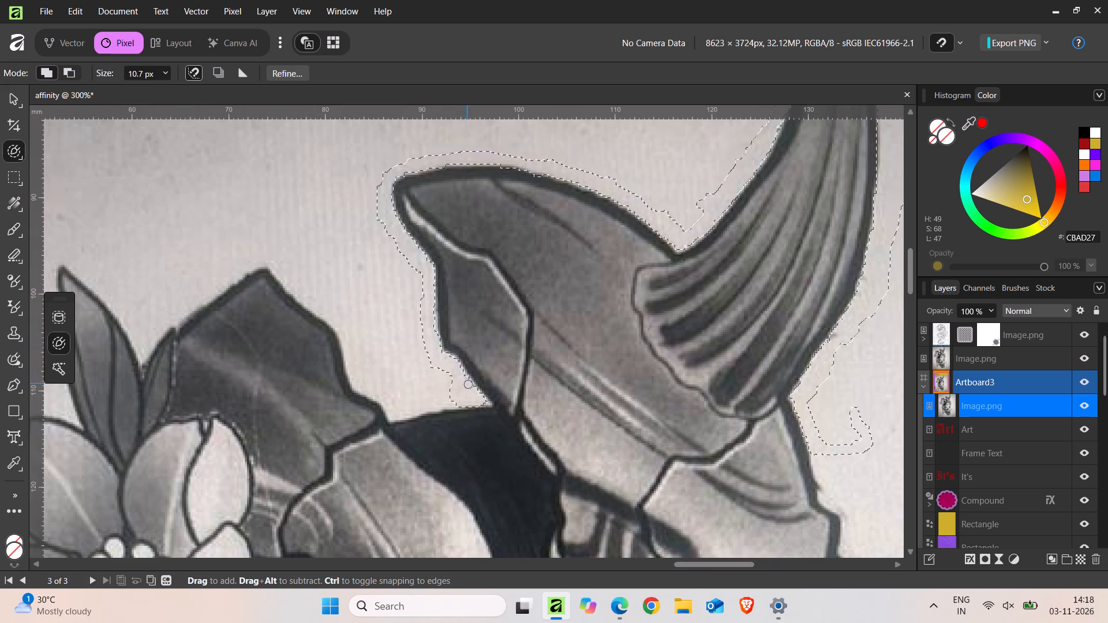
drag(468, 384, 471, 385)
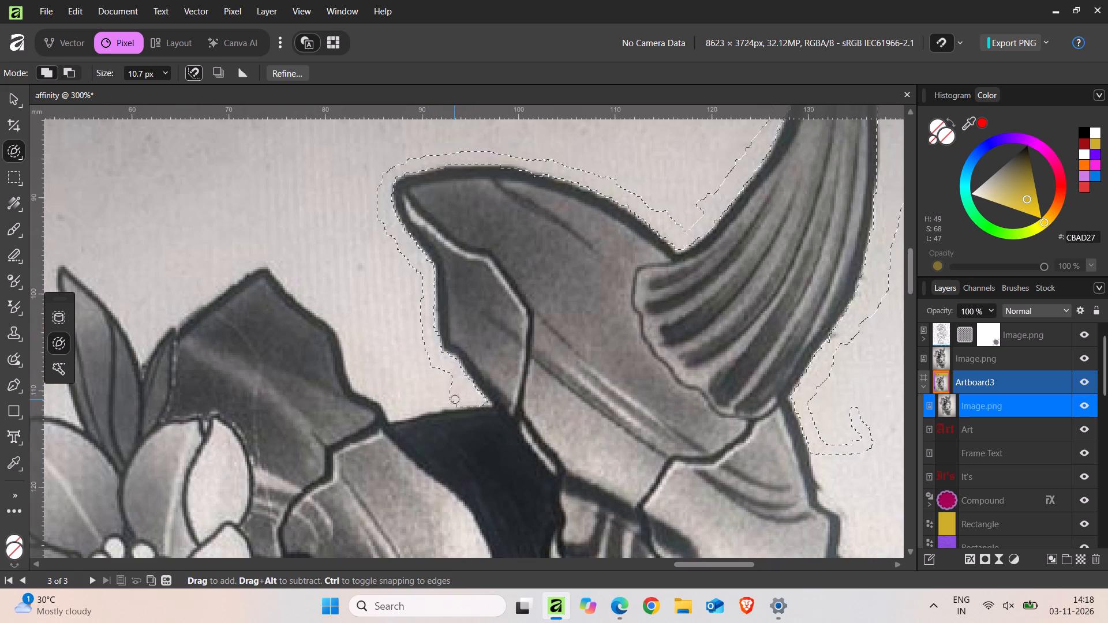
drag(455, 399, 441, 399)
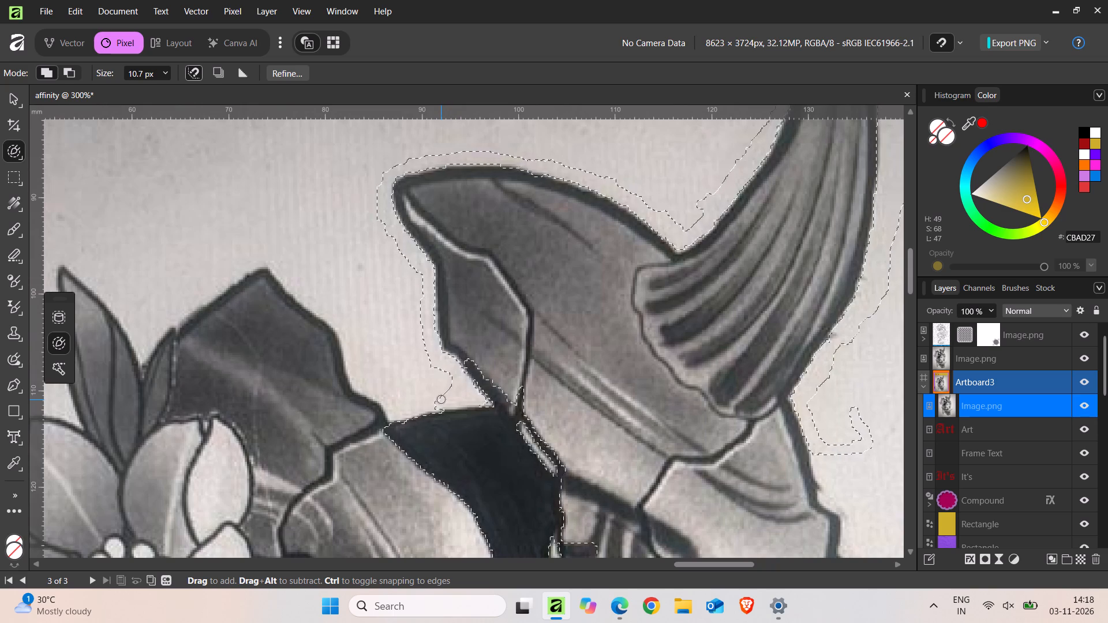
key(ctrl+z)
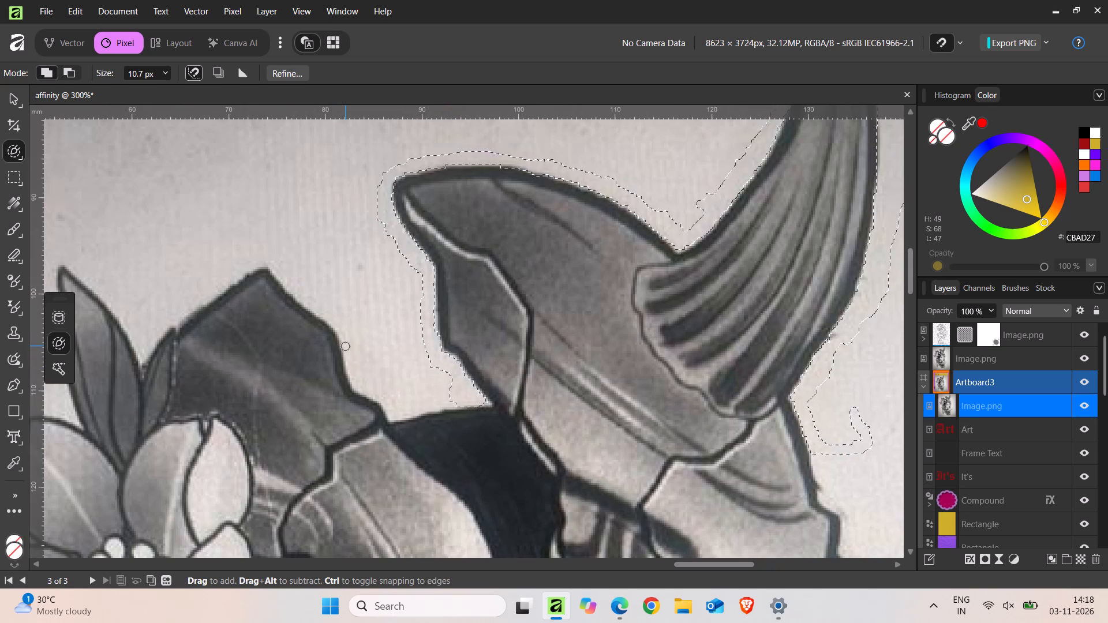
Brush-select the background along the jagged plate's edge facing the horned plate, undoing strokes that spill over the outlines.
drag(345, 346, 354, 382)
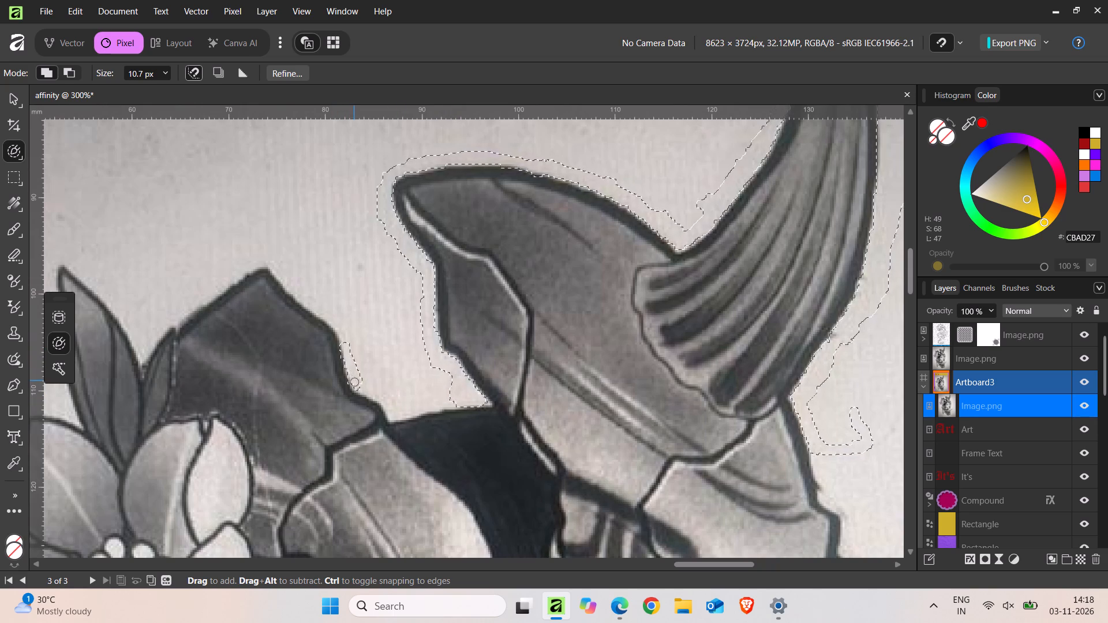
drag(354, 382, 364, 390)
key(ctrl+z)
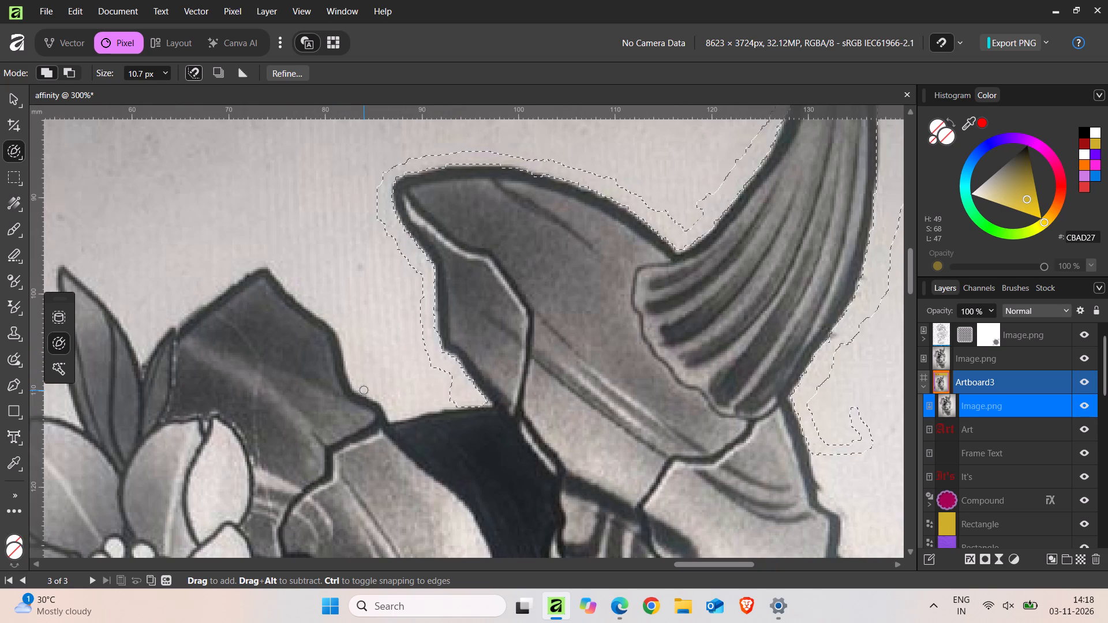
drag(364, 390, 345, 333)
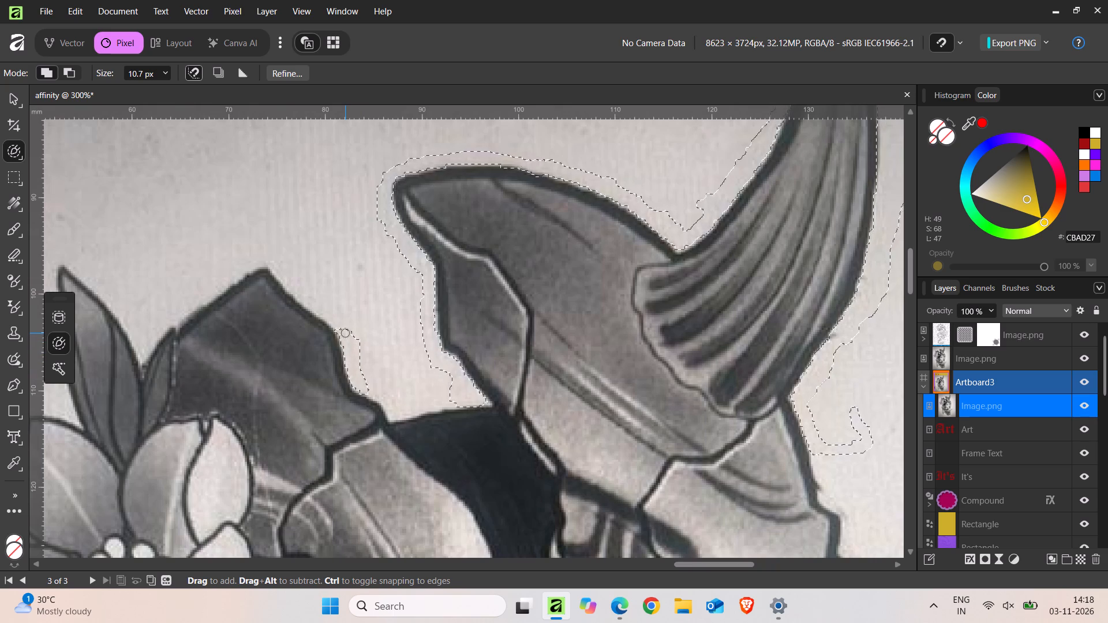
drag(345, 333, 334, 318)
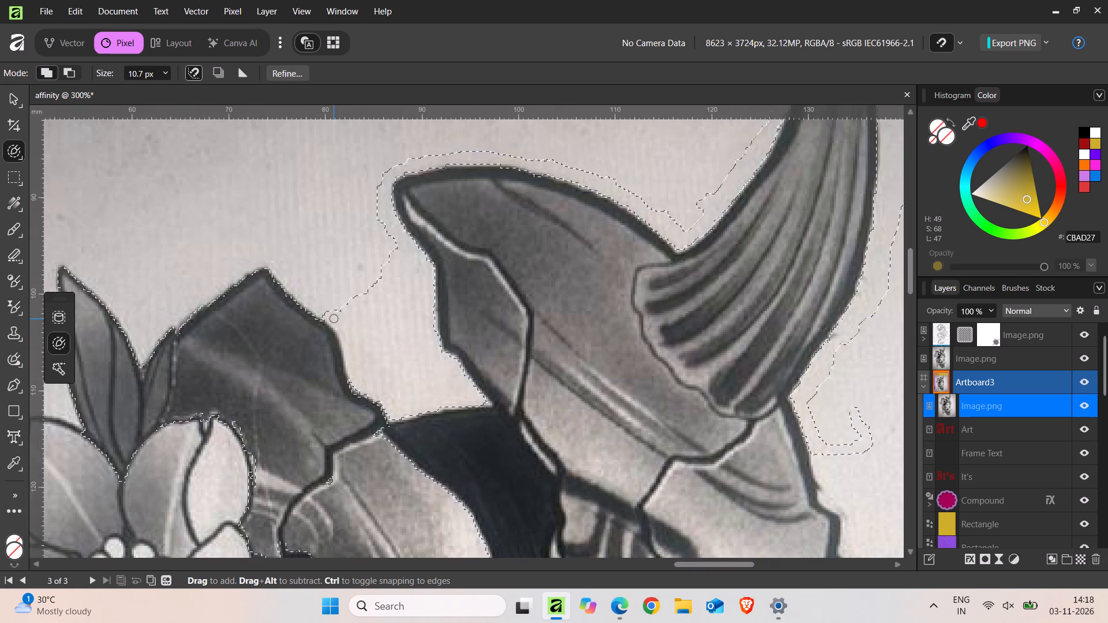
key(ctrl+z)
drag(334, 318, 339, 324)
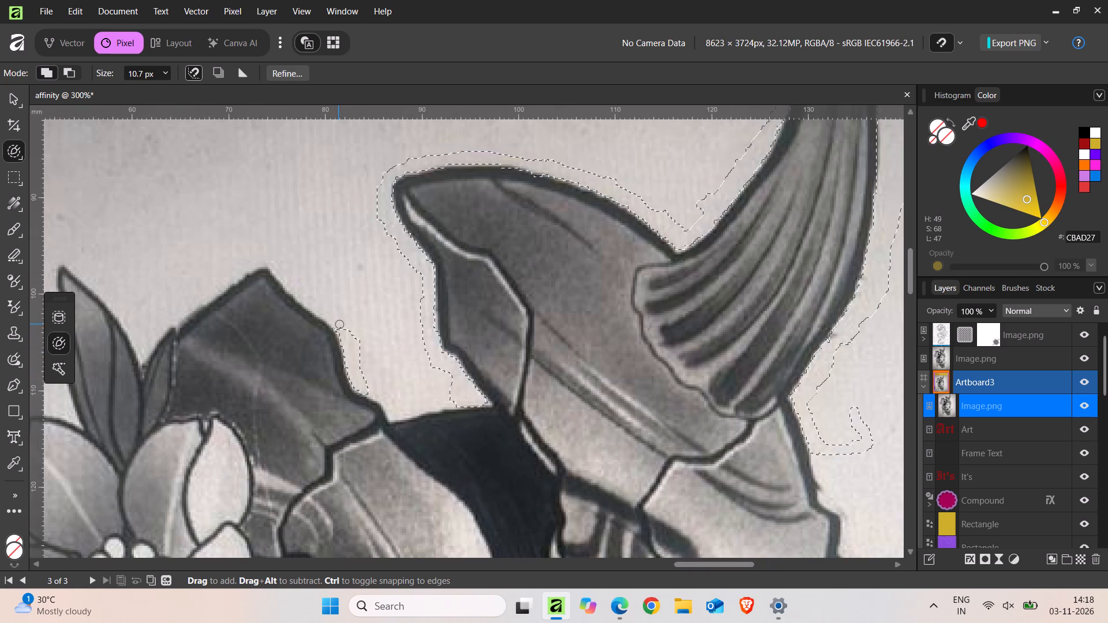
drag(339, 324, 340, 325)
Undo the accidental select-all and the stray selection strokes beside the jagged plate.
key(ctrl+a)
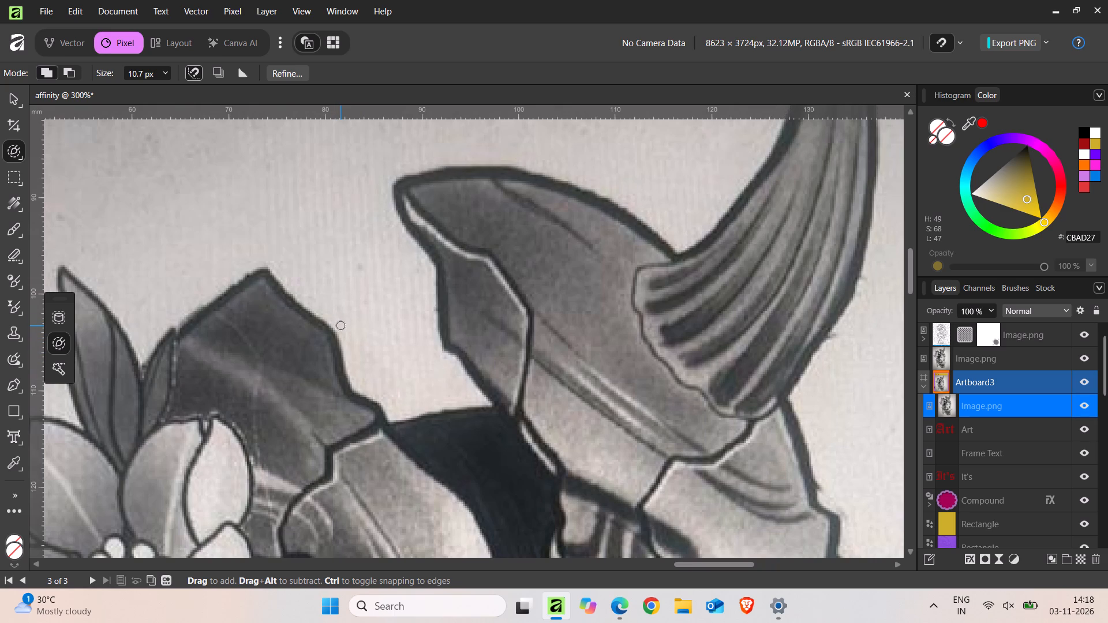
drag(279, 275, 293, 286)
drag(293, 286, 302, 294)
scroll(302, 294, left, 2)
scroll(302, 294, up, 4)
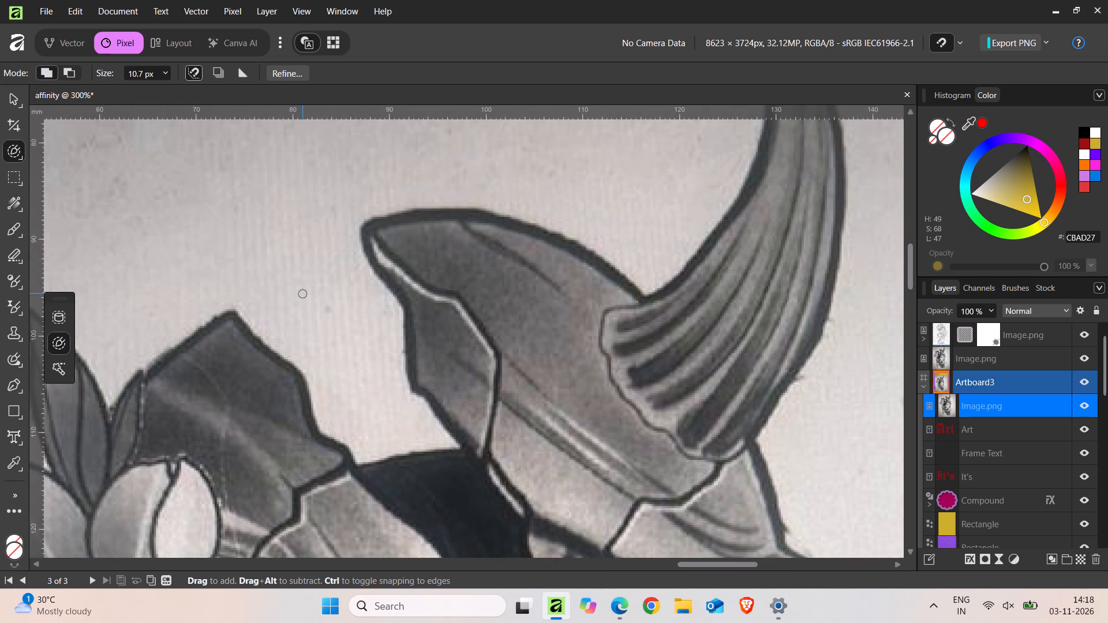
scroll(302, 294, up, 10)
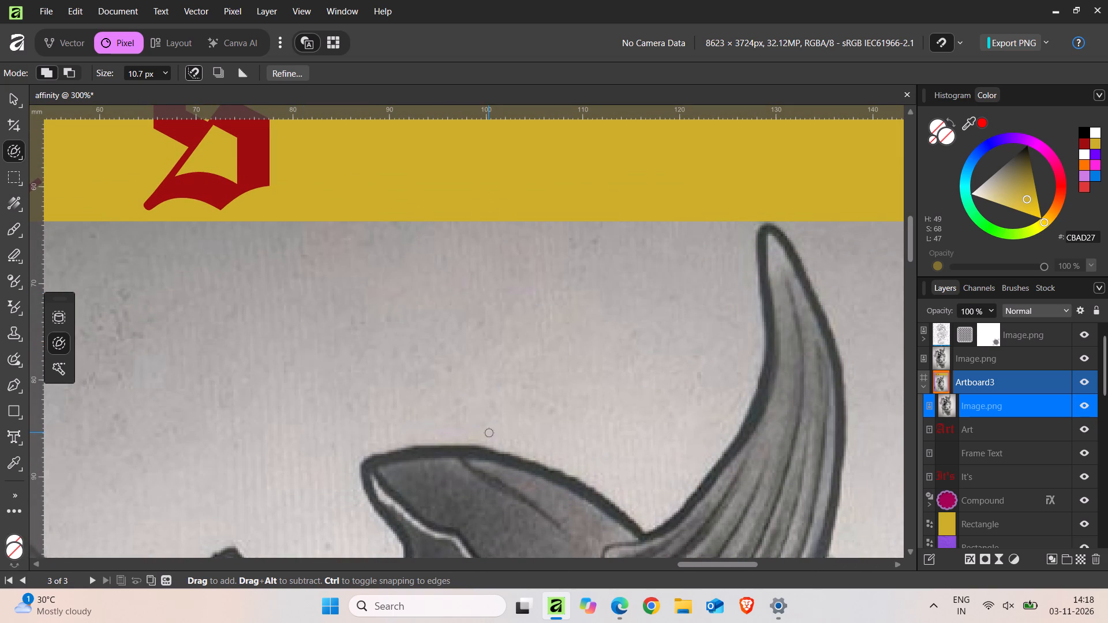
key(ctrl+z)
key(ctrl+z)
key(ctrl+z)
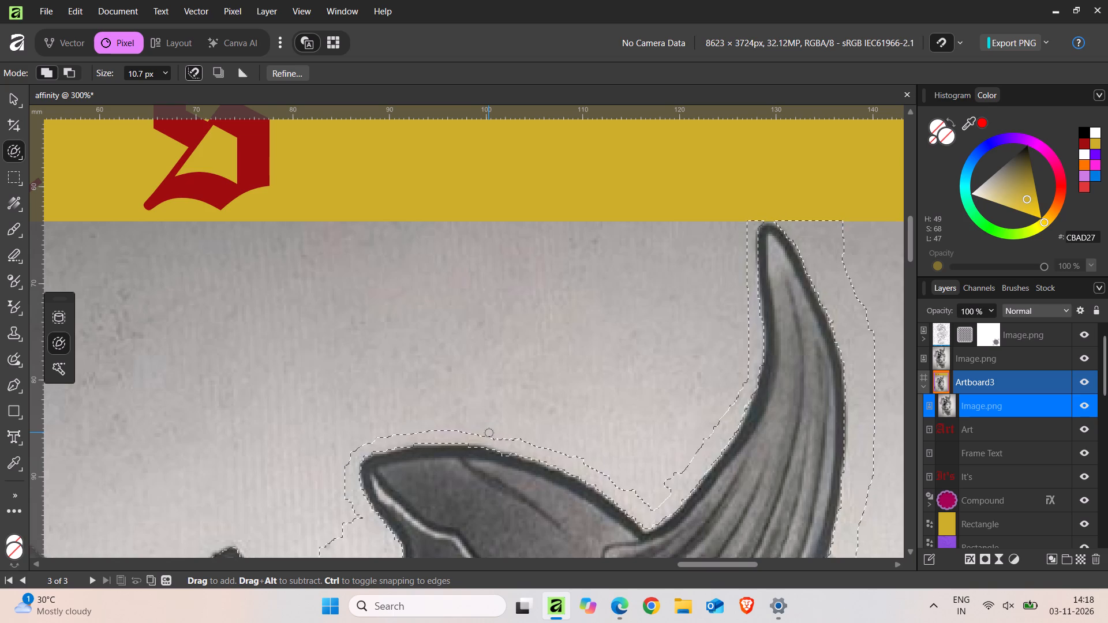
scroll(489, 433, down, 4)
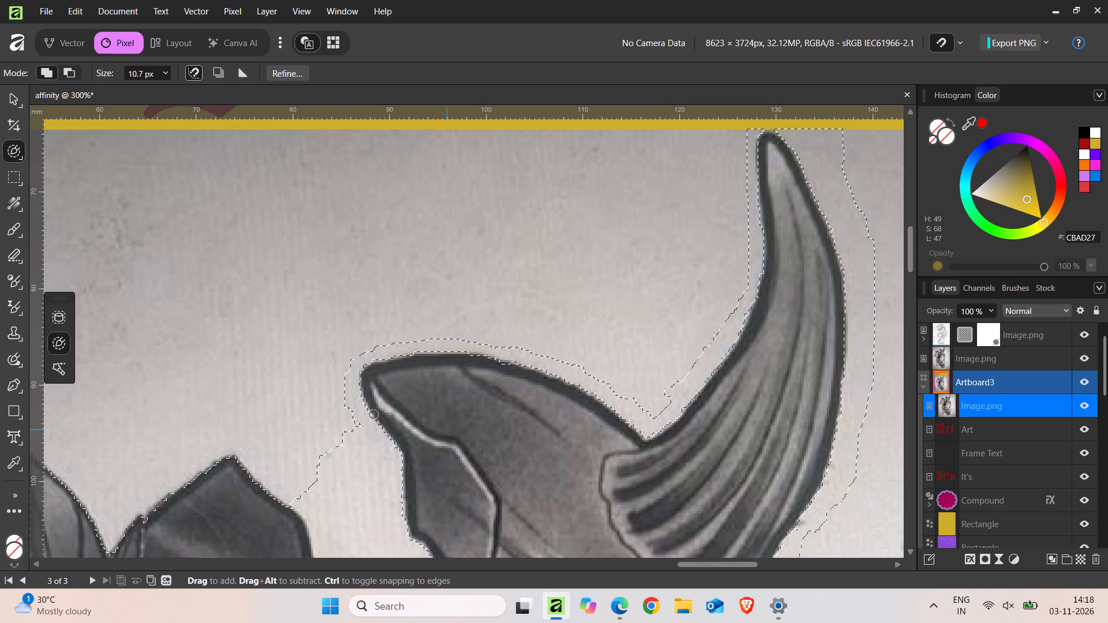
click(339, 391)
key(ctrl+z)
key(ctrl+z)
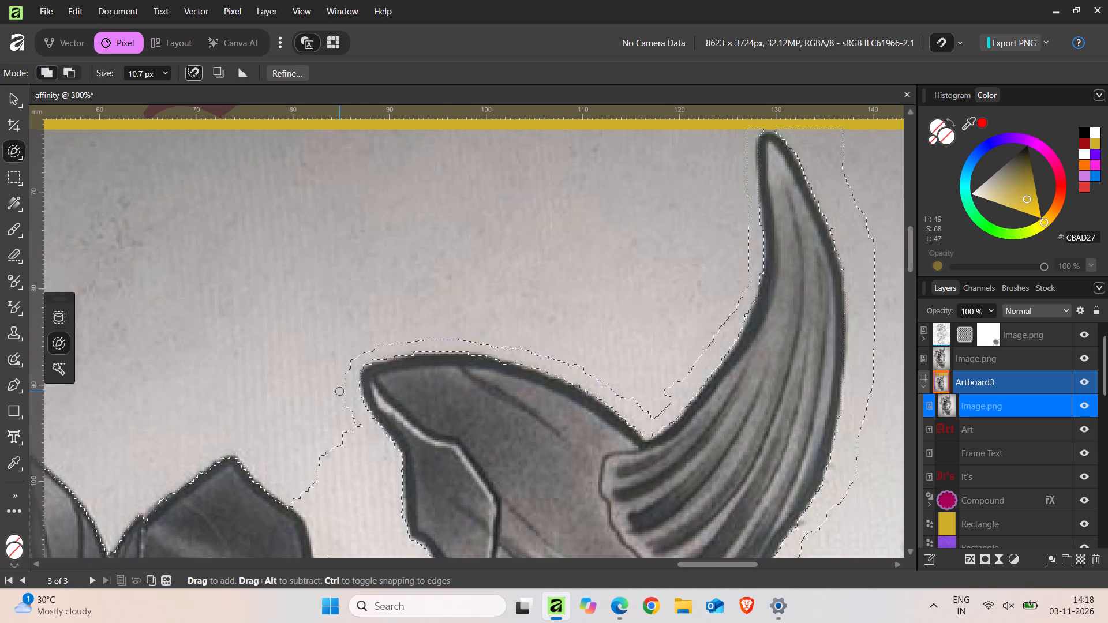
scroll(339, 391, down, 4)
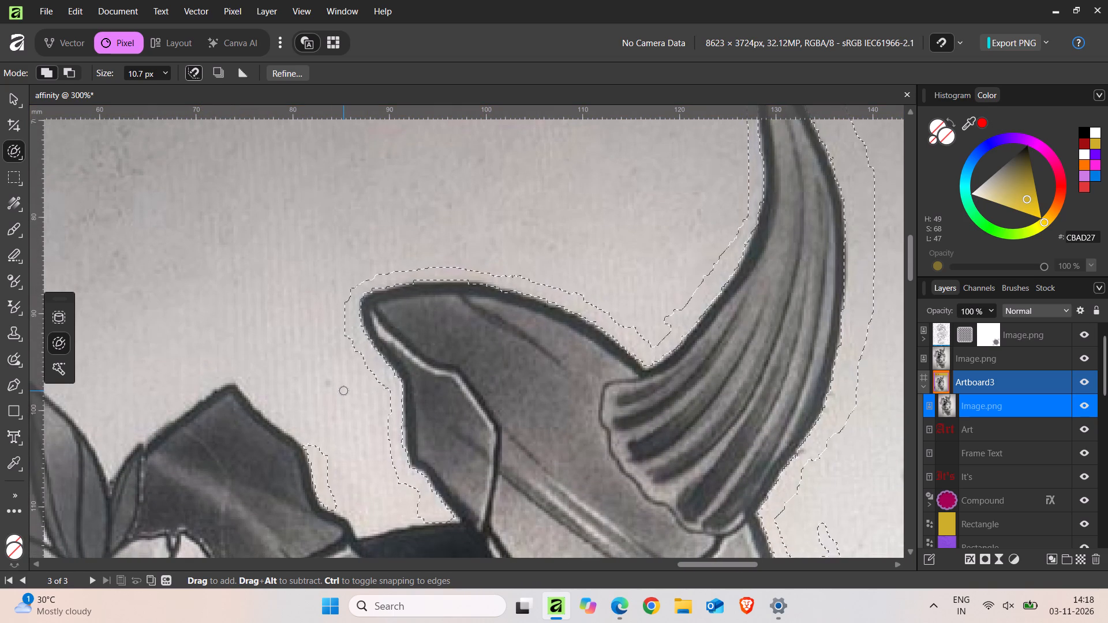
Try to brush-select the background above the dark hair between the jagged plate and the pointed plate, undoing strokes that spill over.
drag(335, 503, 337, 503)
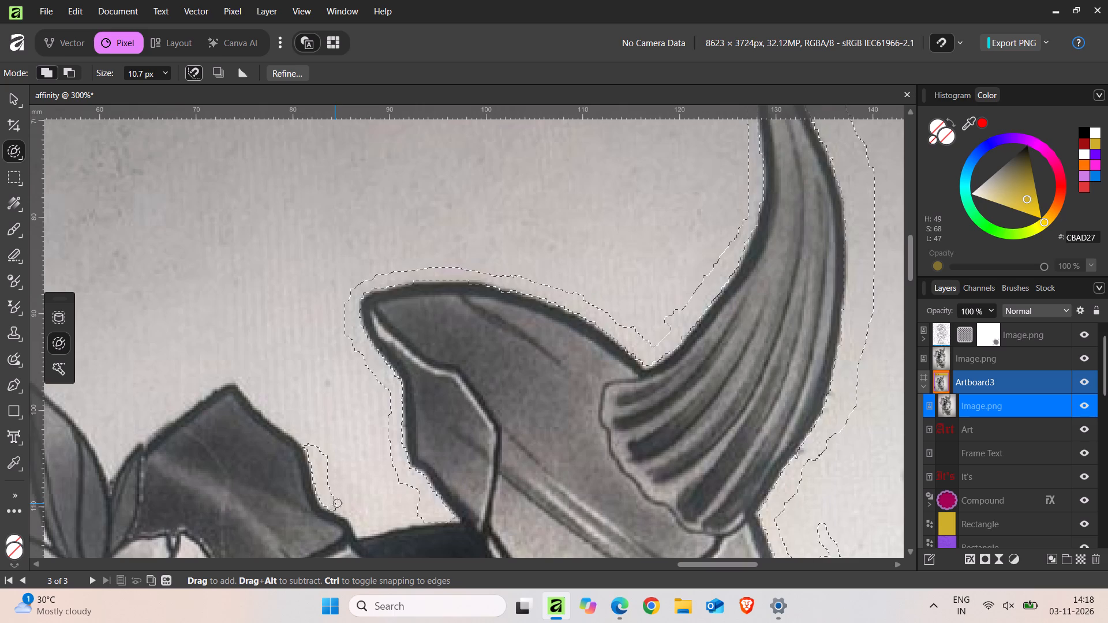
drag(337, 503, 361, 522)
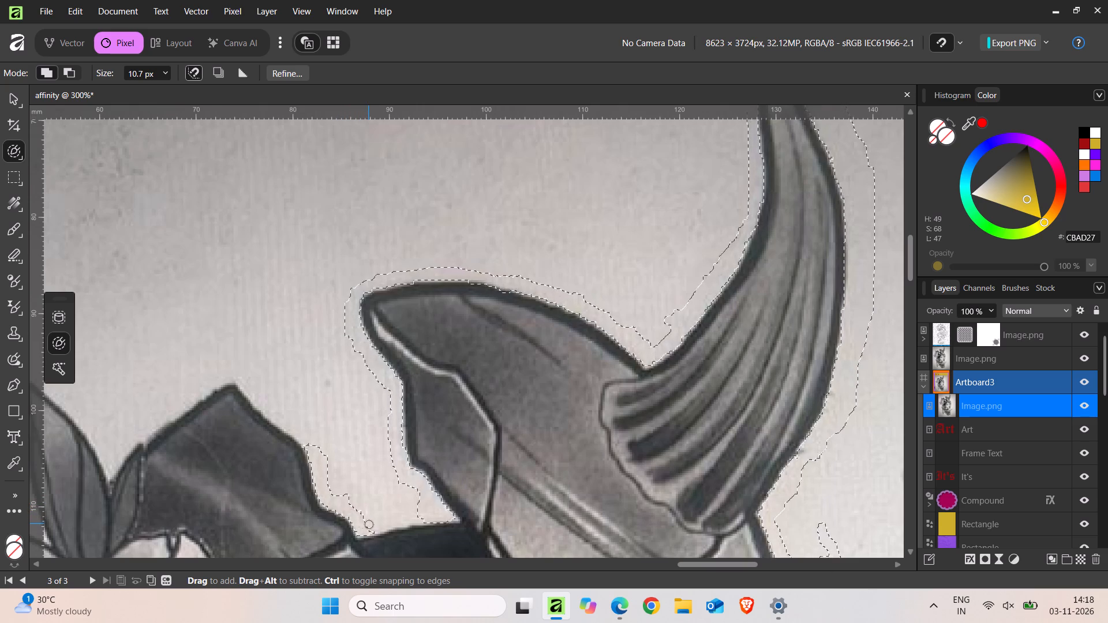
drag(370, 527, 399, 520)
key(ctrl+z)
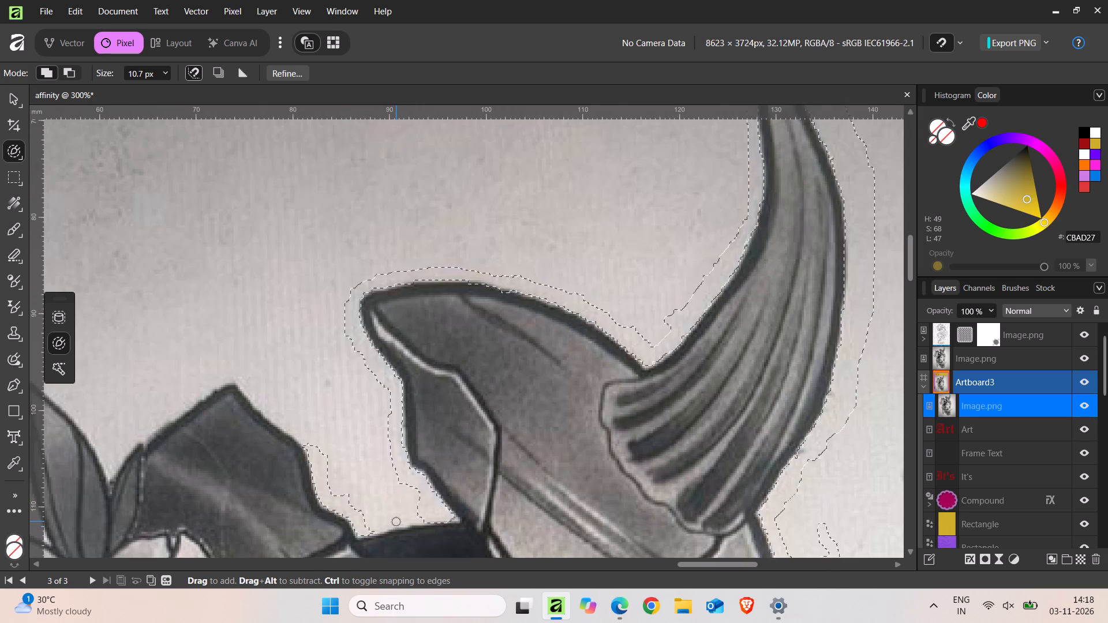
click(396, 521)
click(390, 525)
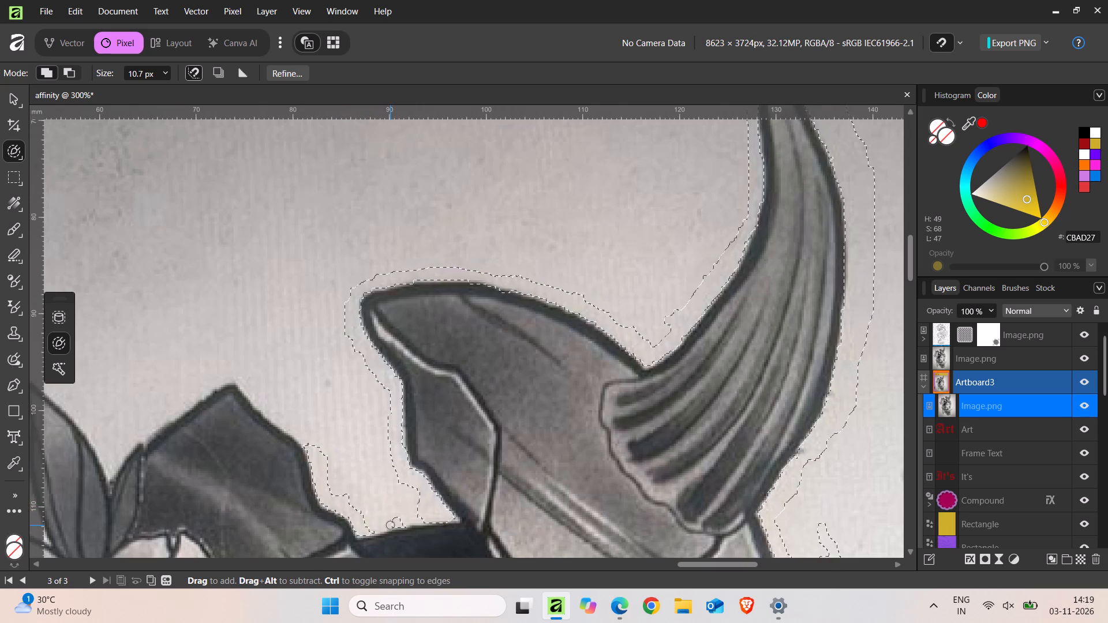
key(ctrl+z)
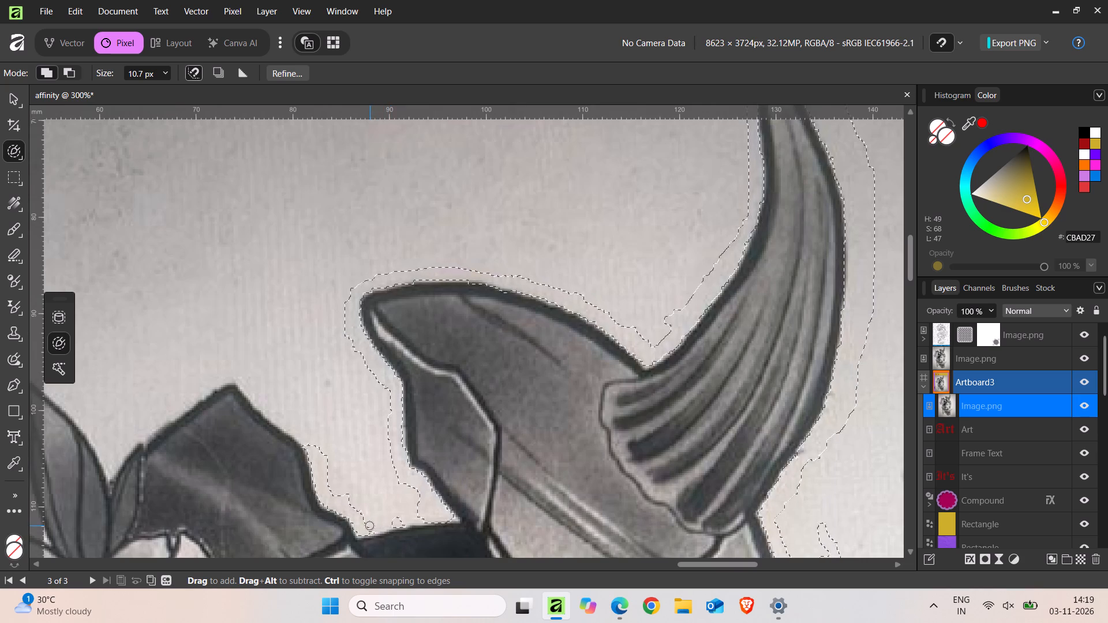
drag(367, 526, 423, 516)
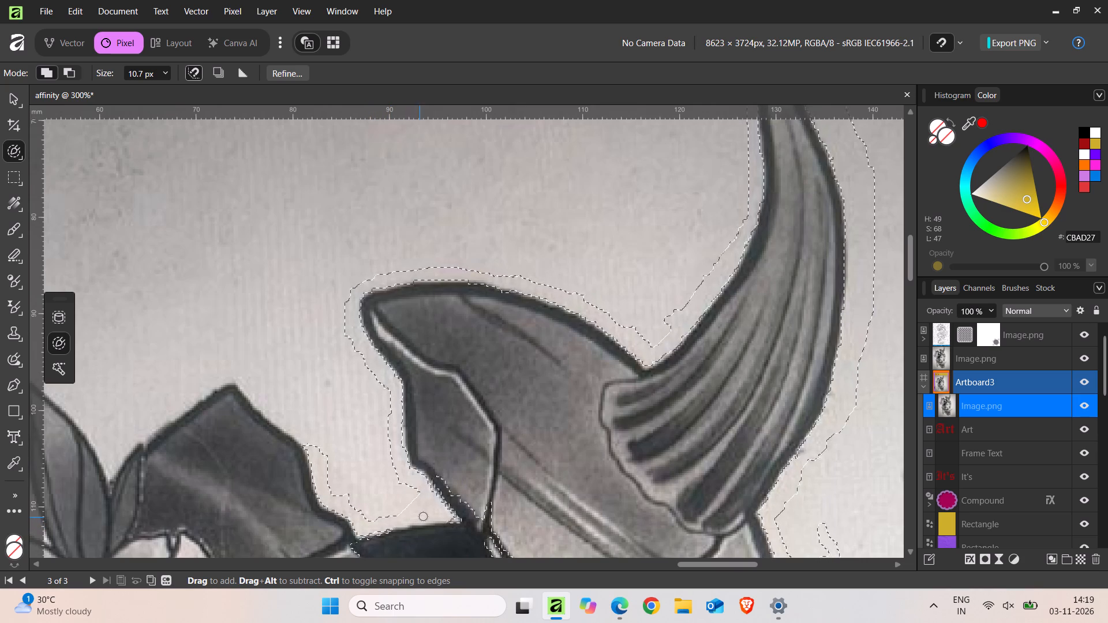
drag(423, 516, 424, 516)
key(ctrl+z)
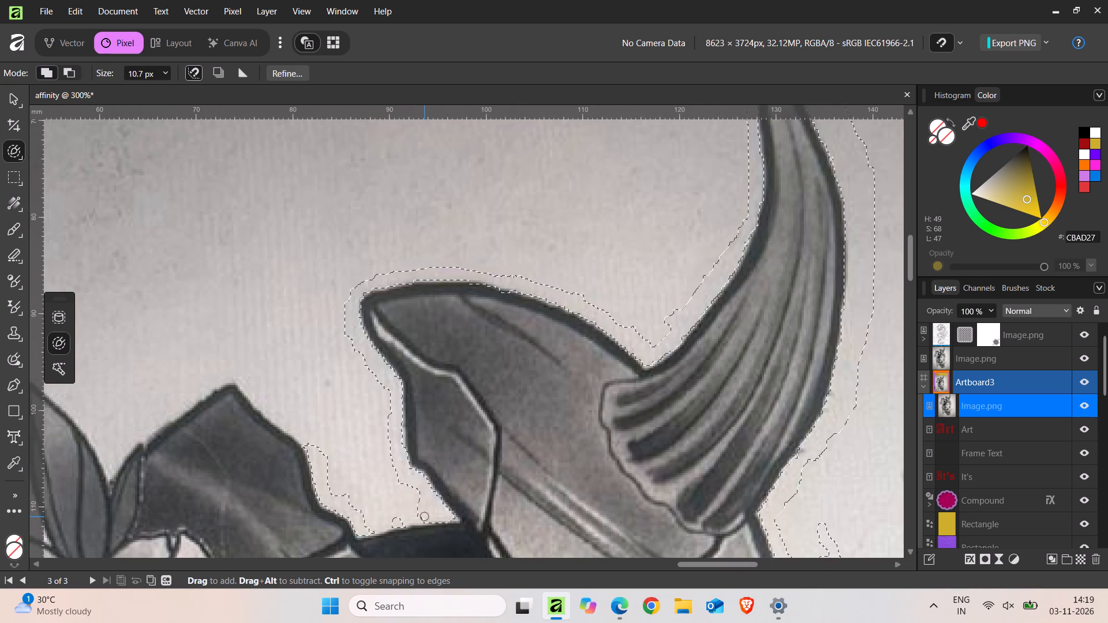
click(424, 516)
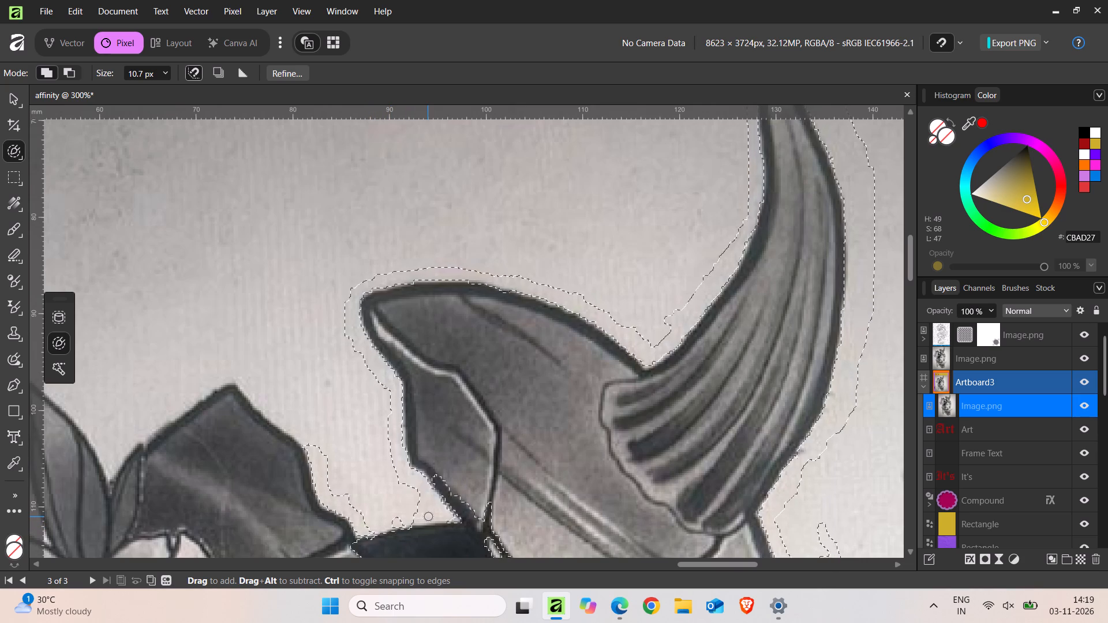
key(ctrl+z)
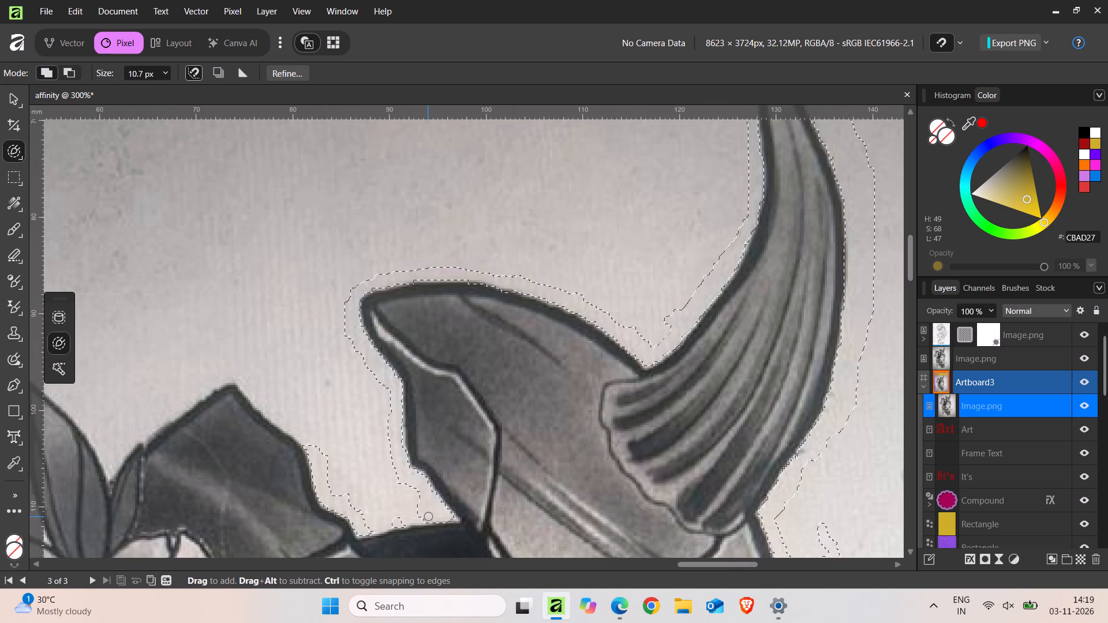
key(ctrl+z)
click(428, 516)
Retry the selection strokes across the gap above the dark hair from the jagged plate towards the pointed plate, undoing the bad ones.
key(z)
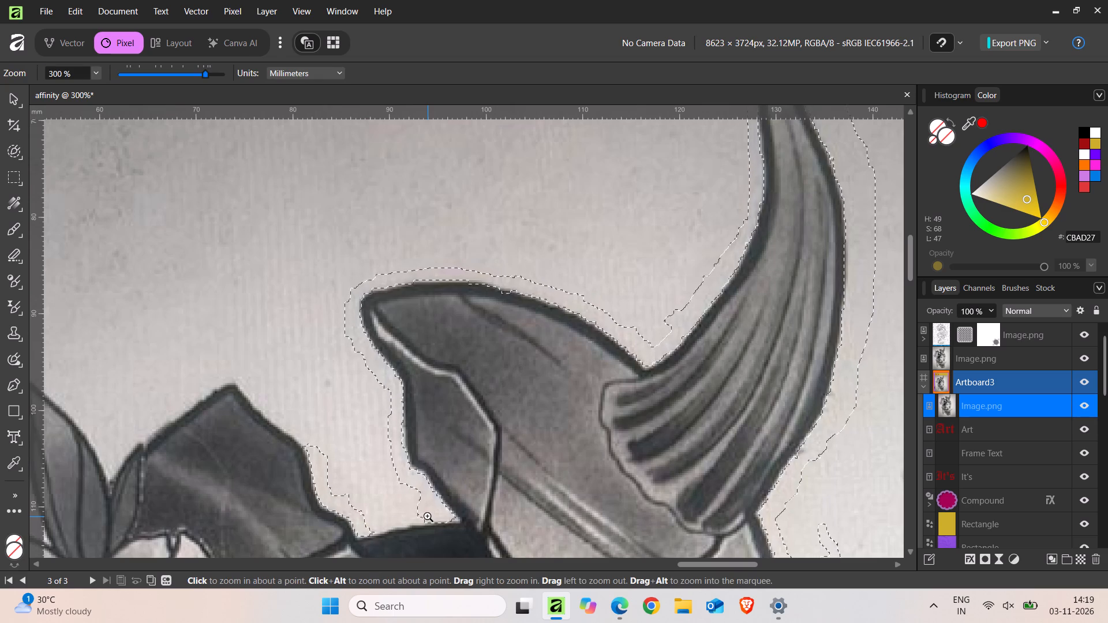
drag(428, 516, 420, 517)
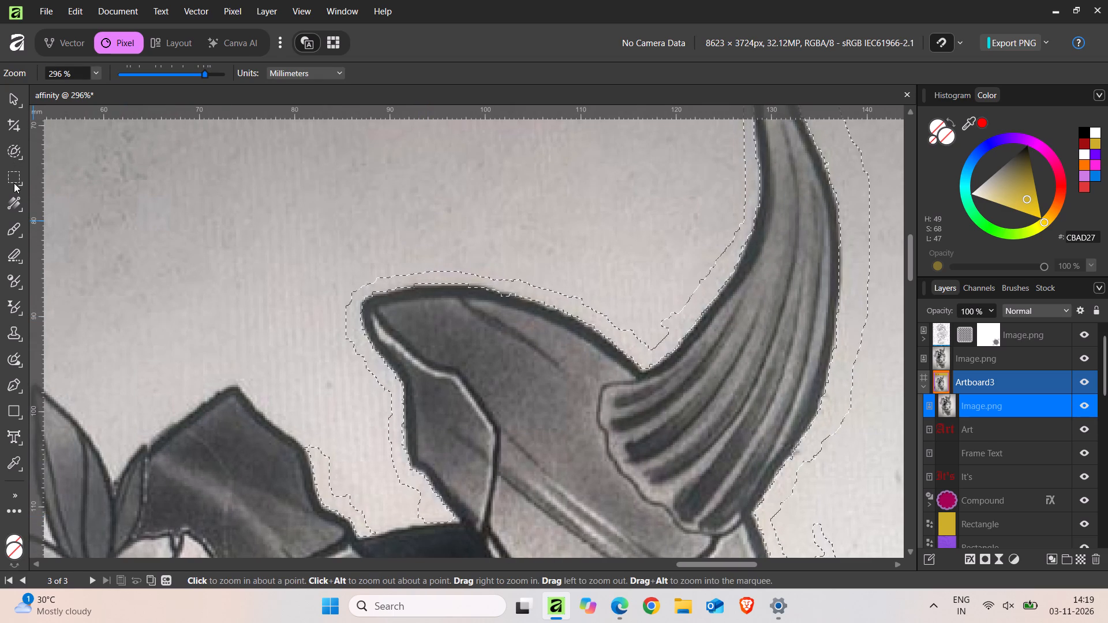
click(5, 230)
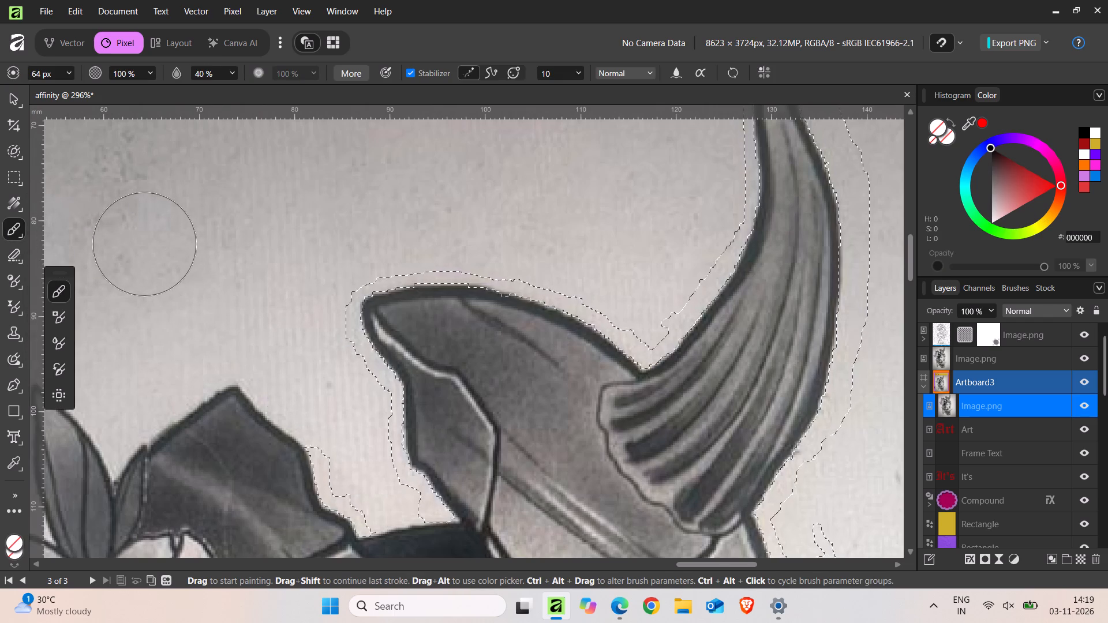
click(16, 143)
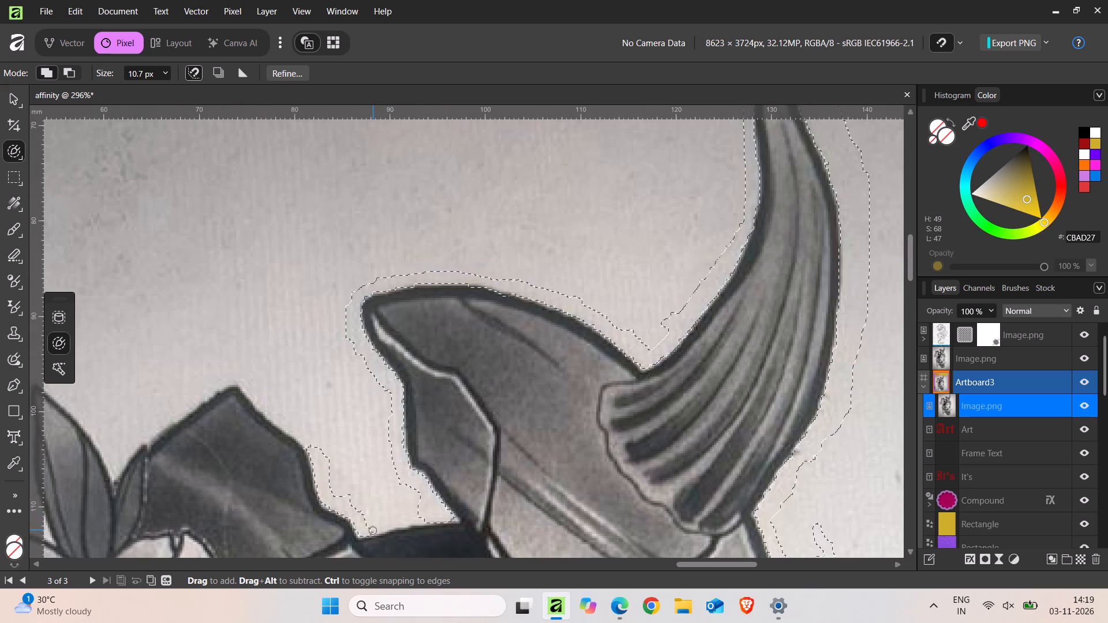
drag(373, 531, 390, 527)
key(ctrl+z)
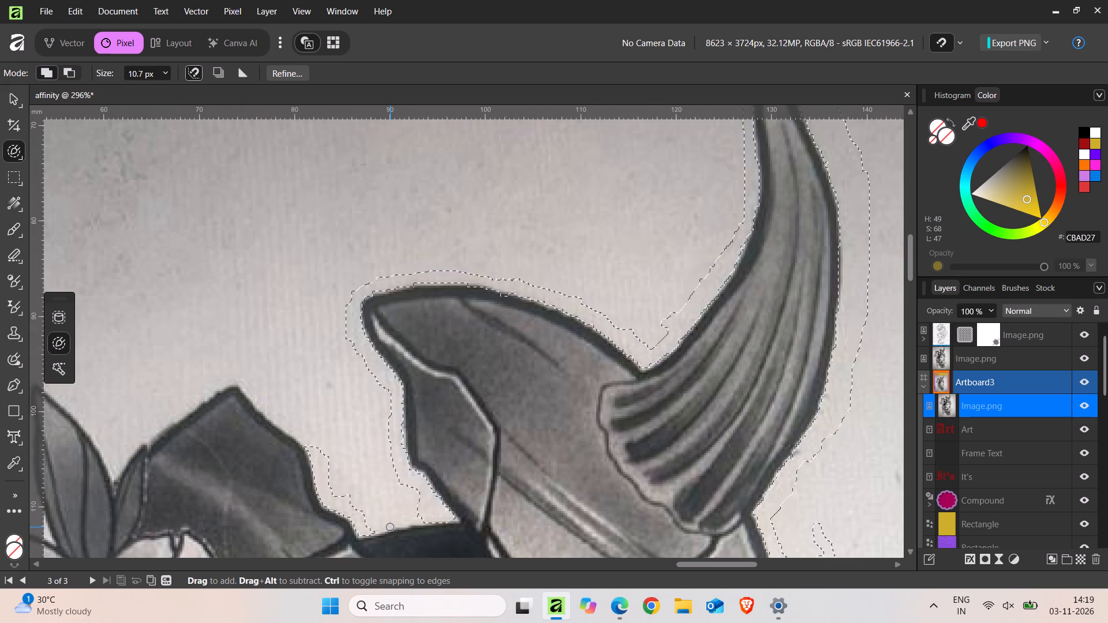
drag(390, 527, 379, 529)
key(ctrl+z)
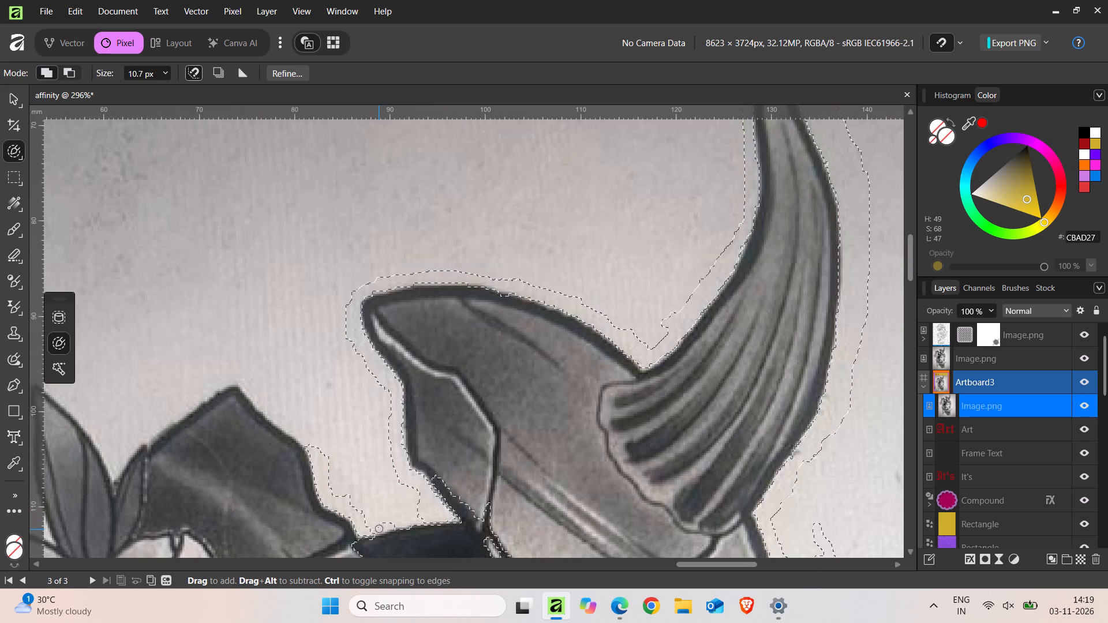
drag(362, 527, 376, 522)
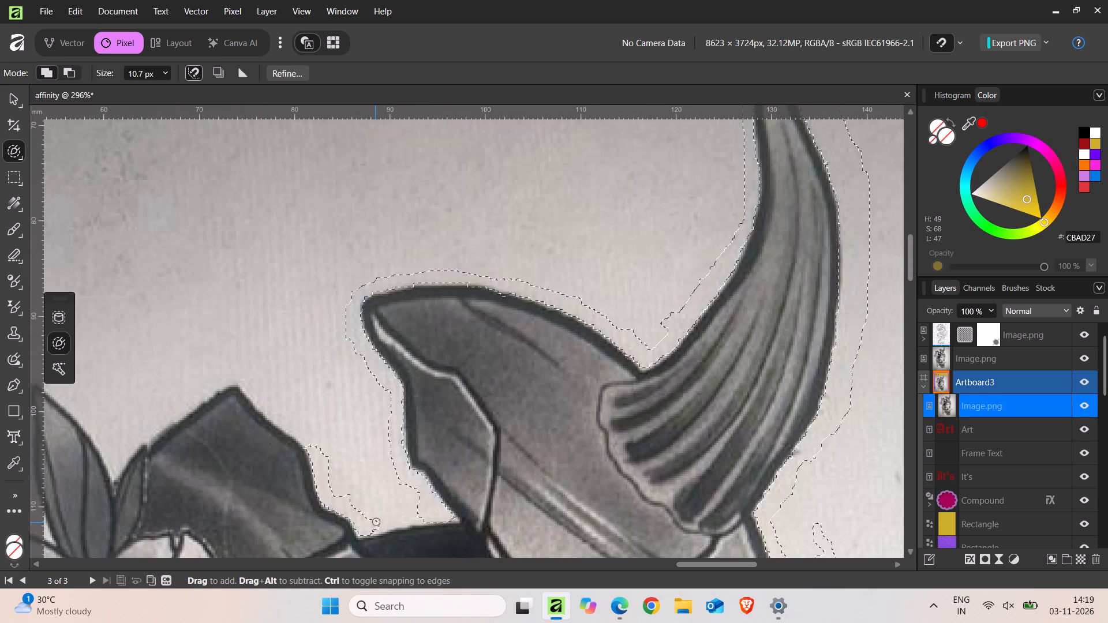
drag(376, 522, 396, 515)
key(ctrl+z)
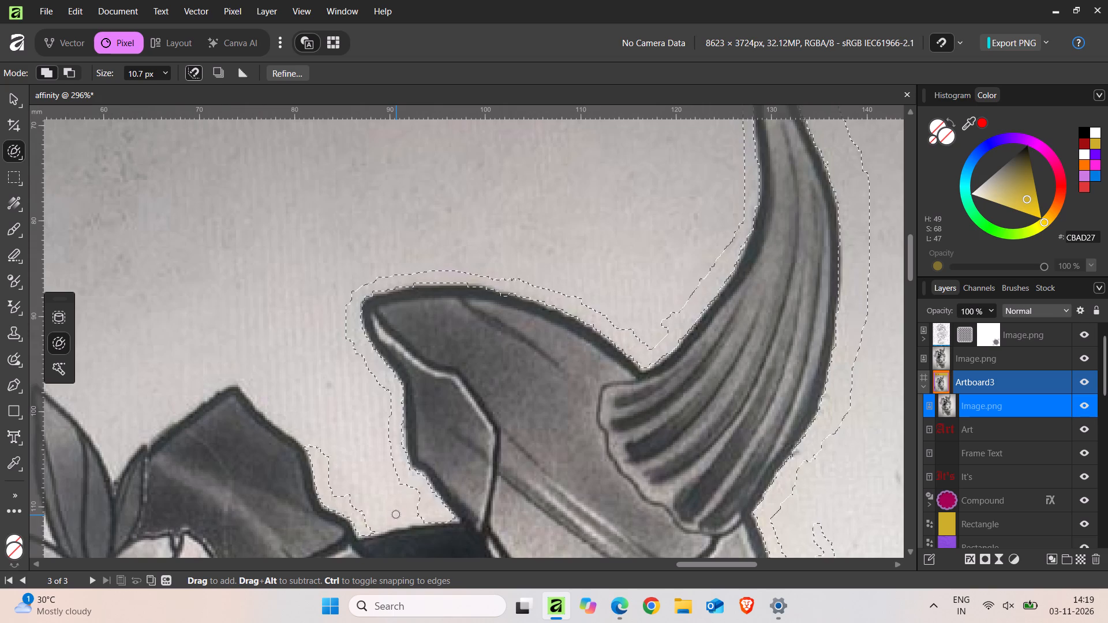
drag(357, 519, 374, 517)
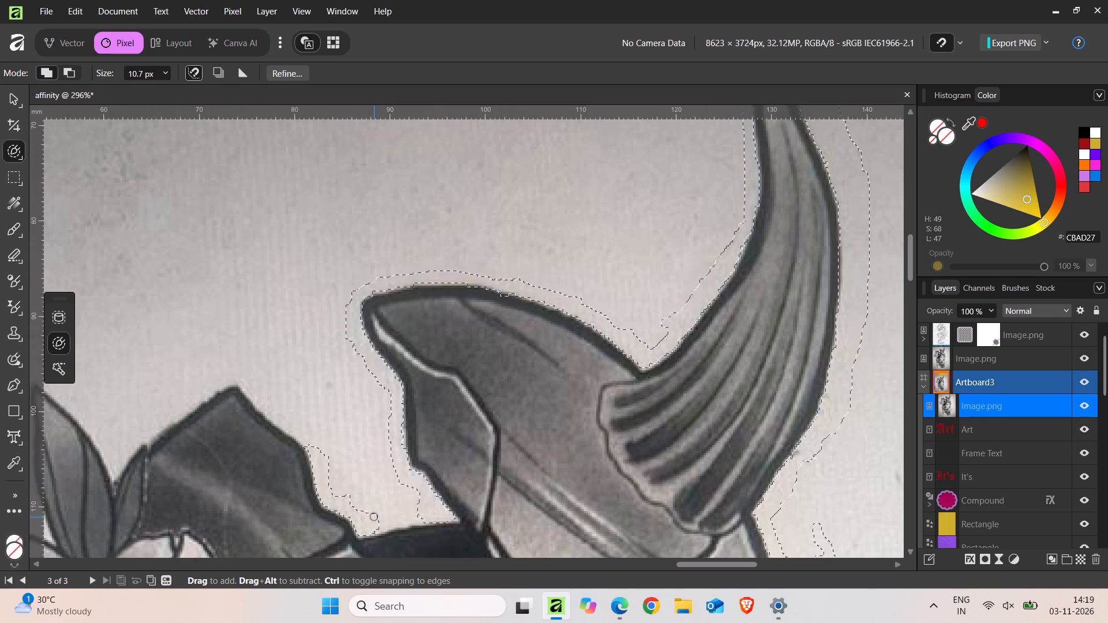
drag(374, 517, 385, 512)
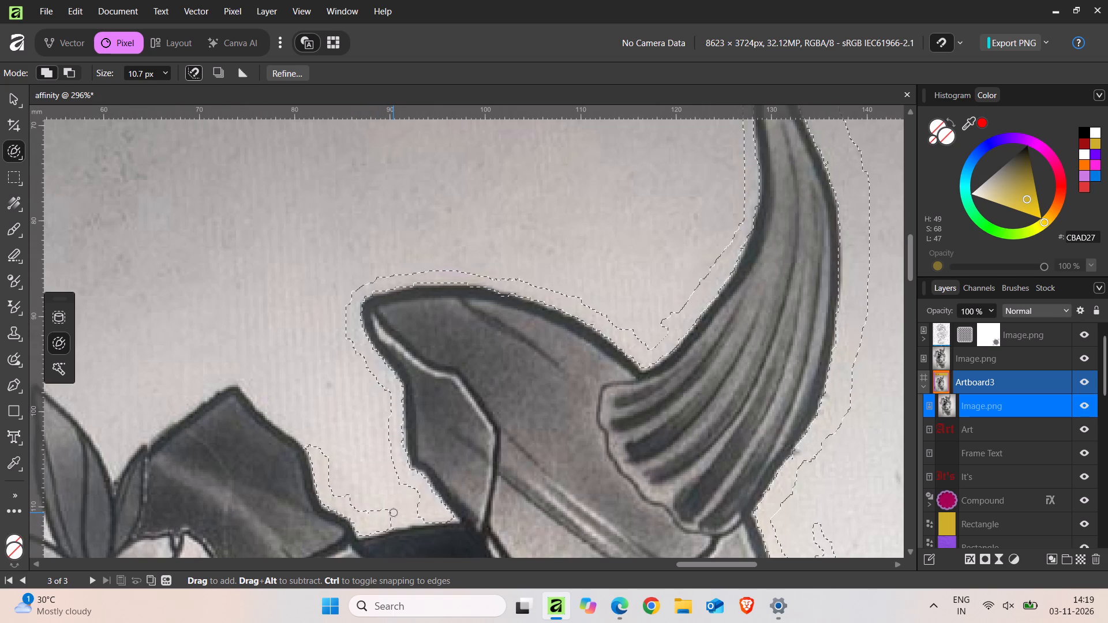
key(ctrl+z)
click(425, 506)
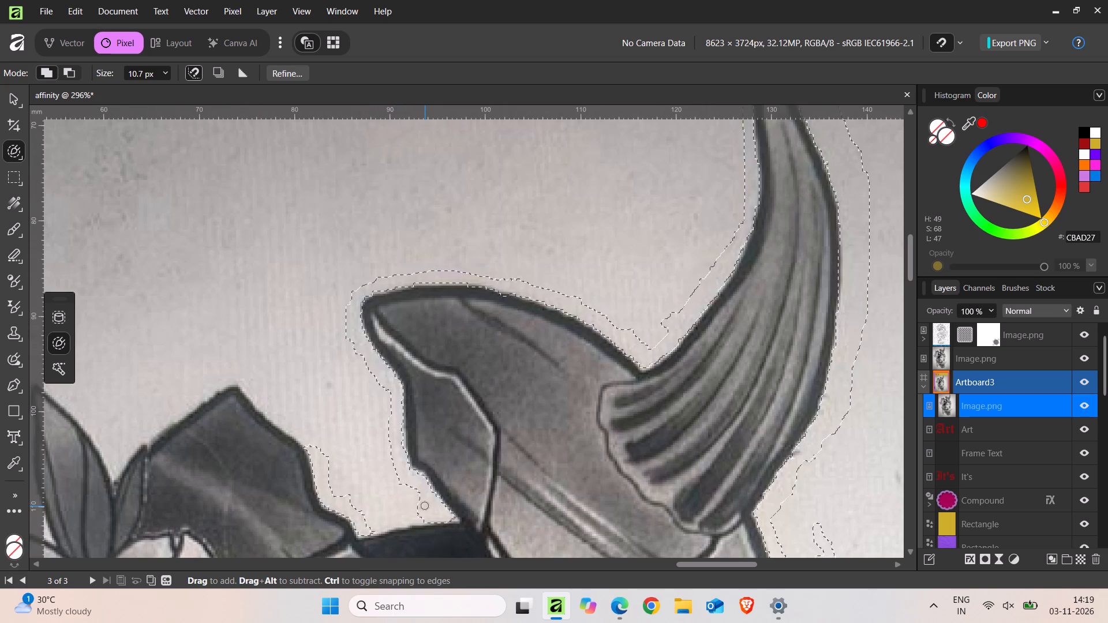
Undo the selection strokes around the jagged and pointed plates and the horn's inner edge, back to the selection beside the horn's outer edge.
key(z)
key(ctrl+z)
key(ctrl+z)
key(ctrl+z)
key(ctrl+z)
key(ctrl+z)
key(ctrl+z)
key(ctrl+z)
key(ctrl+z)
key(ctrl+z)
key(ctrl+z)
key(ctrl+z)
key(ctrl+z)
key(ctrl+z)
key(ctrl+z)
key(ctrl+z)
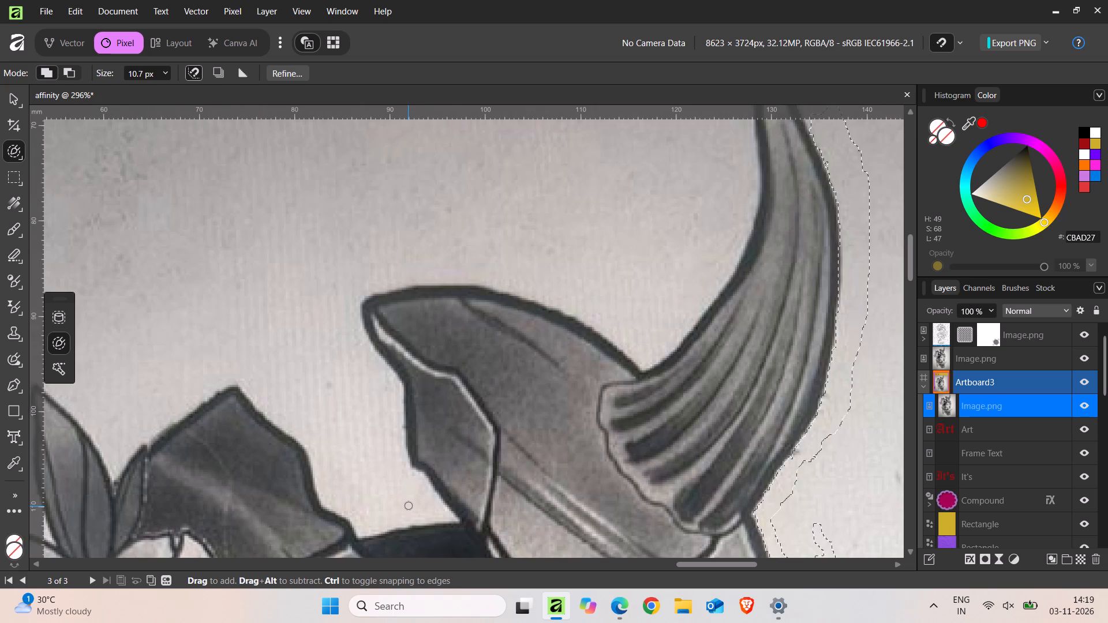
Brush-select the background along the pointed plate's upper edge from its tip to the horn's base, undoing strokes that go wrong.
scroll(445, 462, up, 5)
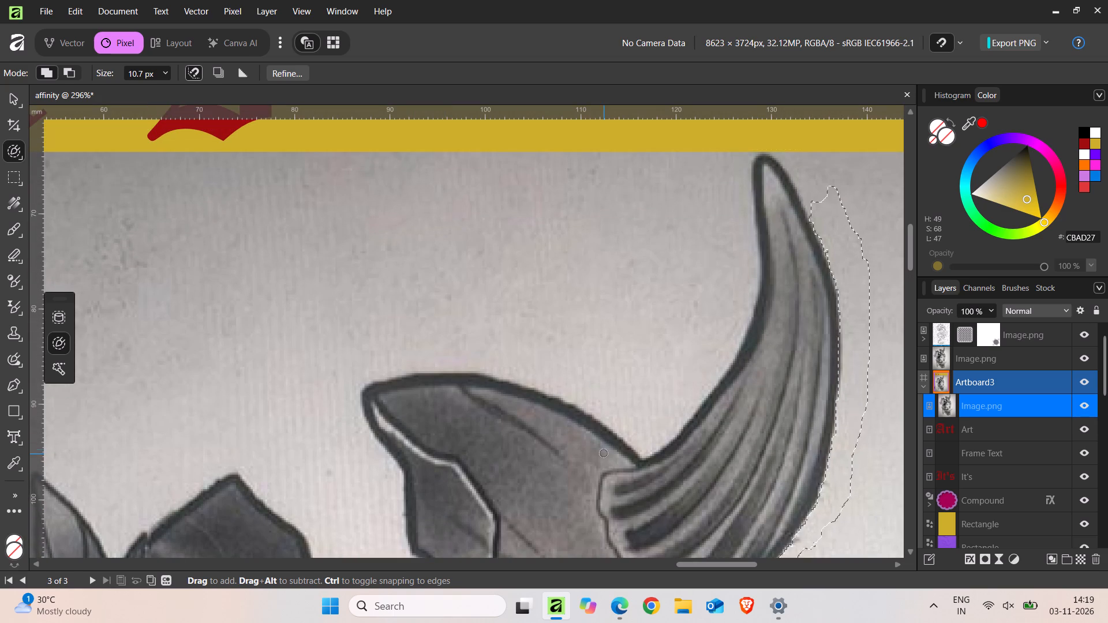
drag(387, 371, 441, 372)
key(ctrl+z)
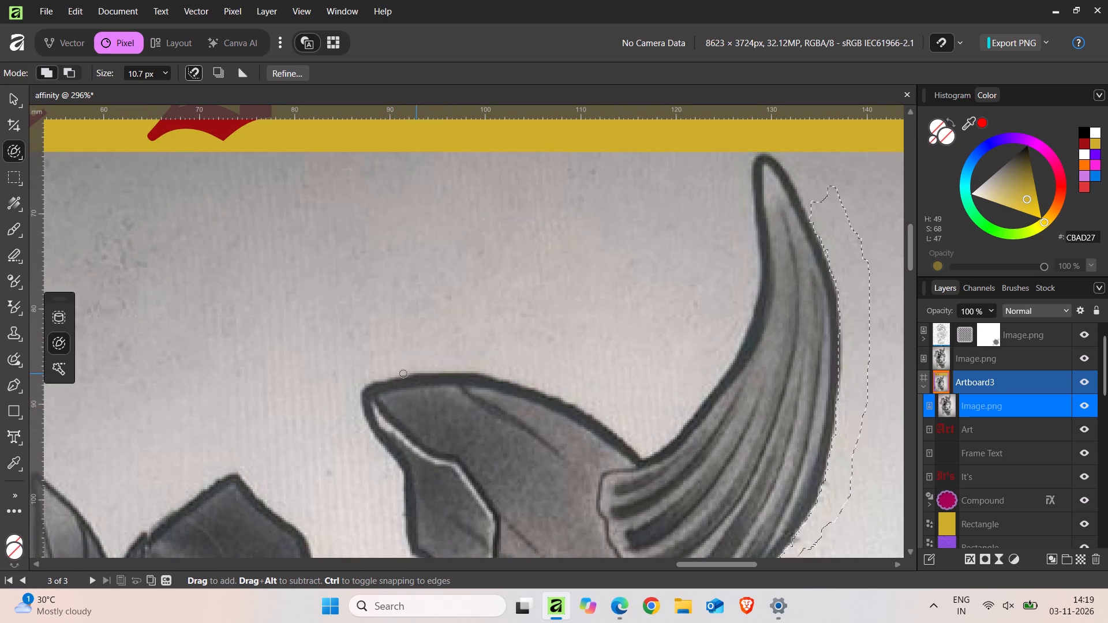
drag(373, 371, 435, 366)
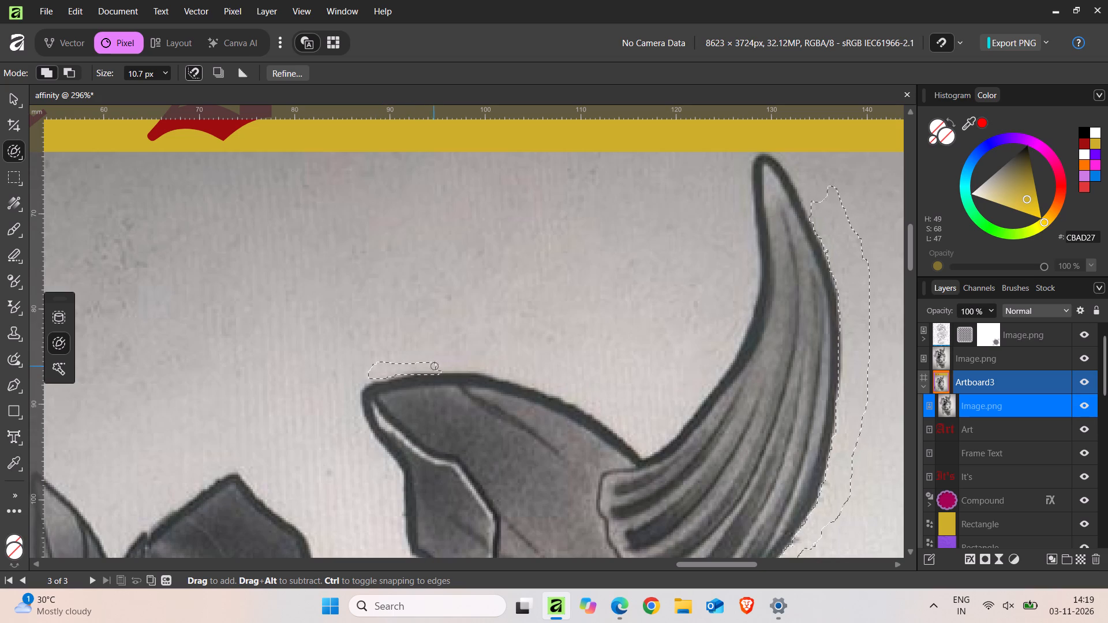
drag(435, 366, 507, 373)
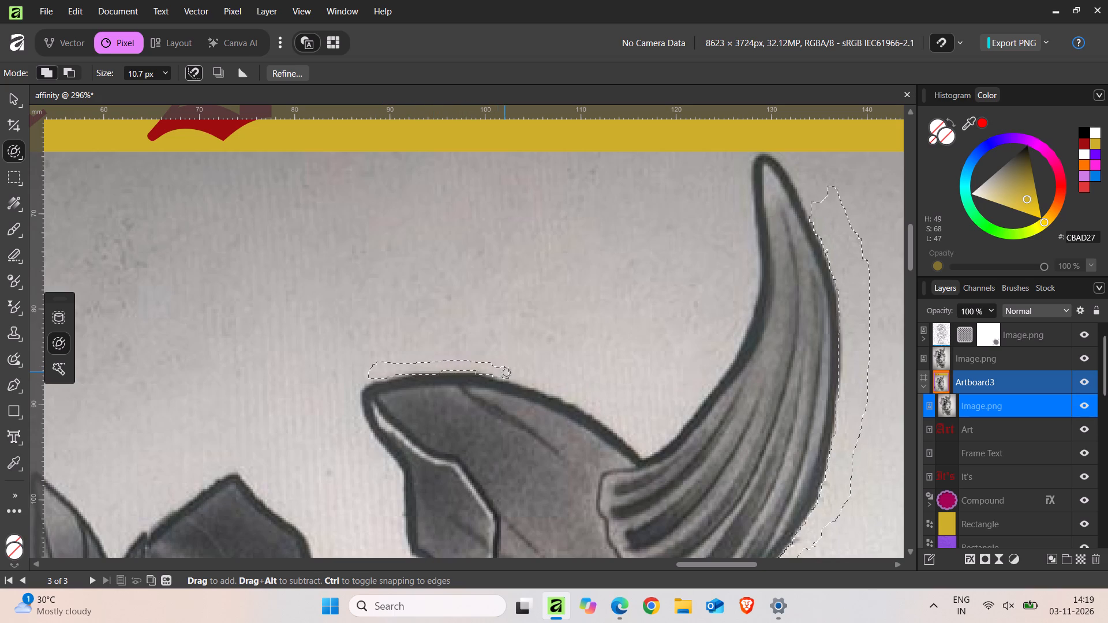
drag(507, 373, 515, 375)
drag(515, 375, 533, 373)
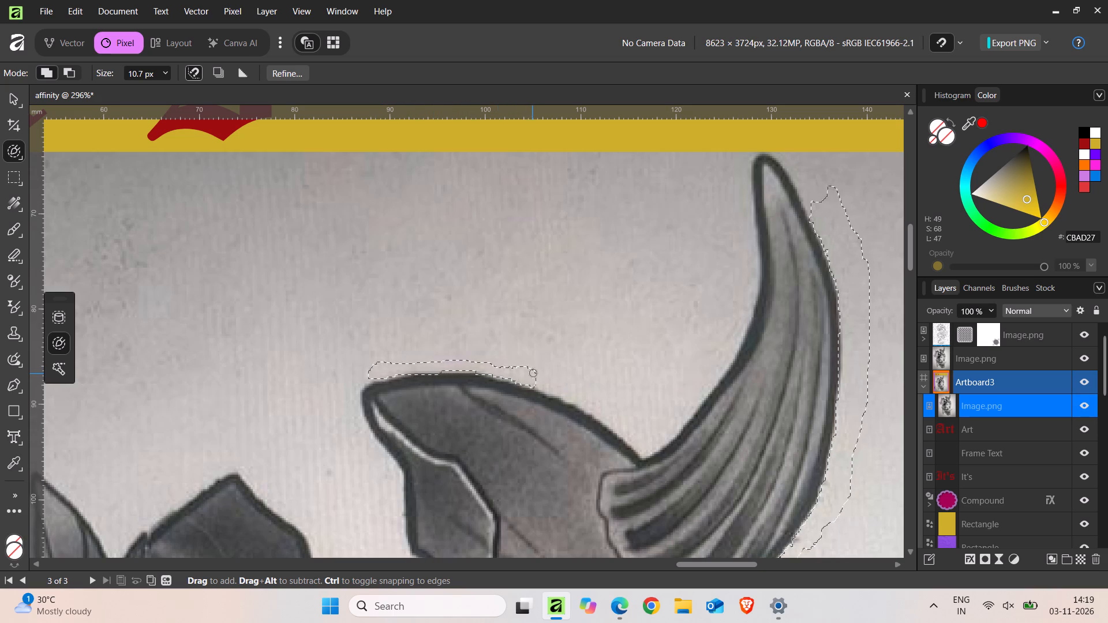
drag(533, 373, 571, 382)
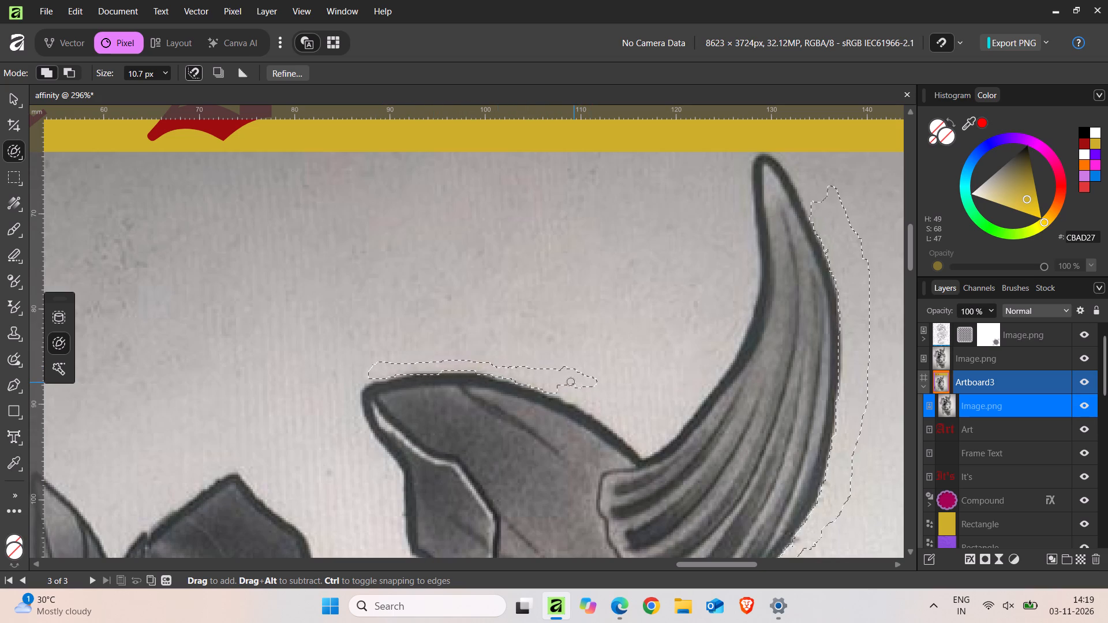
drag(571, 382, 601, 402)
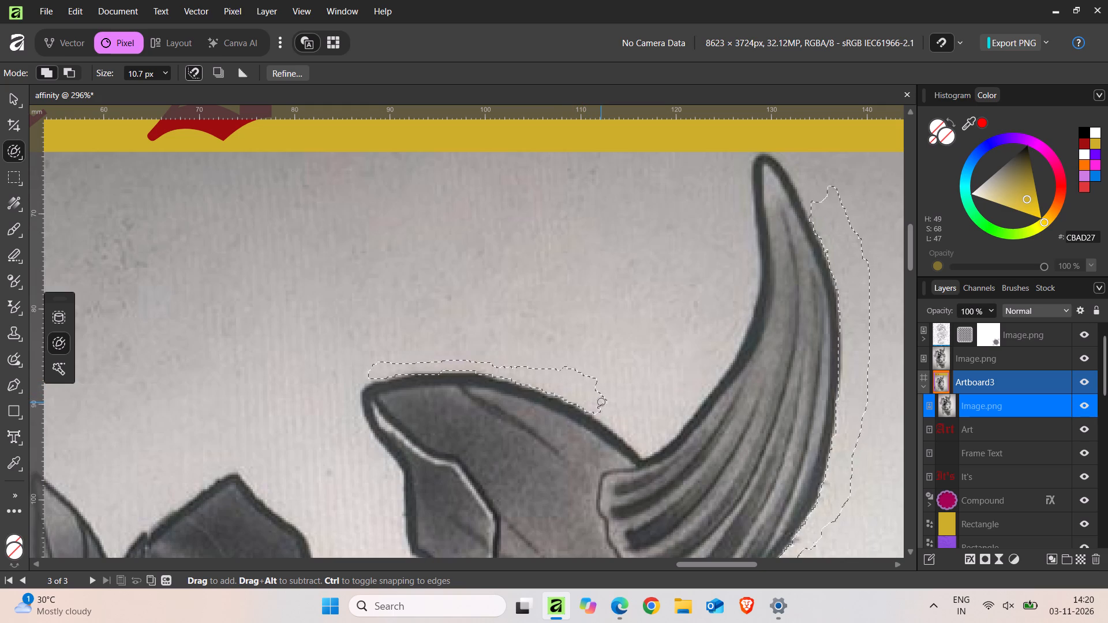
drag(601, 402, 654, 431)
drag(665, 442, 691, 408)
key(ctrl+z)
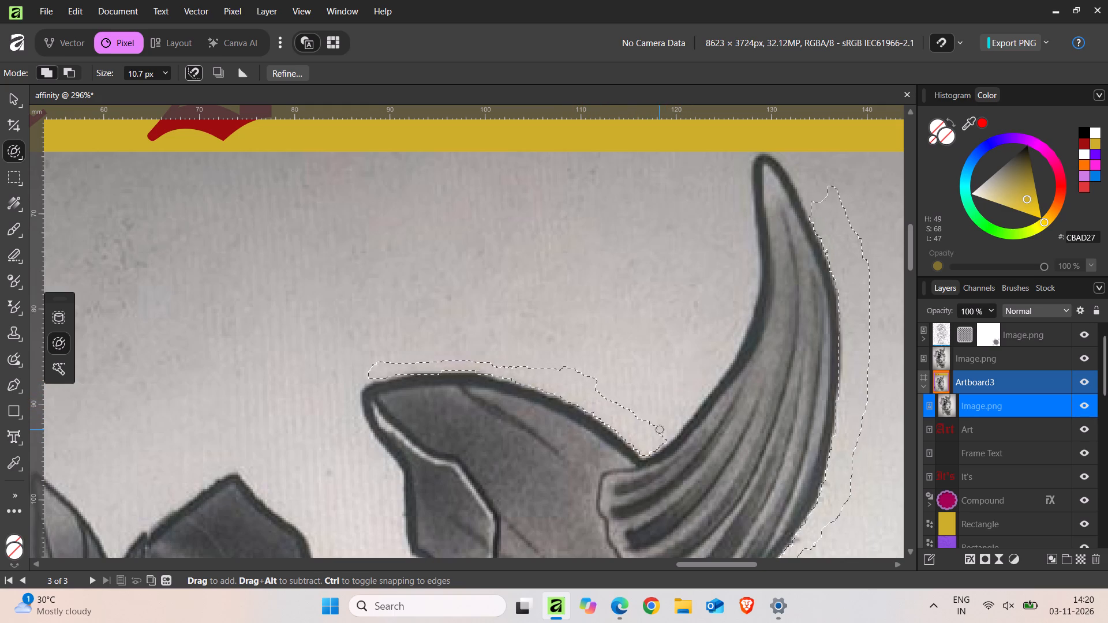
Extend the background selection from the horn's base up its inner edge to the image's top edge beside the horn tip.
drag(660, 430, 712, 362)
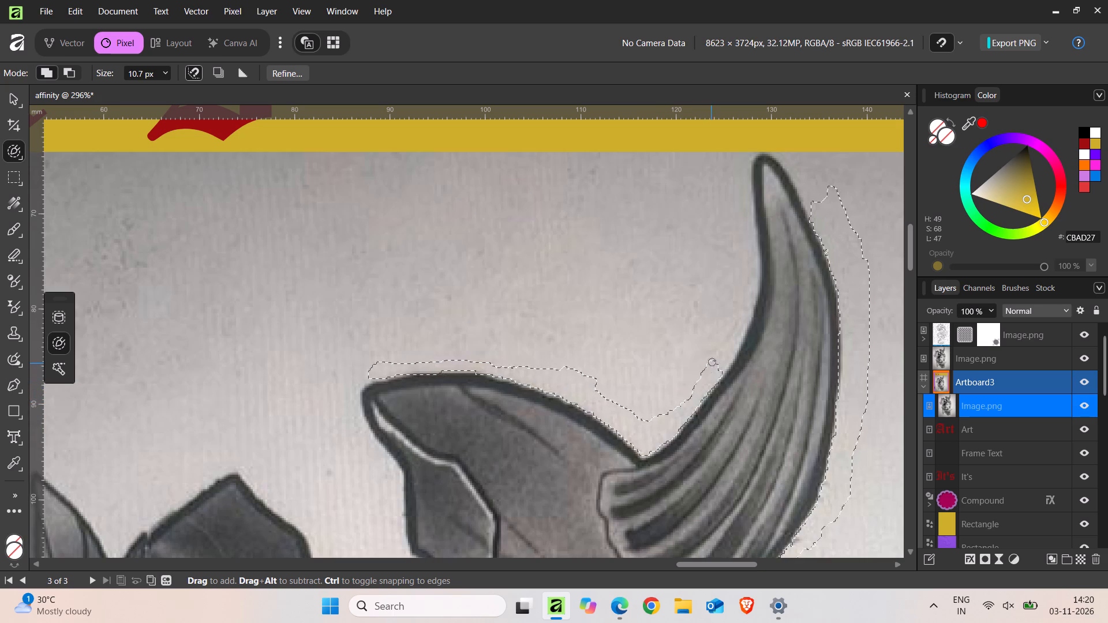
drag(712, 362, 718, 343)
drag(726, 343, 732, 322)
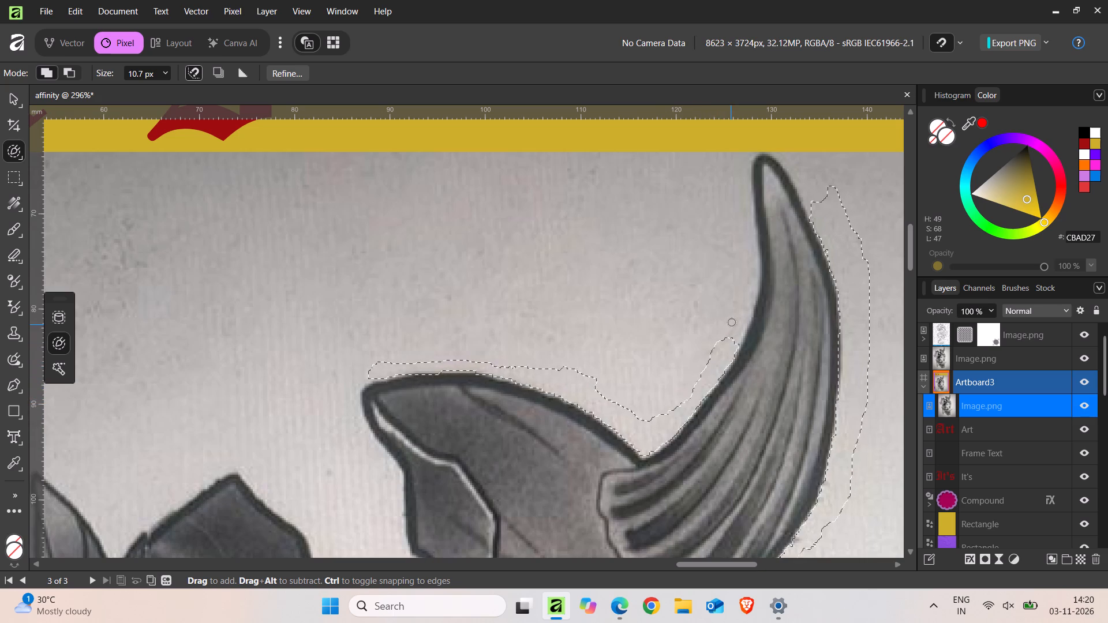
drag(732, 322, 742, 271)
drag(742, 271, 742, 257)
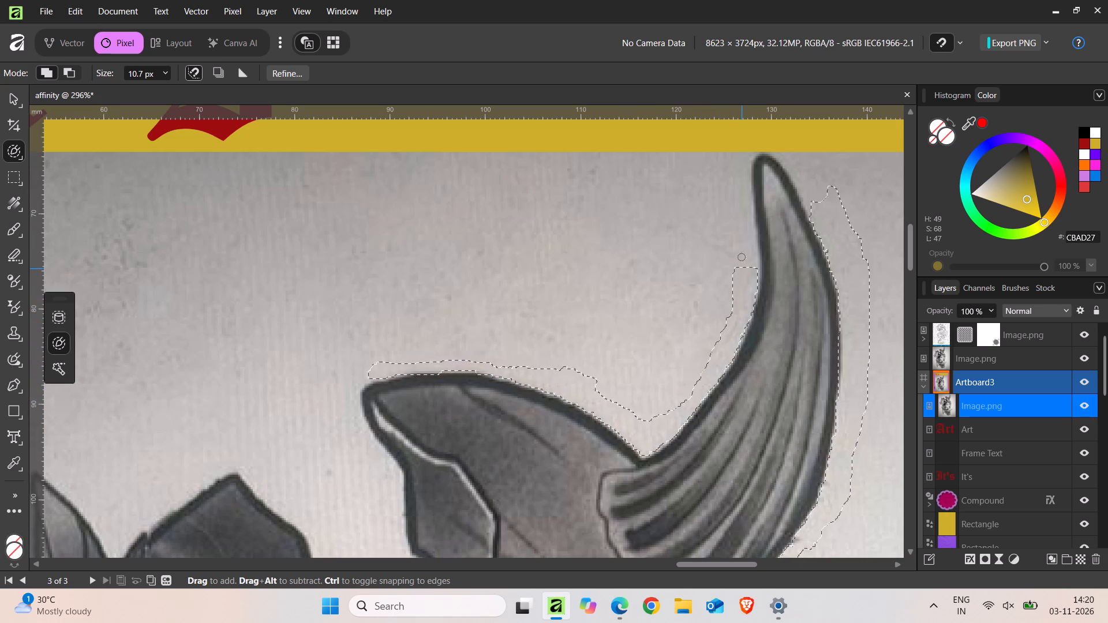
drag(742, 257, 742, 211)
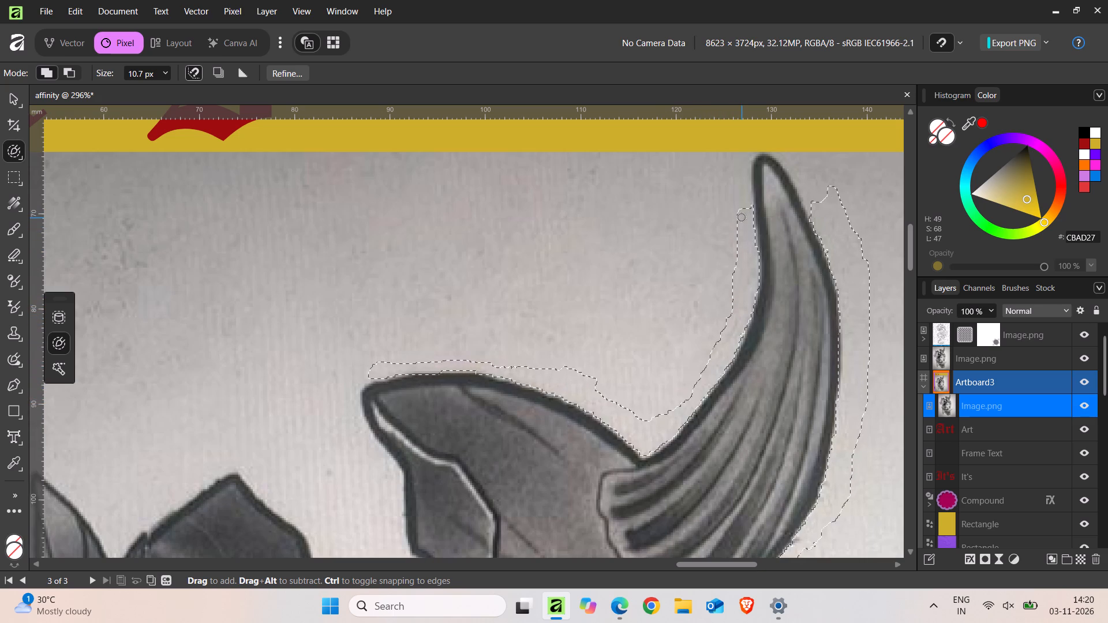
drag(742, 217, 742, 166)
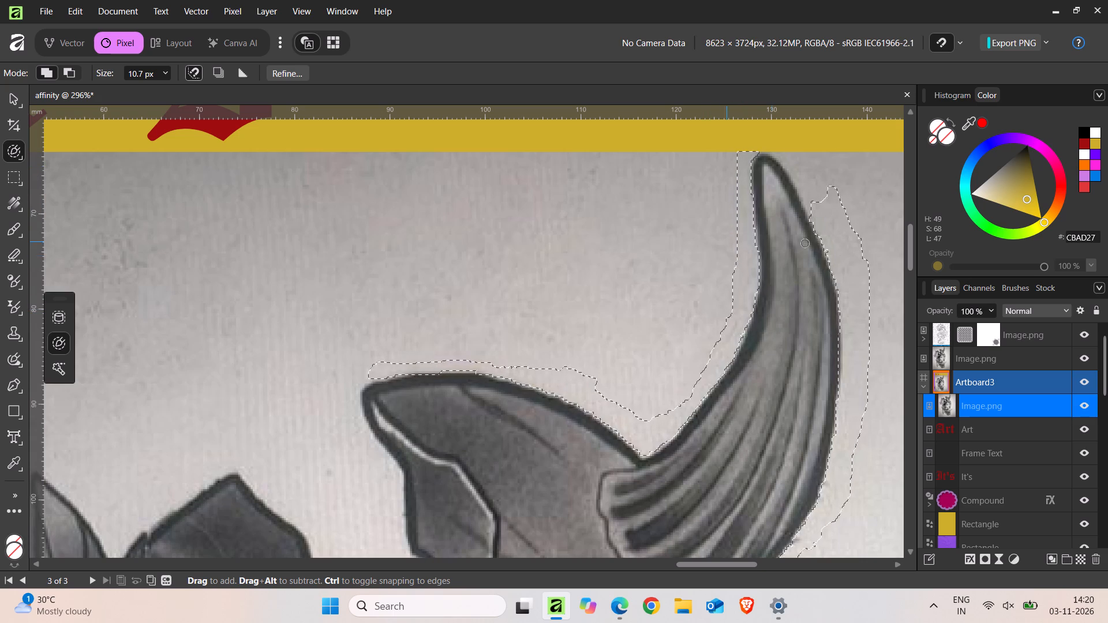
Brush-select the remaining background along the horn's outer edge to its tip, joining the selected areas and undoing a bad stroke.
drag(817, 217, 817, 212)
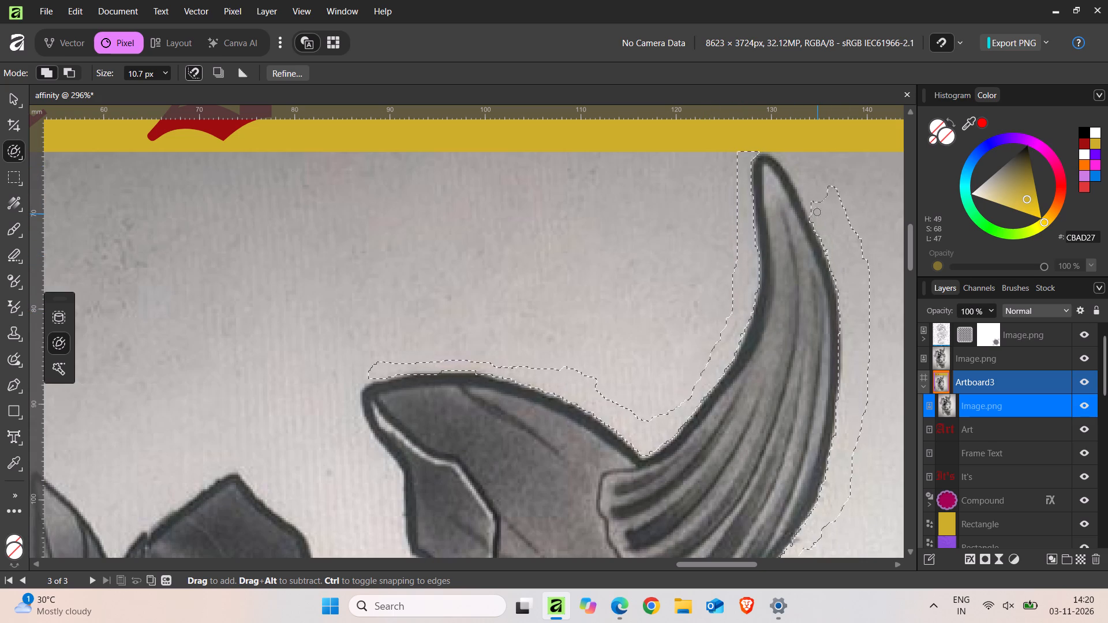
drag(817, 212, 802, 175)
key(ctrl+z)
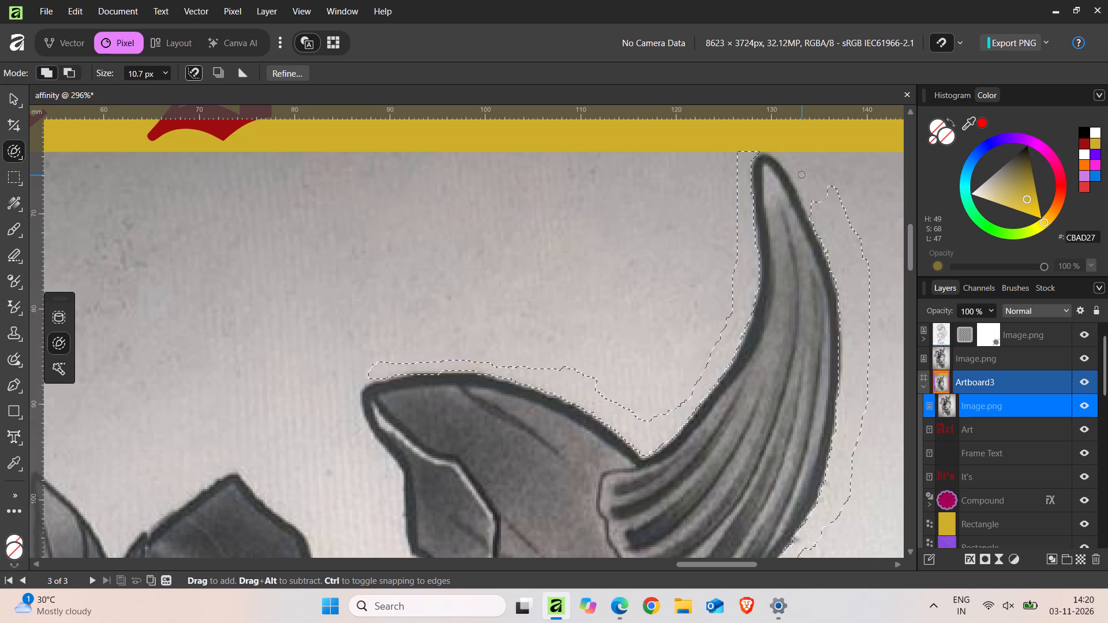
drag(802, 175, 810, 194)
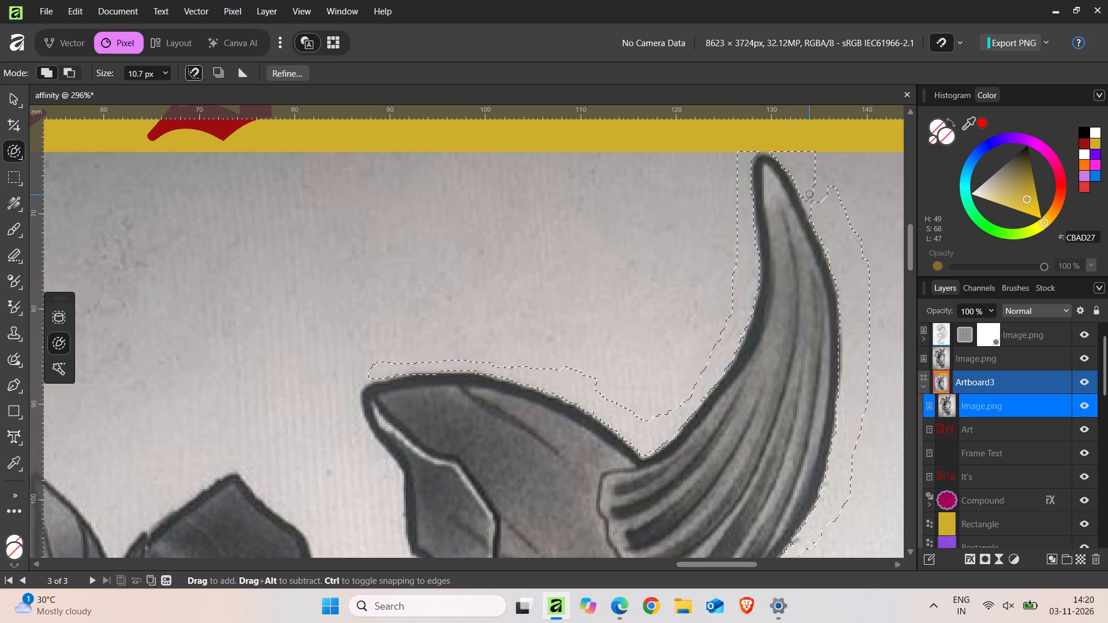
click(810, 200)
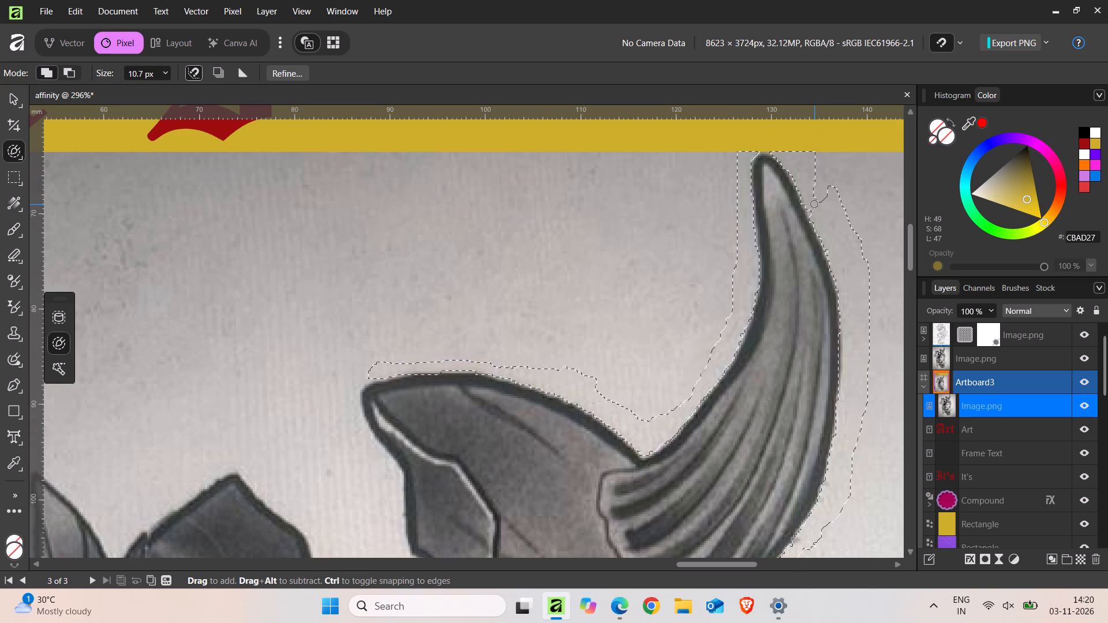
click(813, 210)
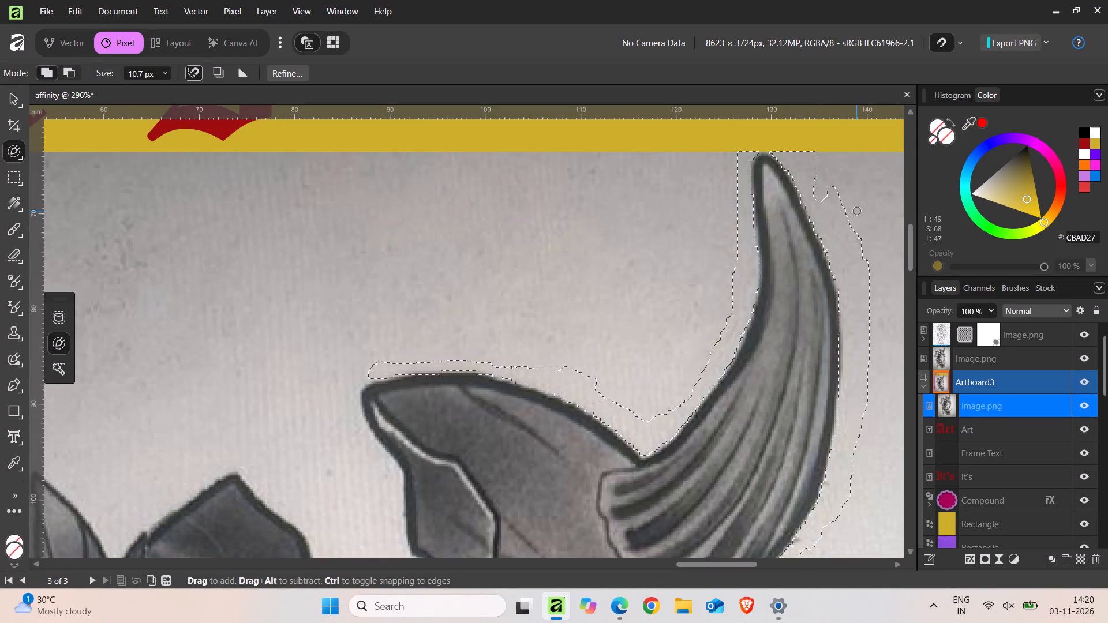
Brush-select the background from the narrow leaf's tip down into the notch and up the jagged plate's edge to its peak.
scroll(653, 222, down, 3)
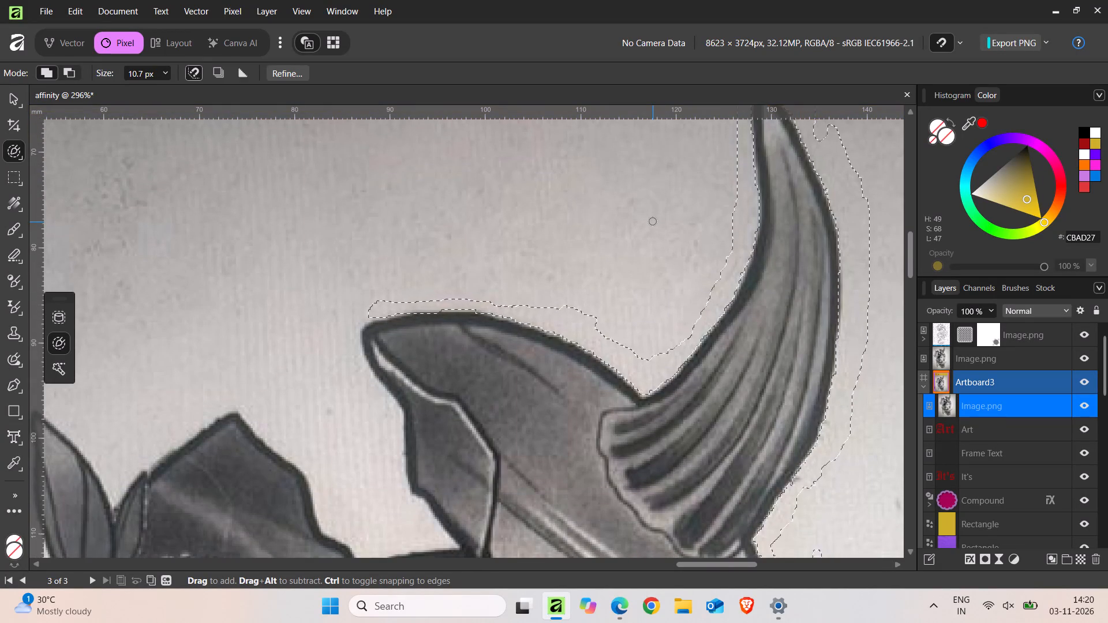
scroll(653, 222, down, 4)
scroll(653, 222, right, 8)
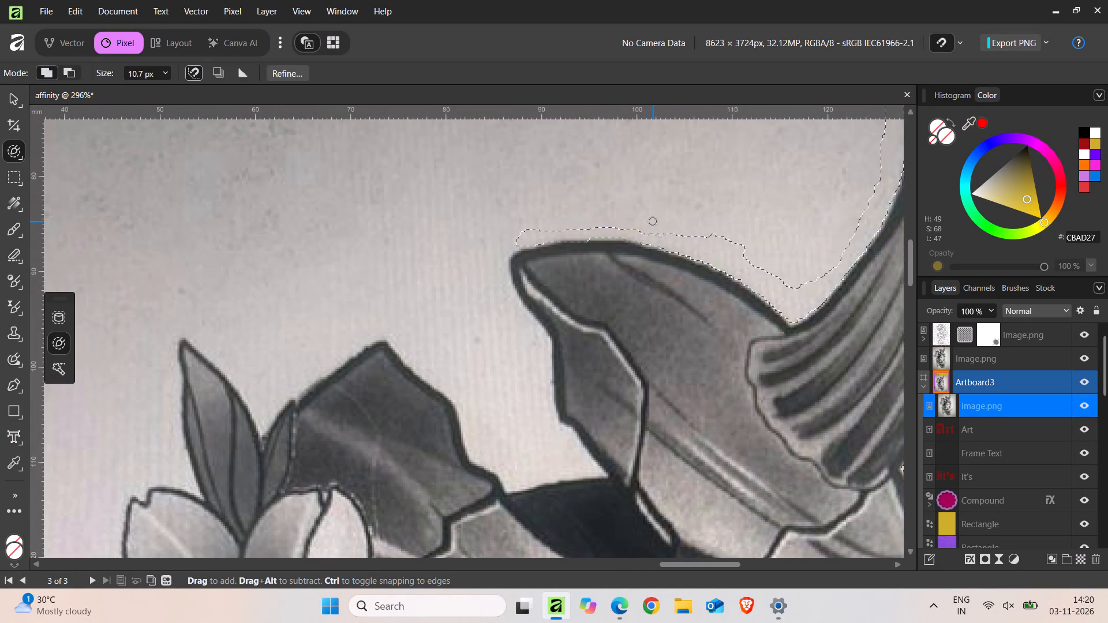
scroll(653, 222, right, 1)
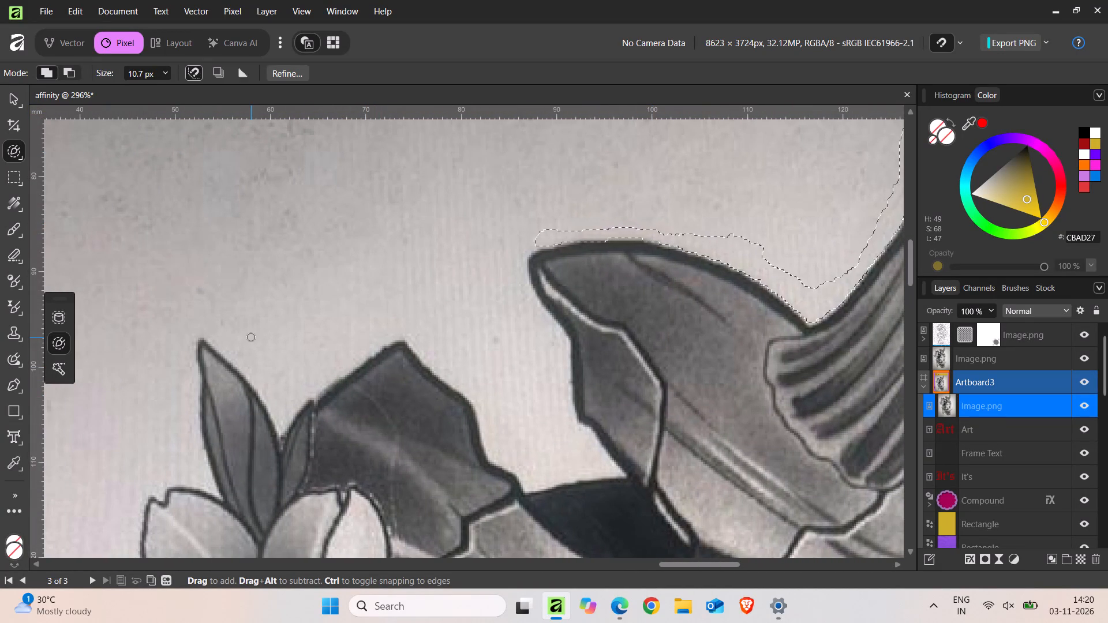
drag(215, 337, 238, 353)
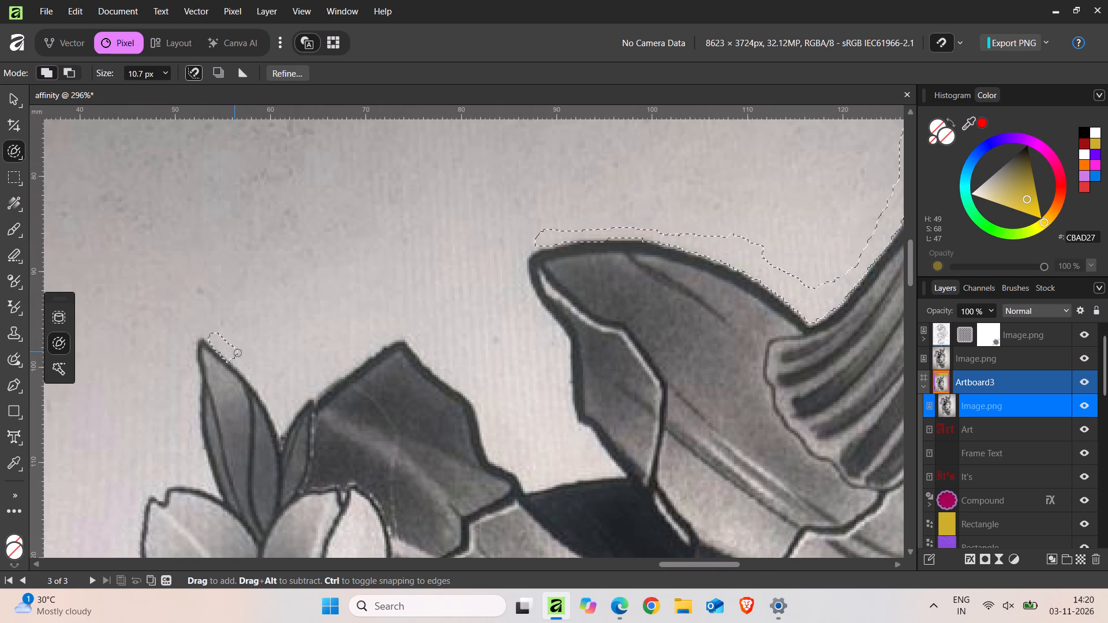
drag(238, 353, 276, 399)
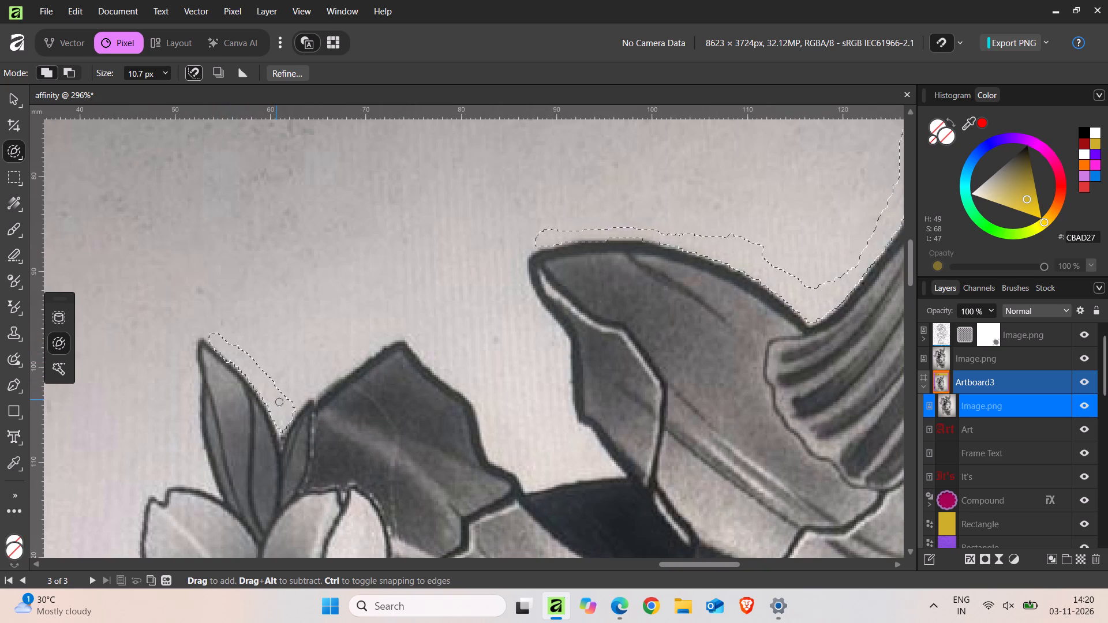
drag(291, 406, 305, 396)
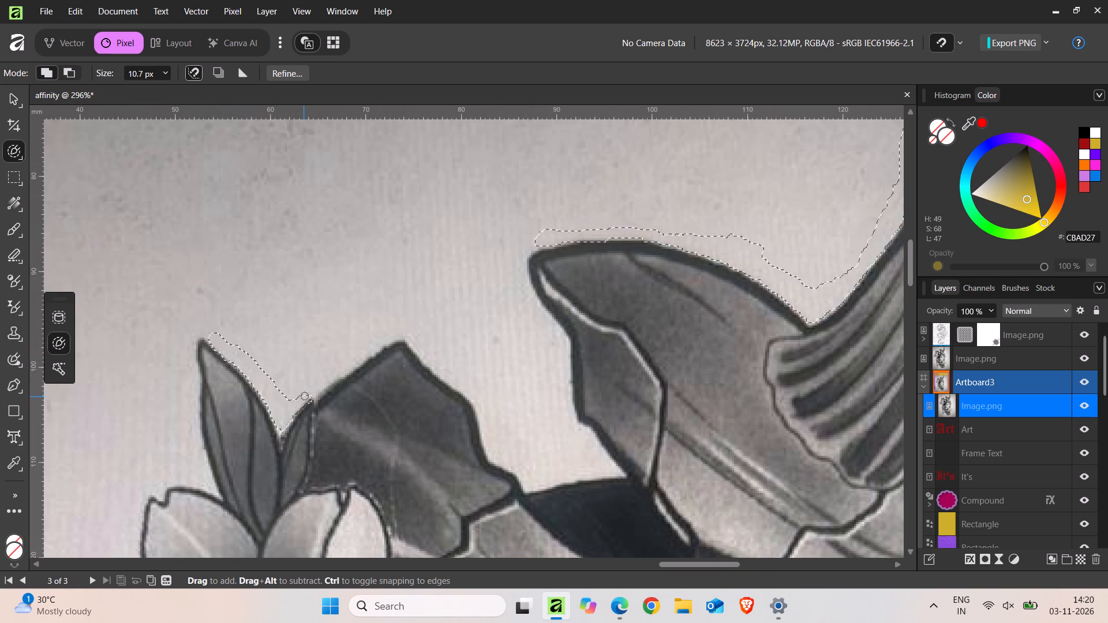
drag(305, 396, 392, 327)
key(ctrl+z)
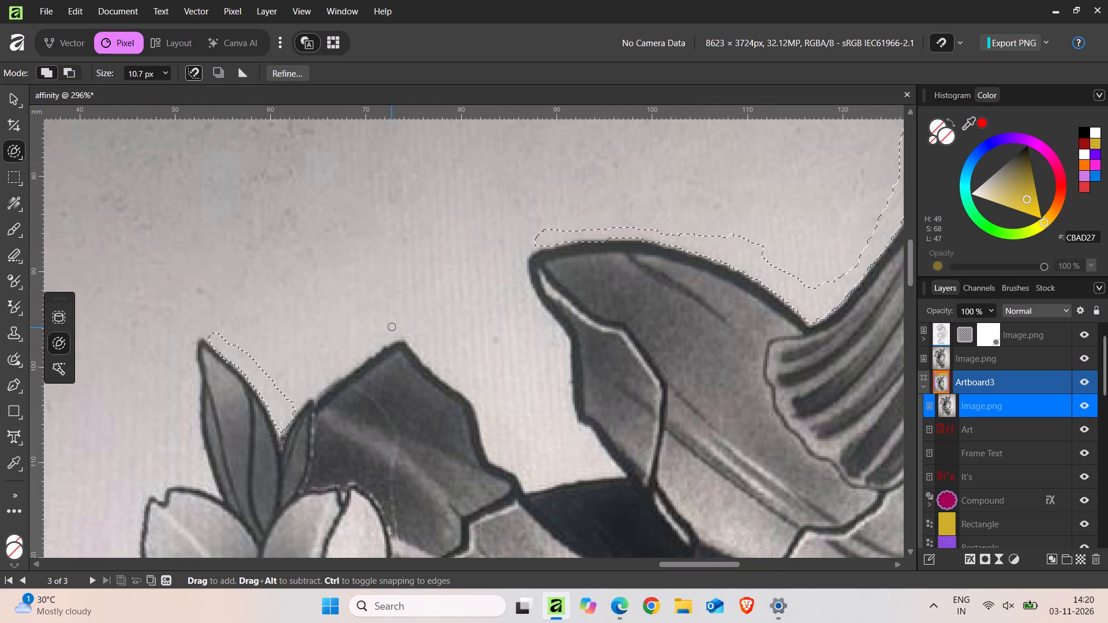
drag(392, 327, 300, 392)
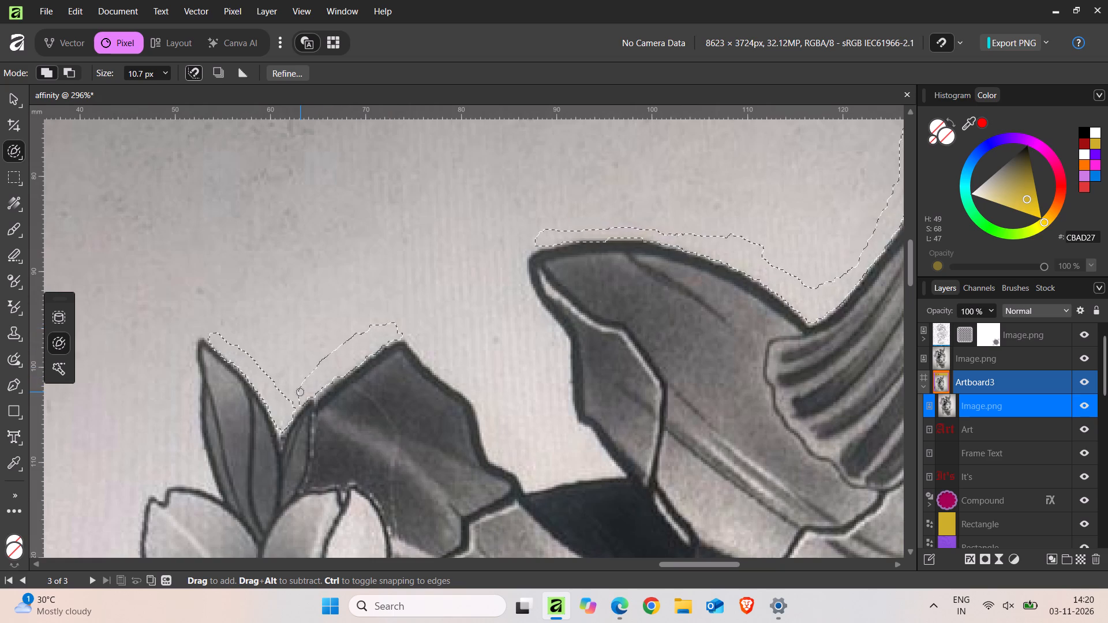
drag(300, 392, 300, 393)
click(300, 393)
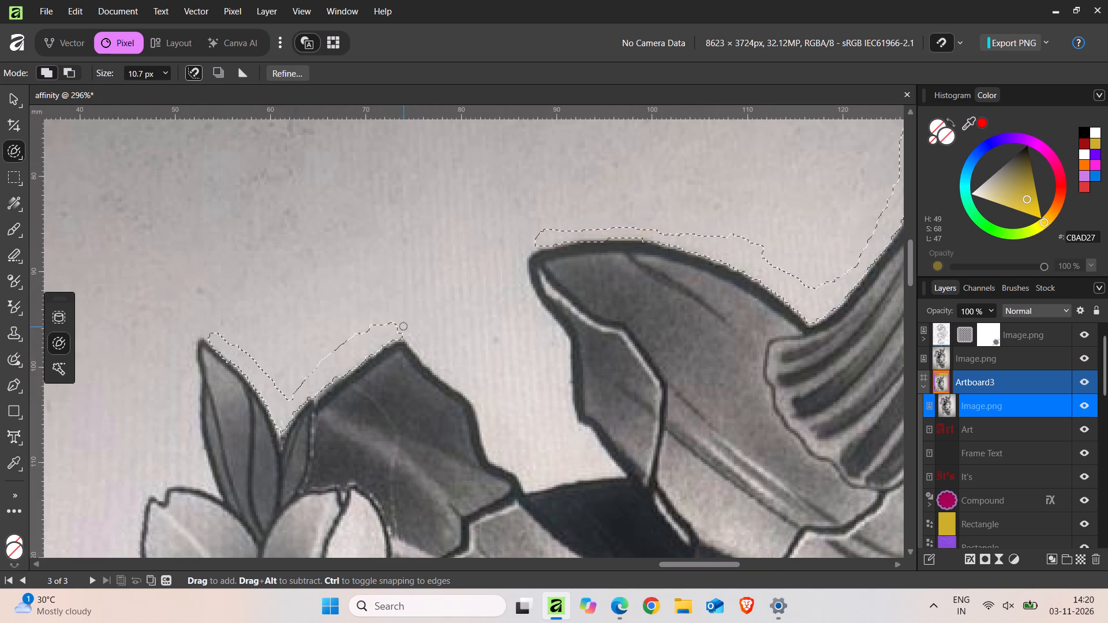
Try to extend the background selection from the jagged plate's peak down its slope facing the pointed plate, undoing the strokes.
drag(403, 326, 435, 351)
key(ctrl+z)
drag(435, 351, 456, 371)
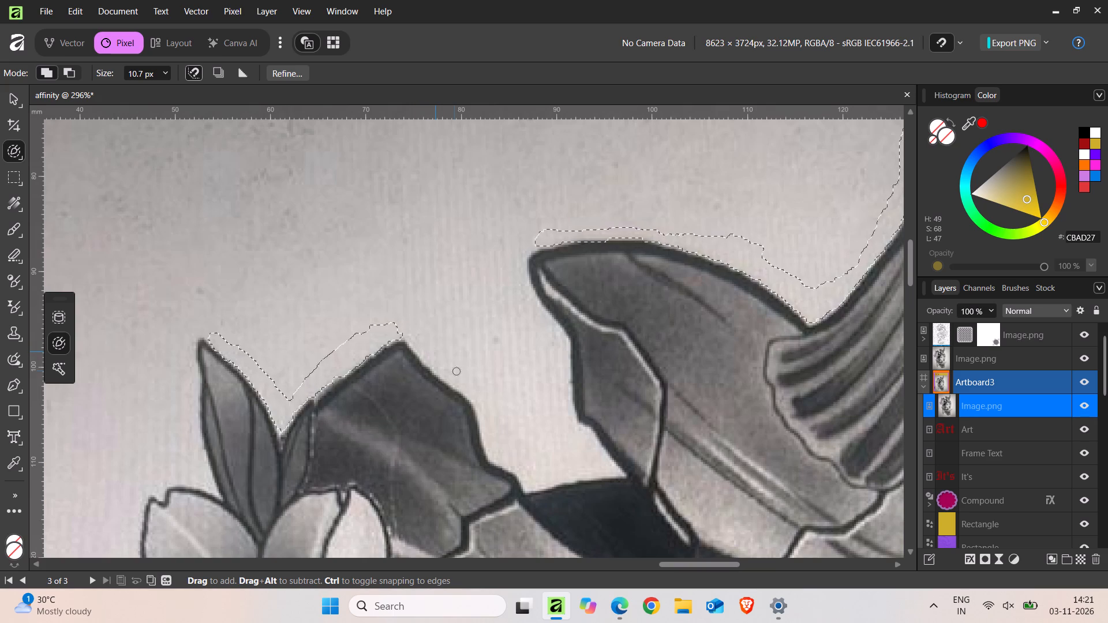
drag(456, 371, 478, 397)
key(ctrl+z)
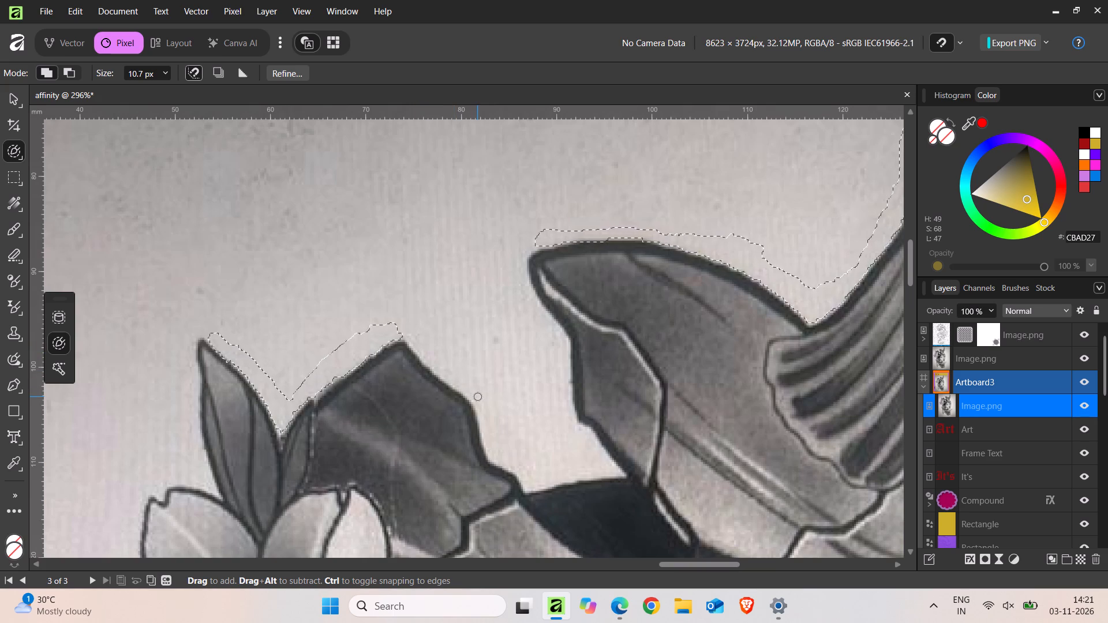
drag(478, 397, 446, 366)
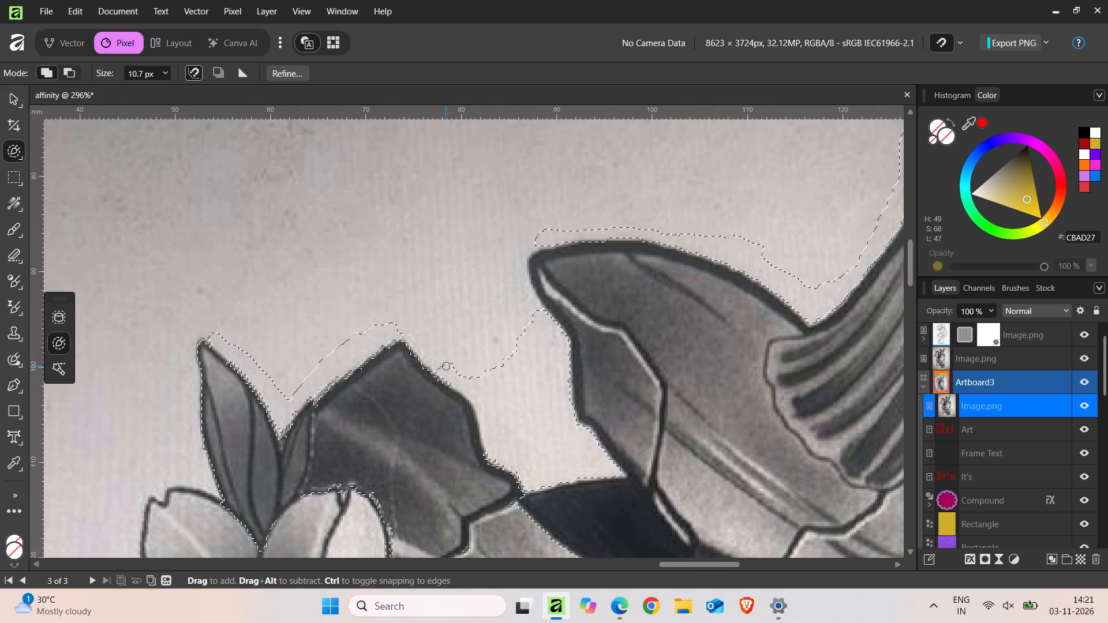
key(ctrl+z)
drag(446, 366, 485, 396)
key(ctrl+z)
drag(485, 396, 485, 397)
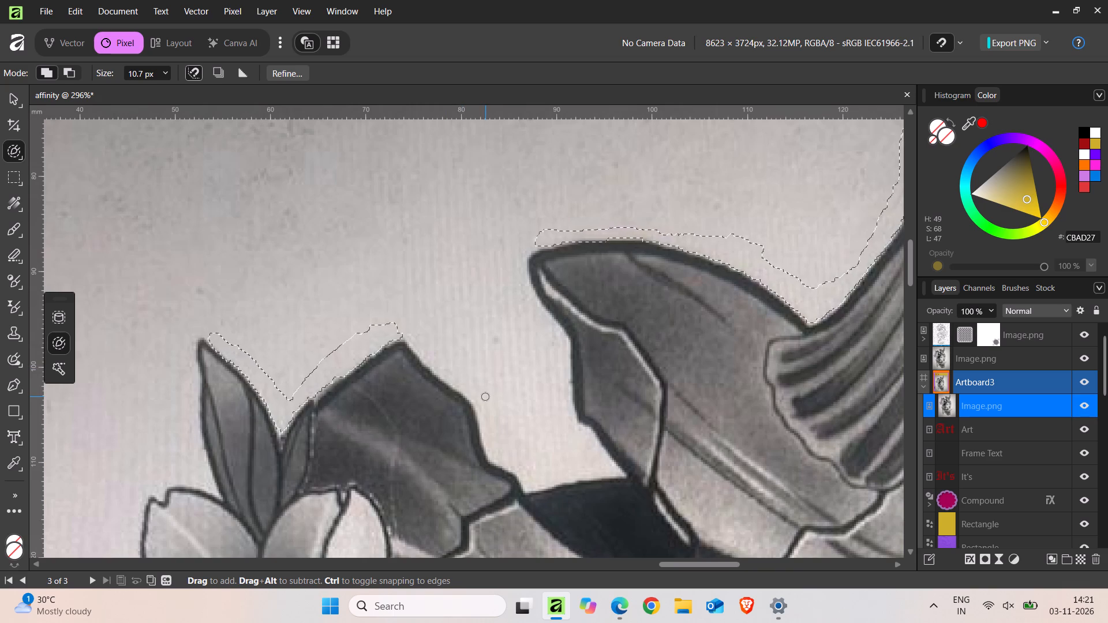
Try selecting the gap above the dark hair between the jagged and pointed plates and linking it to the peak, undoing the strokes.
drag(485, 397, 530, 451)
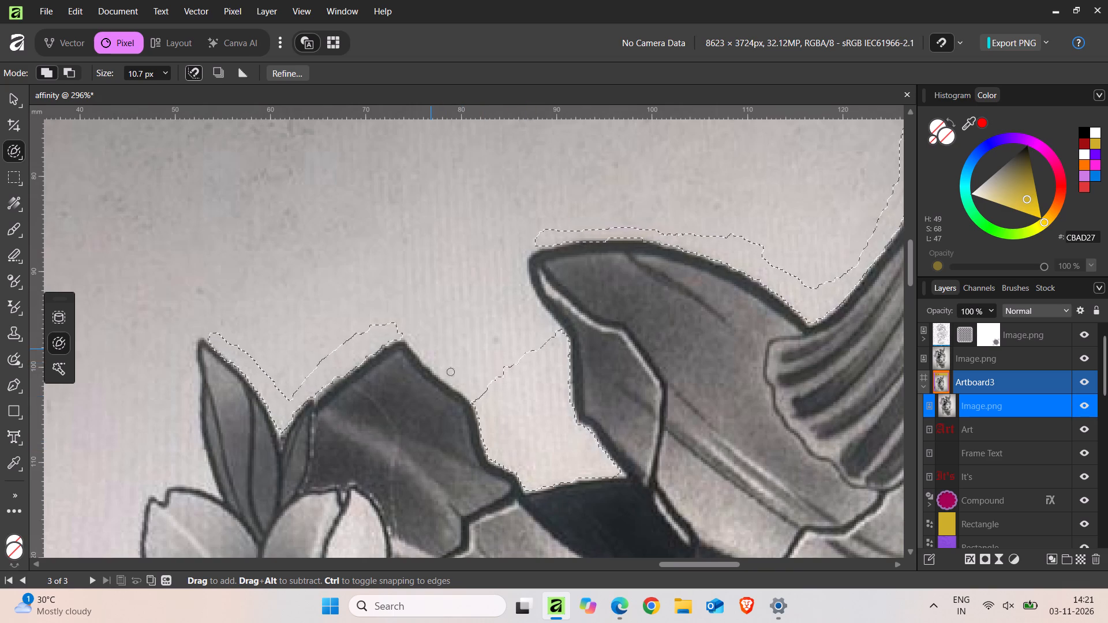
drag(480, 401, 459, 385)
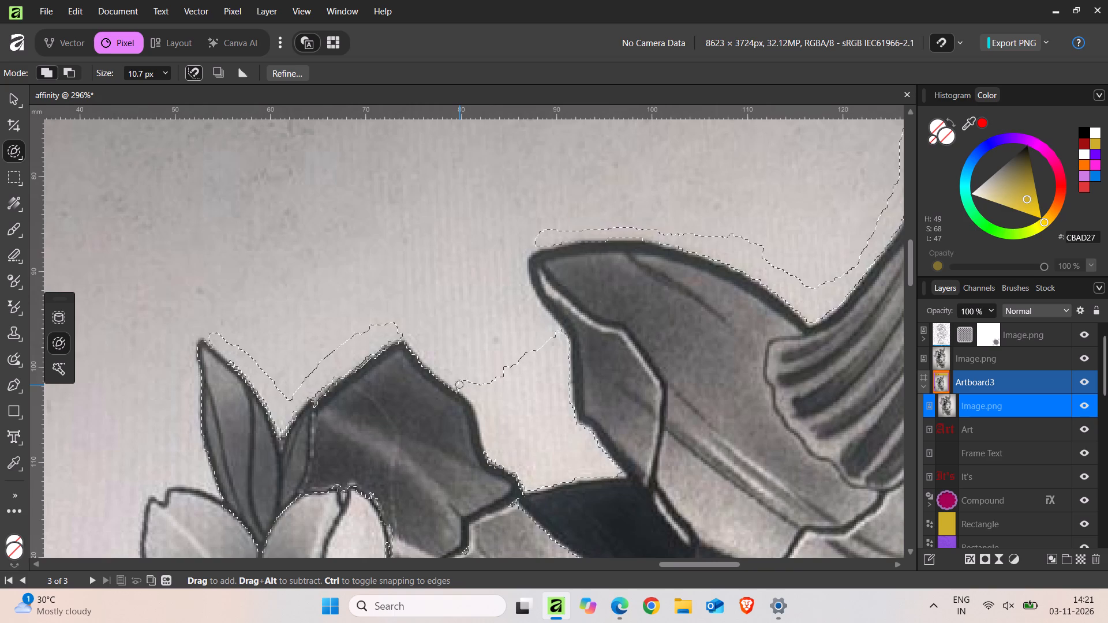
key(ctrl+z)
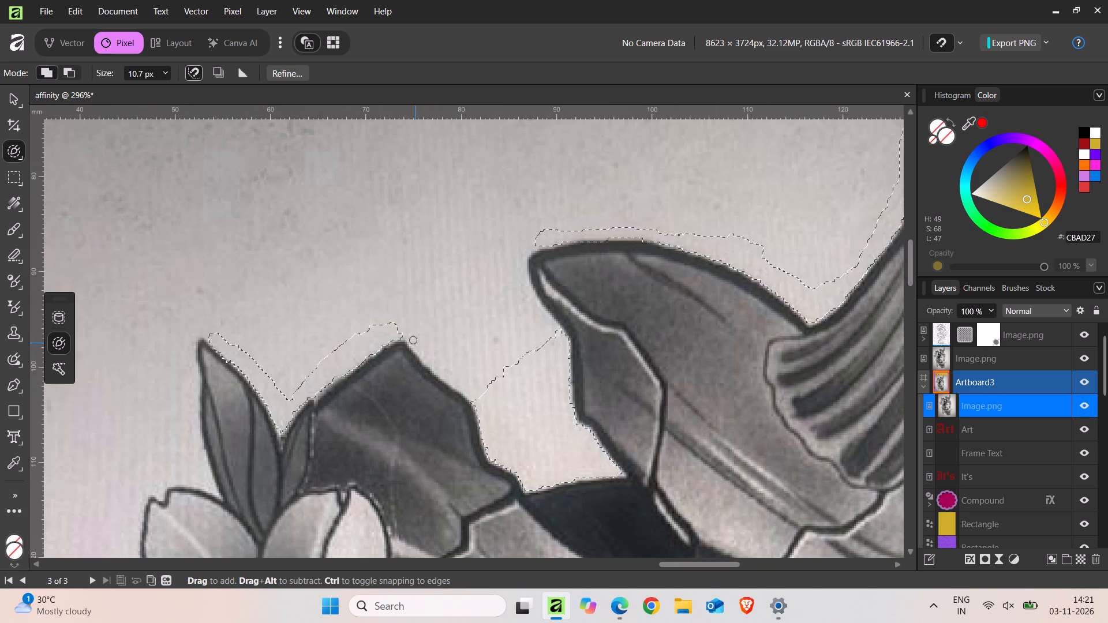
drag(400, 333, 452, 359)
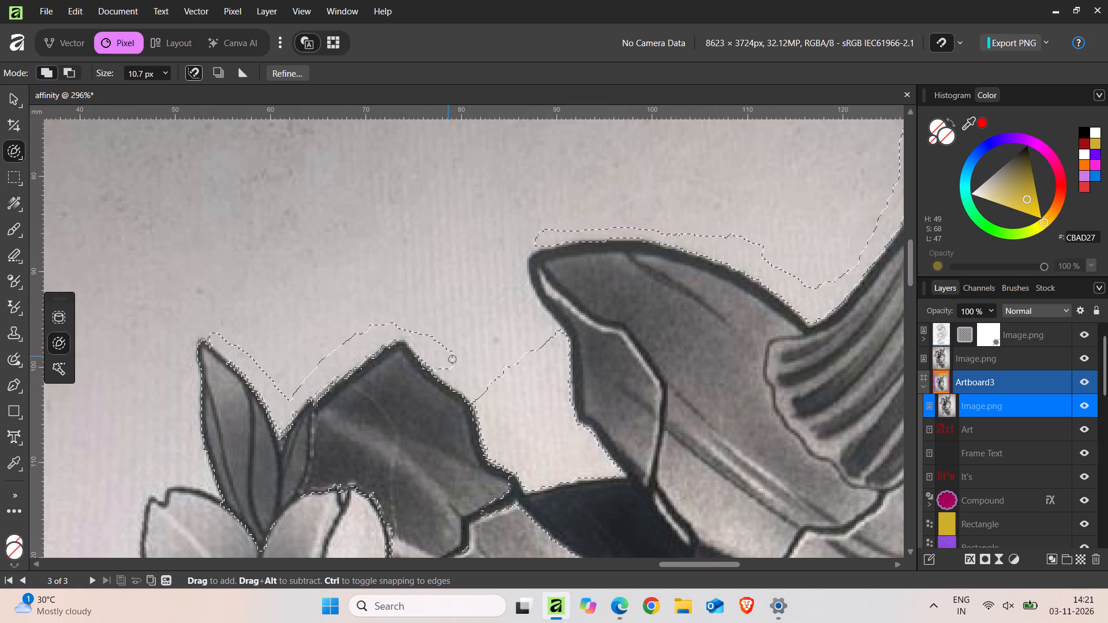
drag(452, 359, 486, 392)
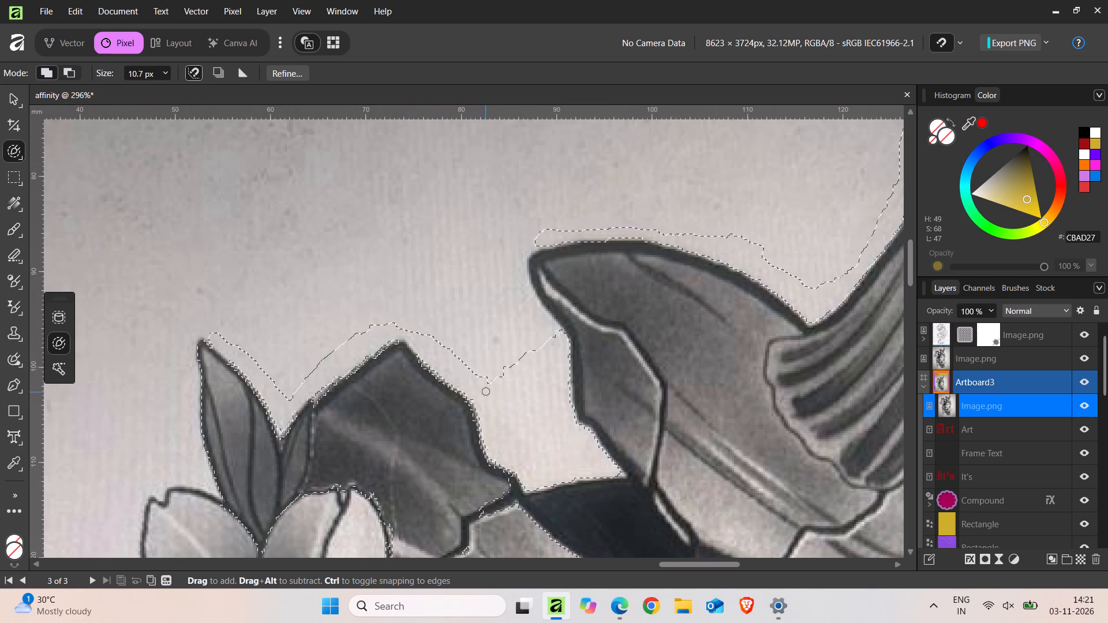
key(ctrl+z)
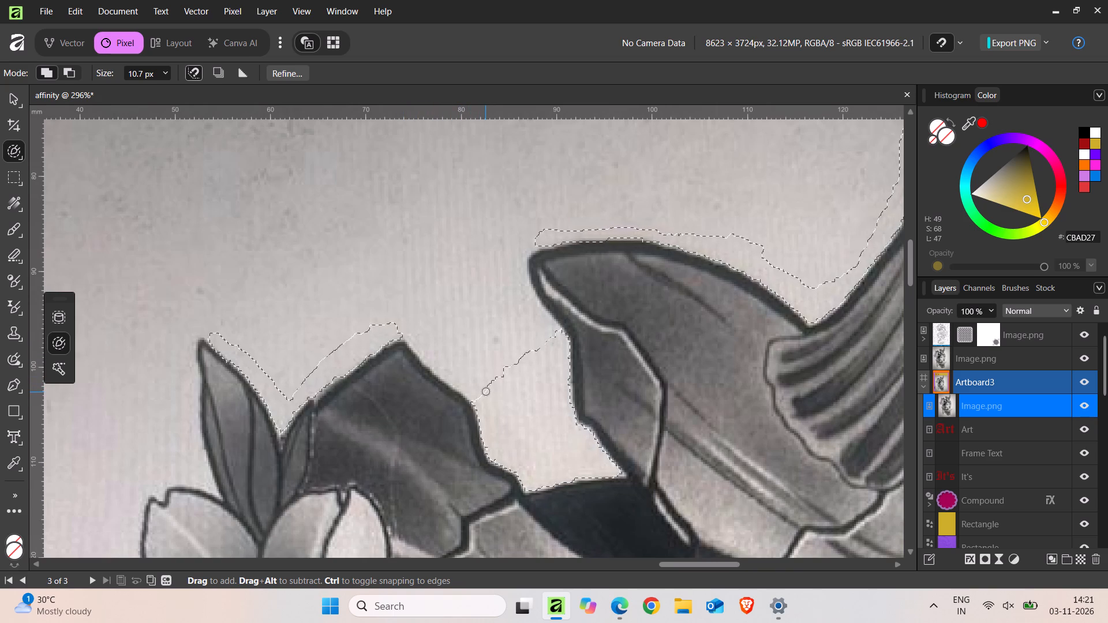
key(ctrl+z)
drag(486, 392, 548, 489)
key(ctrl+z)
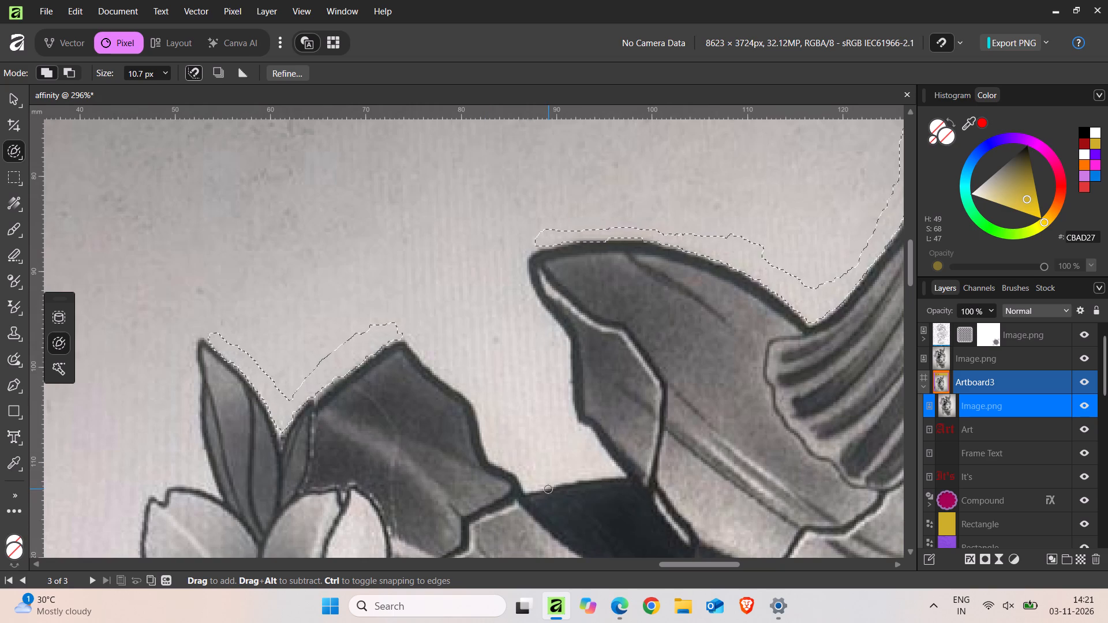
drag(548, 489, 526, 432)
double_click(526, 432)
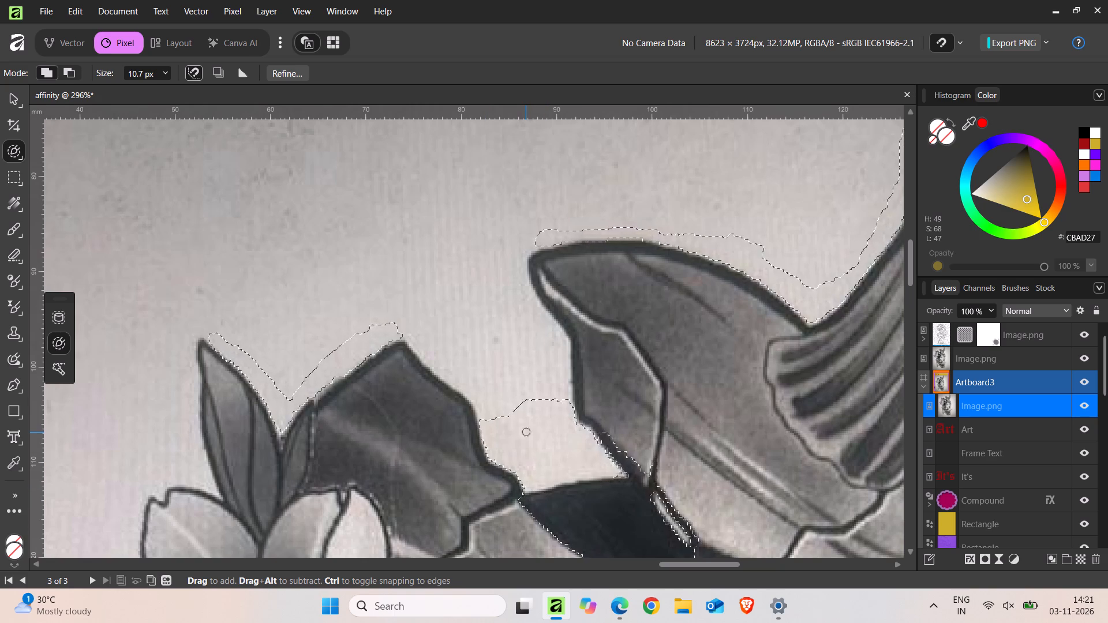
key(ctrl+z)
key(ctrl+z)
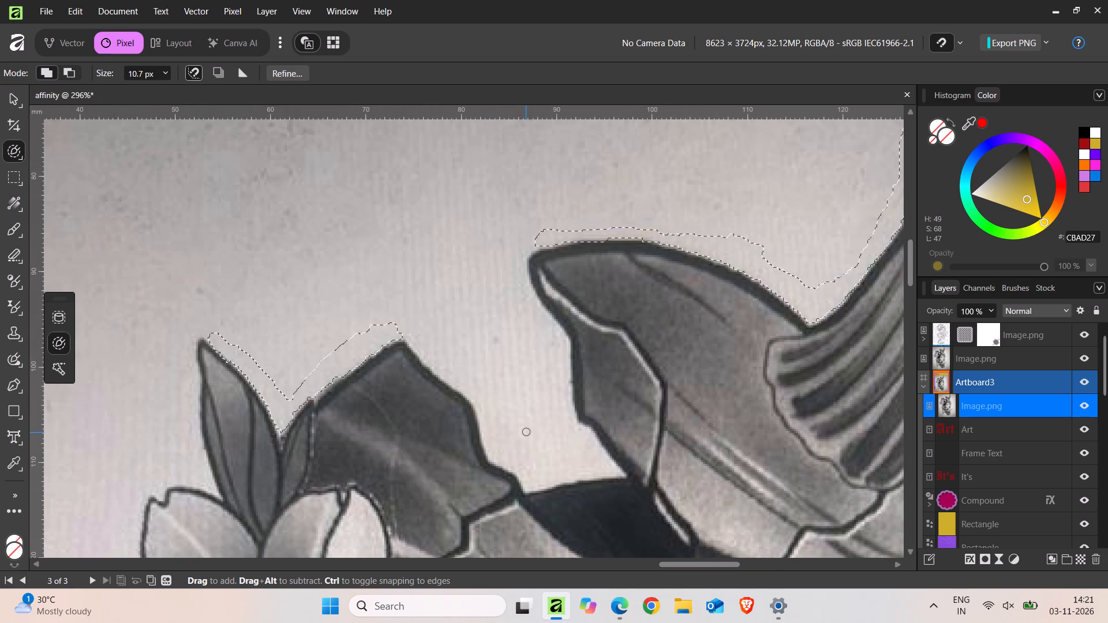
Extend the background selection in short strokes from the jagged plate's peak down its slope and across the gap above the dark hair.
click(410, 332)
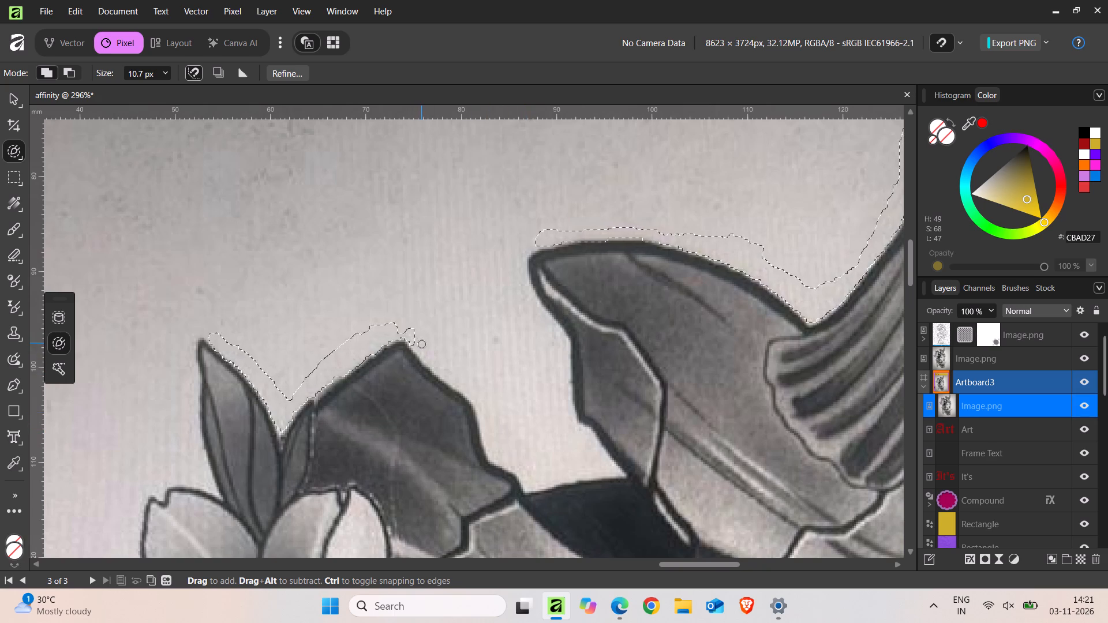
click(422, 349)
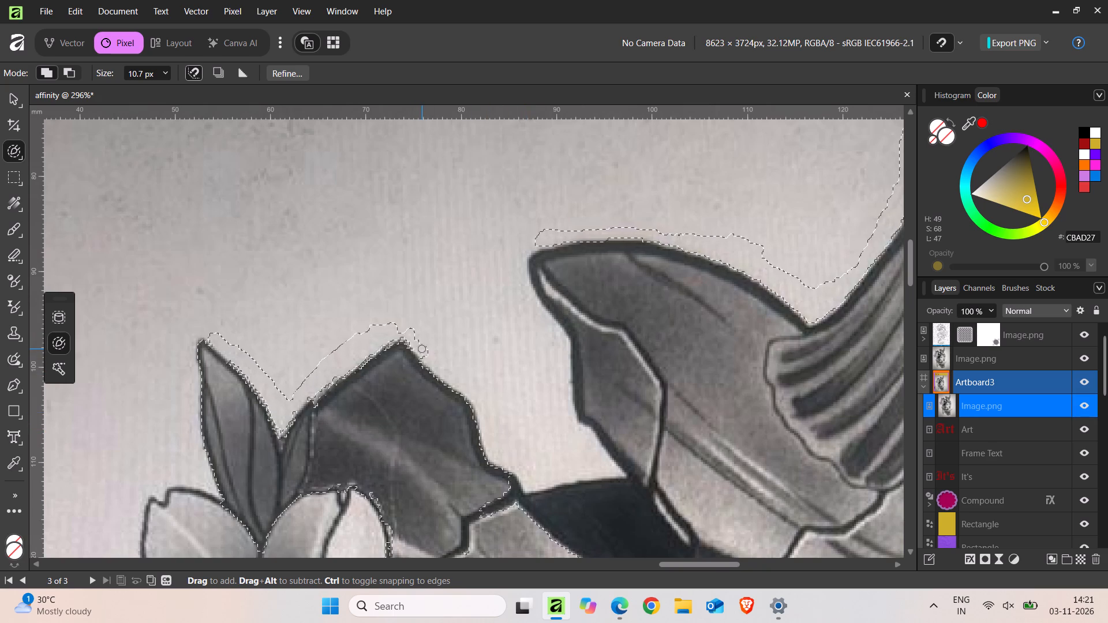
key(ctrl+z)
click(431, 348)
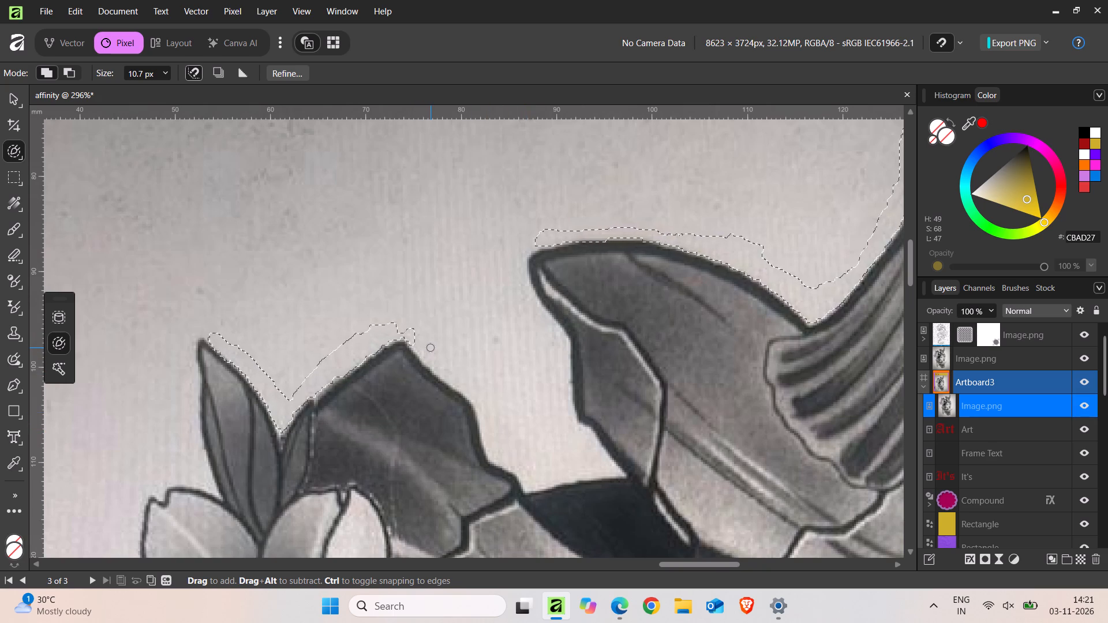
drag(427, 352, 421, 346)
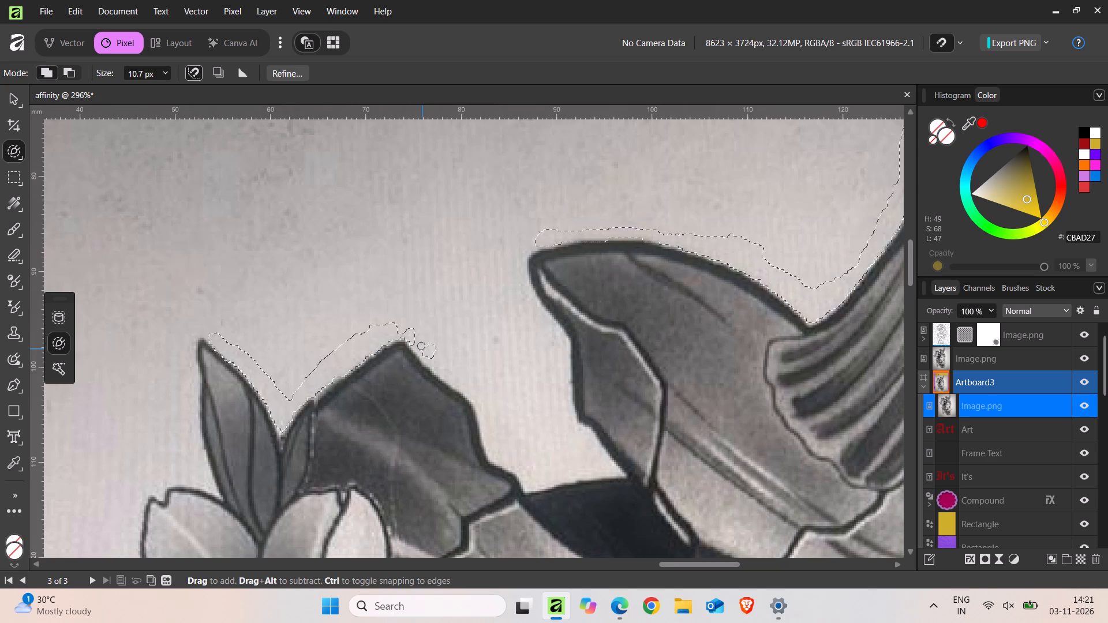
drag(421, 346, 420, 345)
key(ctrl+z)
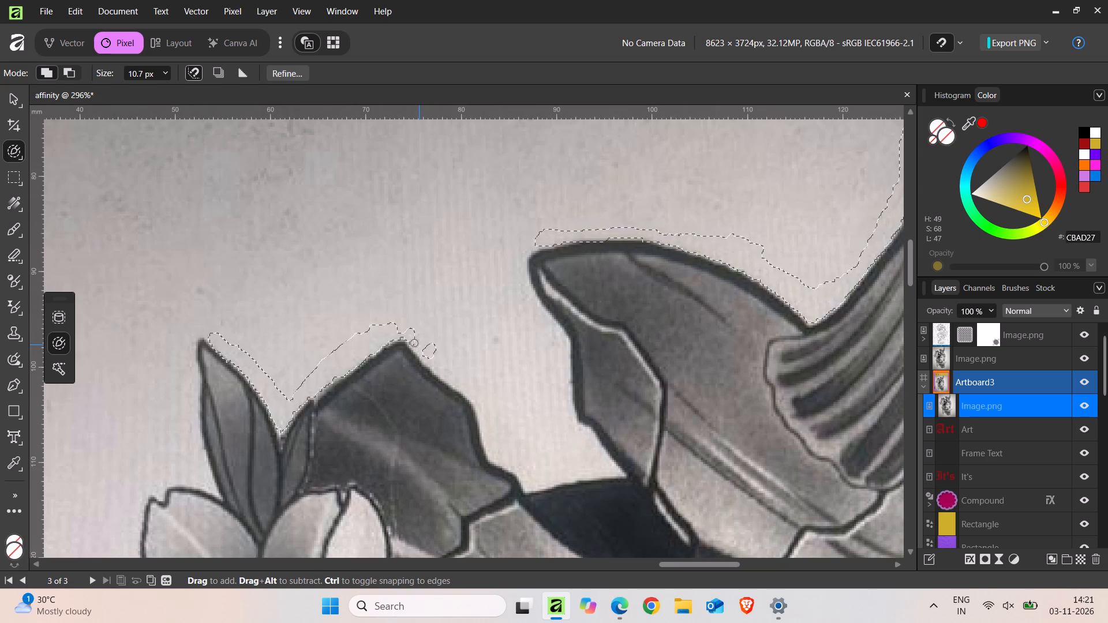
click(403, 328)
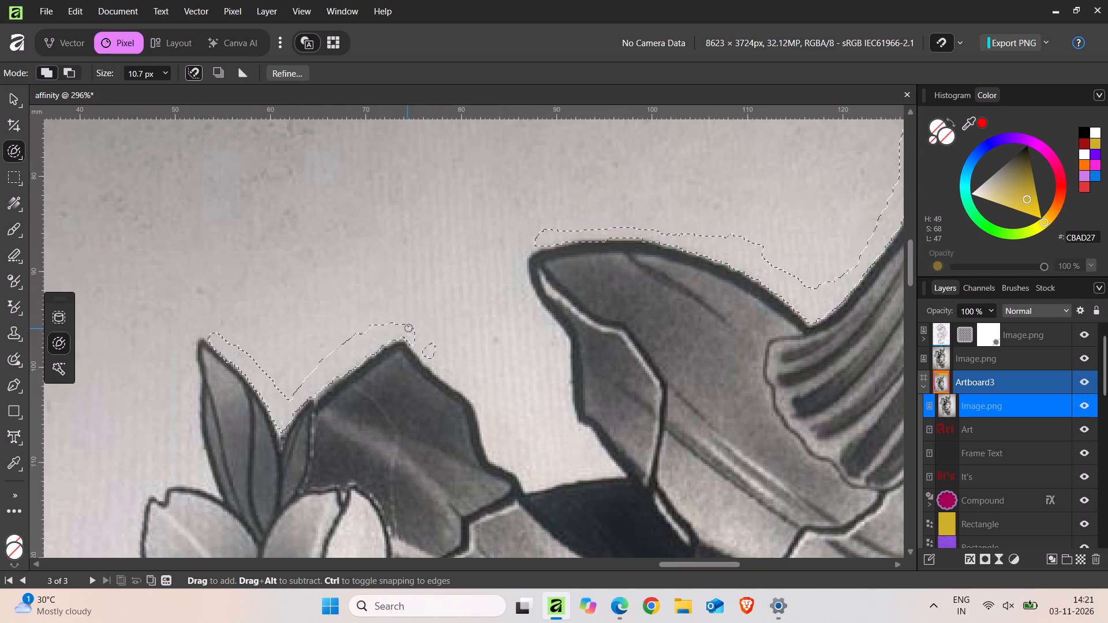
drag(414, 329, 431, 338)
drag(432, 348, 461, 367)
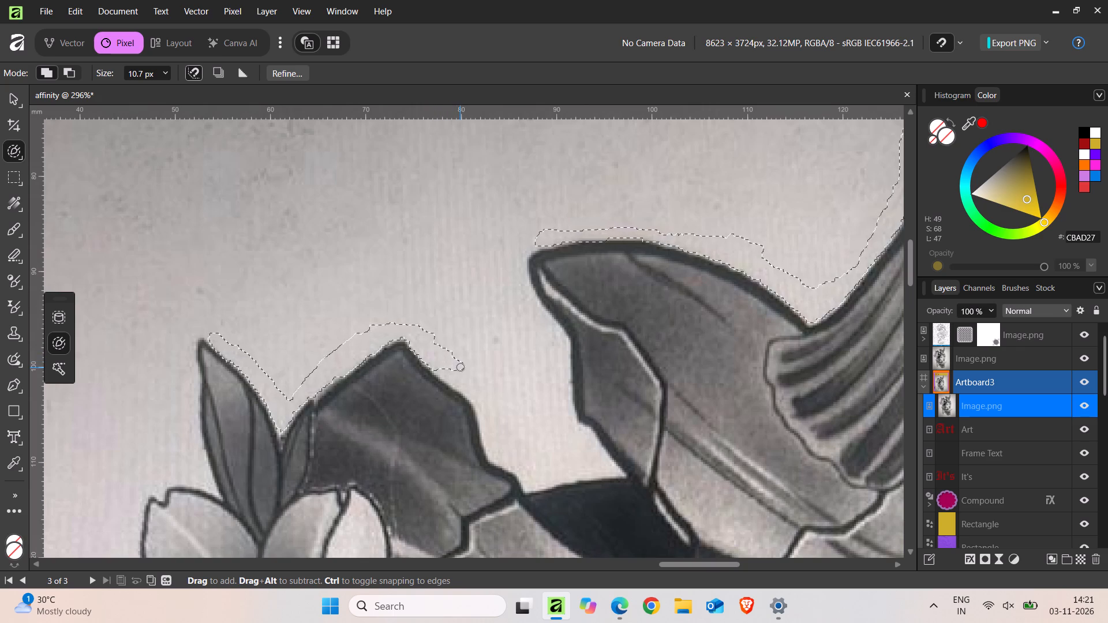
drag(461, 367, 474, 378)
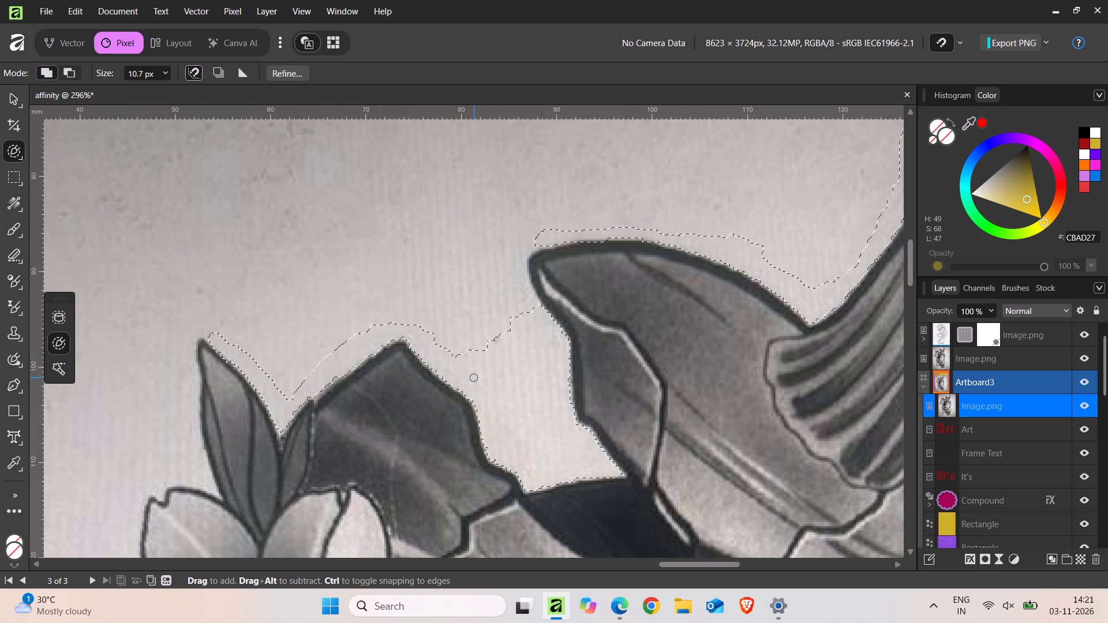
Extend the background selection up and around the pointed plate's tip, then delete the selected background from the illustration.
drag(521, 324, 516, 313)
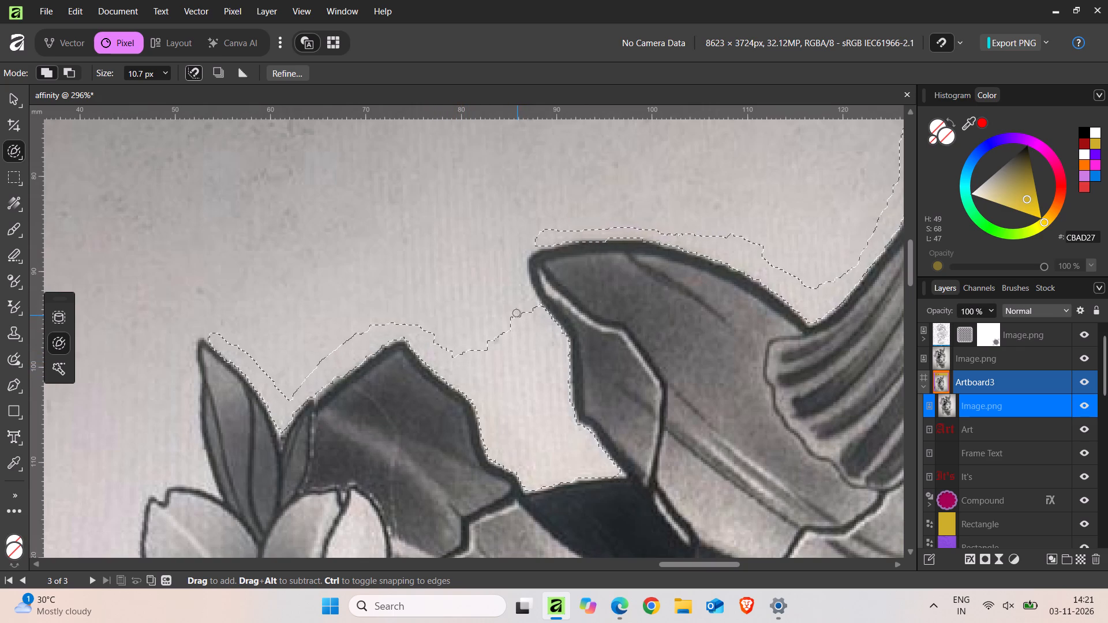
drag(516, 313, 530, 240)
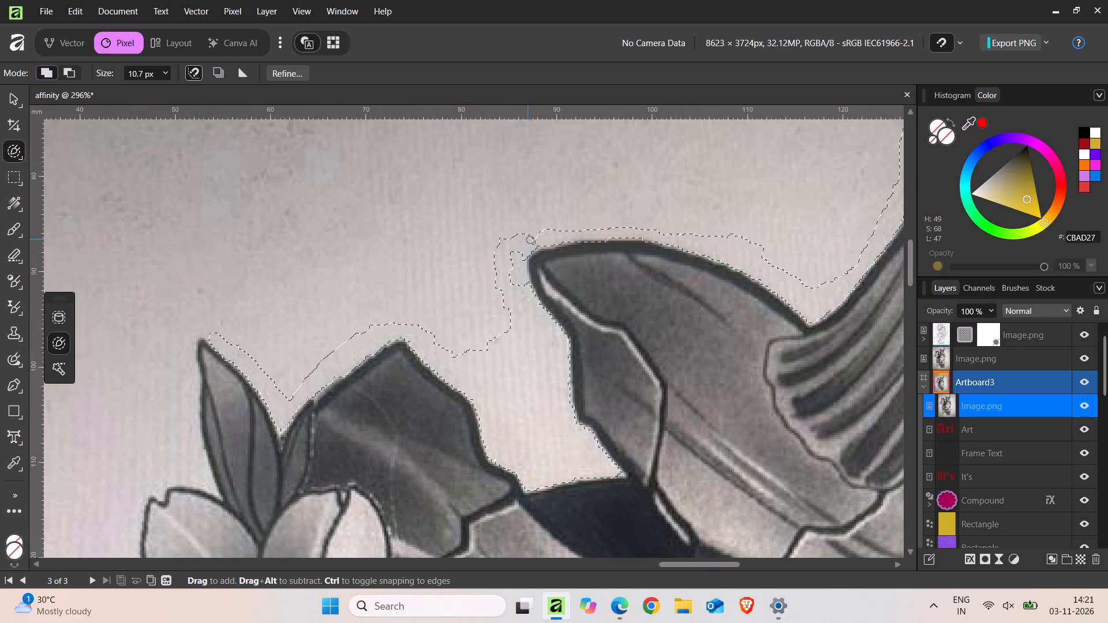
drag(530, 240, 521, 273)
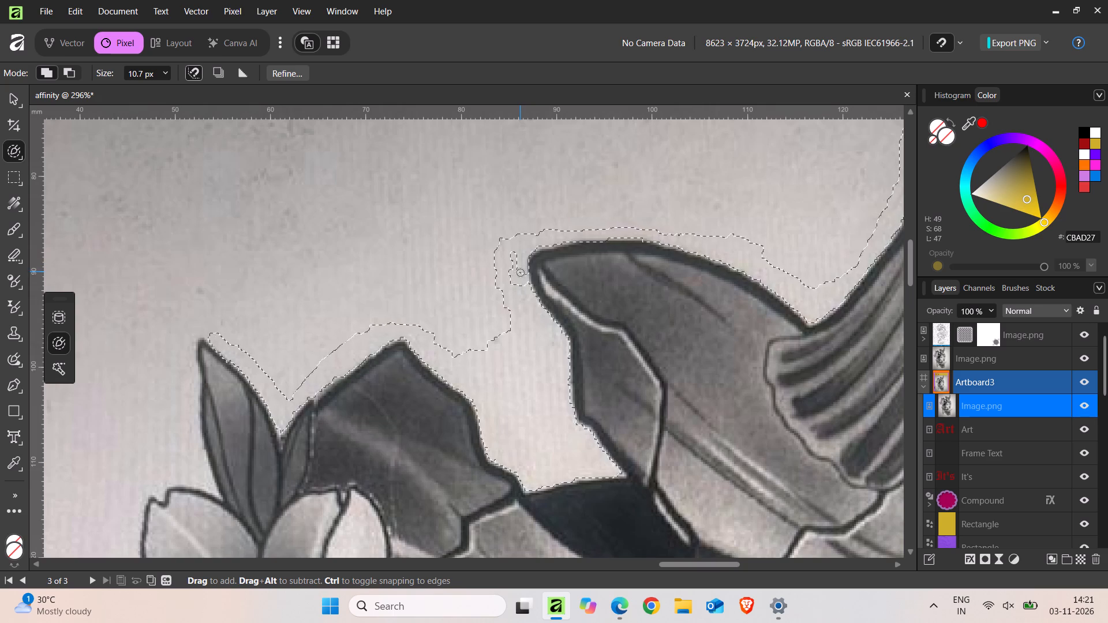
drag(521, 273, 521, 279)
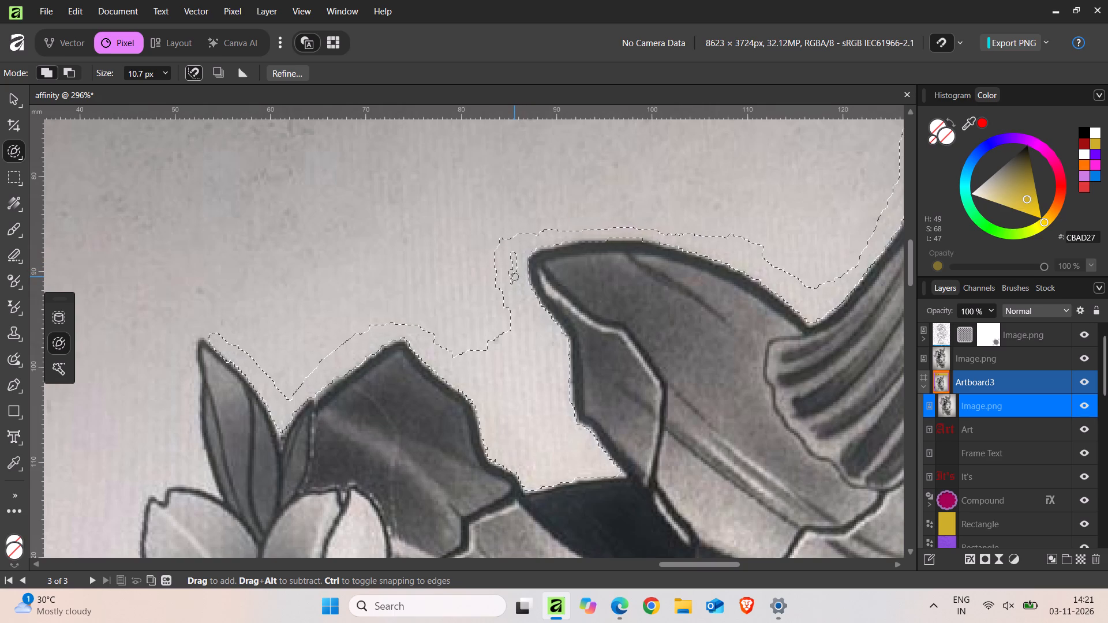
drag(515, 277, 513, 260)
scroll(513, 260, down, 2)
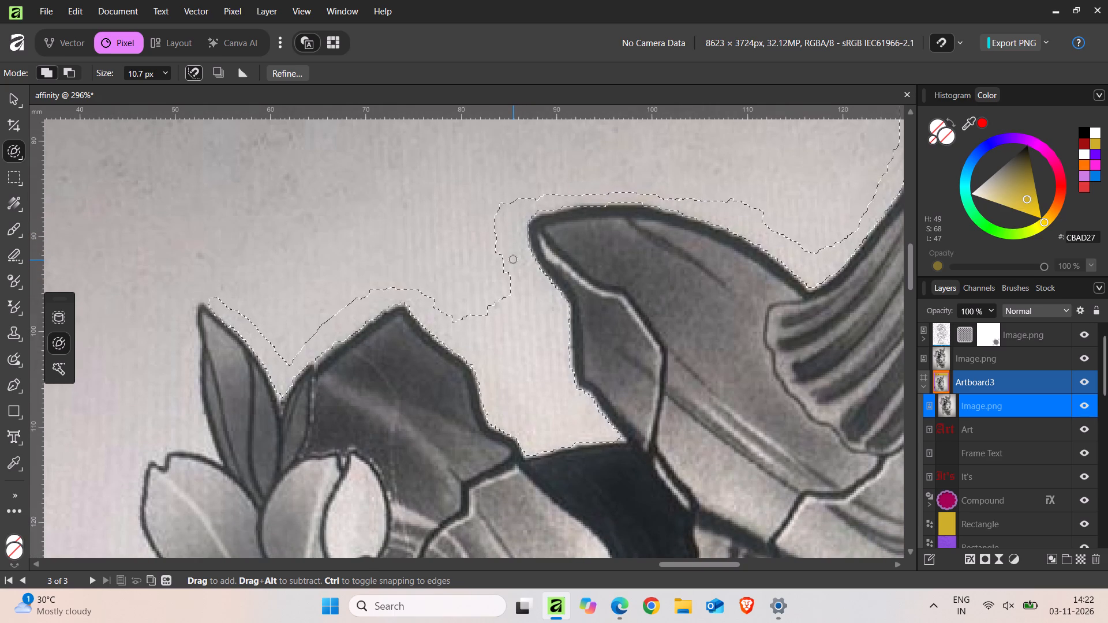
scroll(513, 260, down, 2)
key(BackSpace)
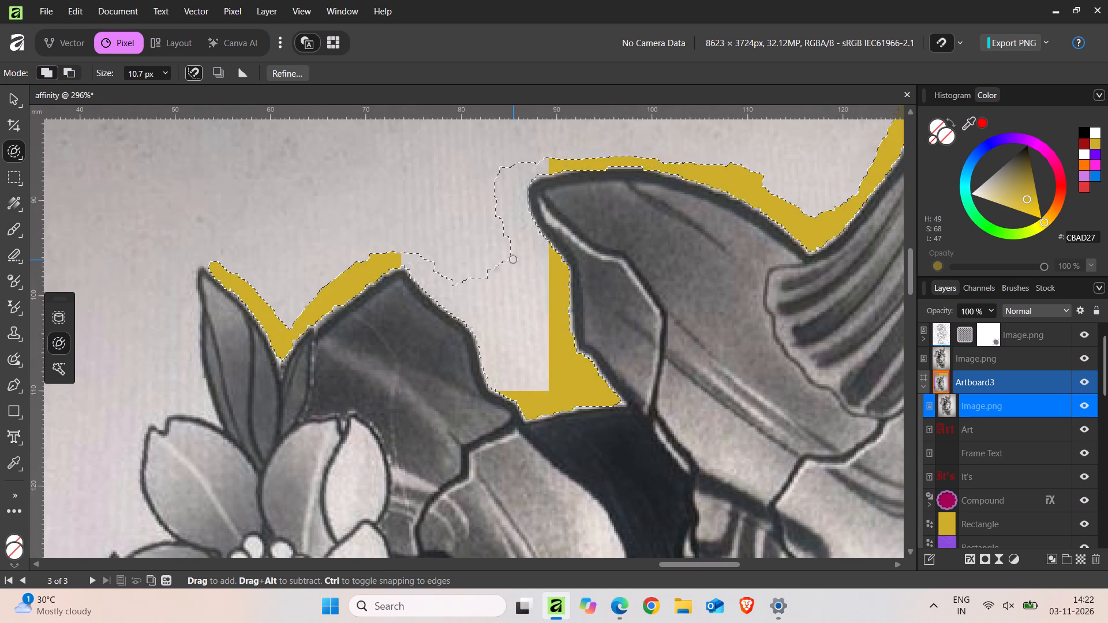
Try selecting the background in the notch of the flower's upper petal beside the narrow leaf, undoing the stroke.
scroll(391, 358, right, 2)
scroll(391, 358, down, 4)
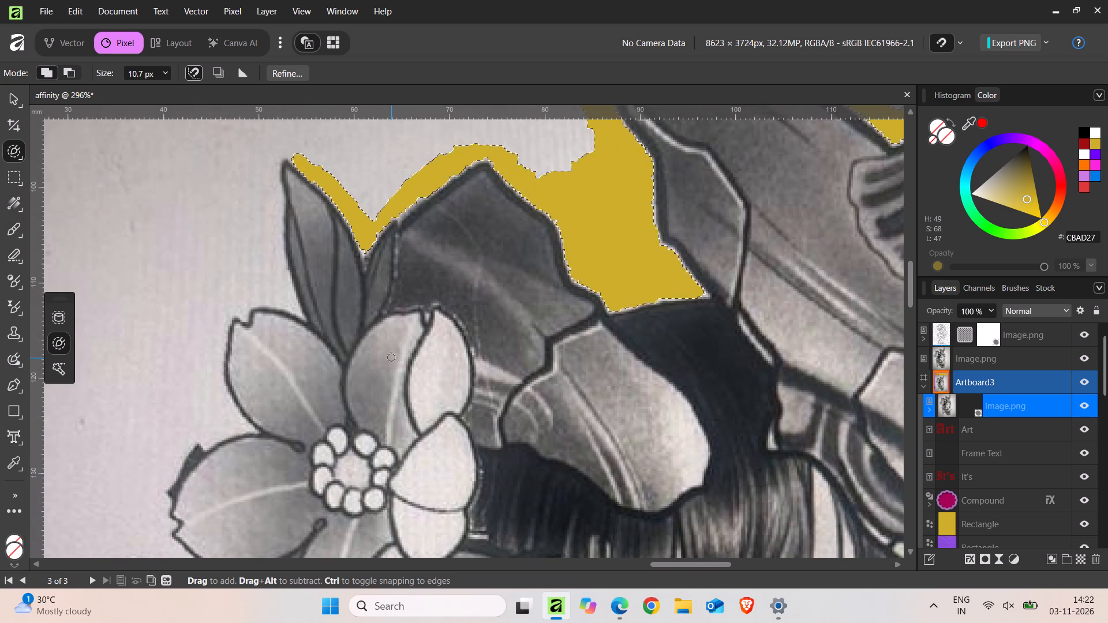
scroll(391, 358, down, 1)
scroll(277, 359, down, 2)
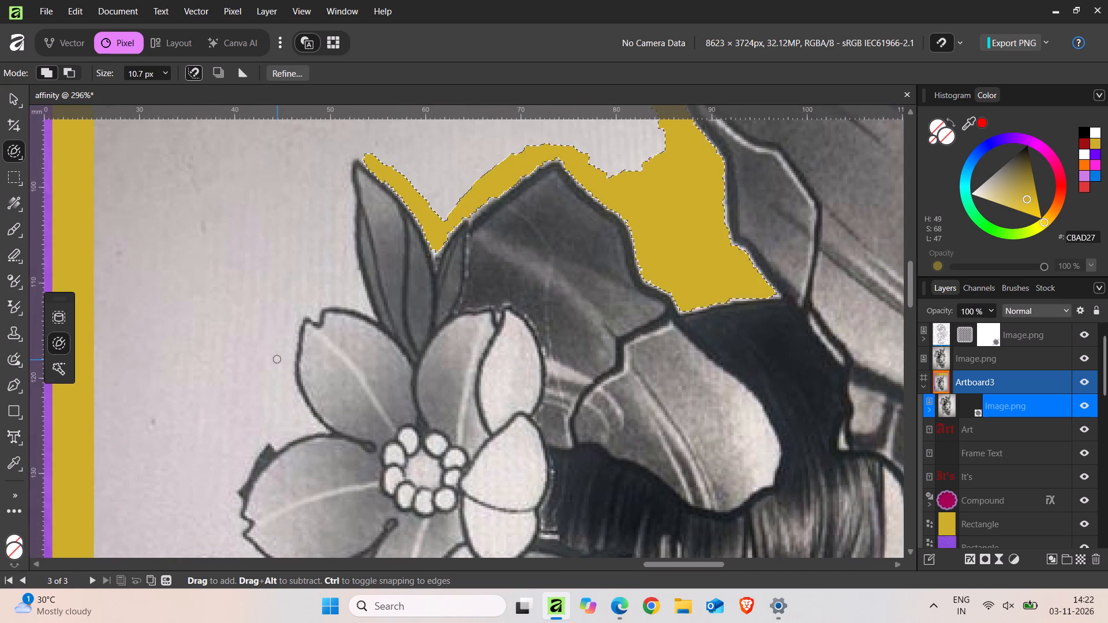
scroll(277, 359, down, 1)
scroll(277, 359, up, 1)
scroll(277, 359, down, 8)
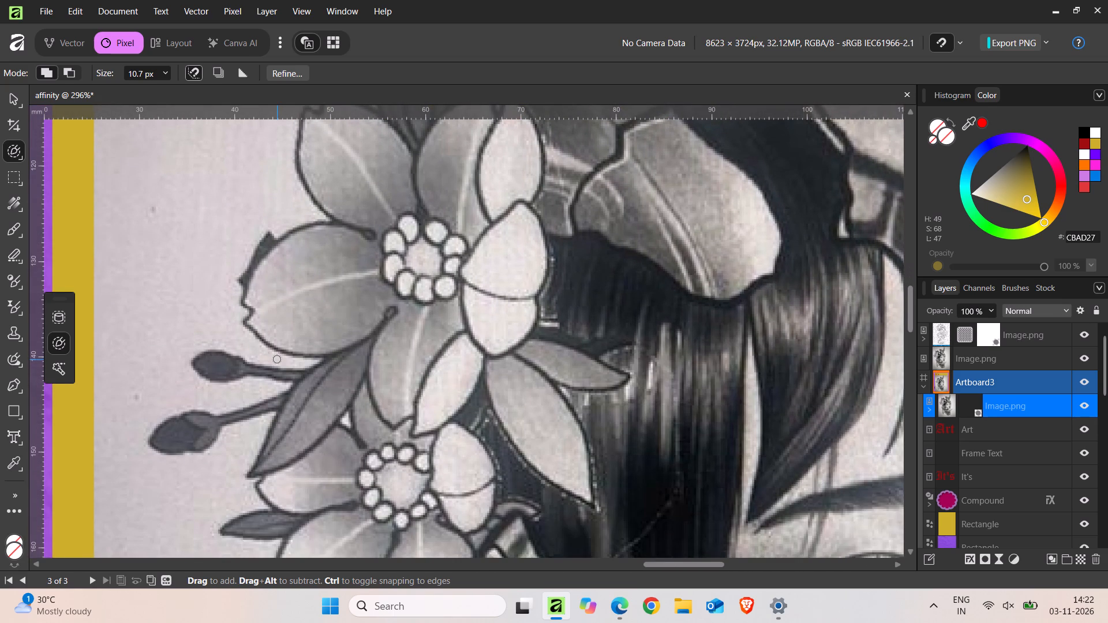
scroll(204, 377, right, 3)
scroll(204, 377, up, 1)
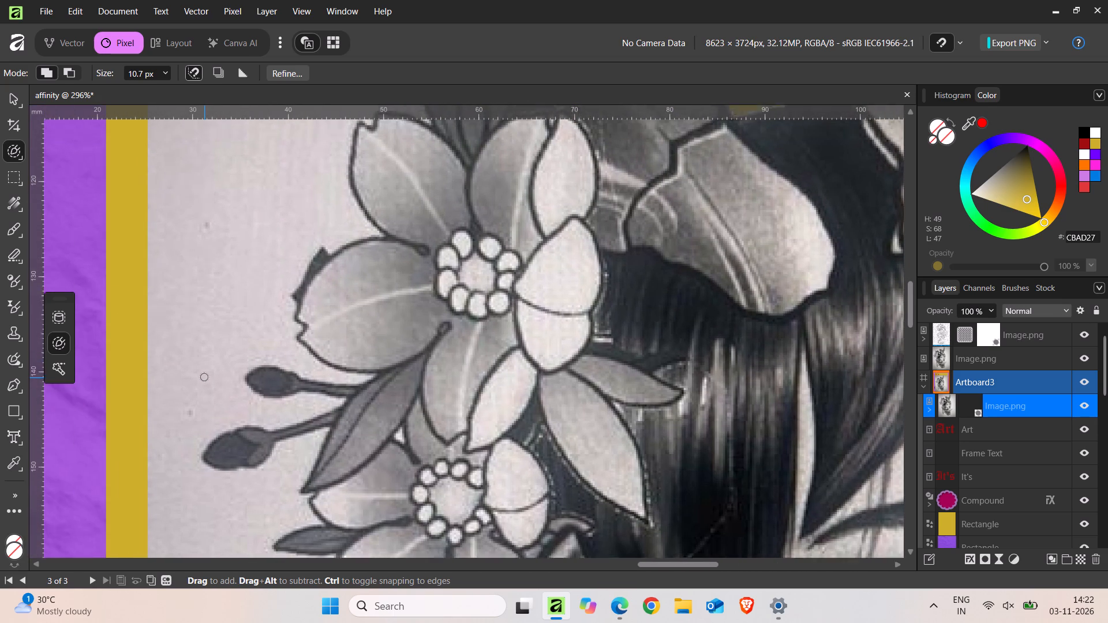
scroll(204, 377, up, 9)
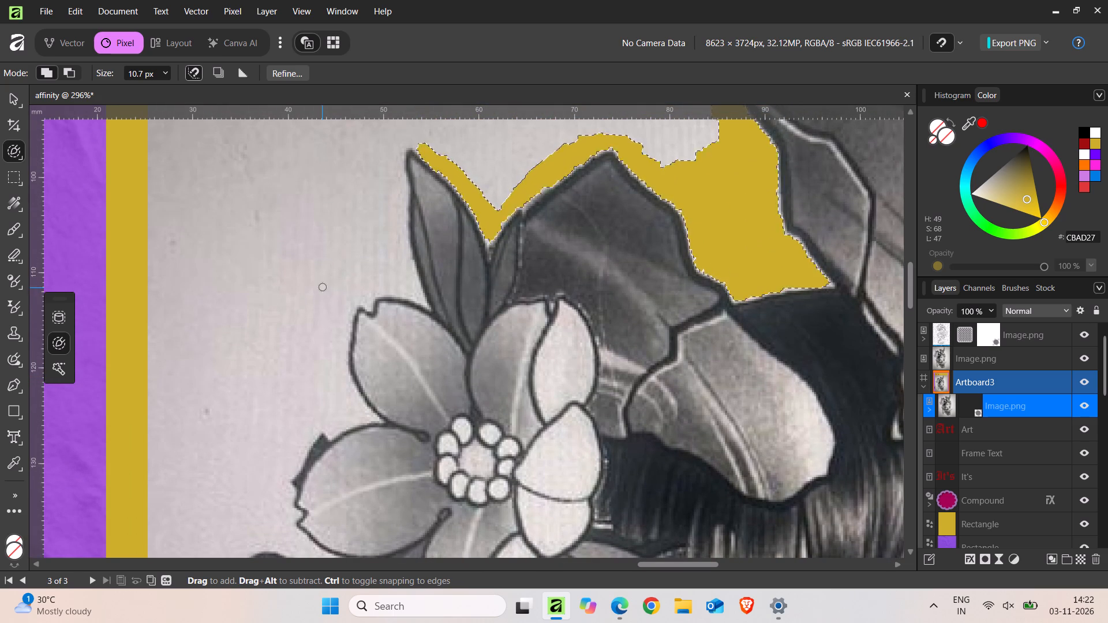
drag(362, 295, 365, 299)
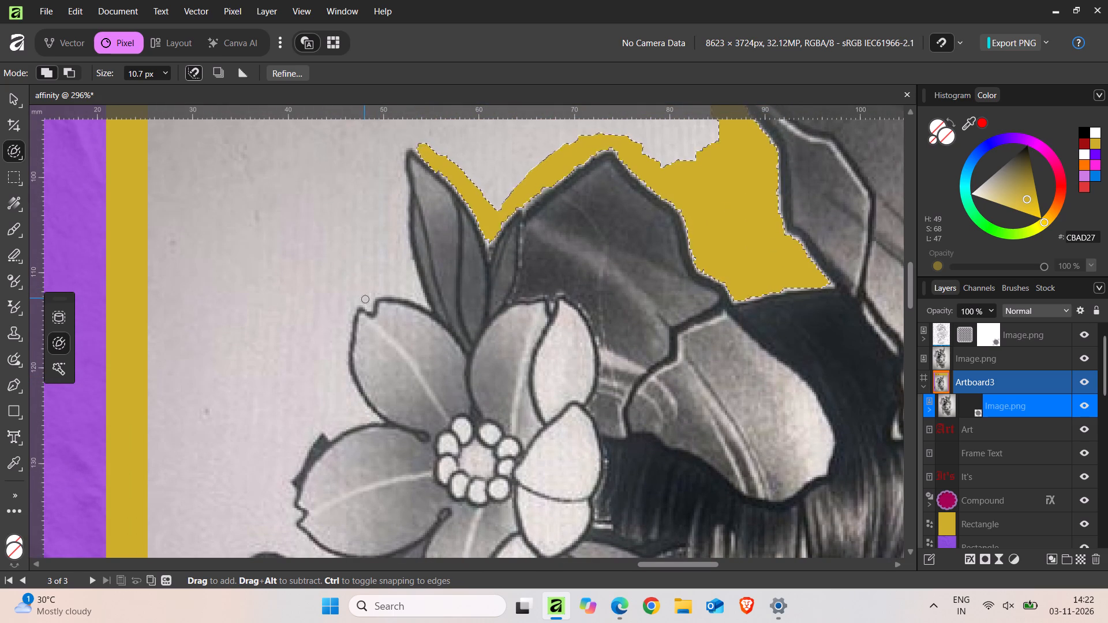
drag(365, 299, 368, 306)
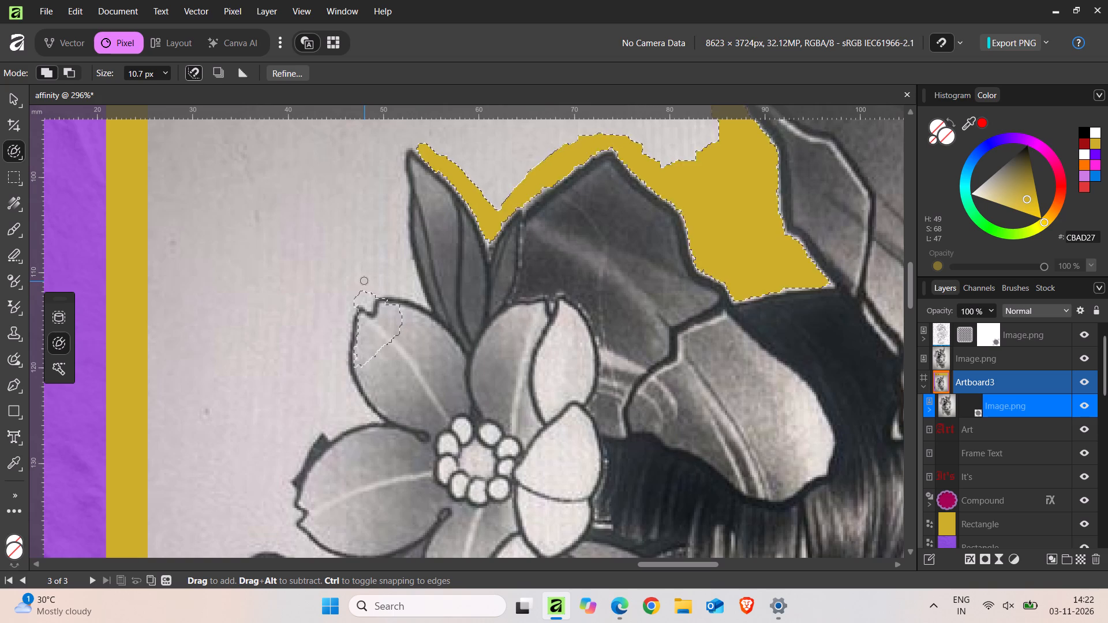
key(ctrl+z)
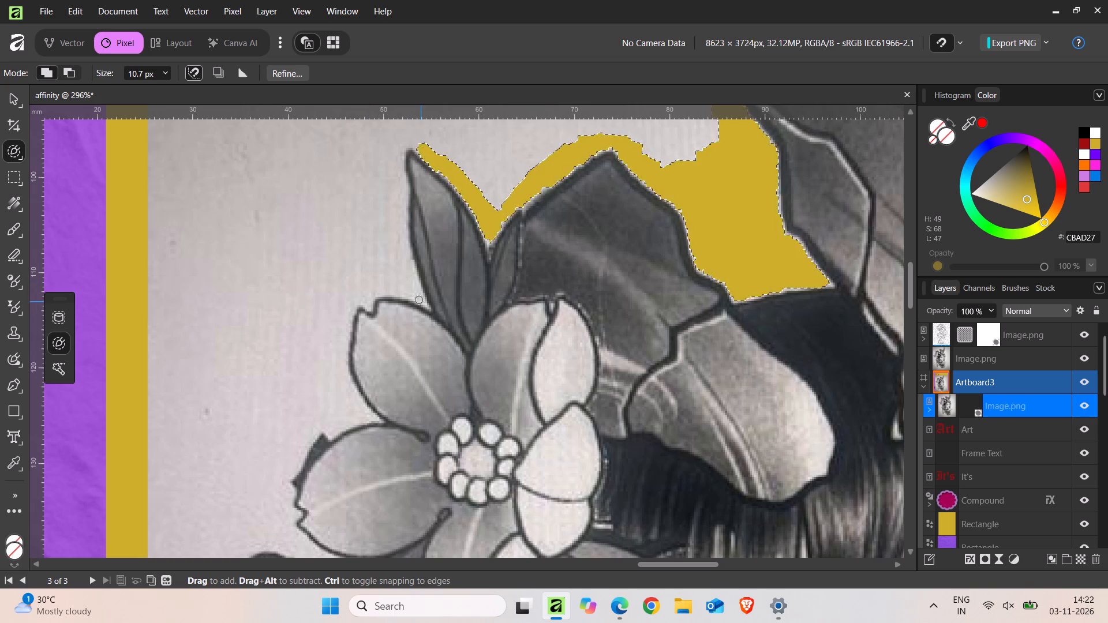
Brush-select the background from the flower's upper petal up along the lower outer edge of the narrow leaf.
drag(419, 299, 400, 223)
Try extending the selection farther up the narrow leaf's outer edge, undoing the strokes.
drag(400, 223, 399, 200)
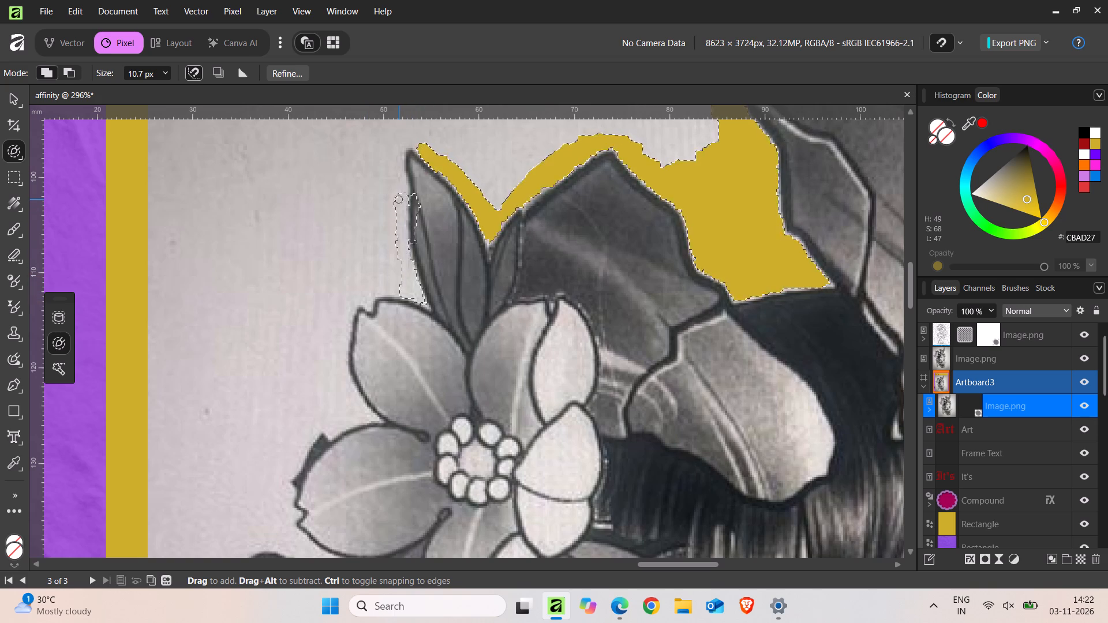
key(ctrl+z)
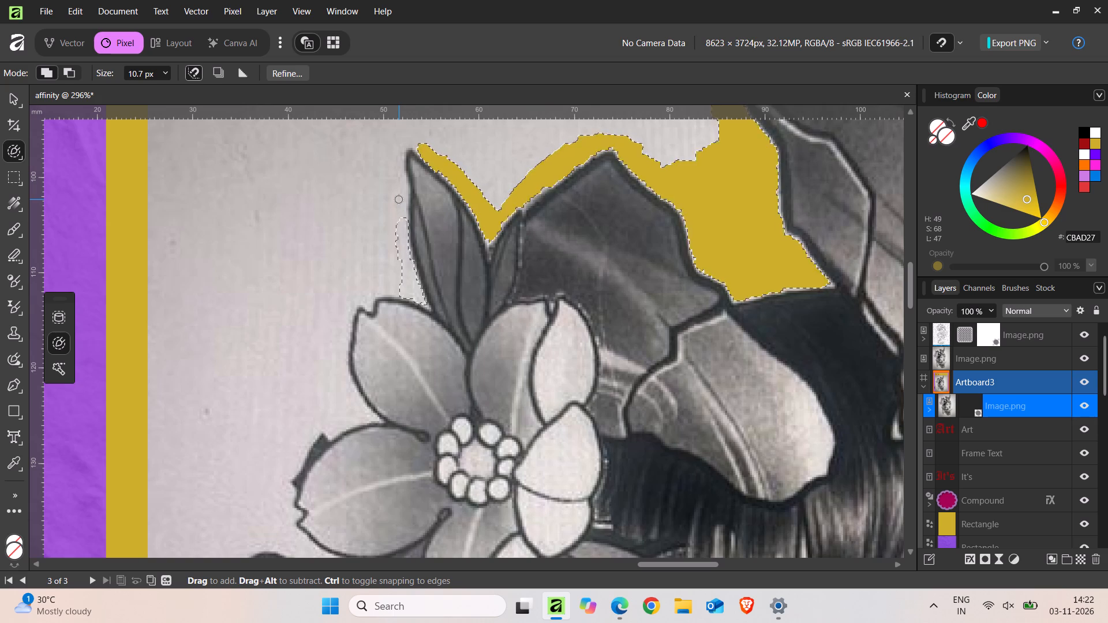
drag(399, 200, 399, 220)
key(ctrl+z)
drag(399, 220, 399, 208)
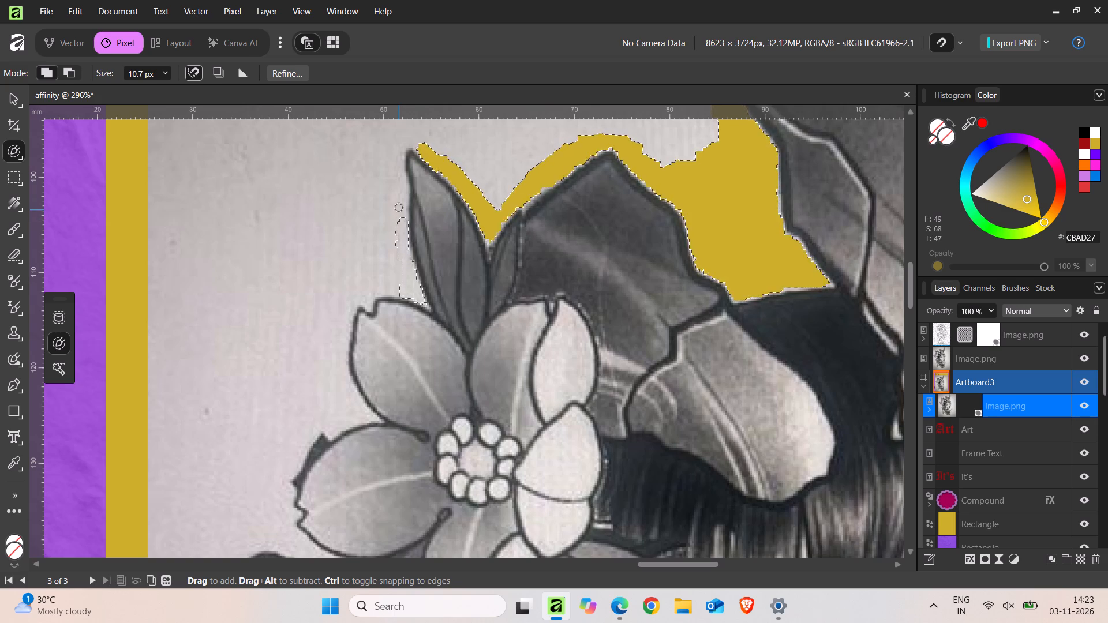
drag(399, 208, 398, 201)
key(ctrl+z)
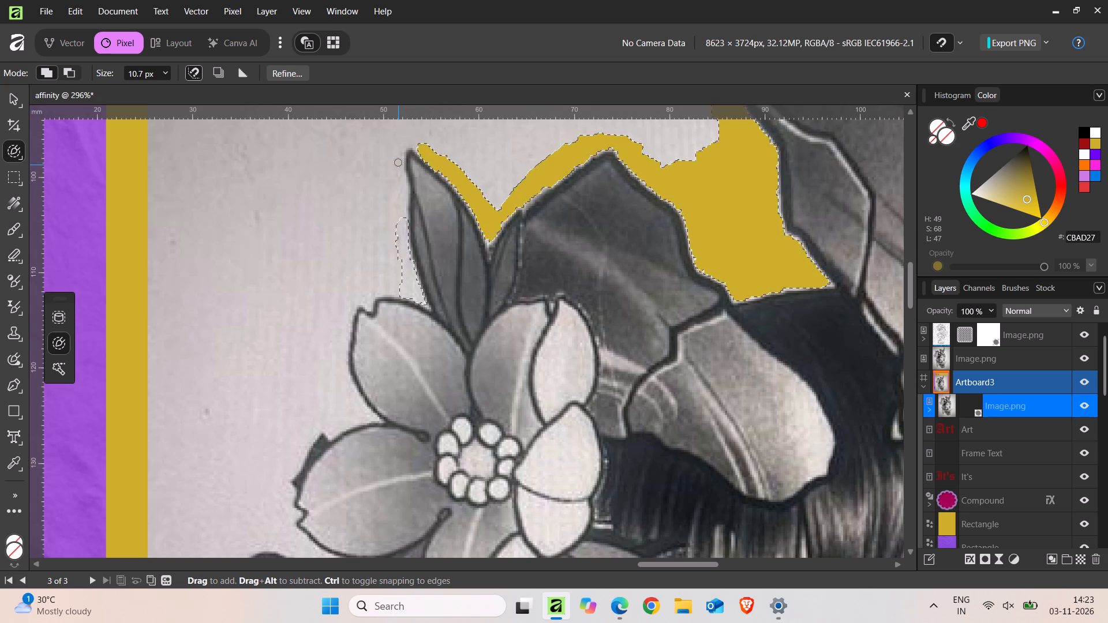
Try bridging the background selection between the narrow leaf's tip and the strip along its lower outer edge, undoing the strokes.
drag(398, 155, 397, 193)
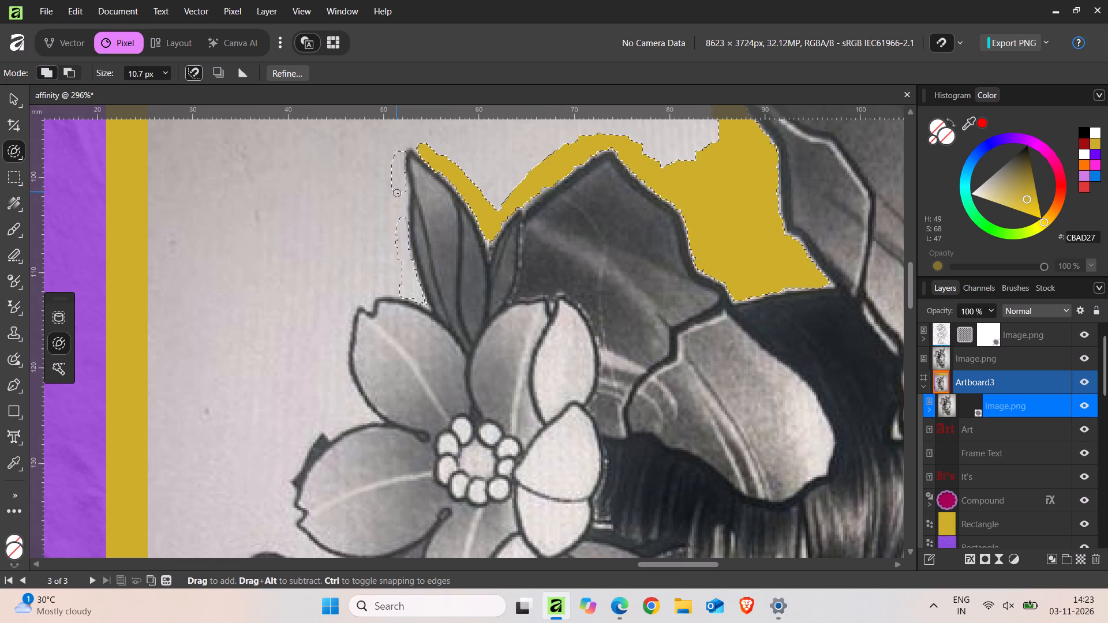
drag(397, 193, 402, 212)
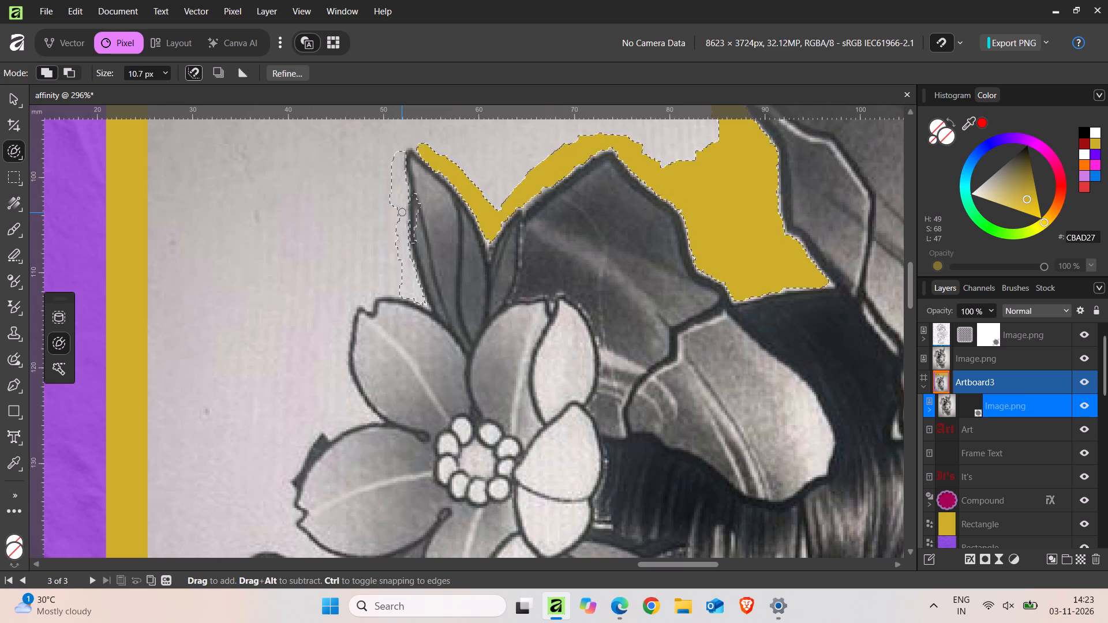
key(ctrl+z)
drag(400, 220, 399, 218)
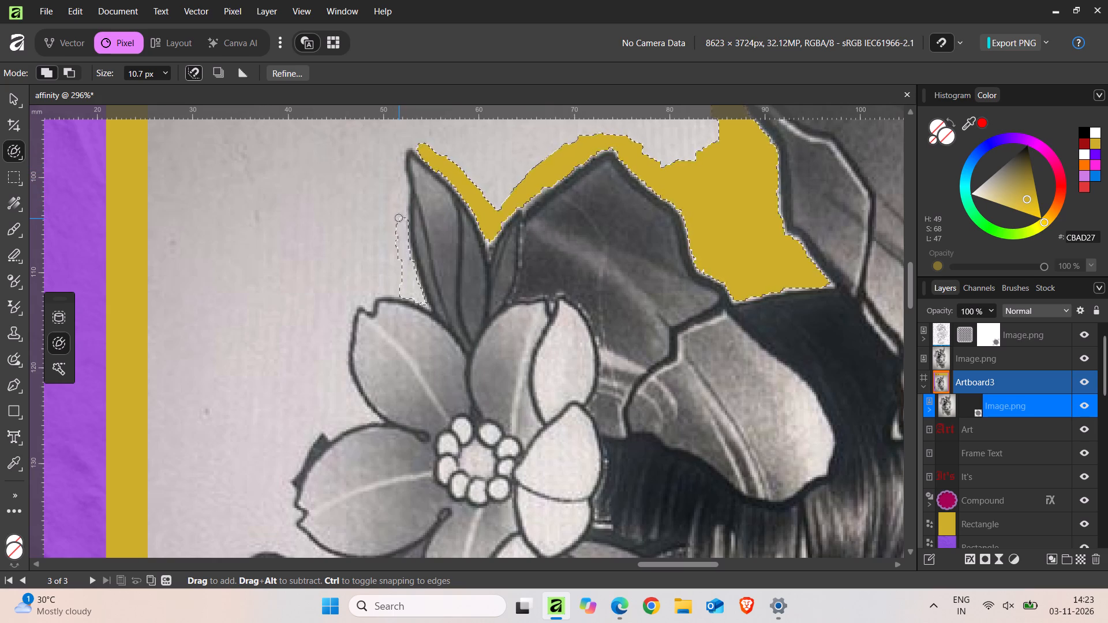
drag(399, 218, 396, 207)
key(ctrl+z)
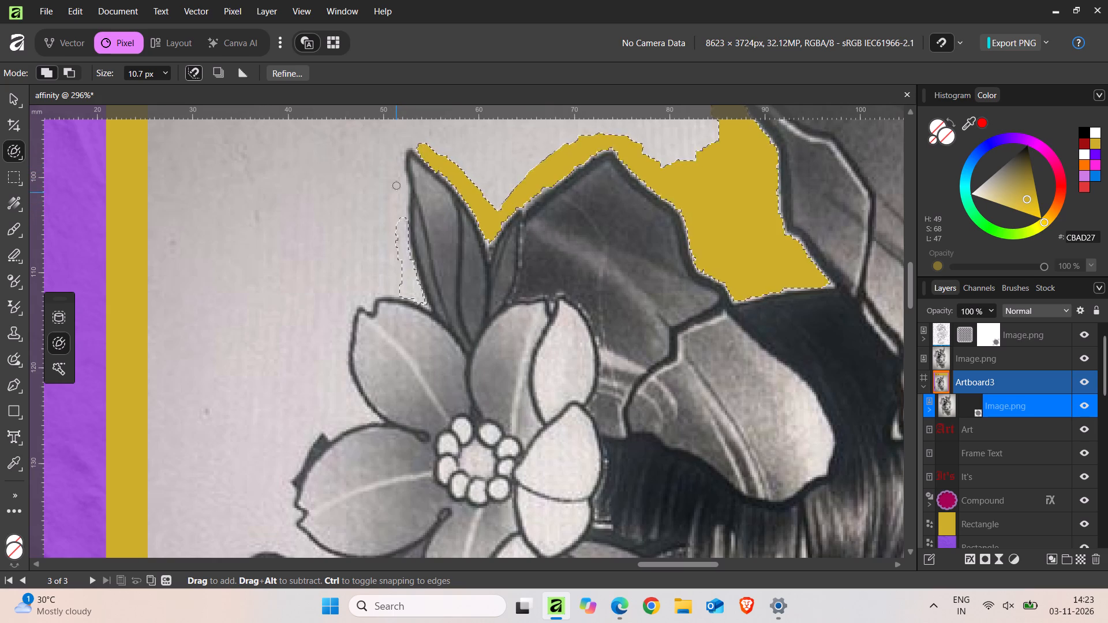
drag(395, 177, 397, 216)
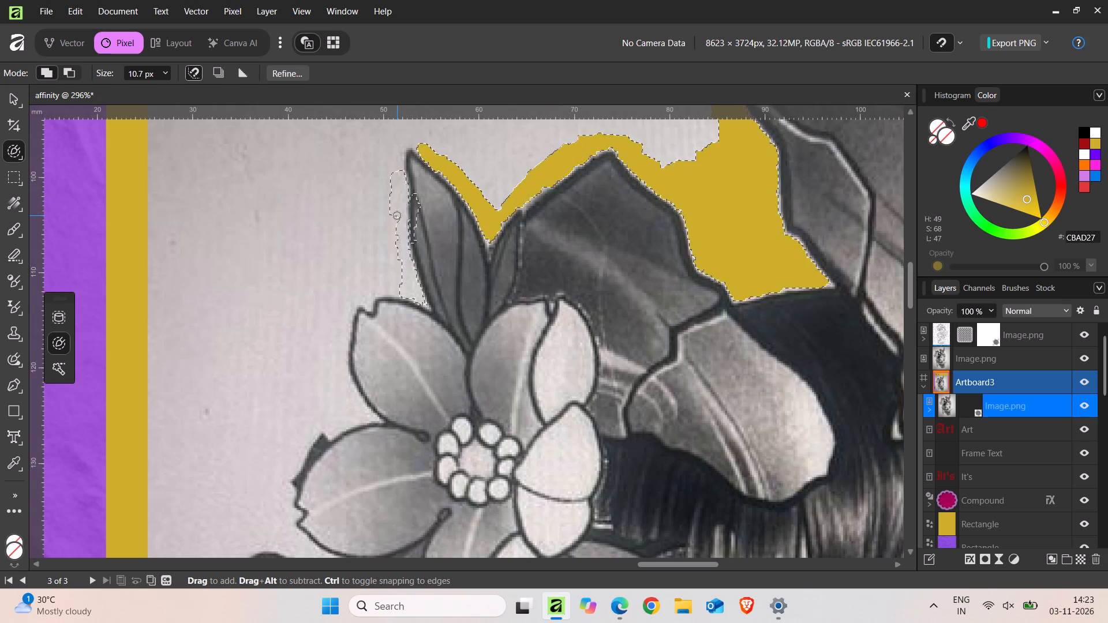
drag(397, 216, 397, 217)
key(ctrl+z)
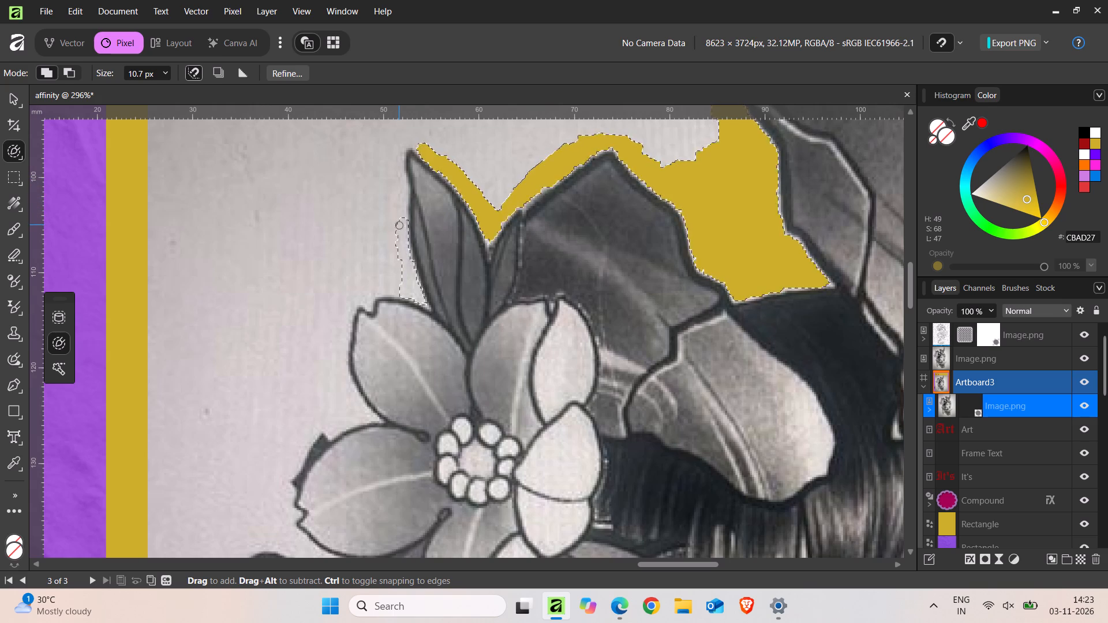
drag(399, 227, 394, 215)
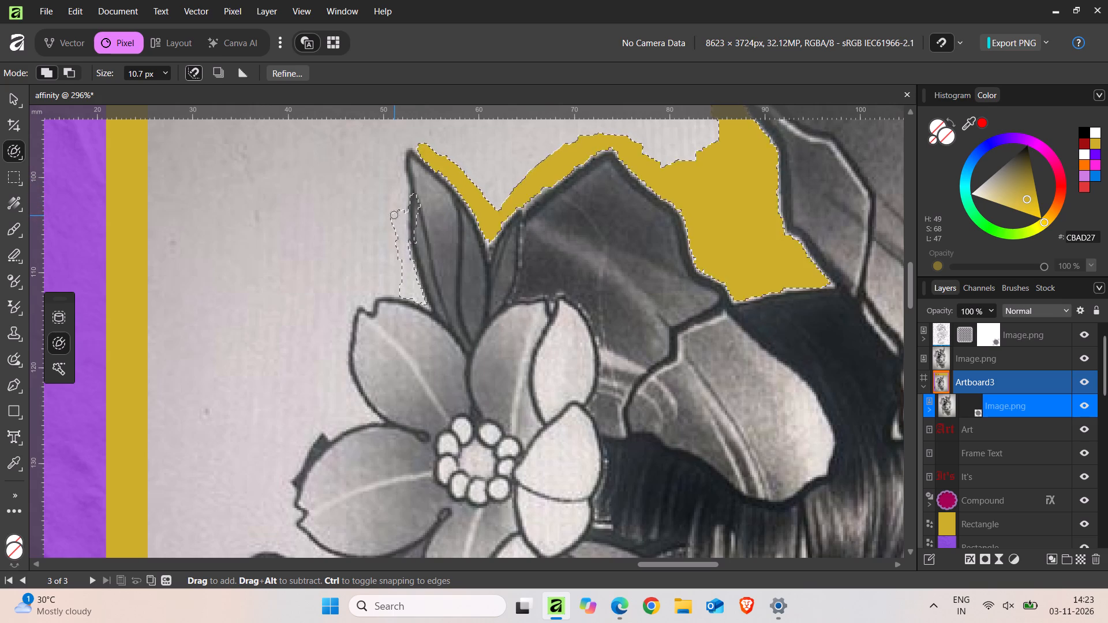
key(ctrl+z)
Extend the selection up the narrow leaf's outer edge and around its tip, and delete the selected background.
drag(394, 215, 393, 189)
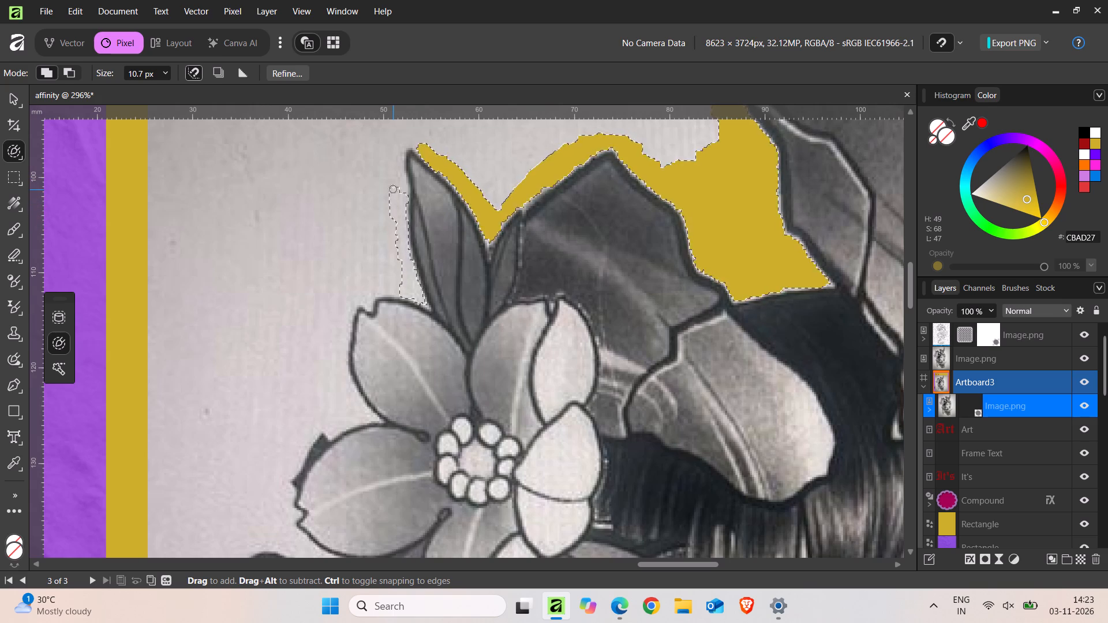
drag(393, 189, 382, 162)
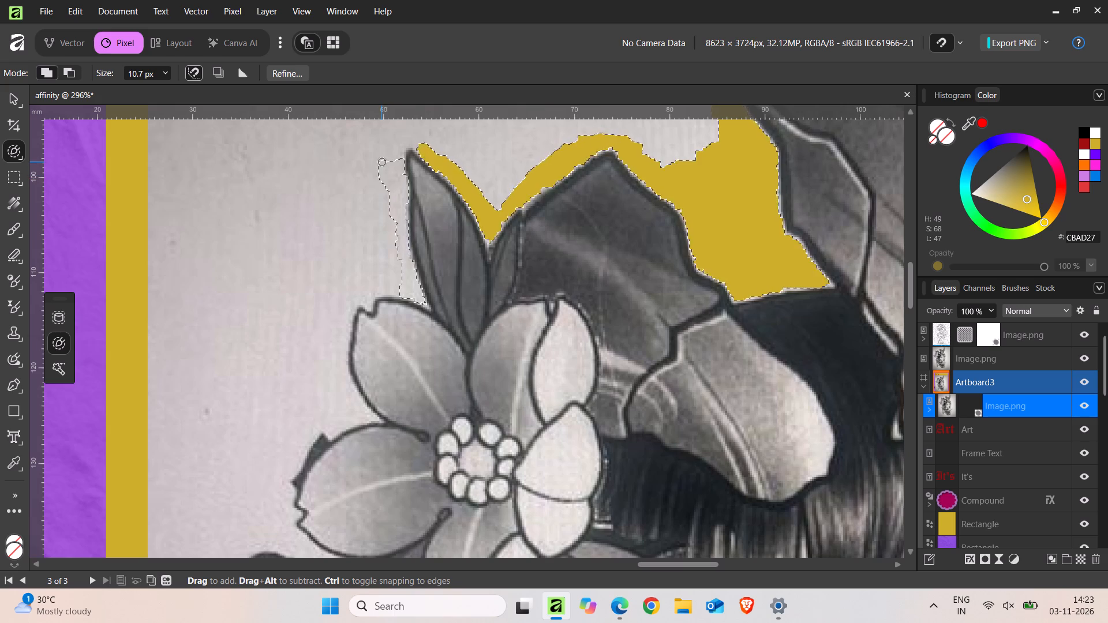
drag(382, 162, 391, 152)
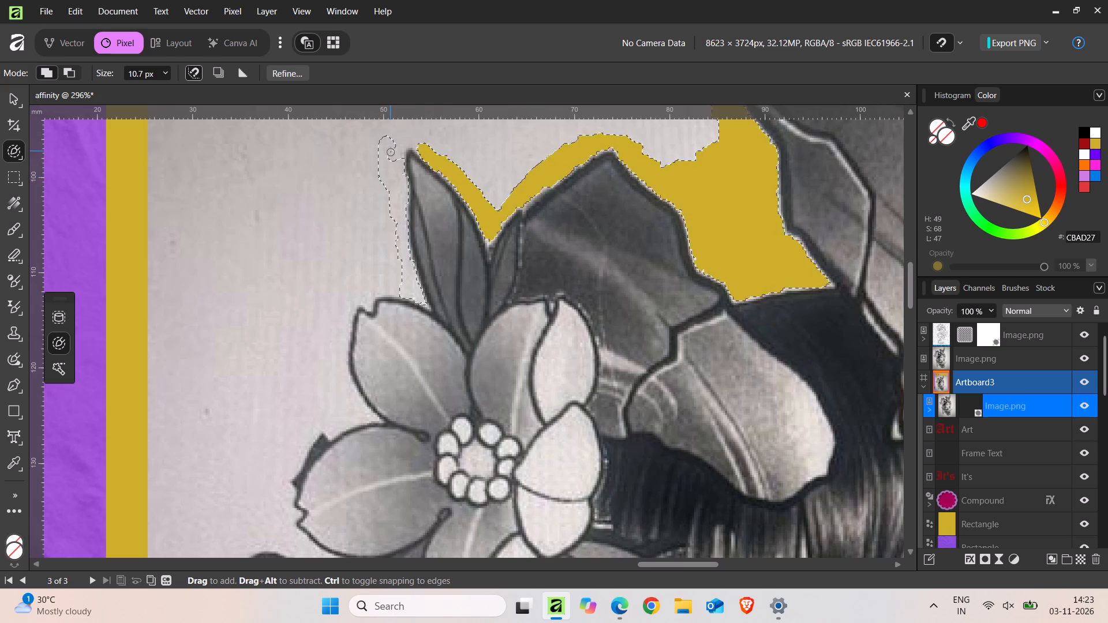
drag(391, 152, 405, 136)
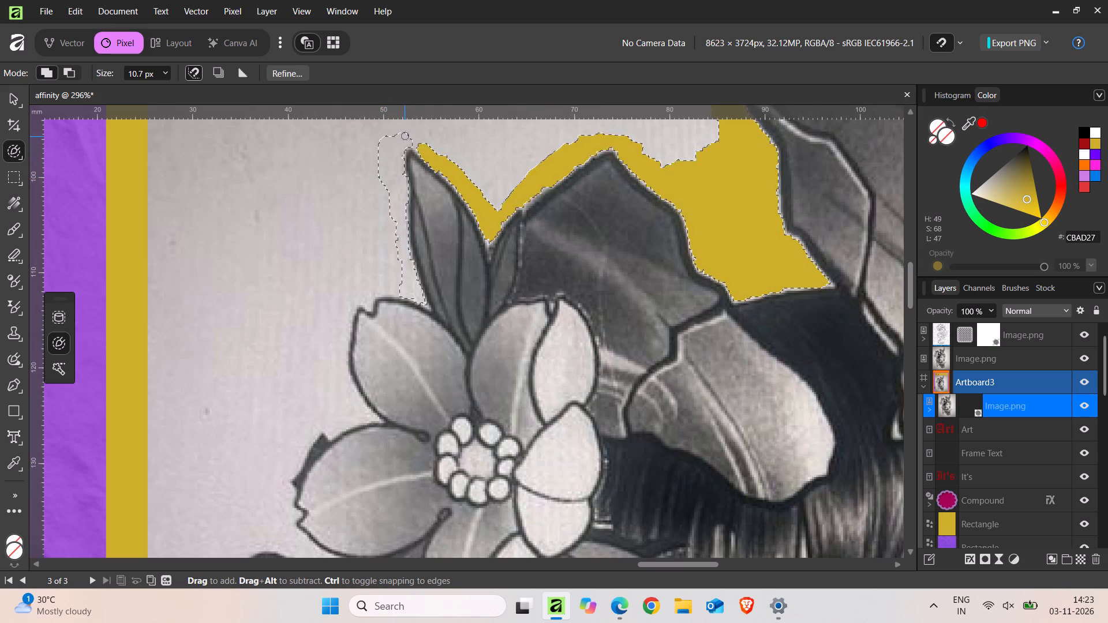
drag(405, 136, 414, 136)
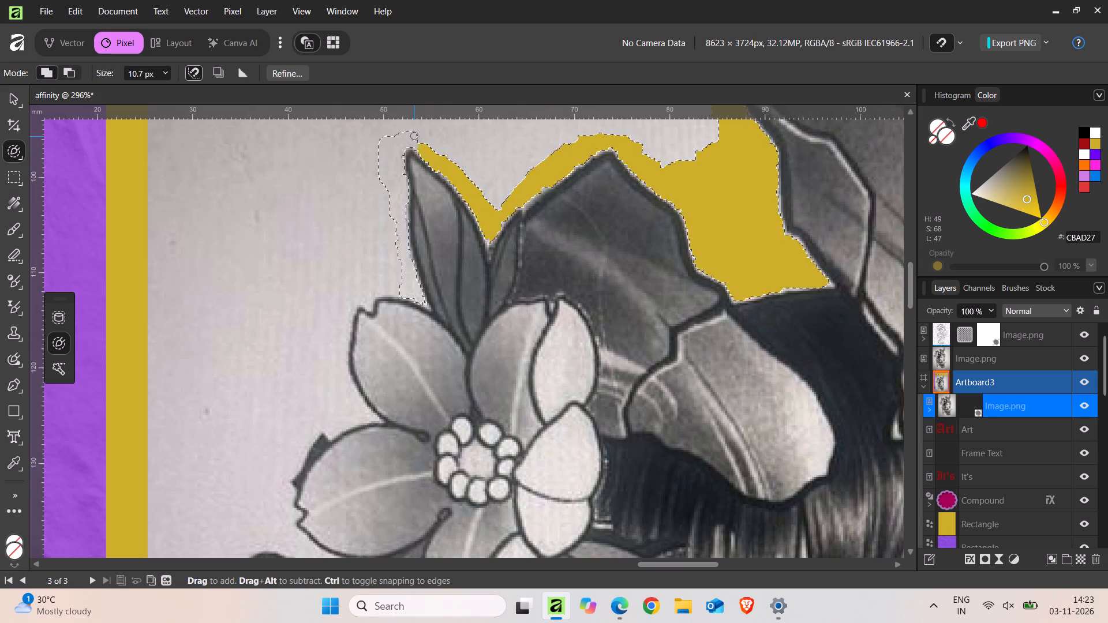
key(BackSpace)
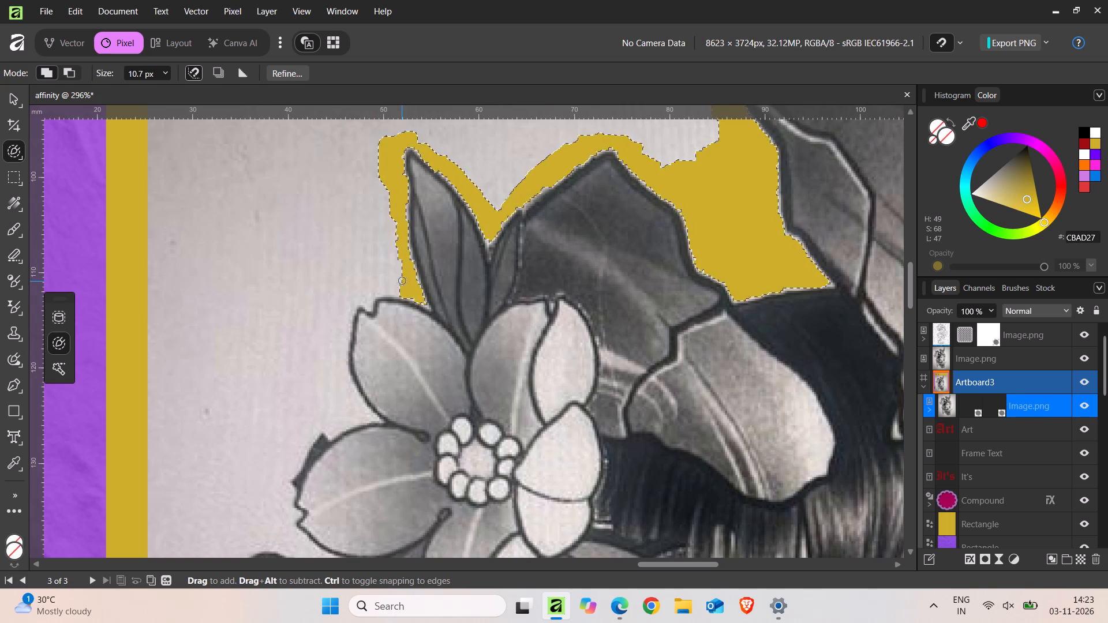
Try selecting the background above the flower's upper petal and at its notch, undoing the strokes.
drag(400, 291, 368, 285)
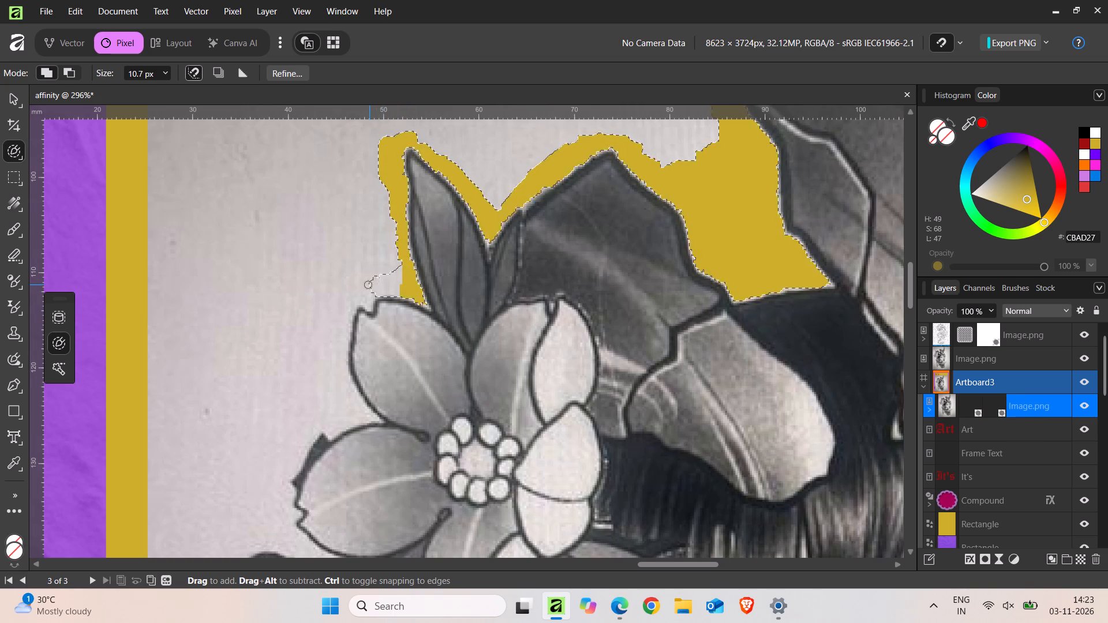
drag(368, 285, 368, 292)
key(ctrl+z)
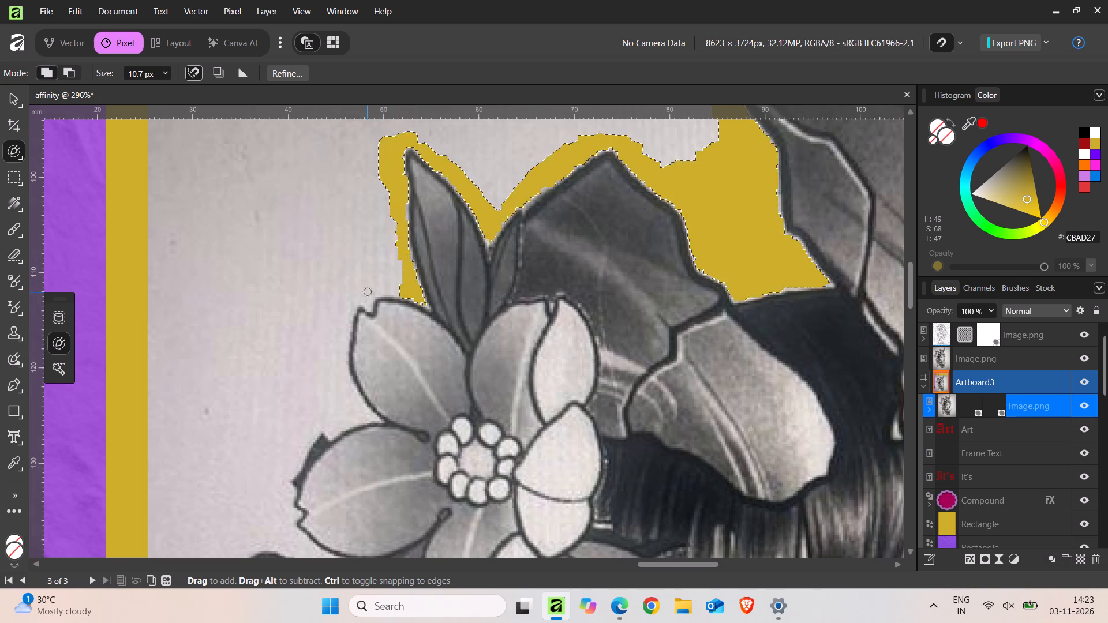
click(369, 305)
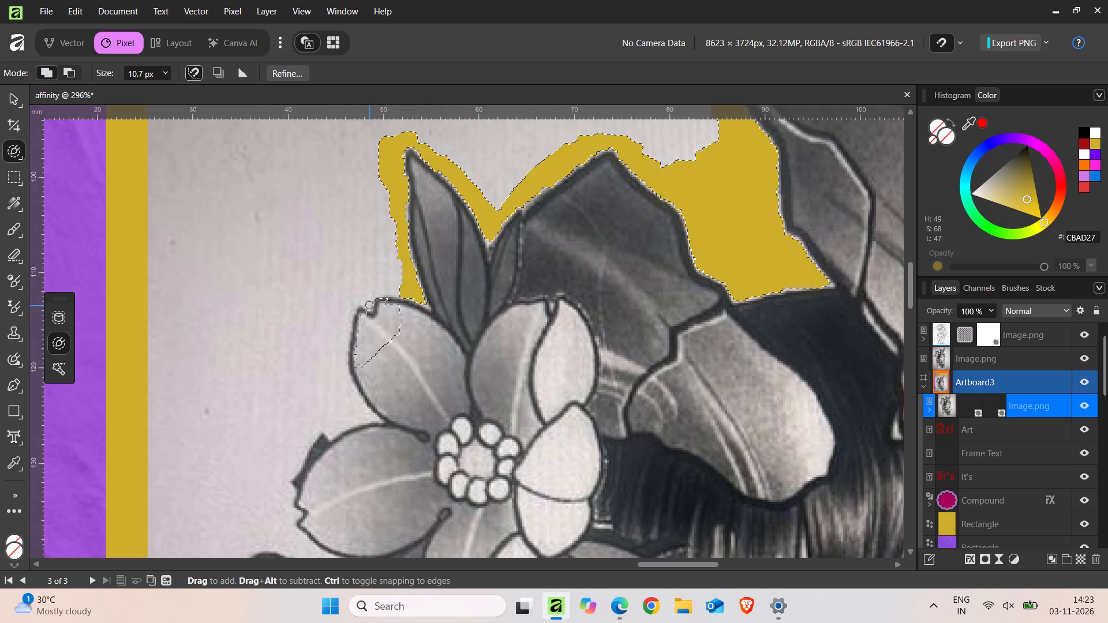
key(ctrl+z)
Select the background above the flower's upper outer petal, bridging from its notch to the cleared strip beside the narrow leaf.
click(366, 298)
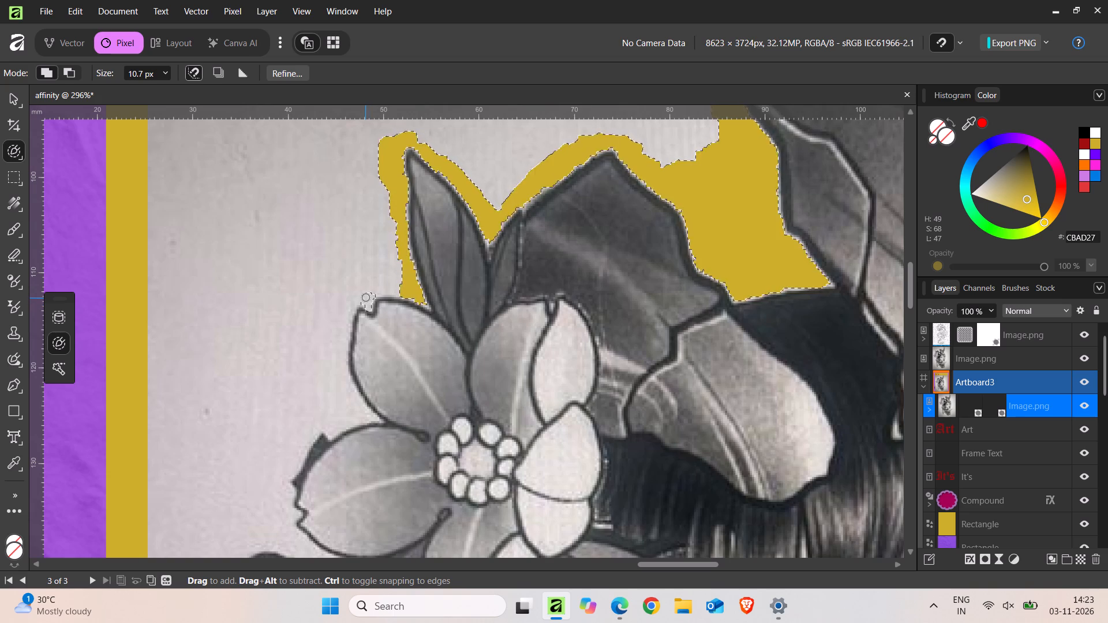
drag(371, 295, 397, 294)
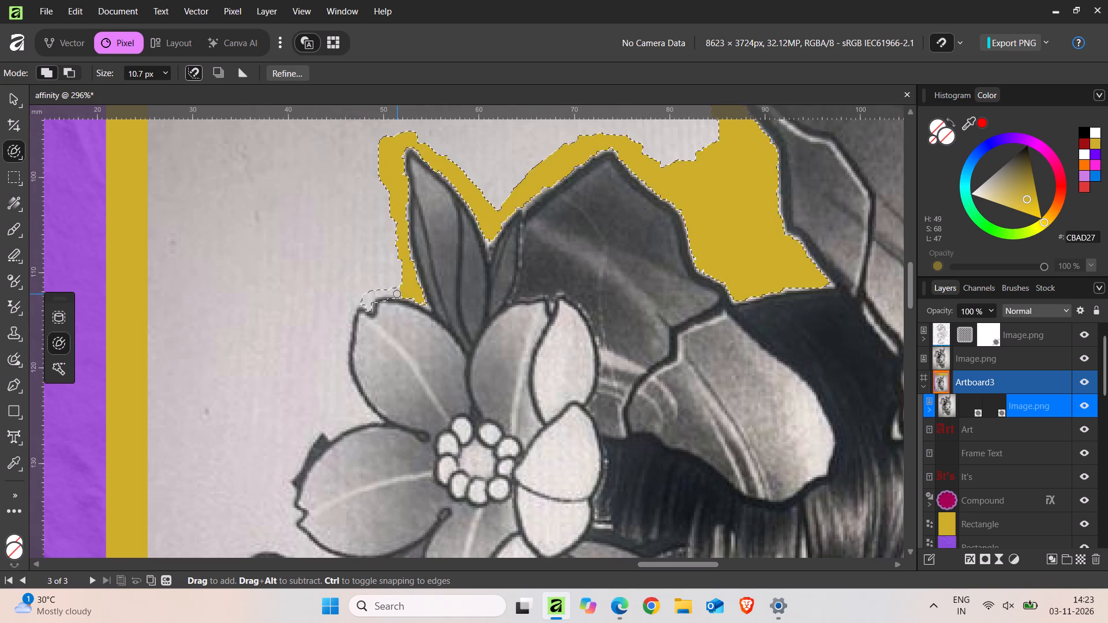
key(ctrl+z)
drag(403, 288, 400, 287)
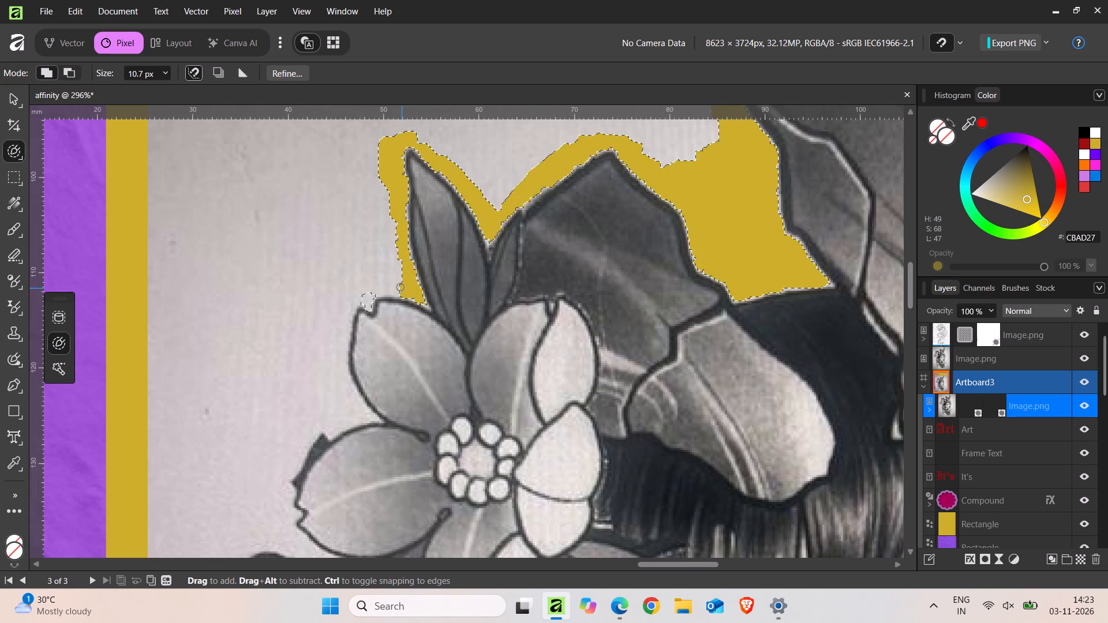
drag(400, 287, 372, 282)
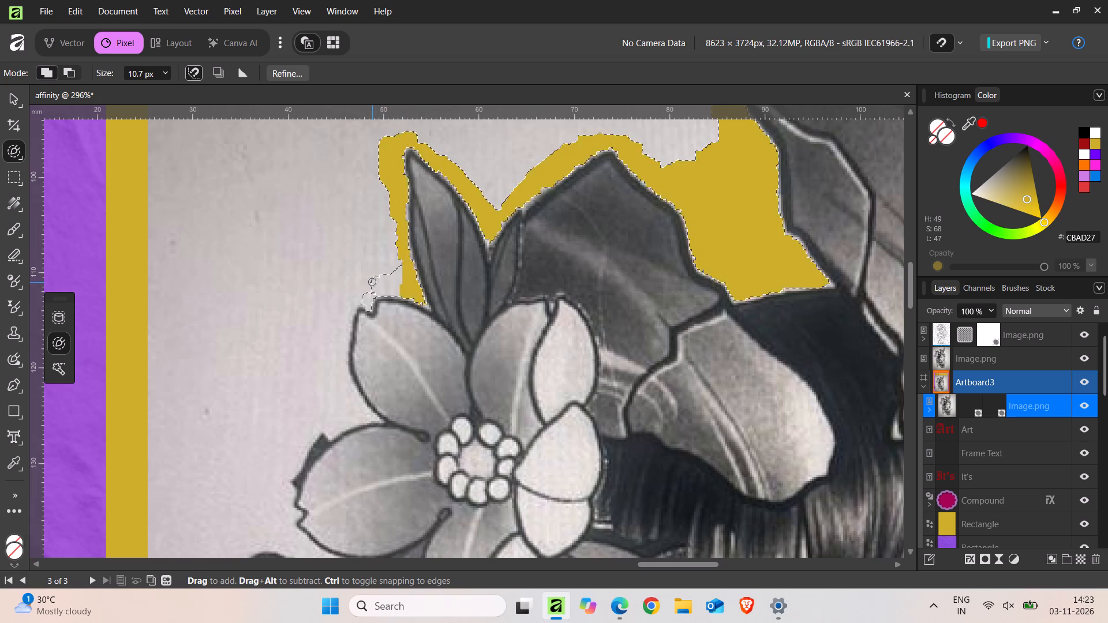
drag(372, 282, 372, 282)
double_click(372, 282)
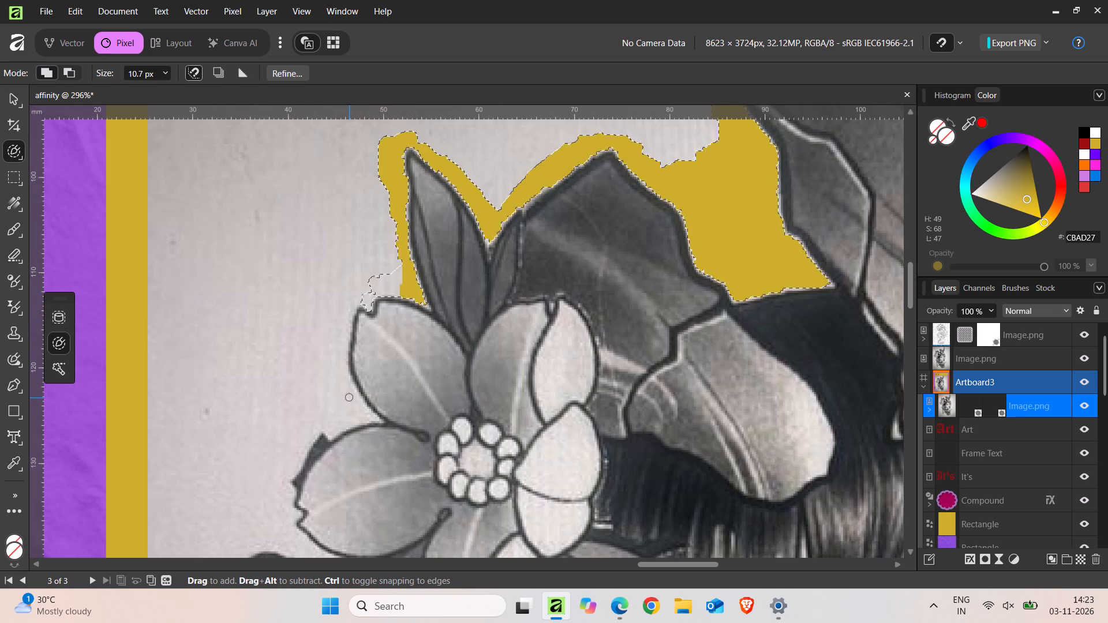
Extend the selection along the upper petal's outer edge up to its notch, and delete the selected background.
drag(363, 416, 351, 395)
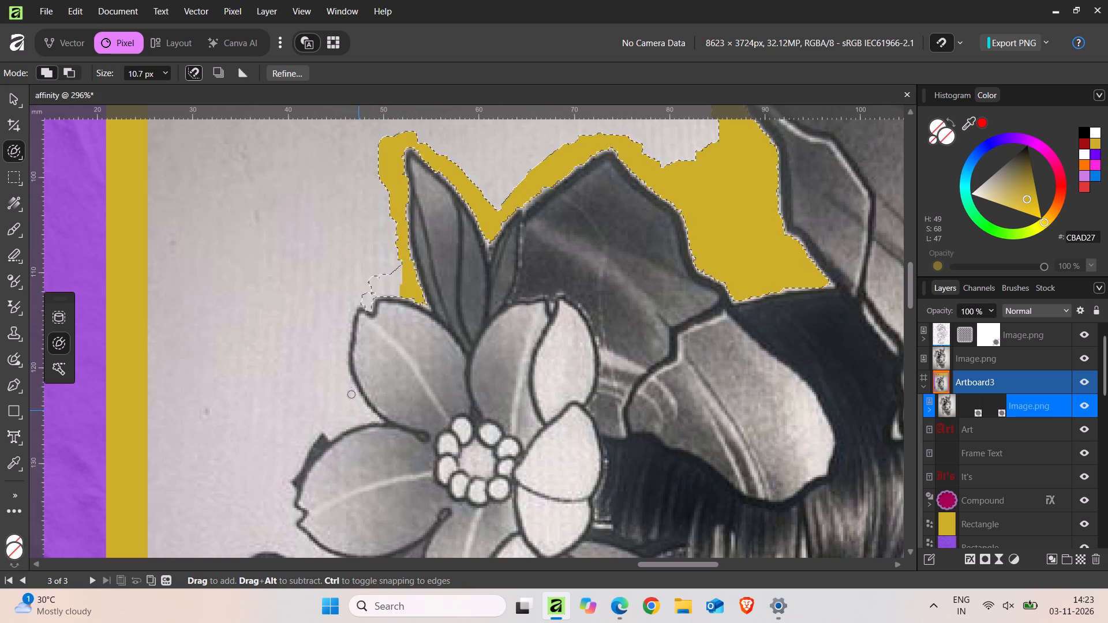
drag(351, 395, 332, 335)
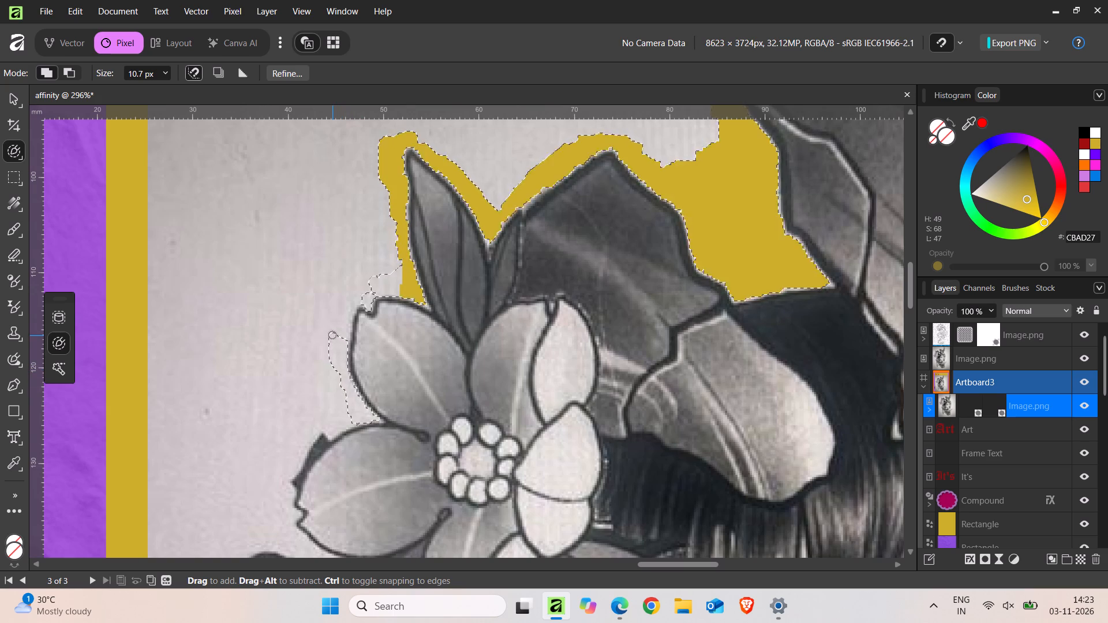
drag(332, 335, 343, 302)
key(ctrl+z)
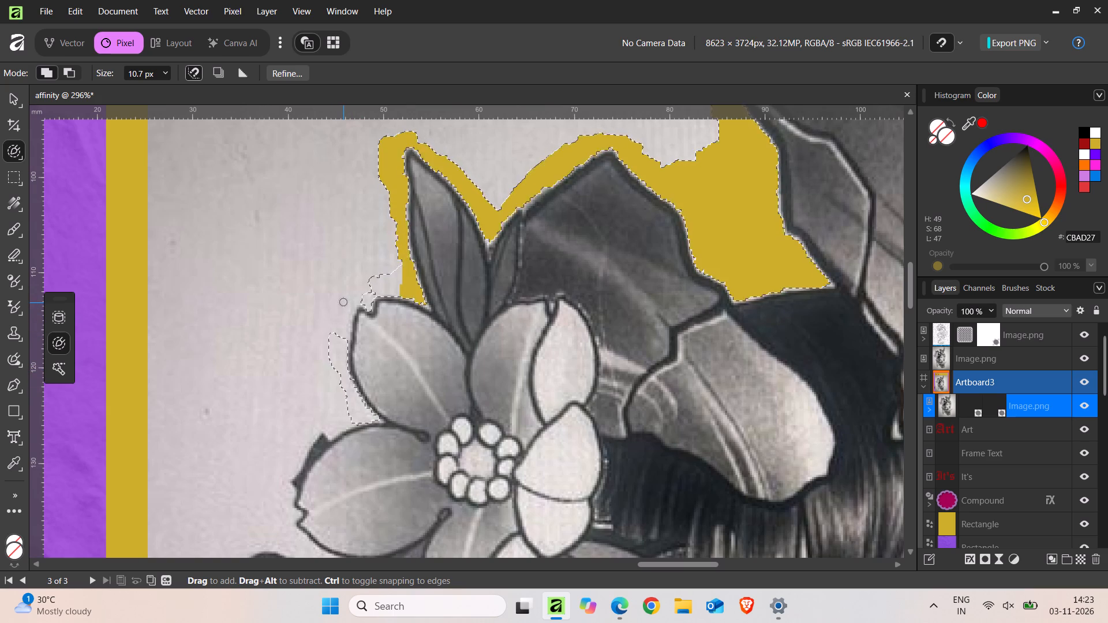
drag(339, 335, 335, 320)
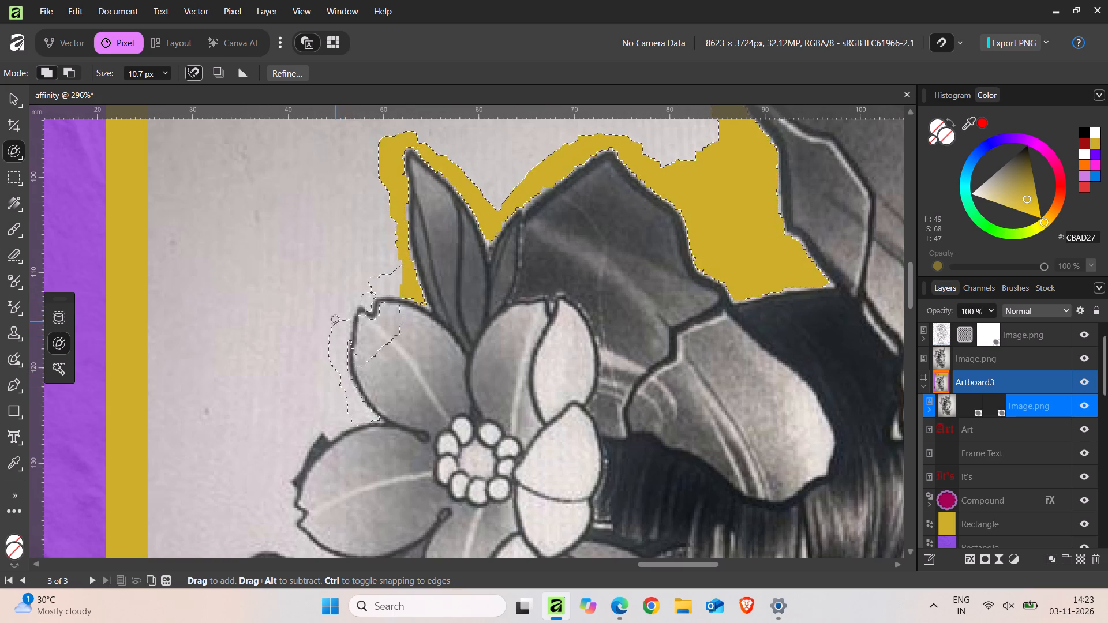
drag(335, 320, 333, 316)
key(ctrl+z)
drag(333, 316, 343, 302)
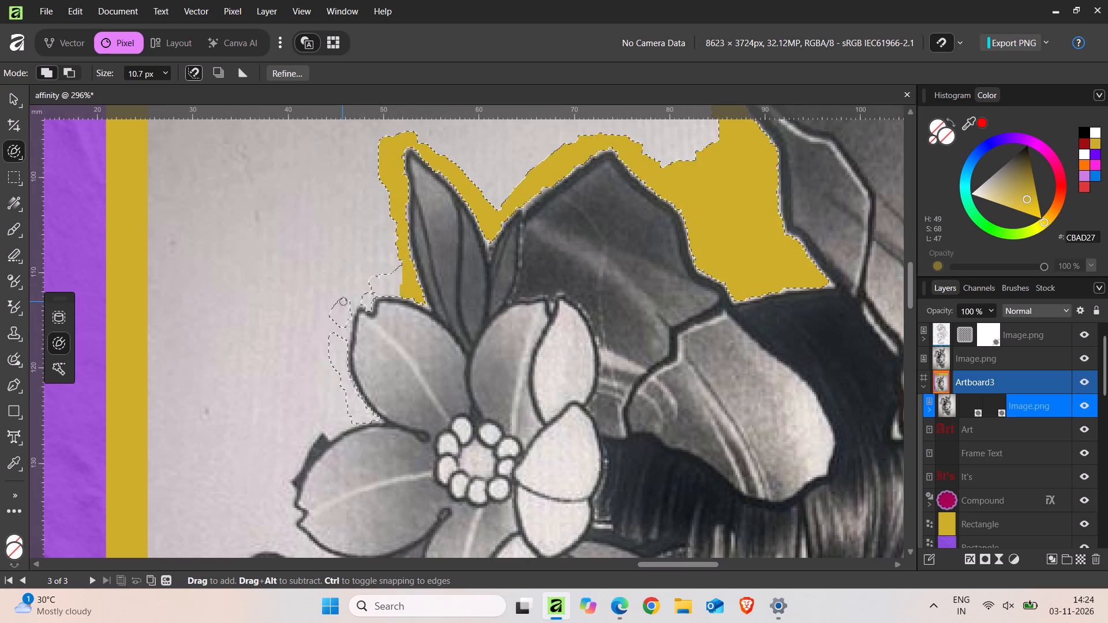
drag(343, 302, 334, 337)
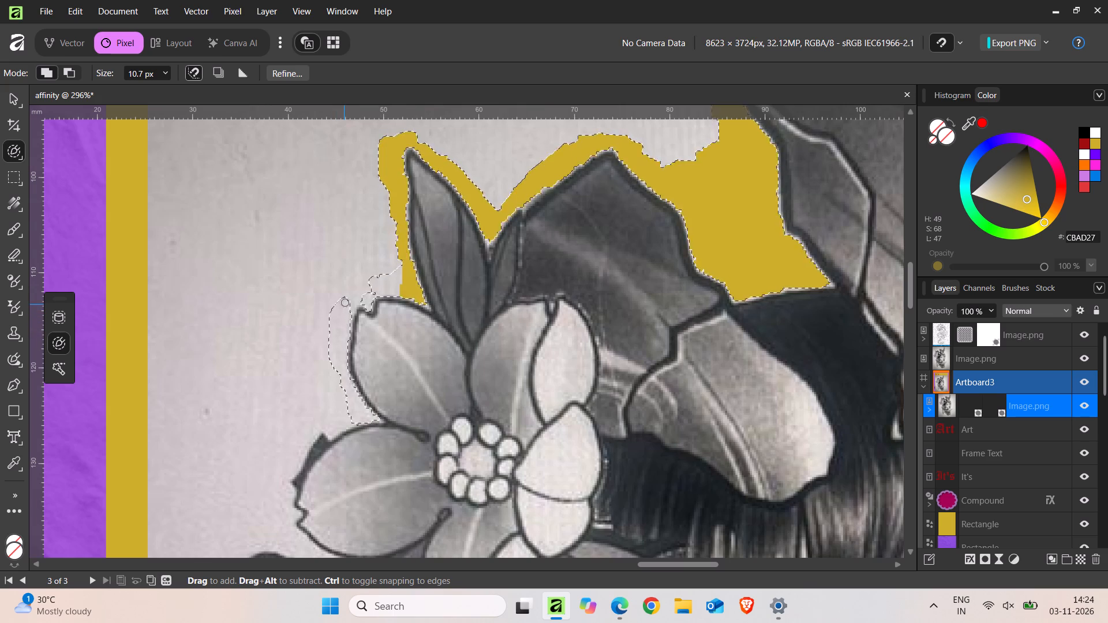
drag(346, 301, 354, 297)
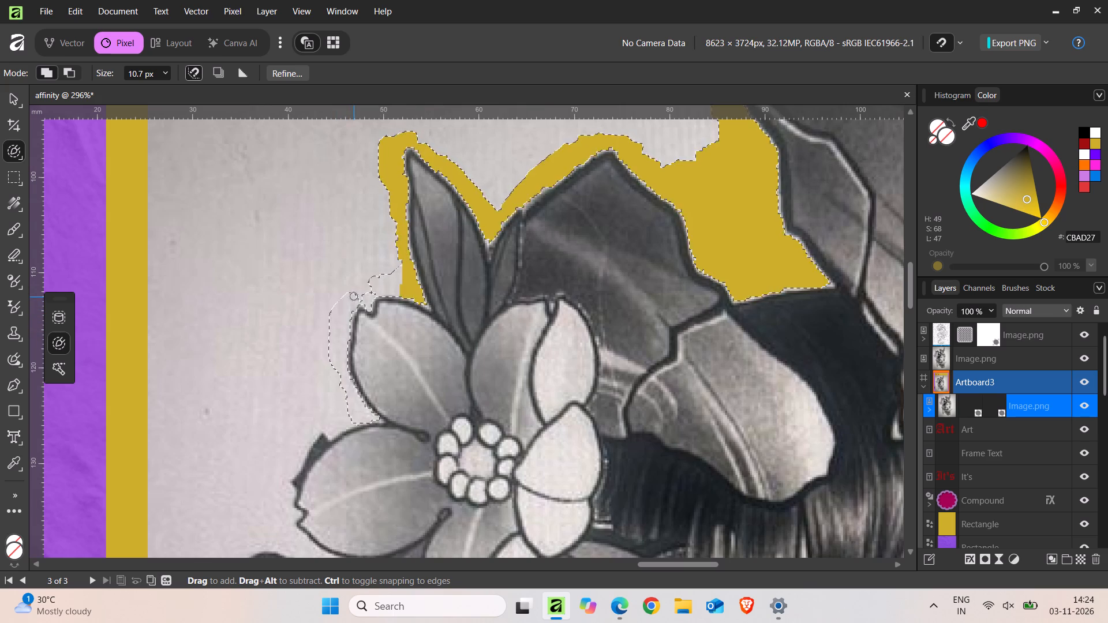
key(BackSpace)
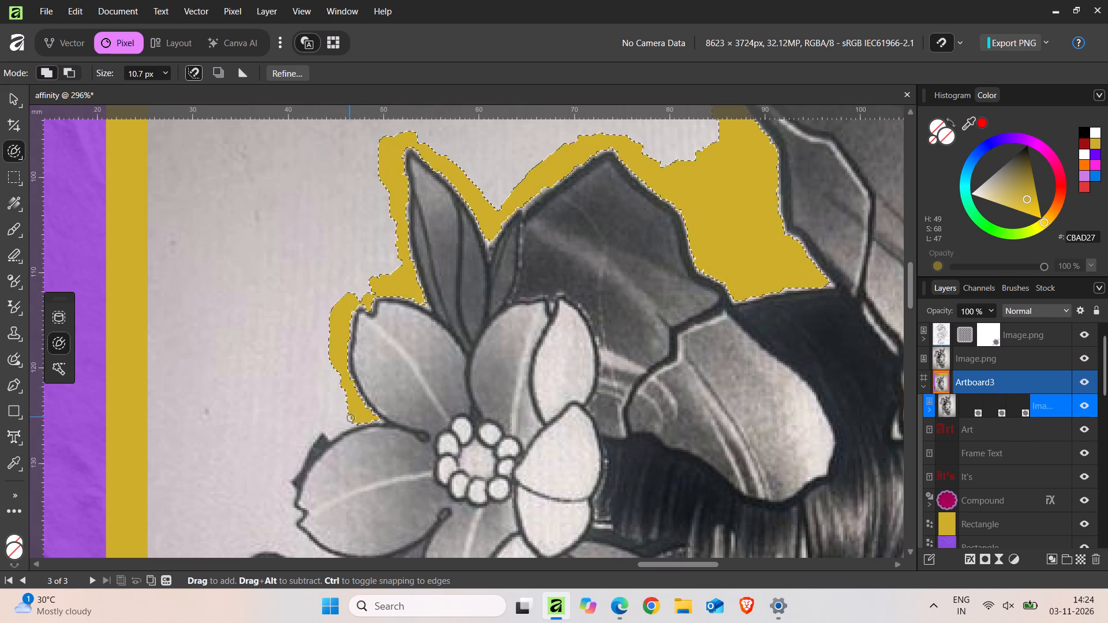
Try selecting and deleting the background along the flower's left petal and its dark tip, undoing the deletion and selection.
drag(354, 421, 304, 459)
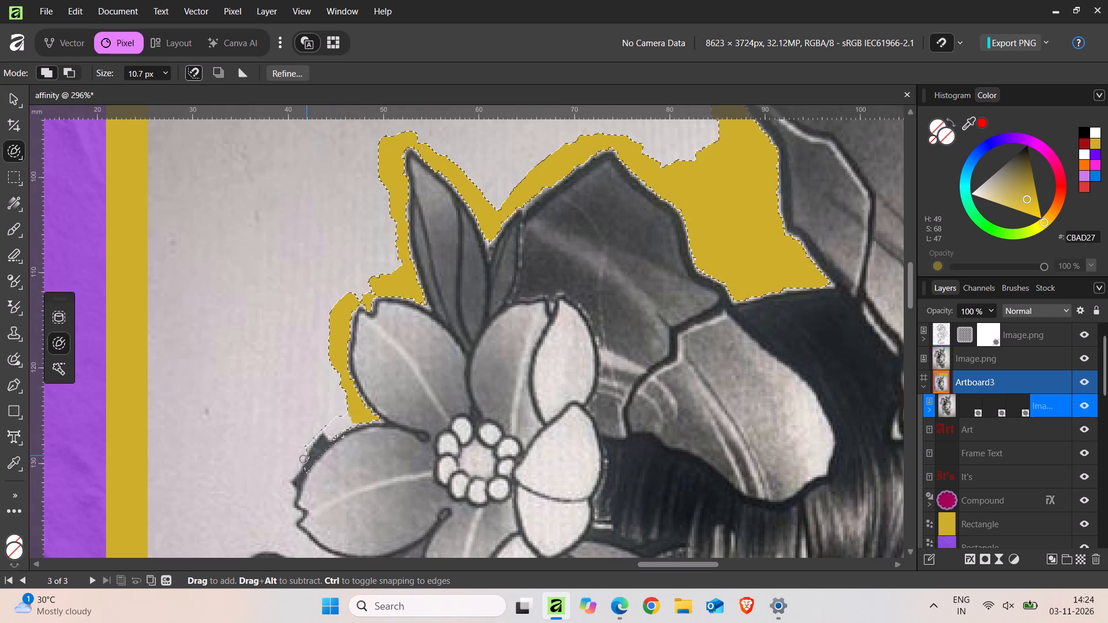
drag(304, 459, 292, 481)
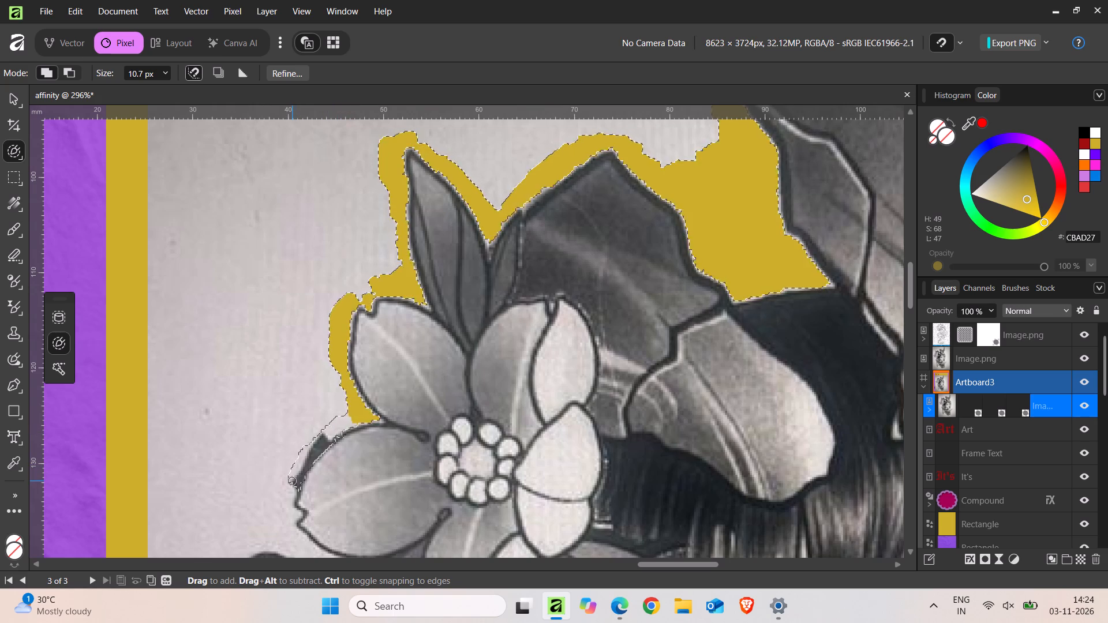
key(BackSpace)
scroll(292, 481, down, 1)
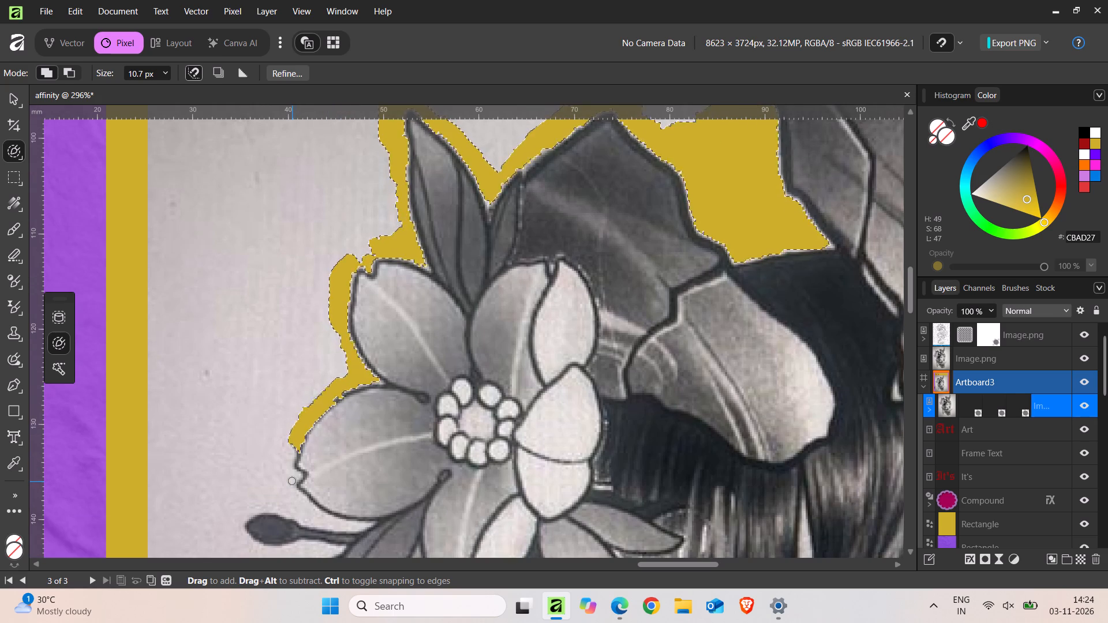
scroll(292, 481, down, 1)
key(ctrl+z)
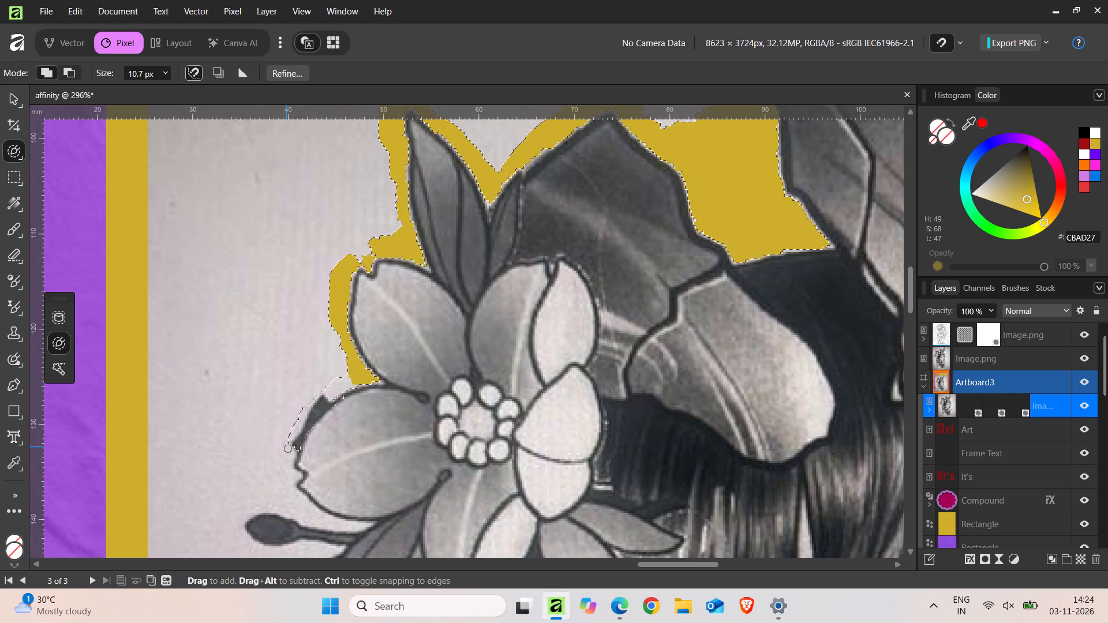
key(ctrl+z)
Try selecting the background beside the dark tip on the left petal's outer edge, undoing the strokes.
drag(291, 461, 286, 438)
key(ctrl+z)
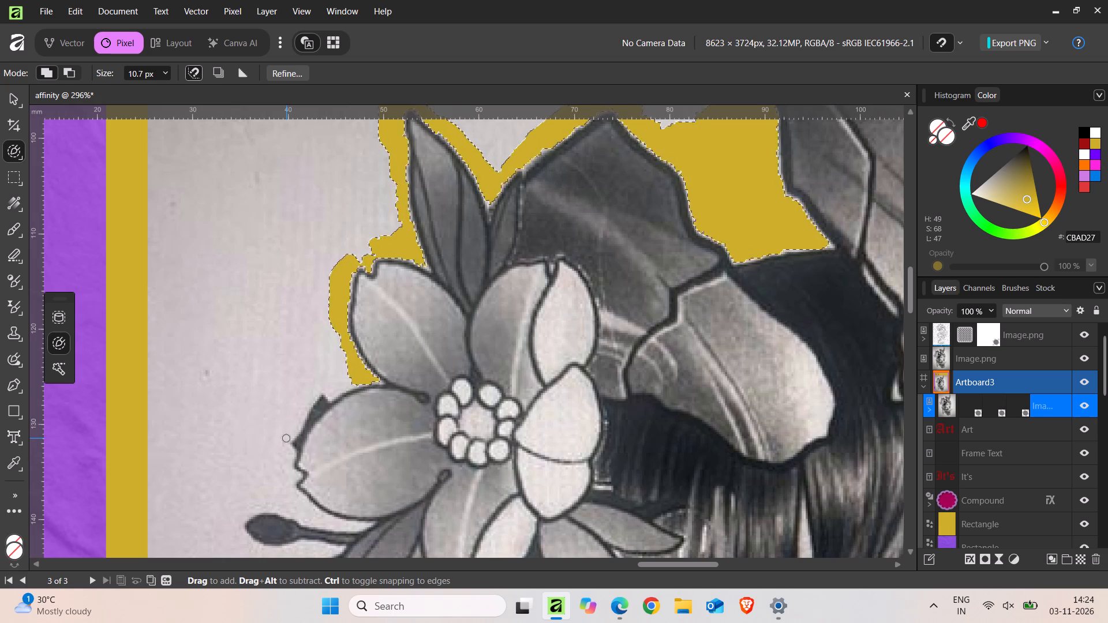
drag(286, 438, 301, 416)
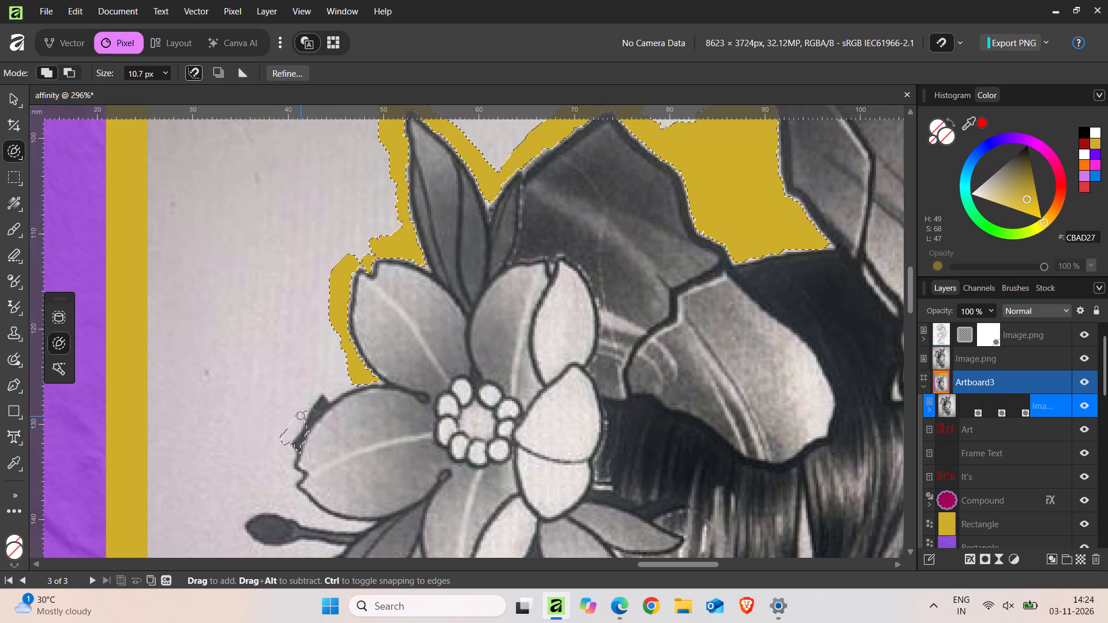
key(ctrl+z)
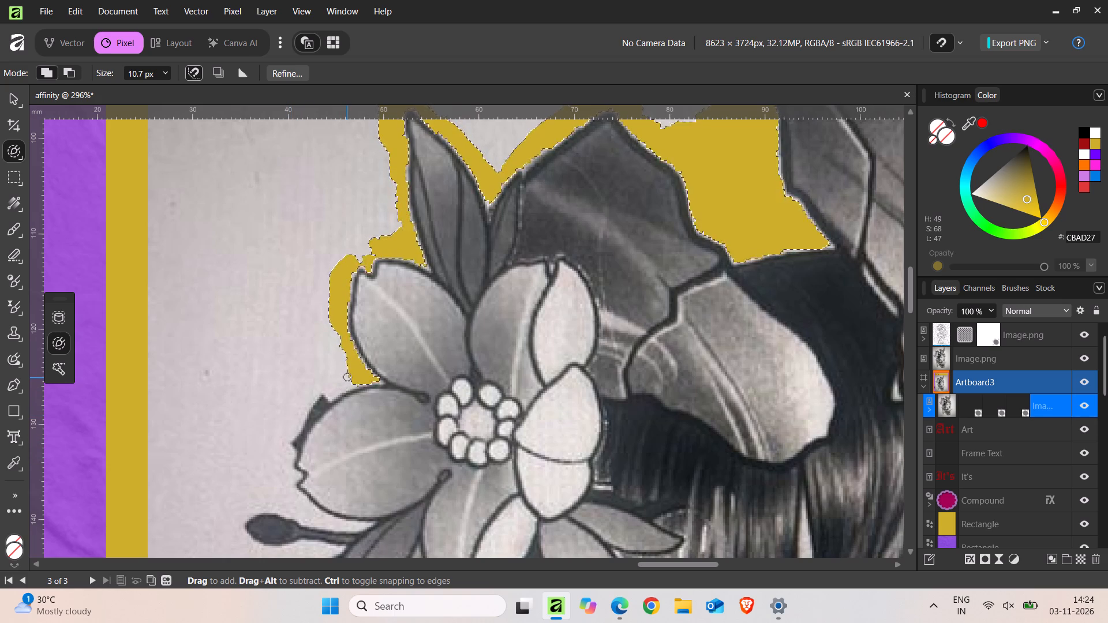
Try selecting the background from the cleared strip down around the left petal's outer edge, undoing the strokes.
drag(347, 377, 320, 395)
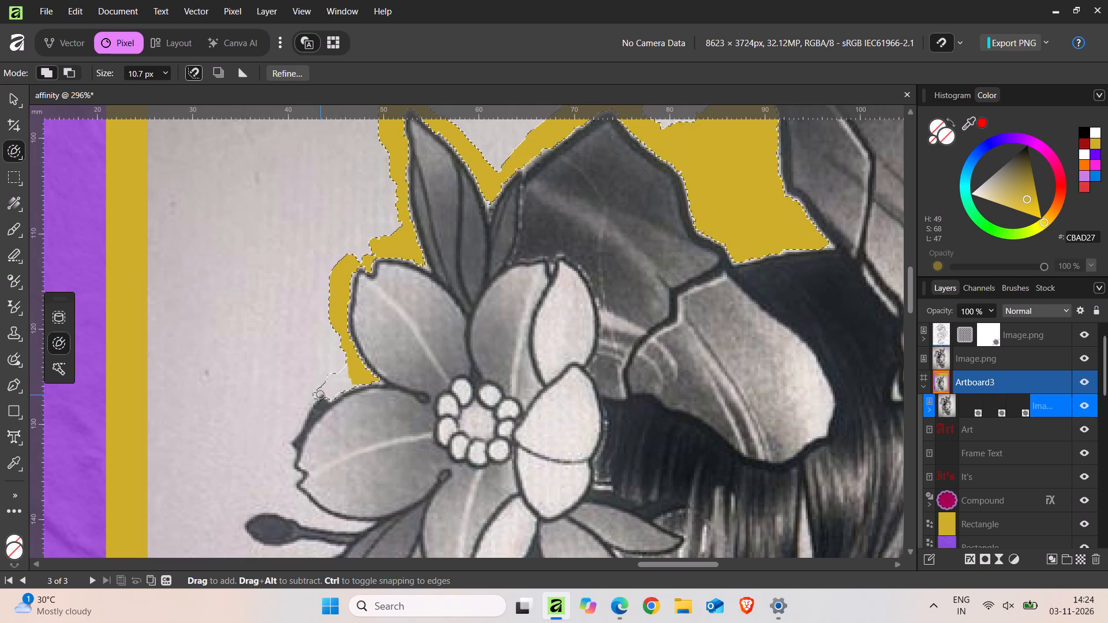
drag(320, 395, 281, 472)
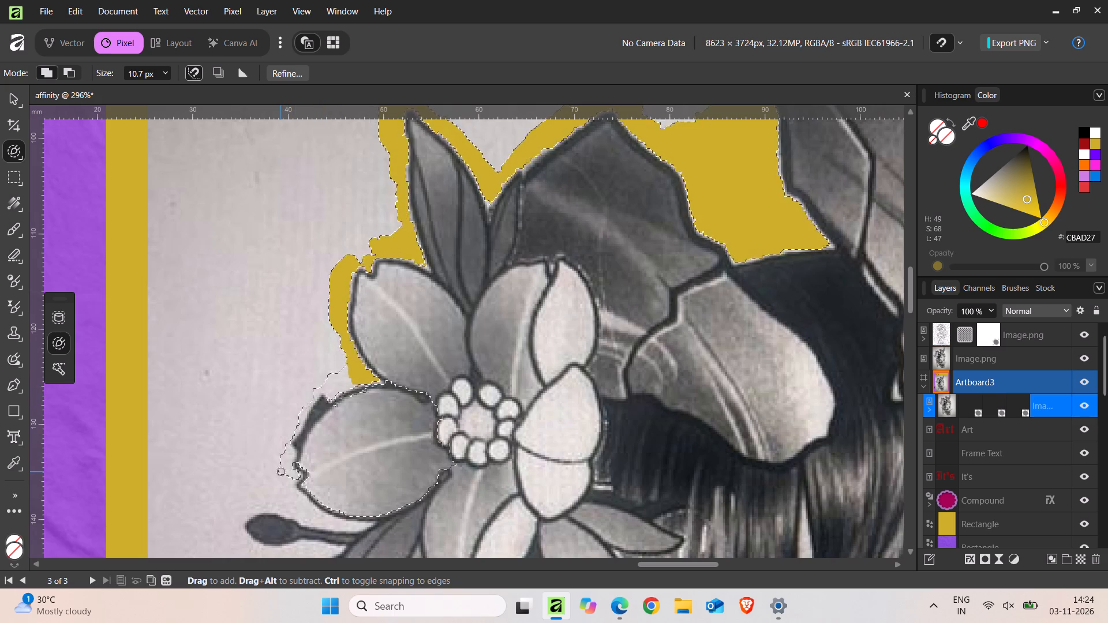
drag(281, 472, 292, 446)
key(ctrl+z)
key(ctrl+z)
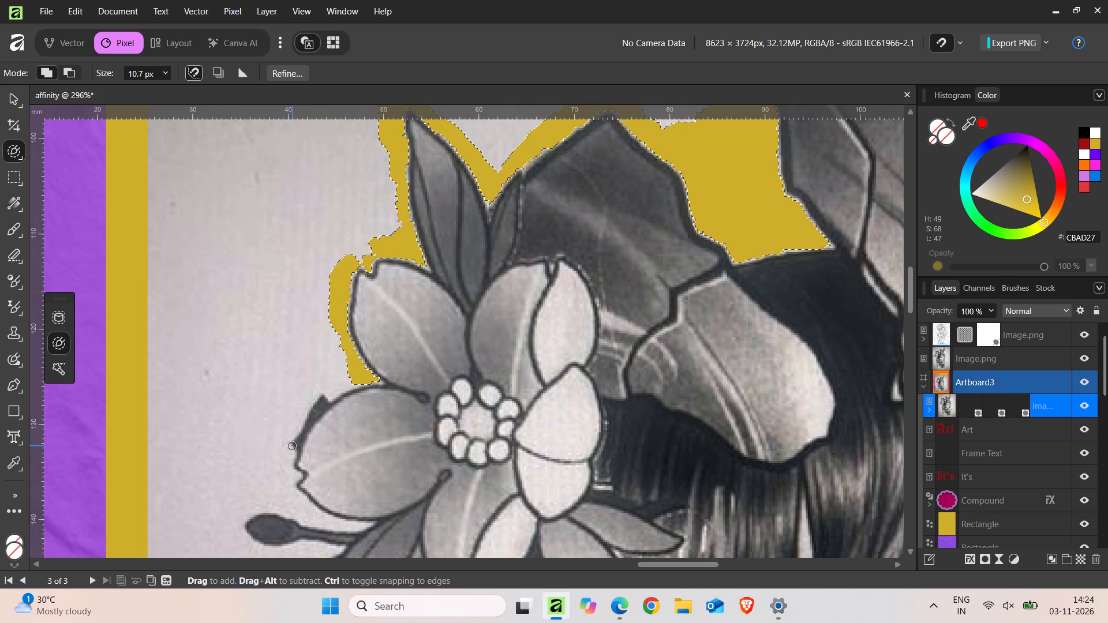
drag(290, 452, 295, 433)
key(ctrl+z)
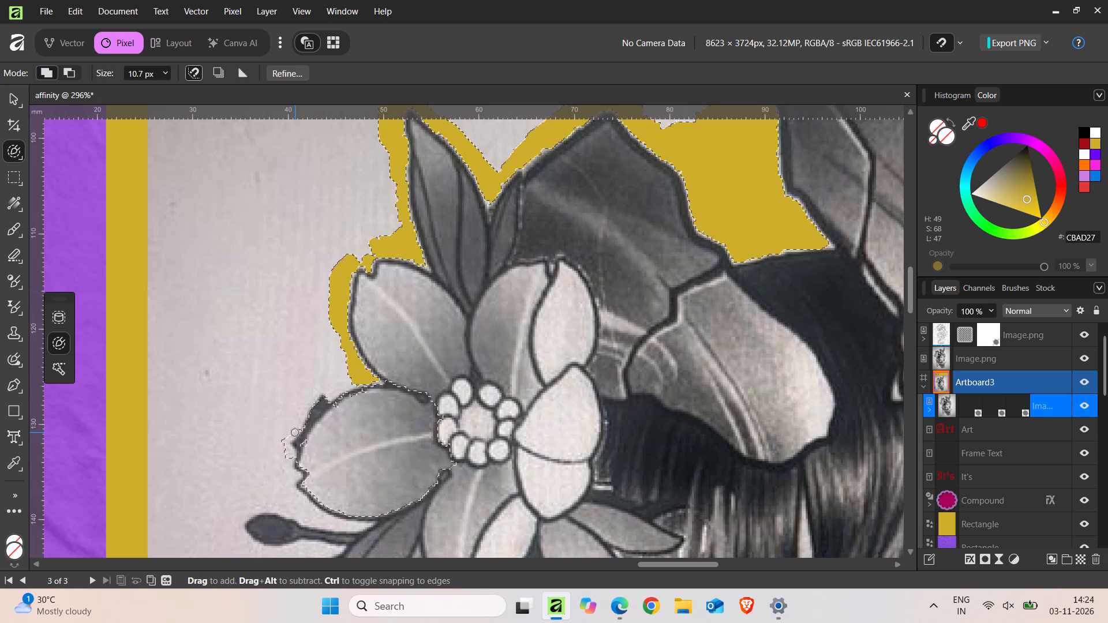
Select the background between the cleared strip and the dark tip above the flower's left petal.
drag(352, 374, 334, 387)
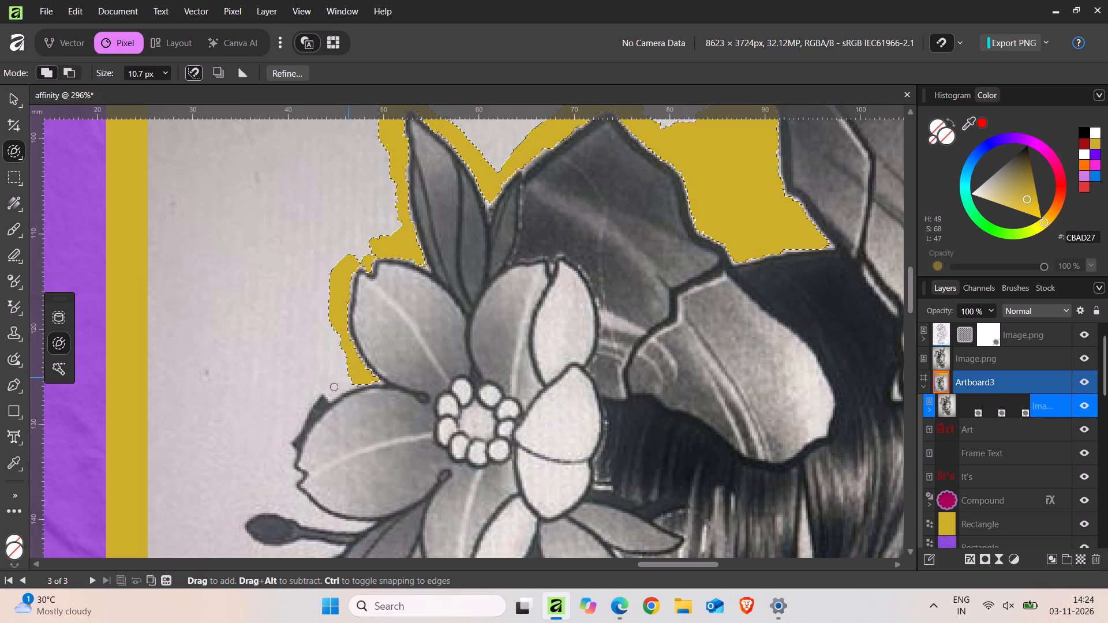
drag(334, 387, 316, 397)
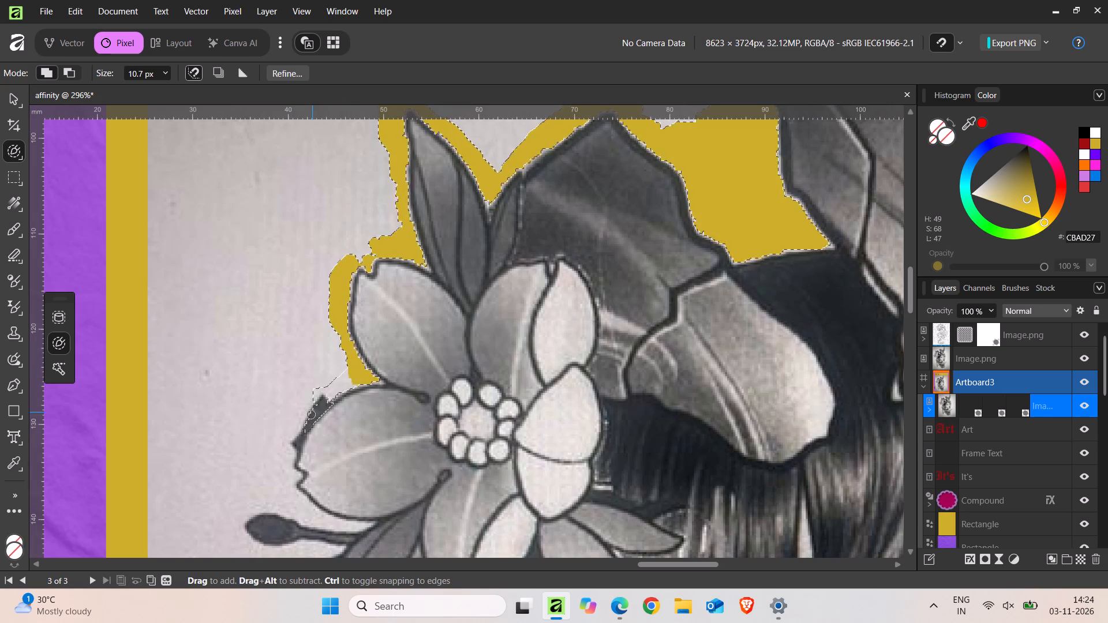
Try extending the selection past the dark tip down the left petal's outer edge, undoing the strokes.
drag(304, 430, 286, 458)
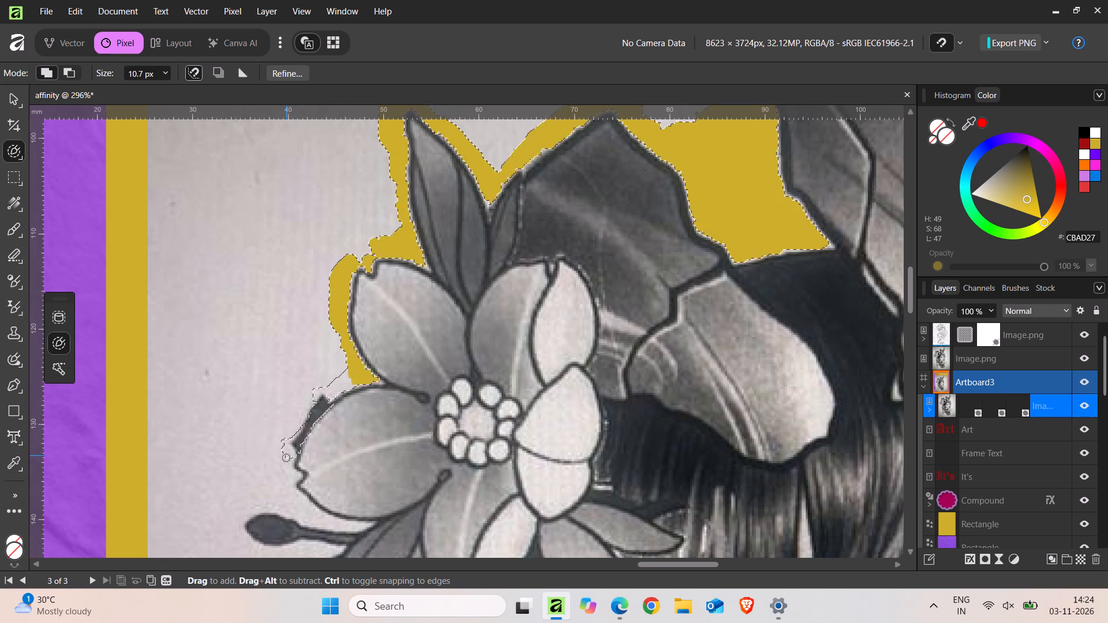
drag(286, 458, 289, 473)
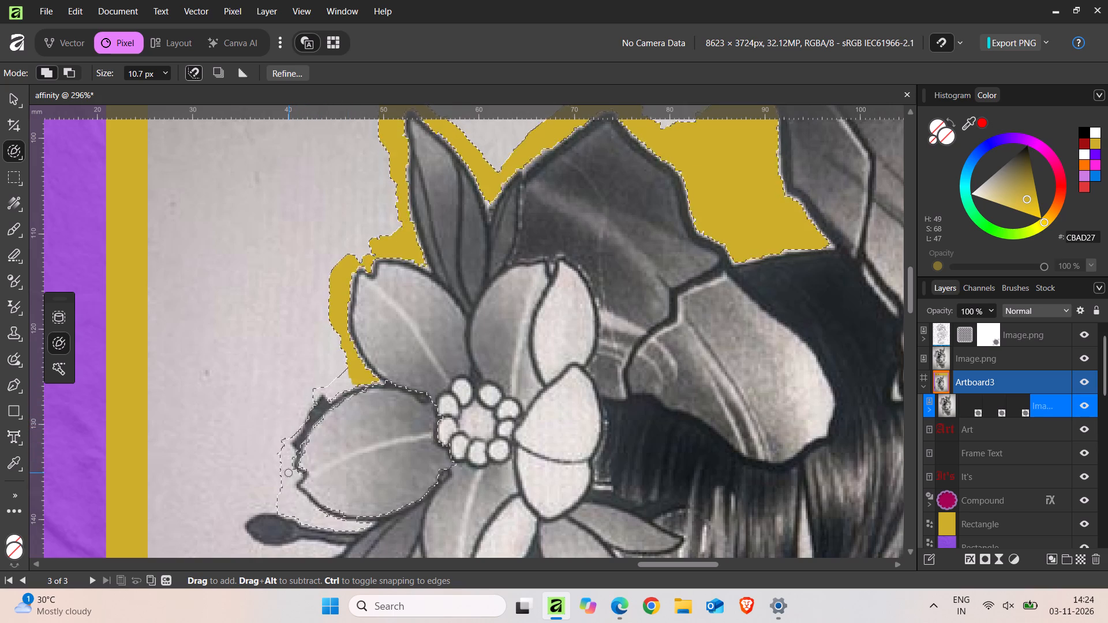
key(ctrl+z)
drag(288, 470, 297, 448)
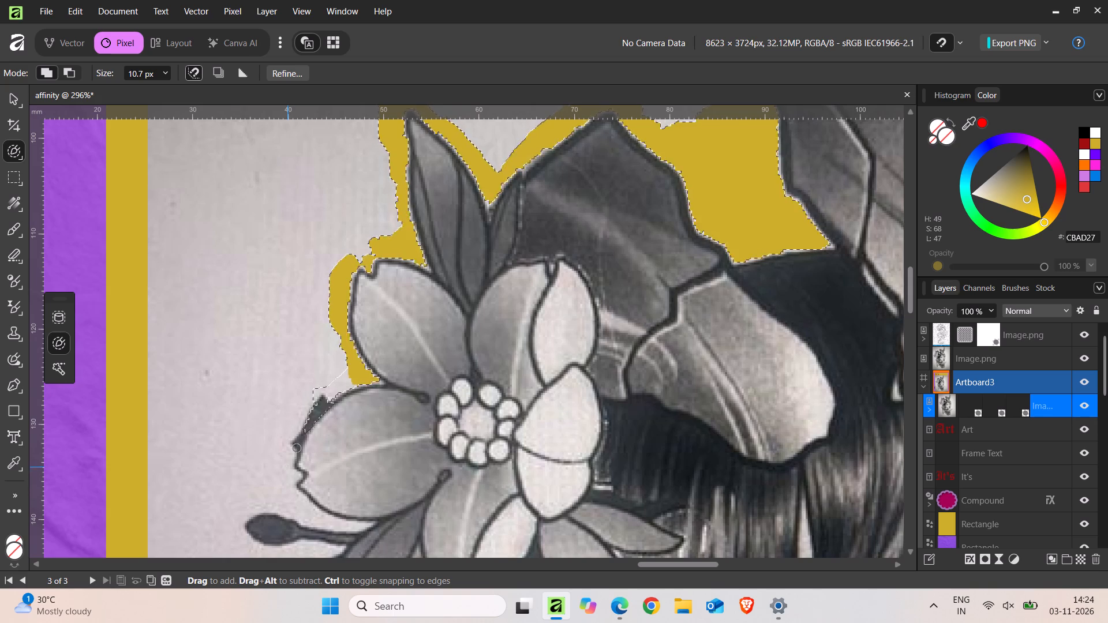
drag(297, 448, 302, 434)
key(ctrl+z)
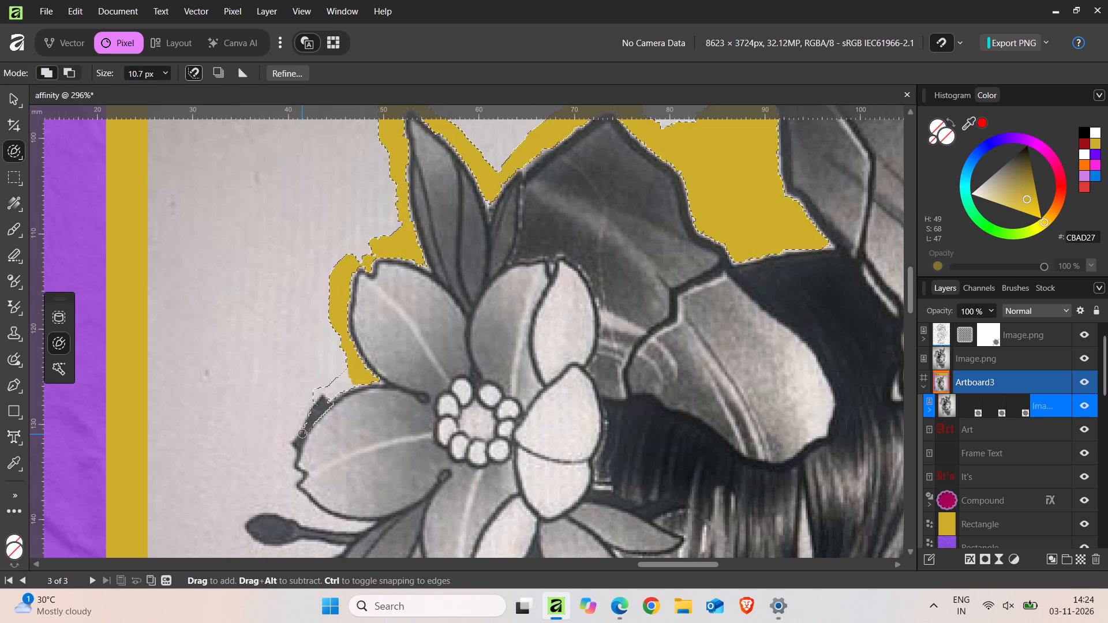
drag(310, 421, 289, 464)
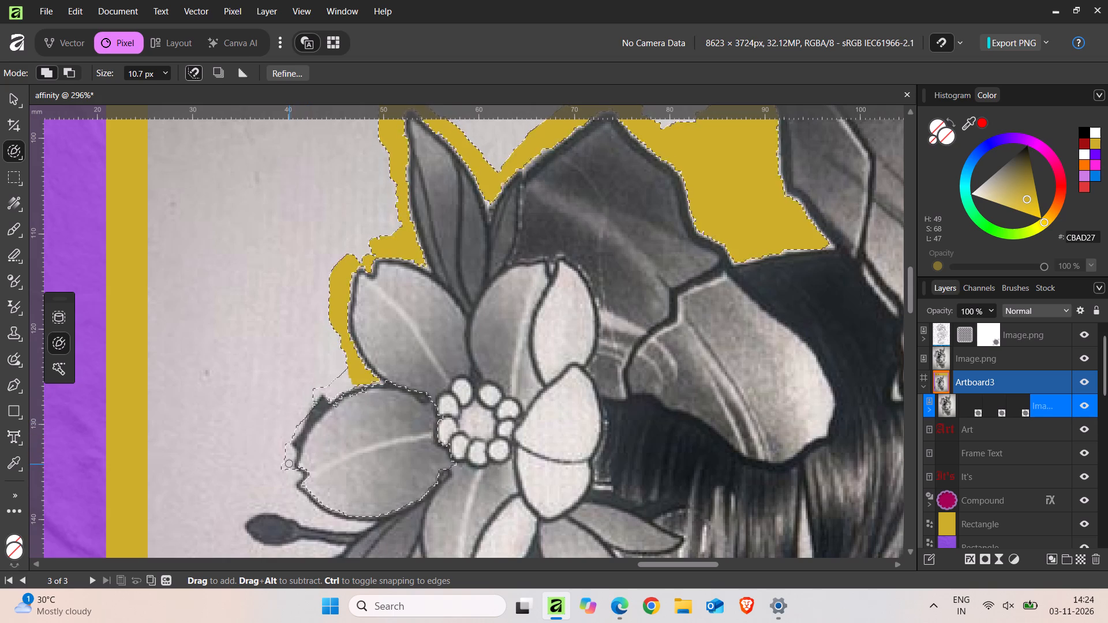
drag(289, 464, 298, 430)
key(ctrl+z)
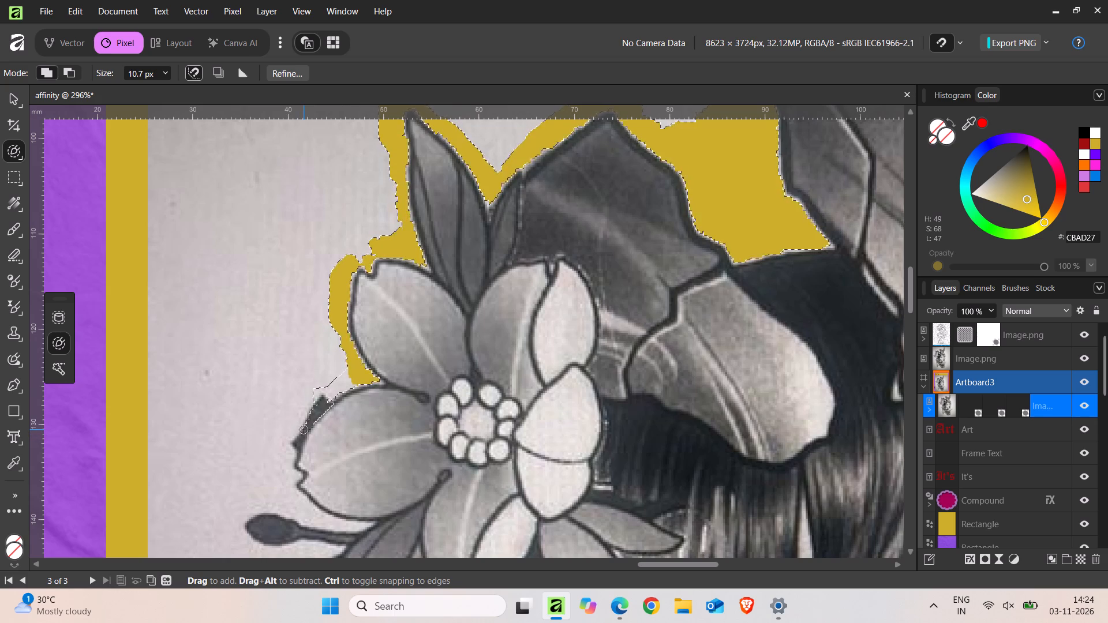
Extend the background selection a little further down the left petal's outer edge below the dark tip, undoing the last stroke.
drag(304, 430, 298, 442)
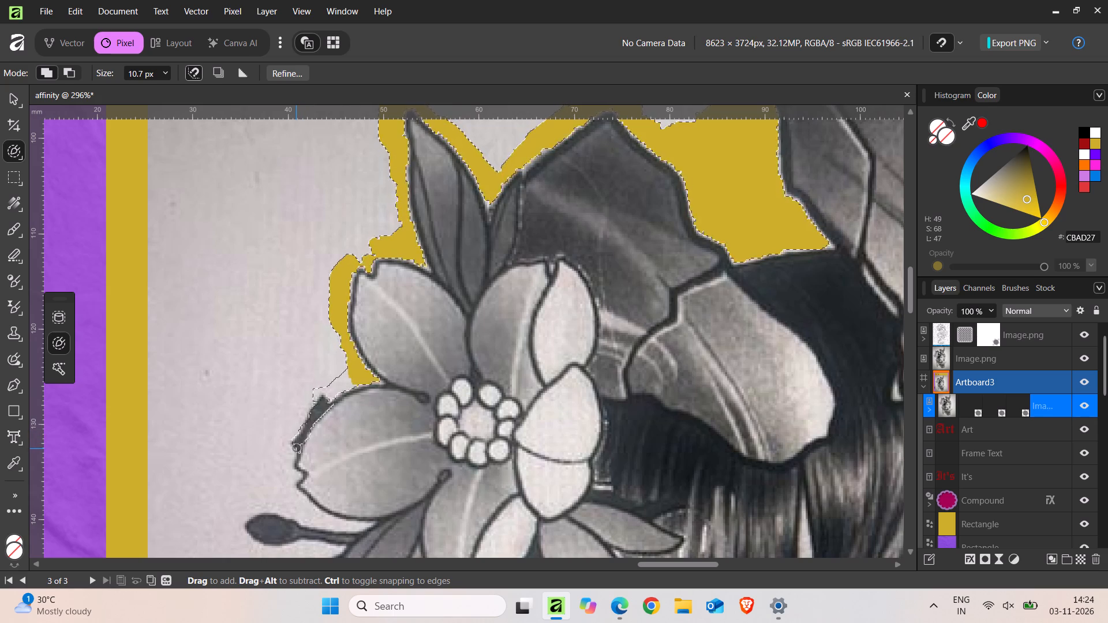
drag(297, 448, 293, 457)
key(ctrl+z)
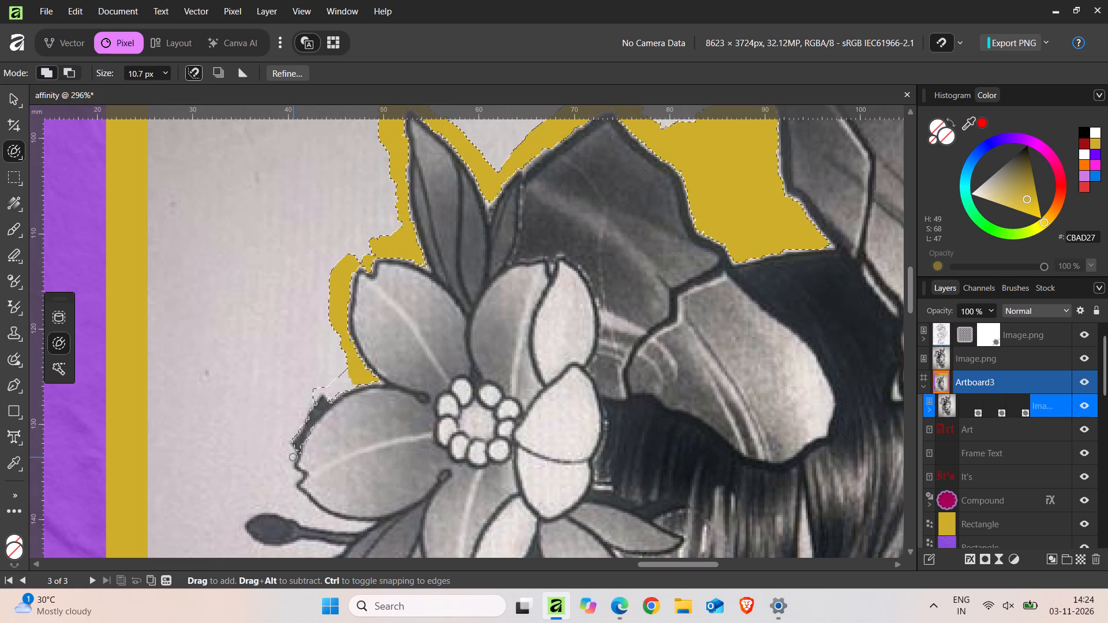
Select the background below and between the two bud stems and up to the underside of the left petal.
scroll(295, 470, down, 7)
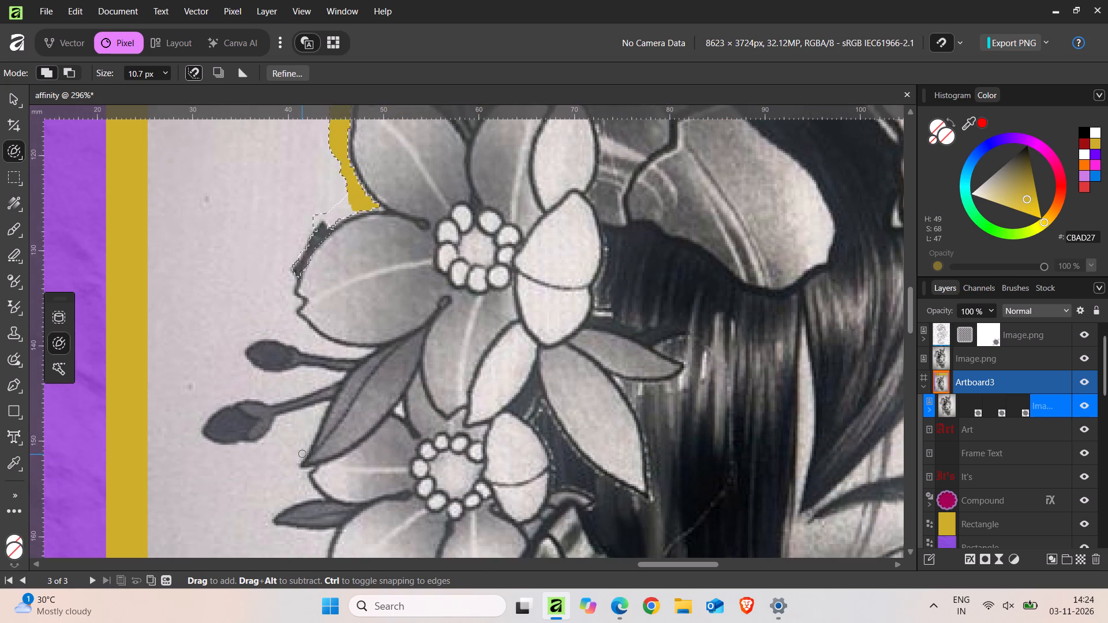
scroll(302, 454, down, 5)
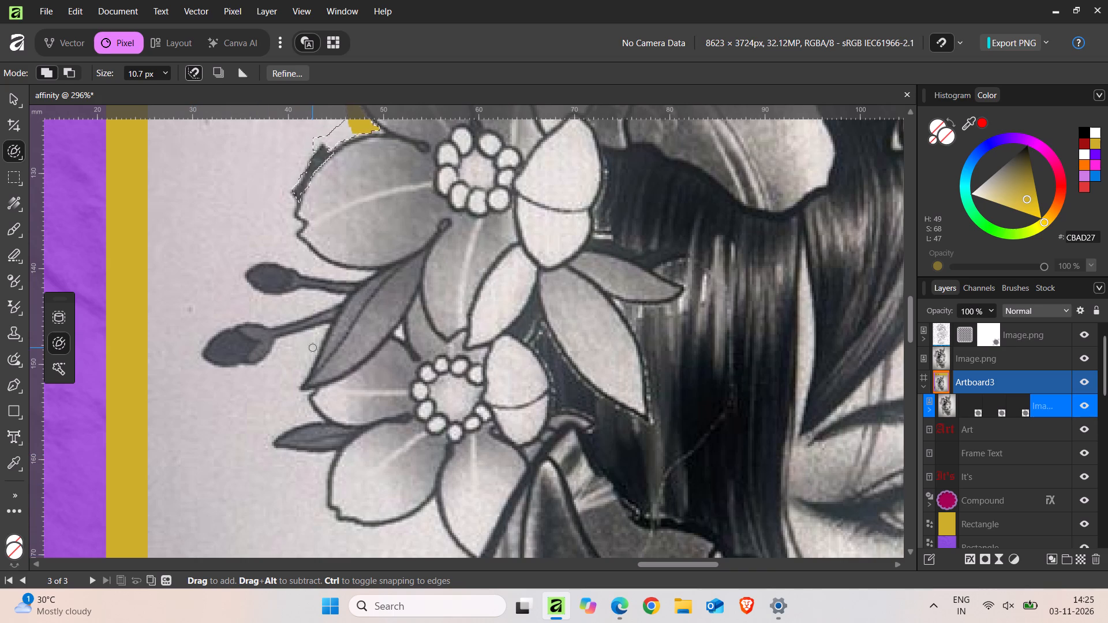
drag(288, 344, 297, 344)
drag(297, 344, 311, 341)
click(282, 317)
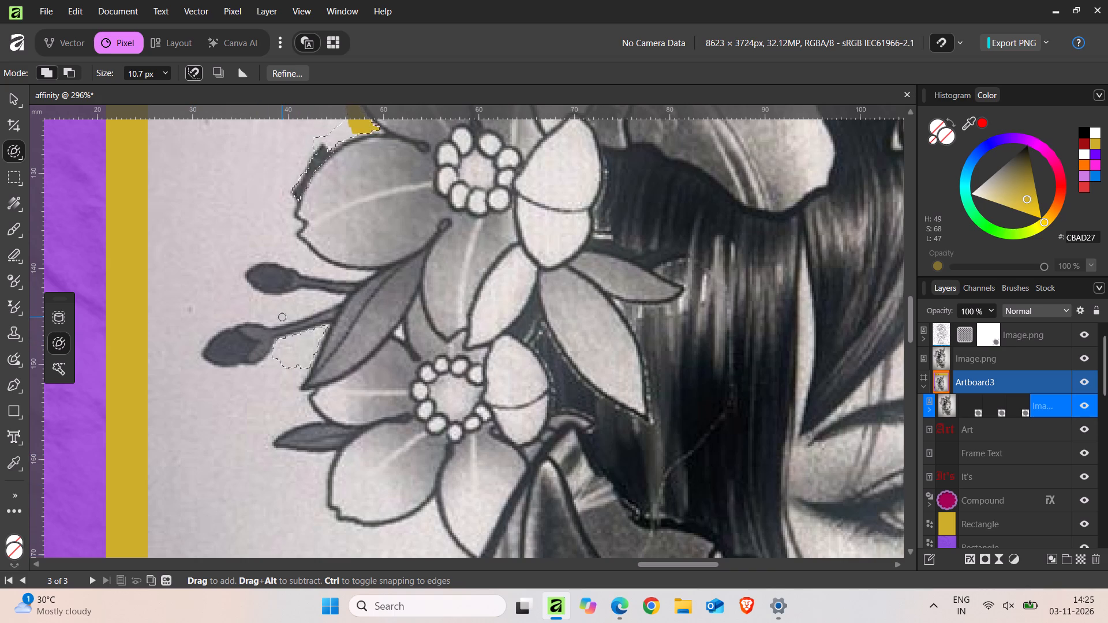
click(301, 261)
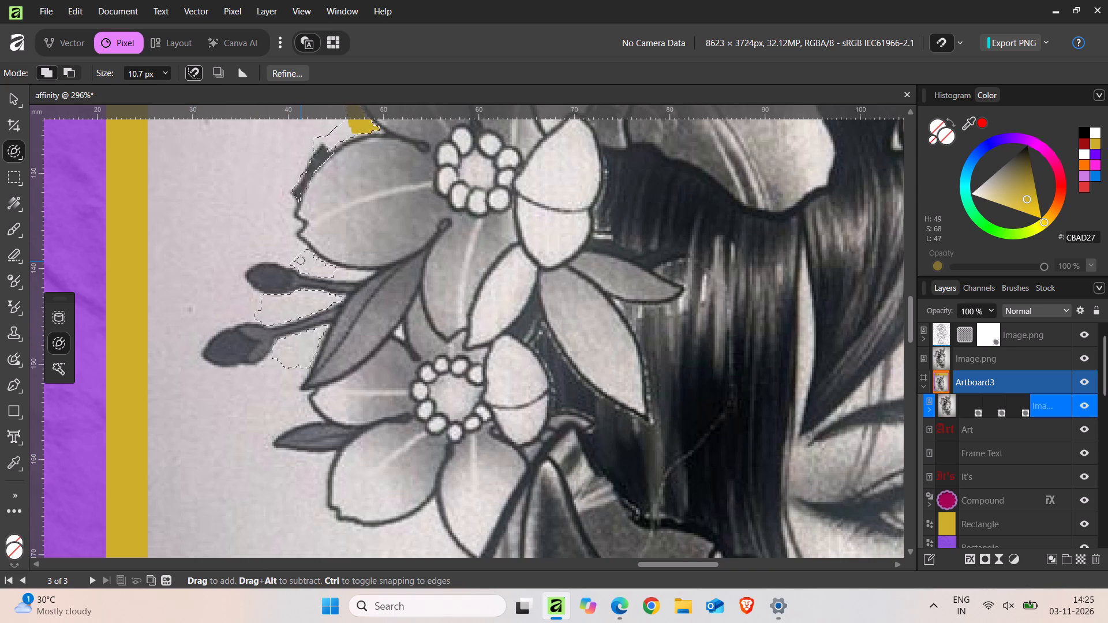
click(343, 273)
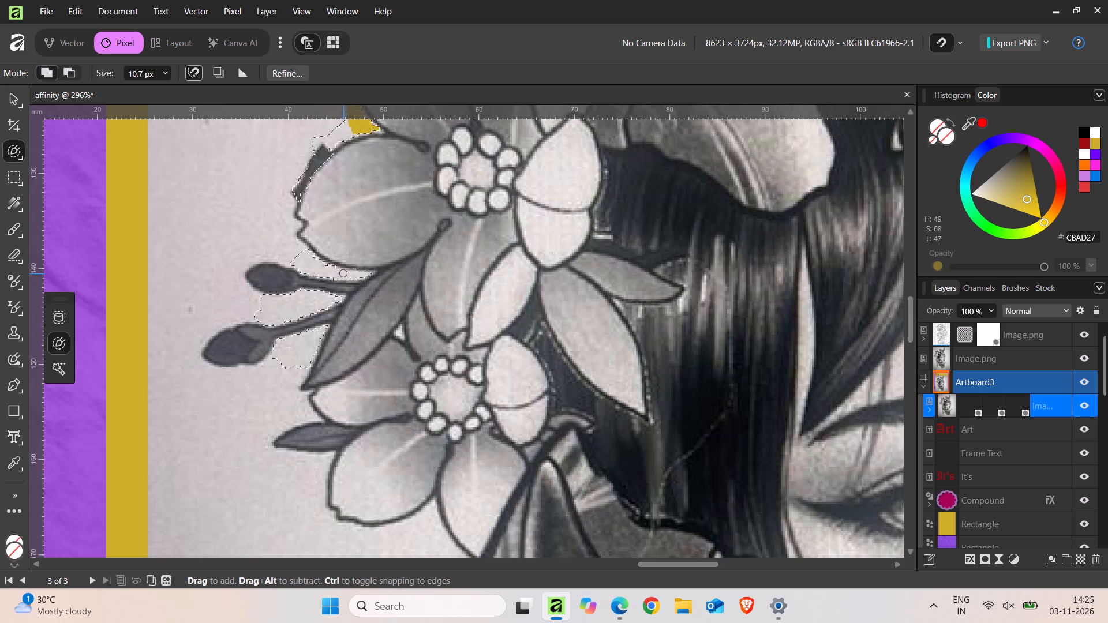
Extend the background selection around the left petal's outer tip and up its edge, undoing strokes that take in the petal.
click(282, 246)
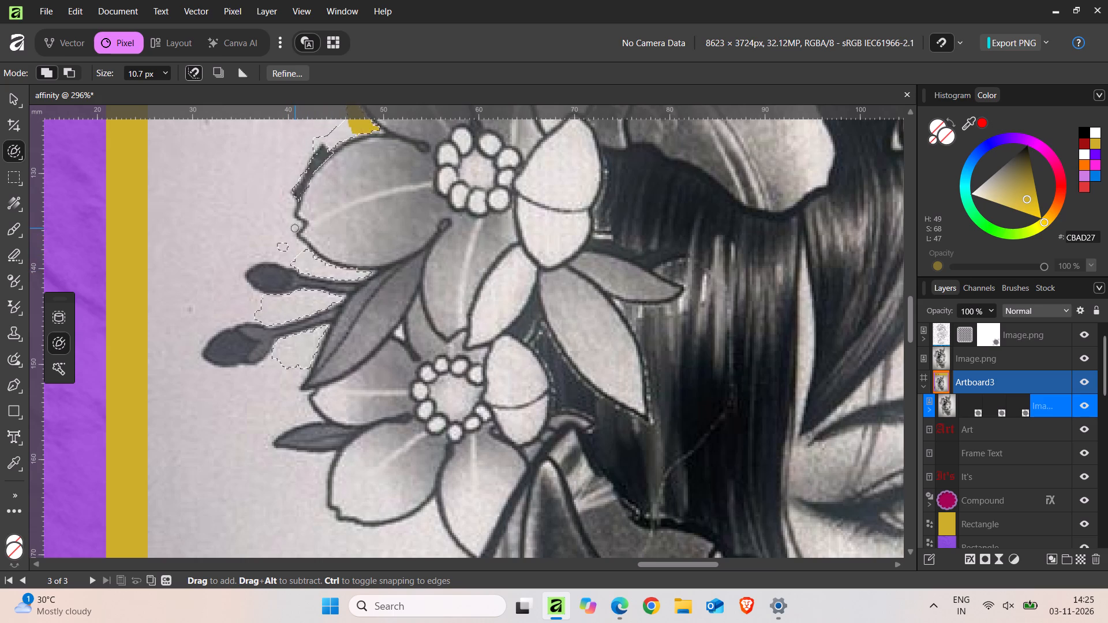
click(295, 224)
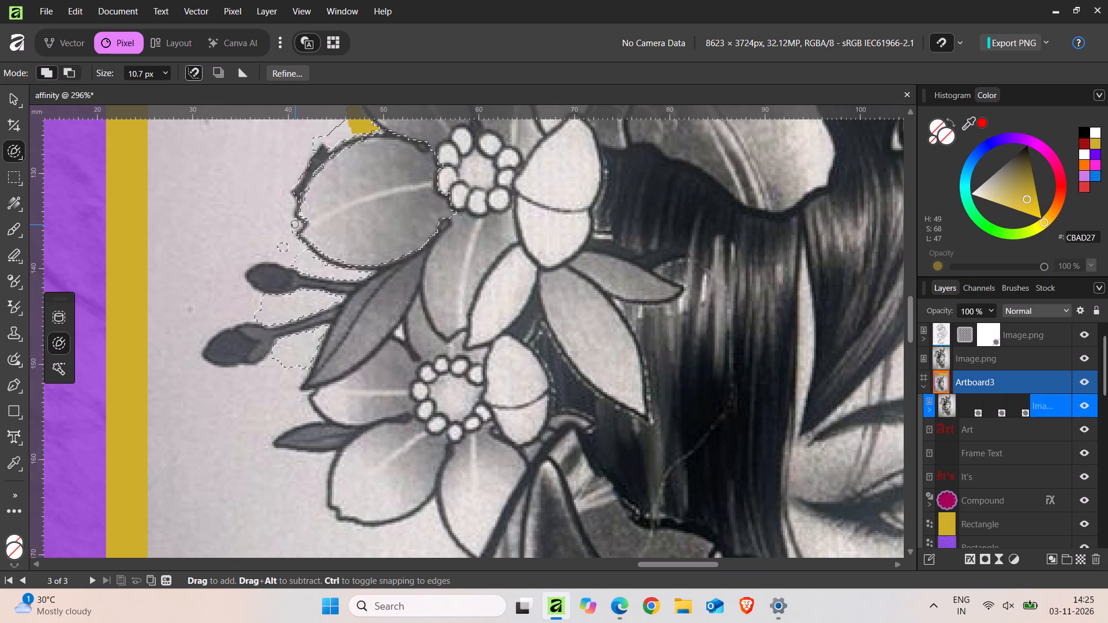
key(ctrl+z)
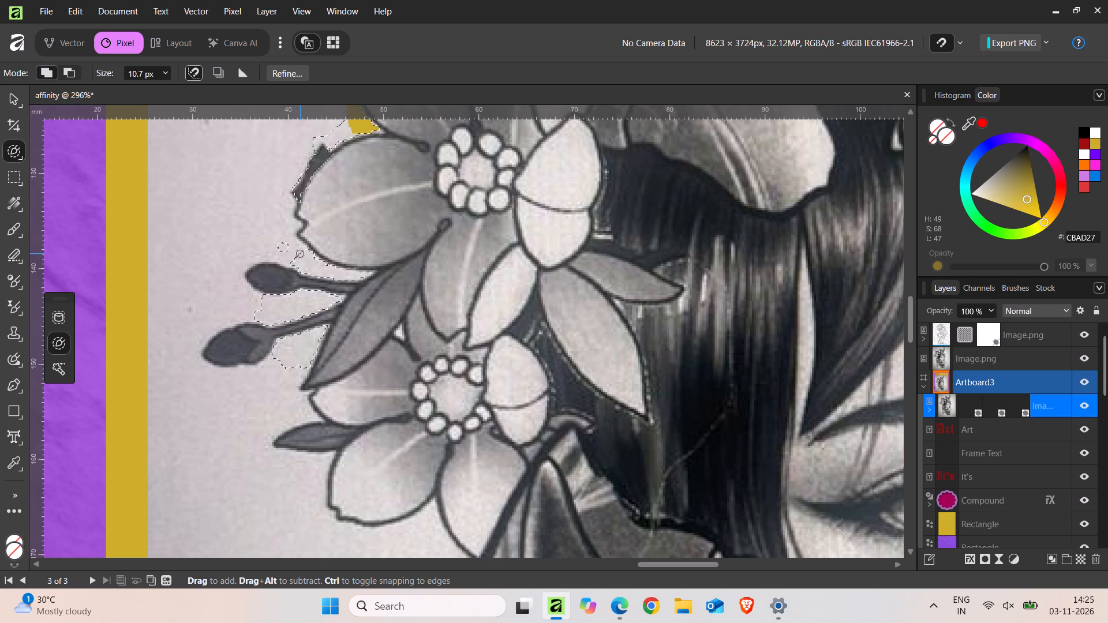
drag(301, 254, 280, 230)
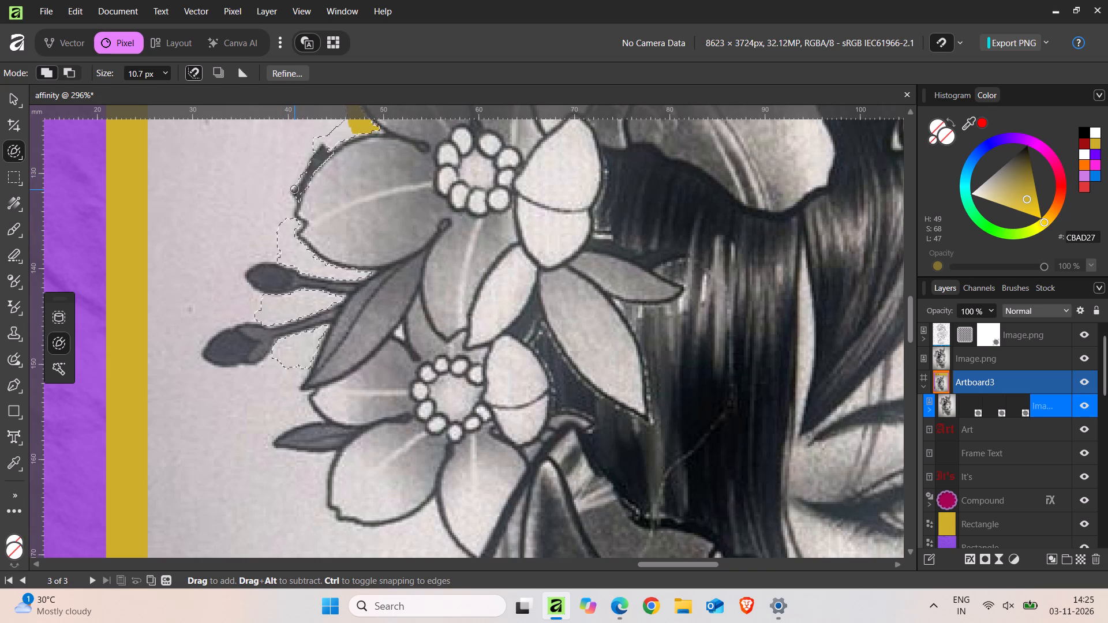
drag(294, 189, 287, 212)
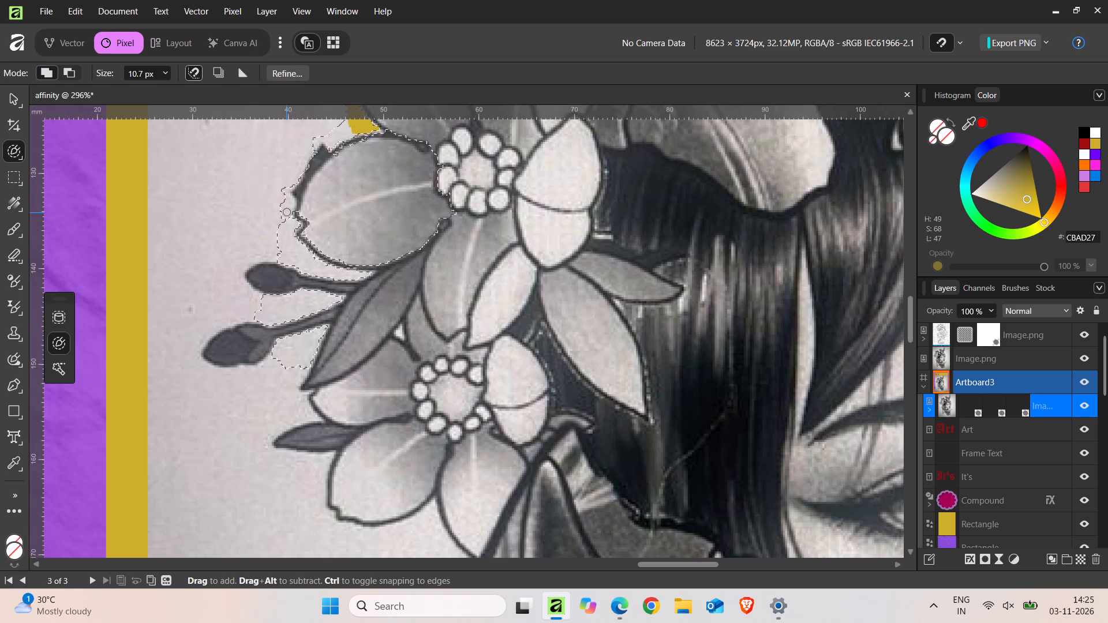
key(ctrl+z)
drag(286, 226, 281, 211)
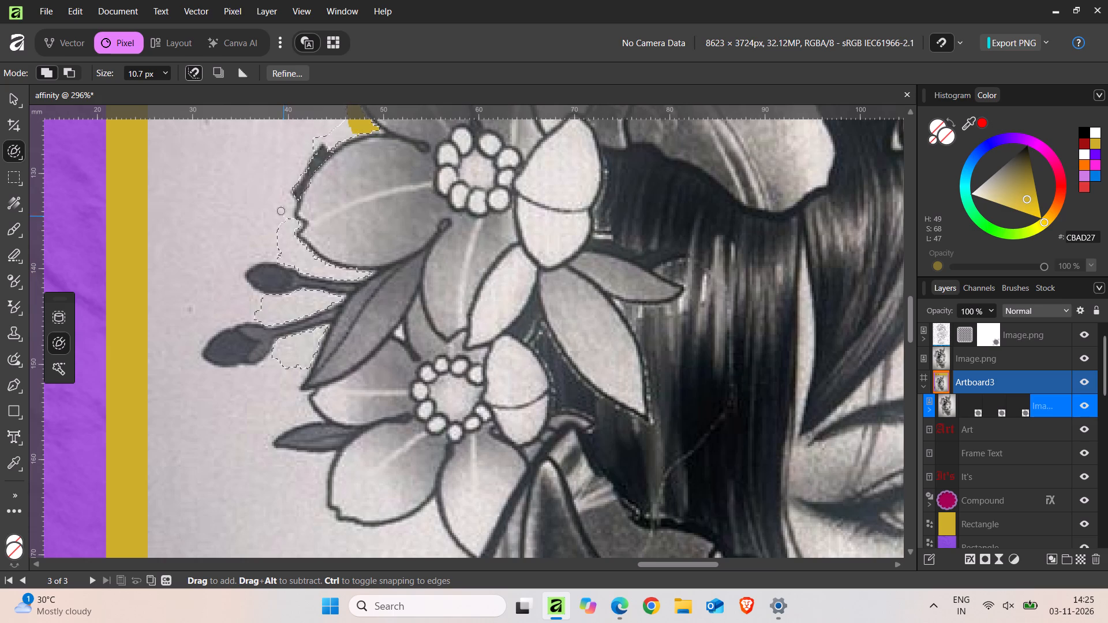
drag(281, 211, 283, 193)
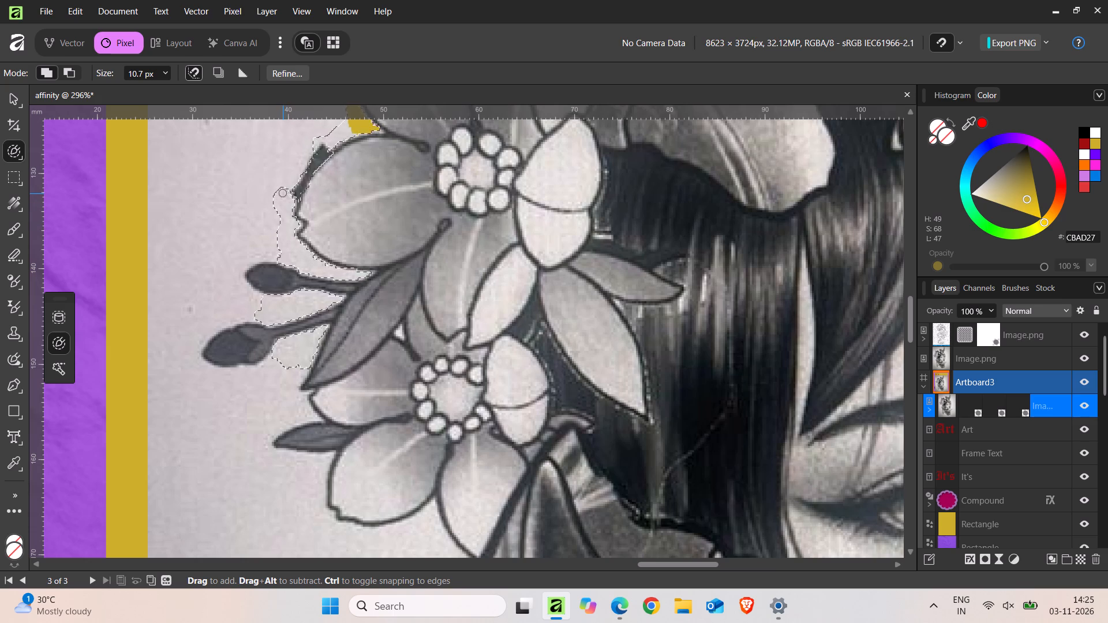
drag(283, 193, 285, 193)
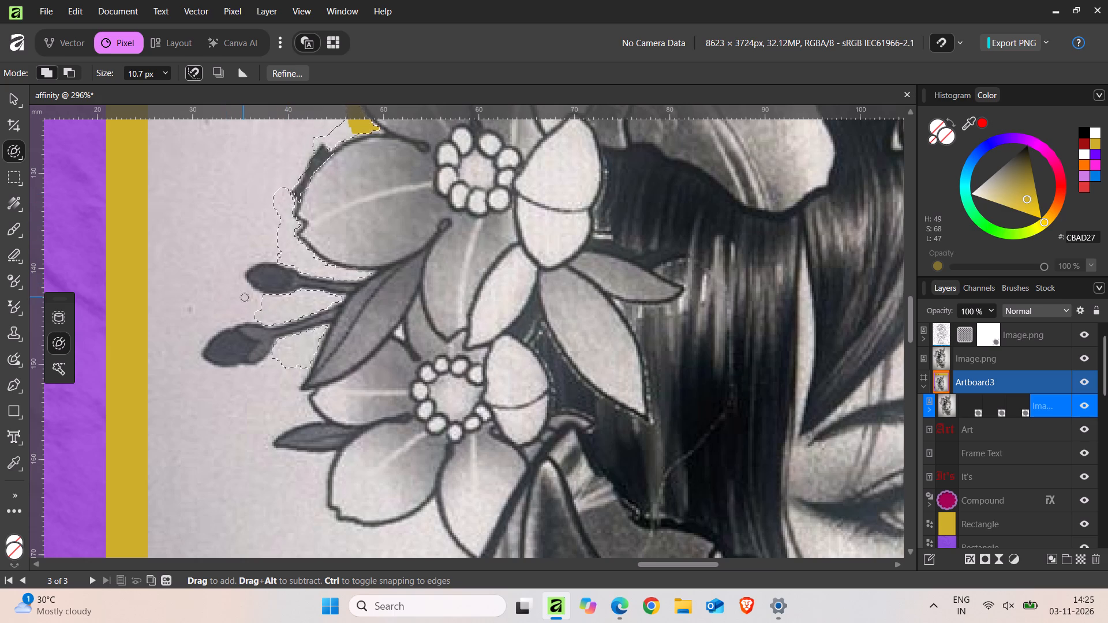
Extend the background selection all the way around the outer ends of both dark buds.
click(245, 298)
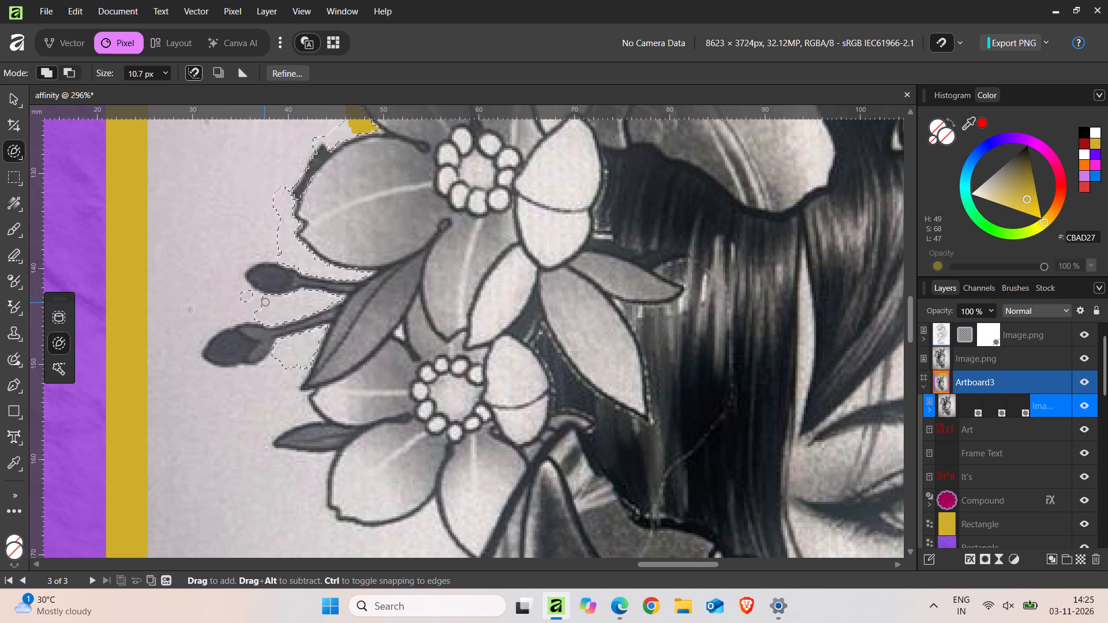
drag(265, 302, 228, 280)
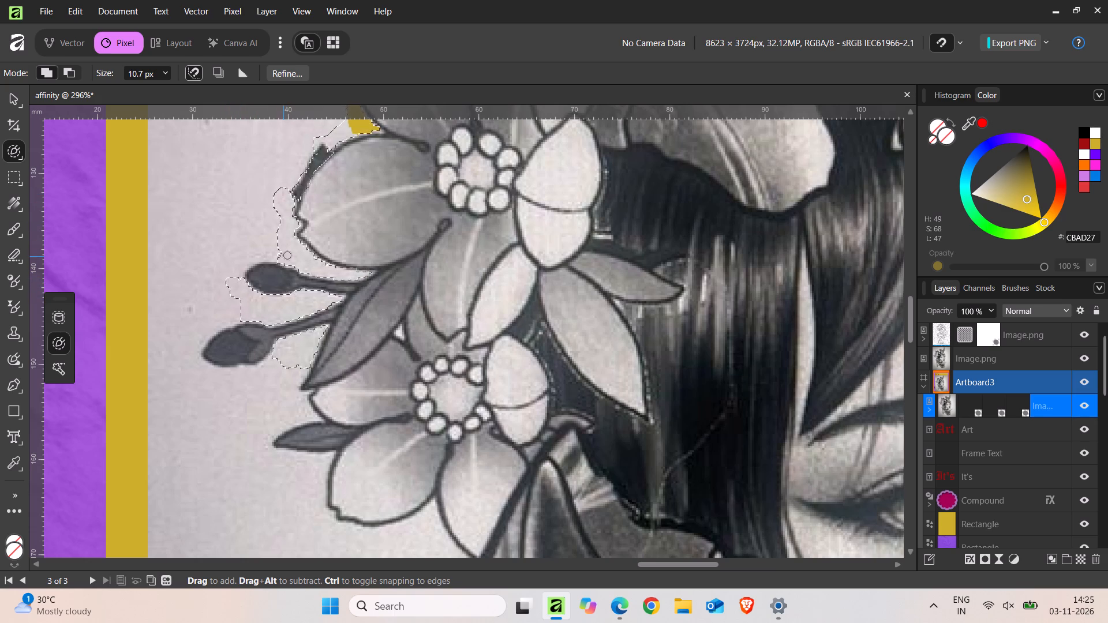
drag(291, 256, 242, 265)
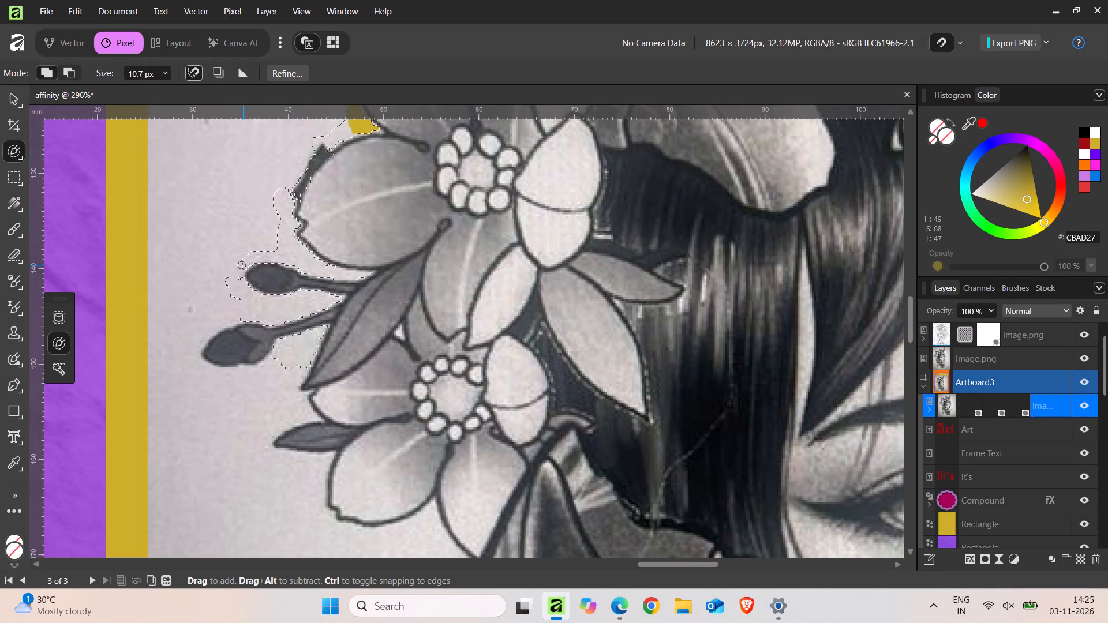
drag(242, 265, 238, 273)
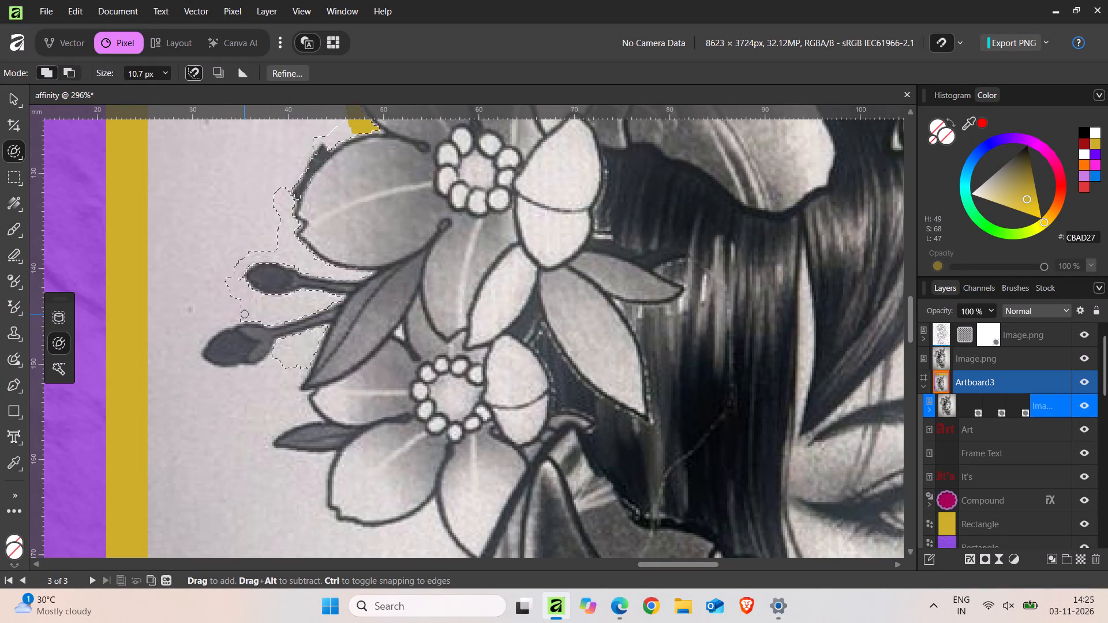
drag(245, 314, 192, 354)
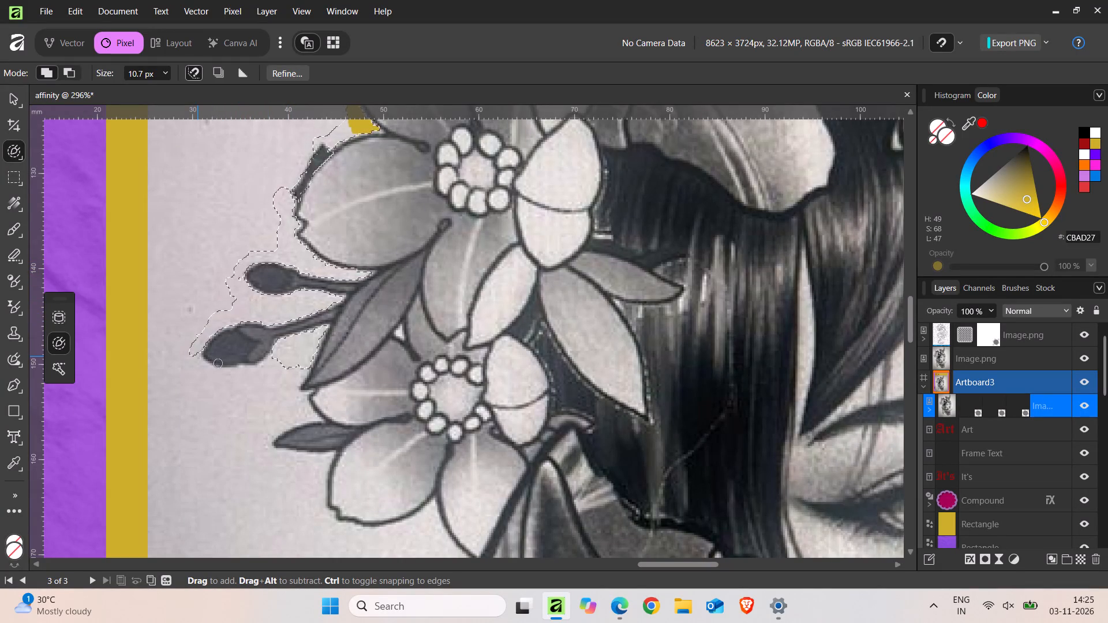
drag(291, 359, 205, 378)
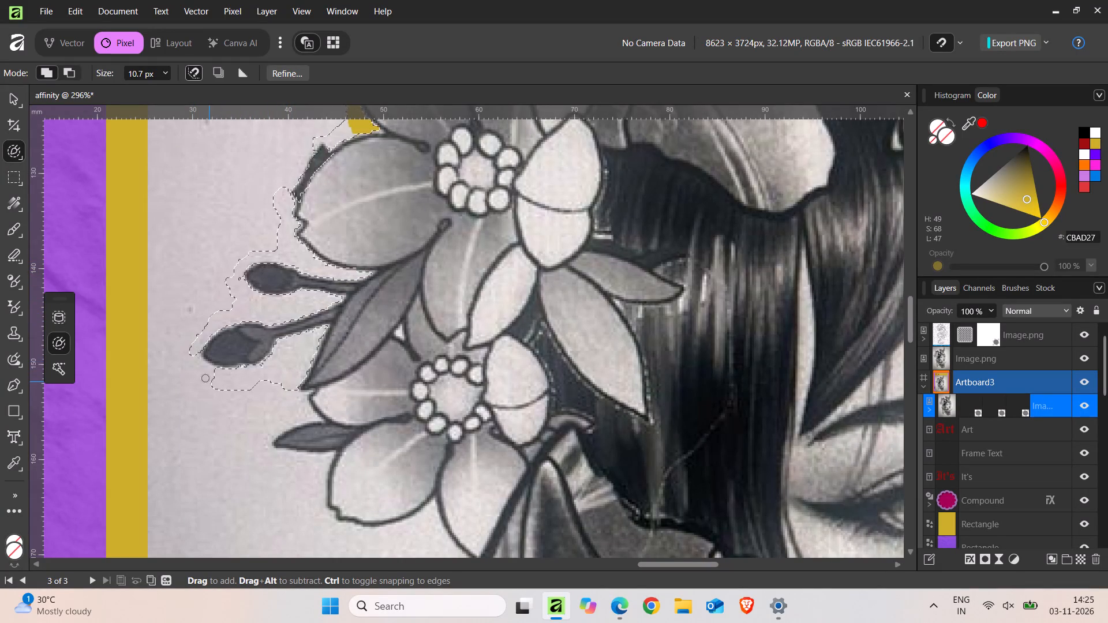
drag(205, 378, 192, 355)
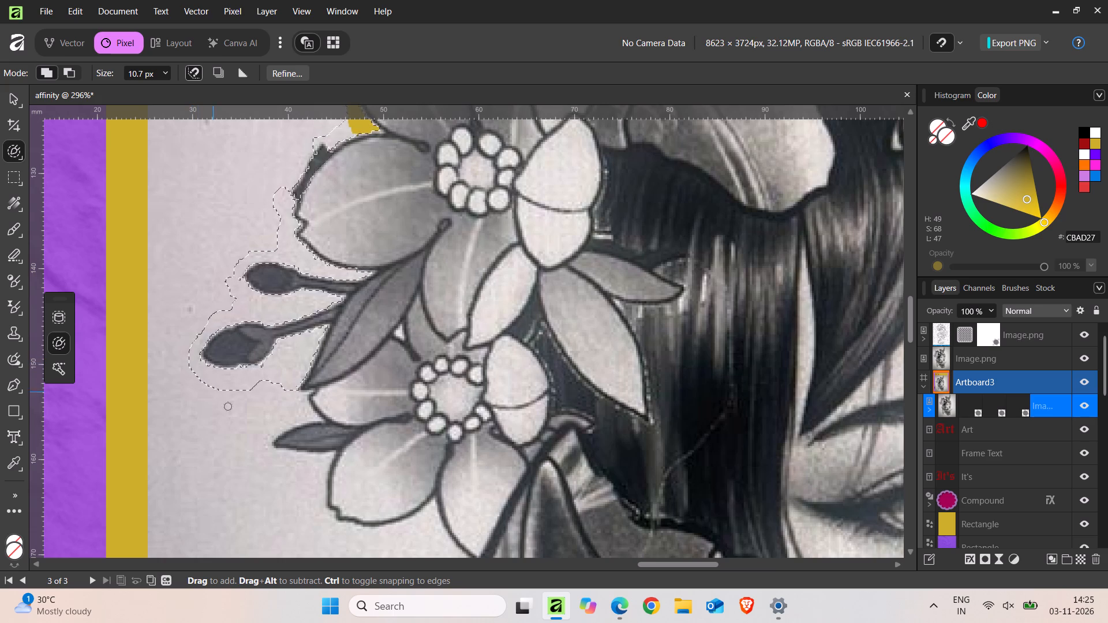
Extend the background selection past the lower flower's left petal and around the small dark leaf, redoing the stroke under the leaf.
drag(286, 386, 297, 404)
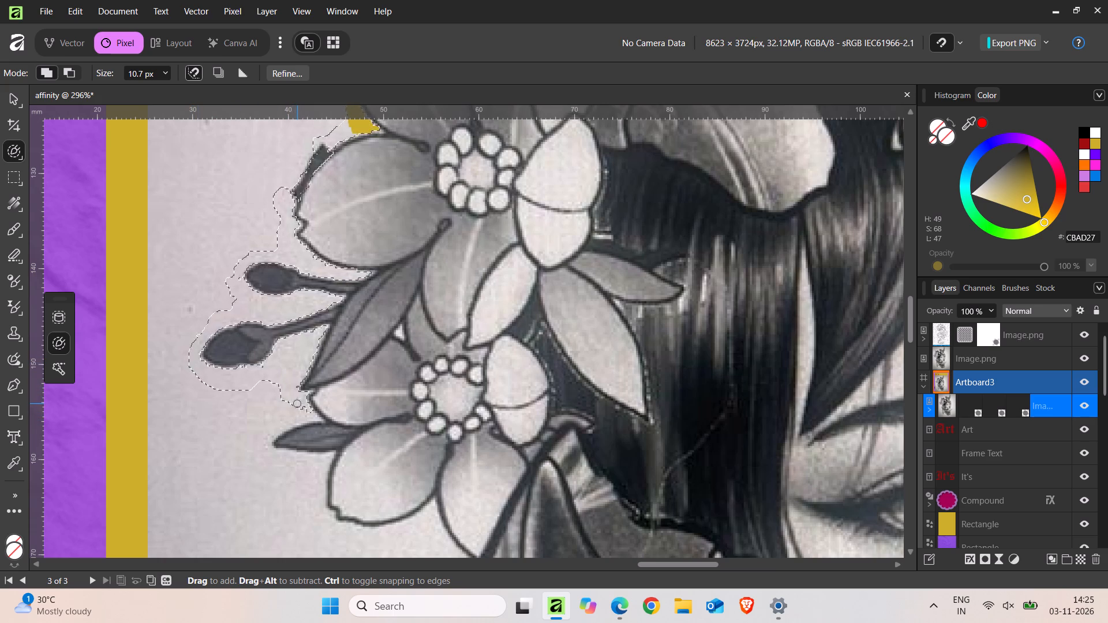
drag(297, 404, 252, 443)
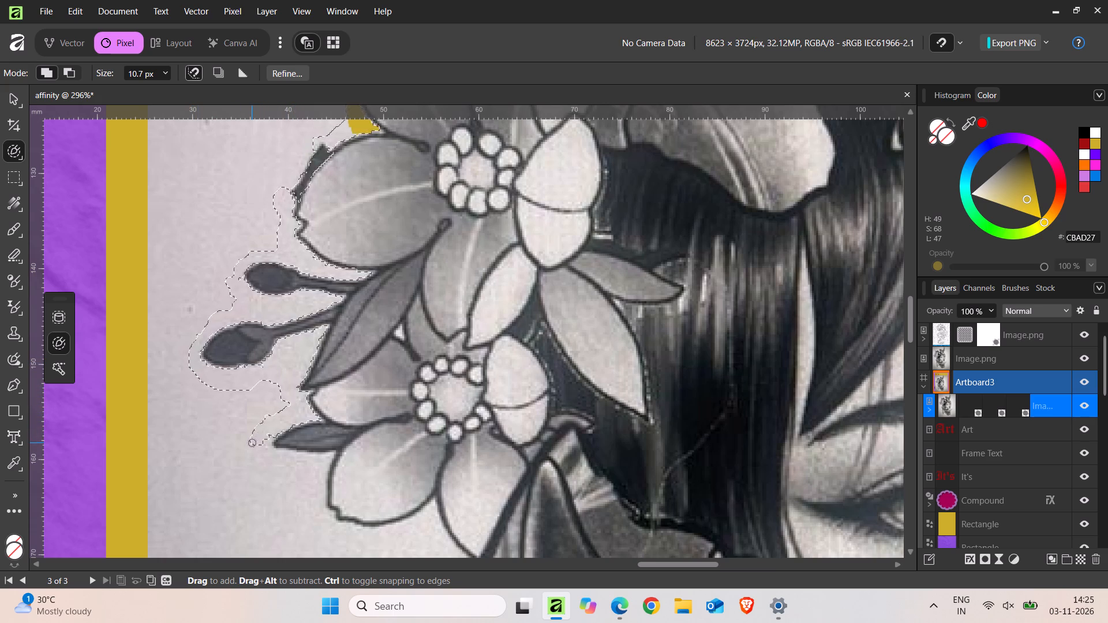
drag(252, 443, 252, 444)
click(320, 464)
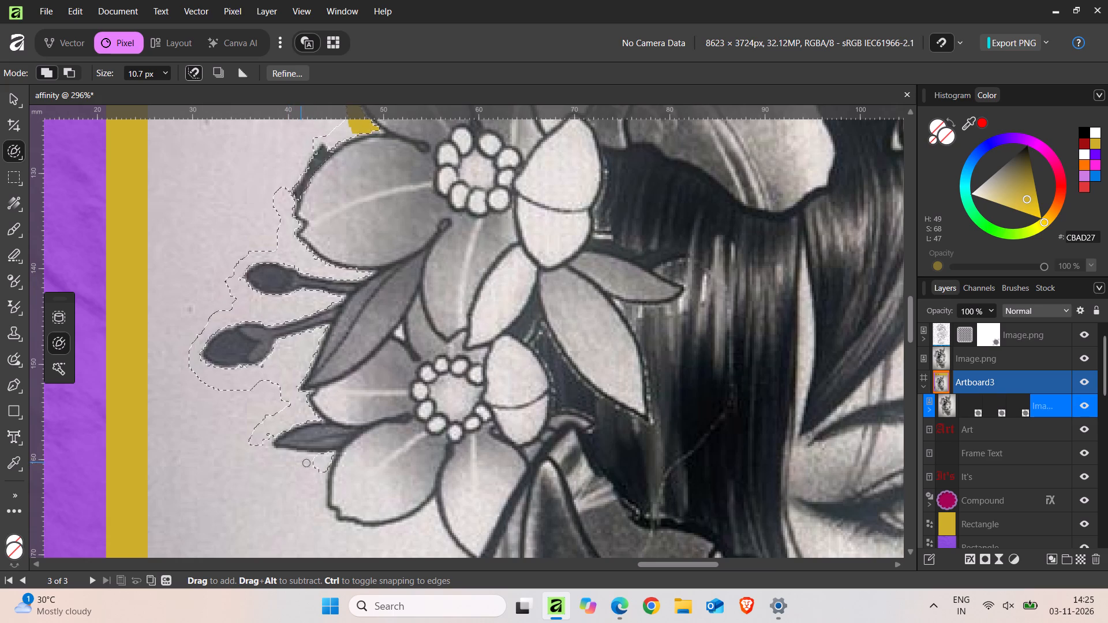
drag(316, 465, 293, 461)
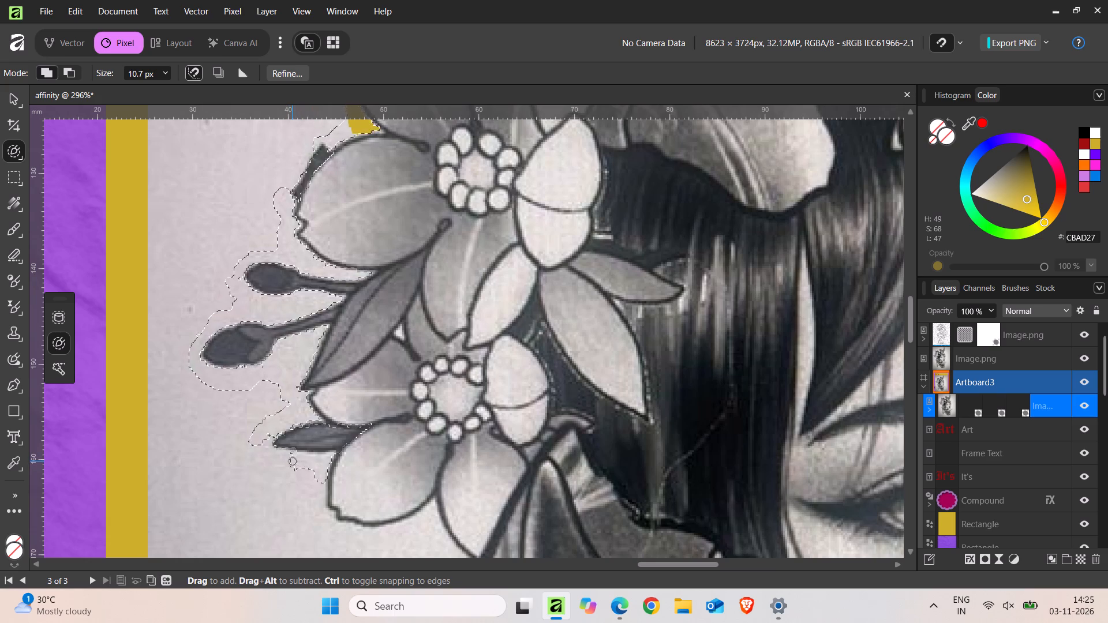
key(ctrl+z)
drag(322, 467, 320, 467)
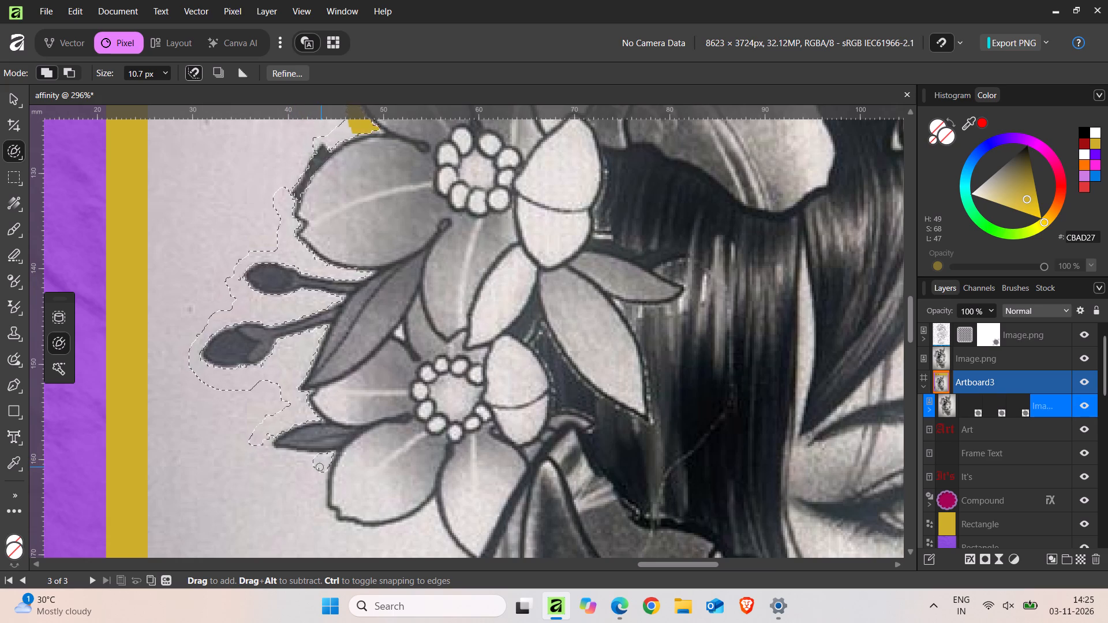
drag(320, 467, 267, 449)
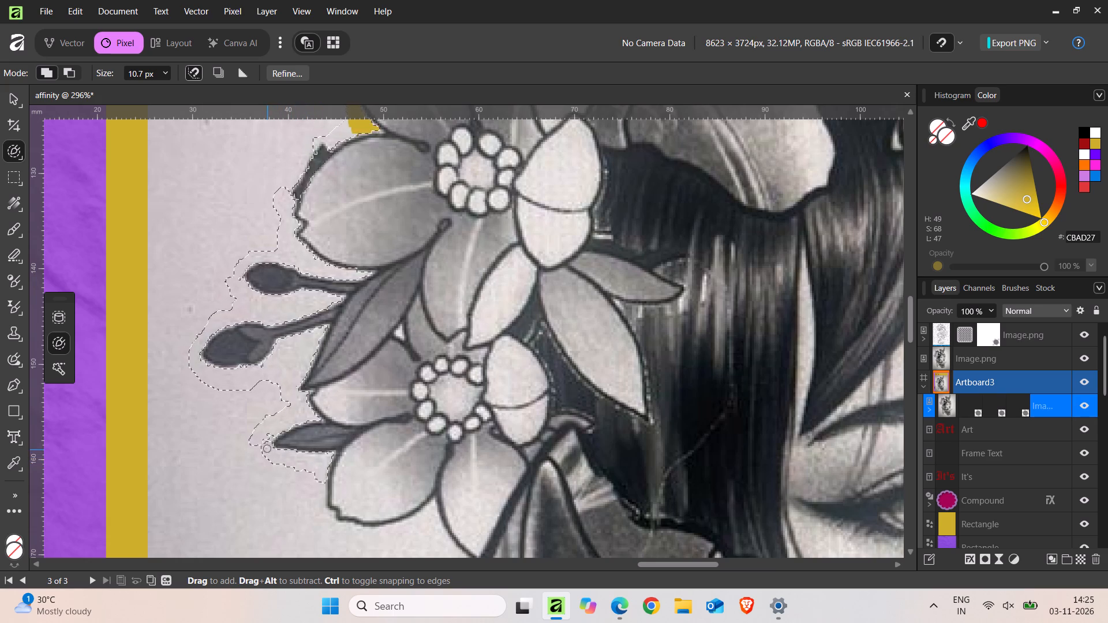
drag(267, 449, 266, 434)
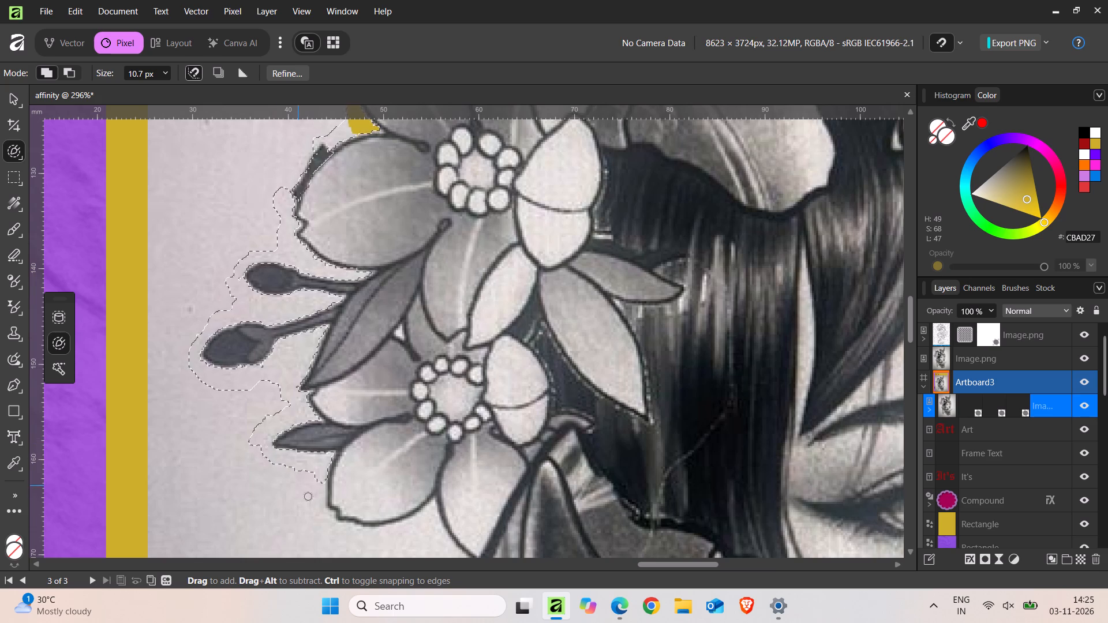
Extend the background selection around the lower flower's two bottom petals to where they meet the horn, redoing the stroke that takes in a petal.
scroll(327, 505, down, 1)
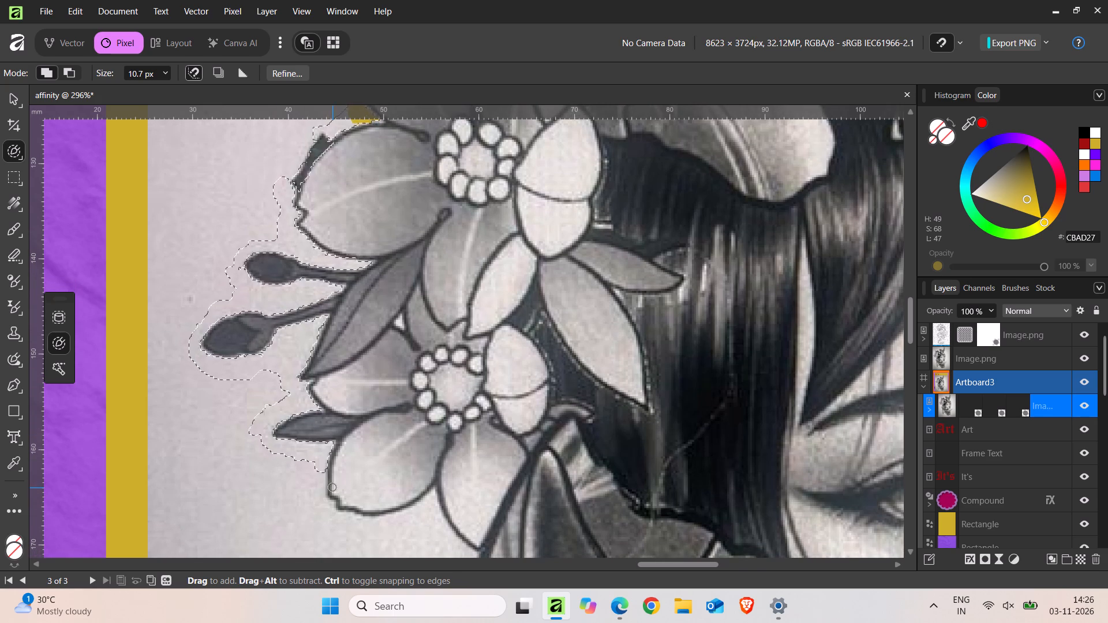
scroll(332, 487, down, 7)
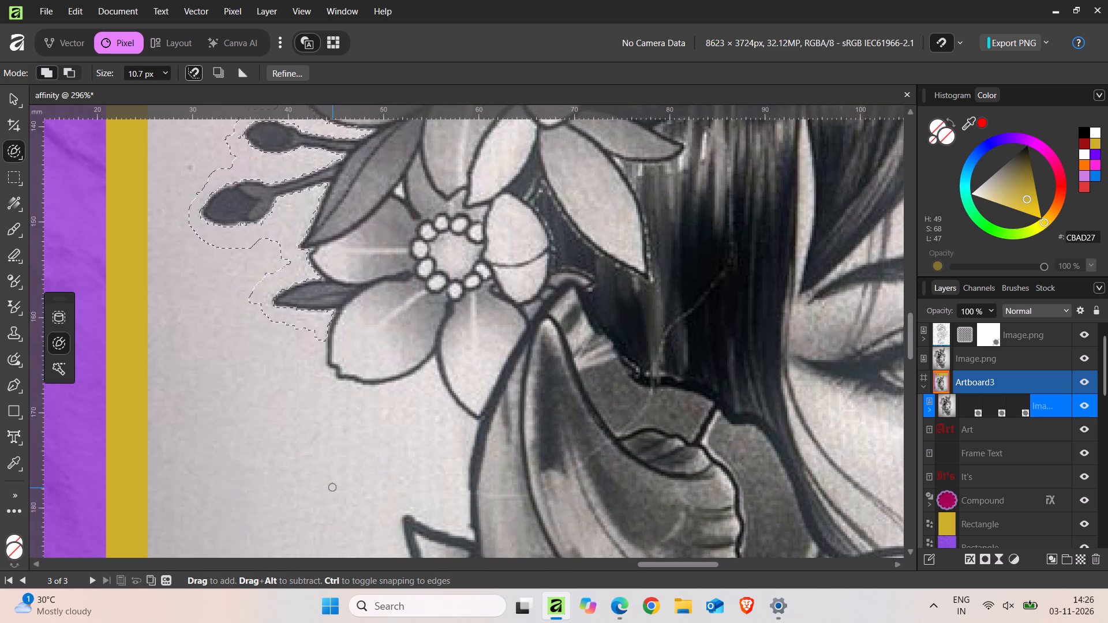
click(432, 371)
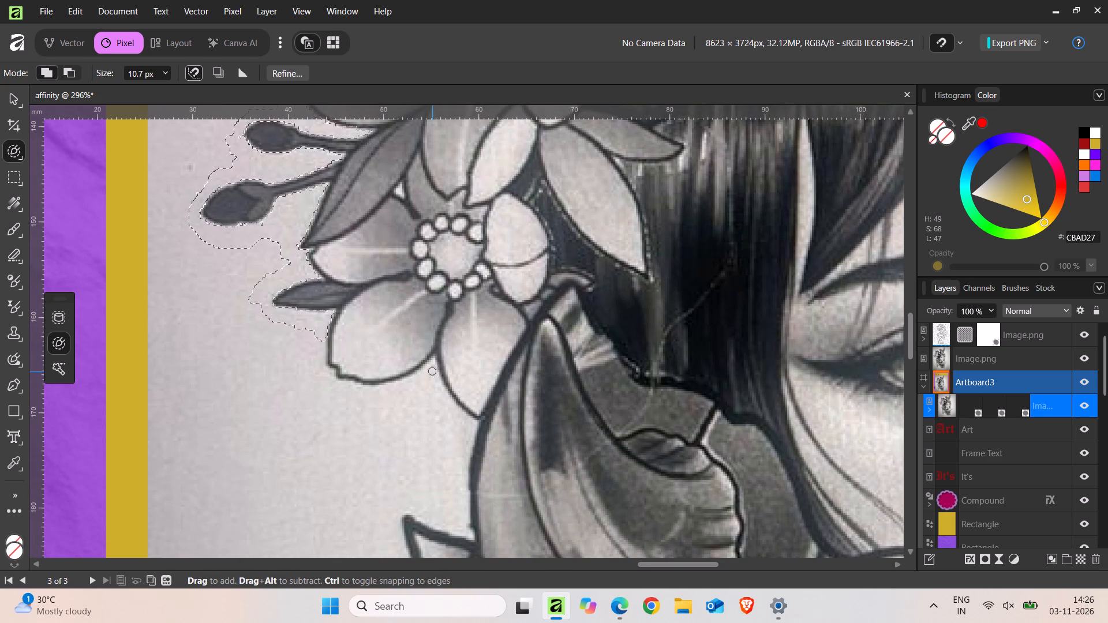
drag(432, 371, 403, 392)
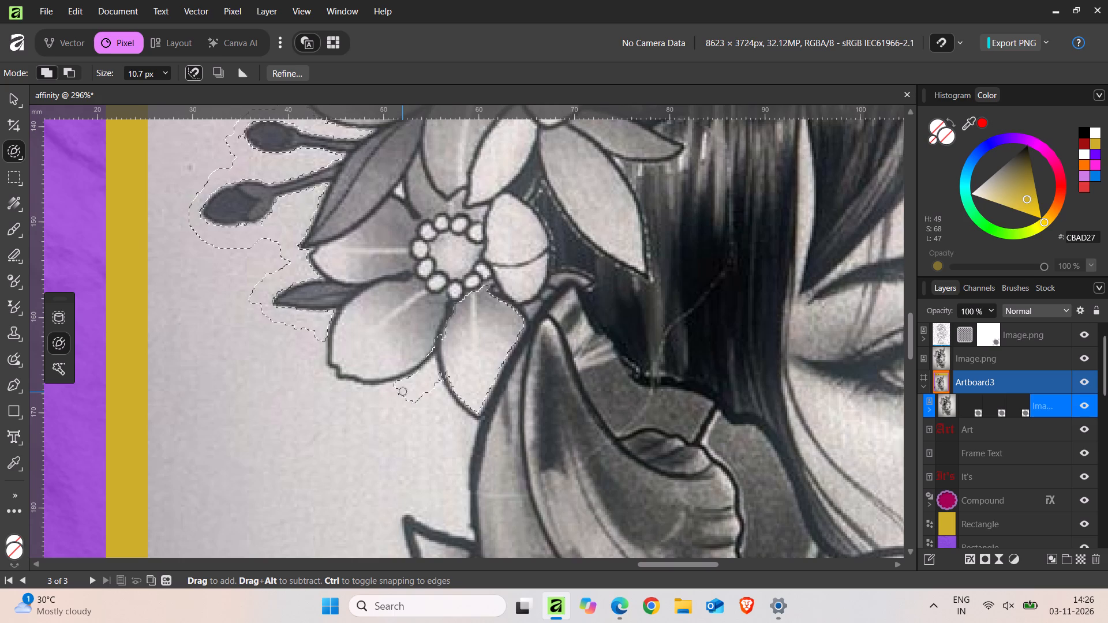
key(ctrl+z)
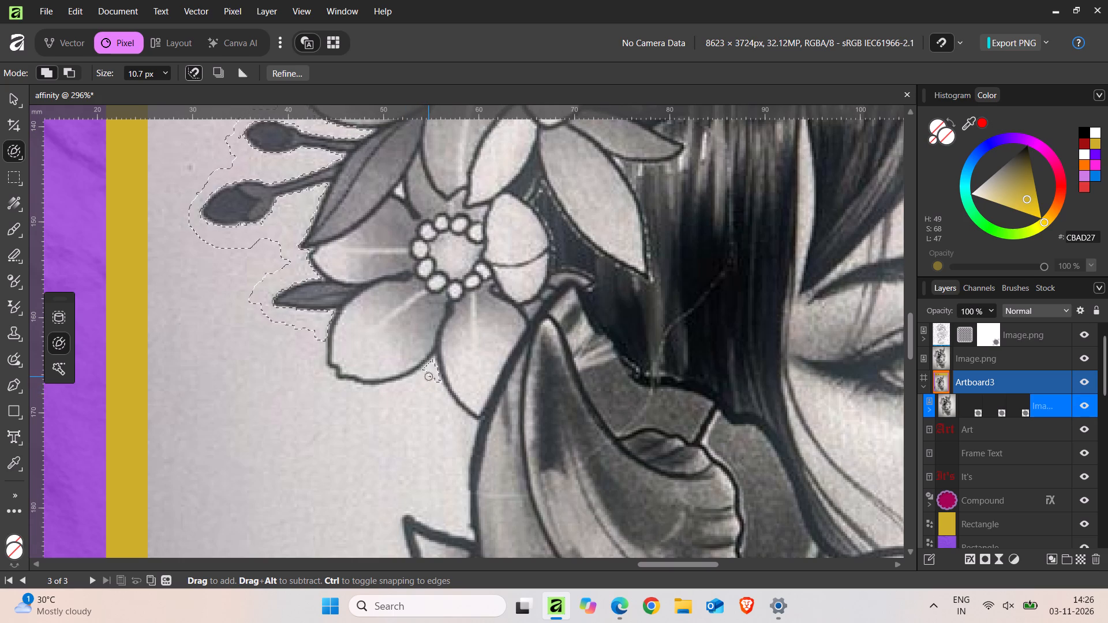
drag(429, 377, 361, 408)
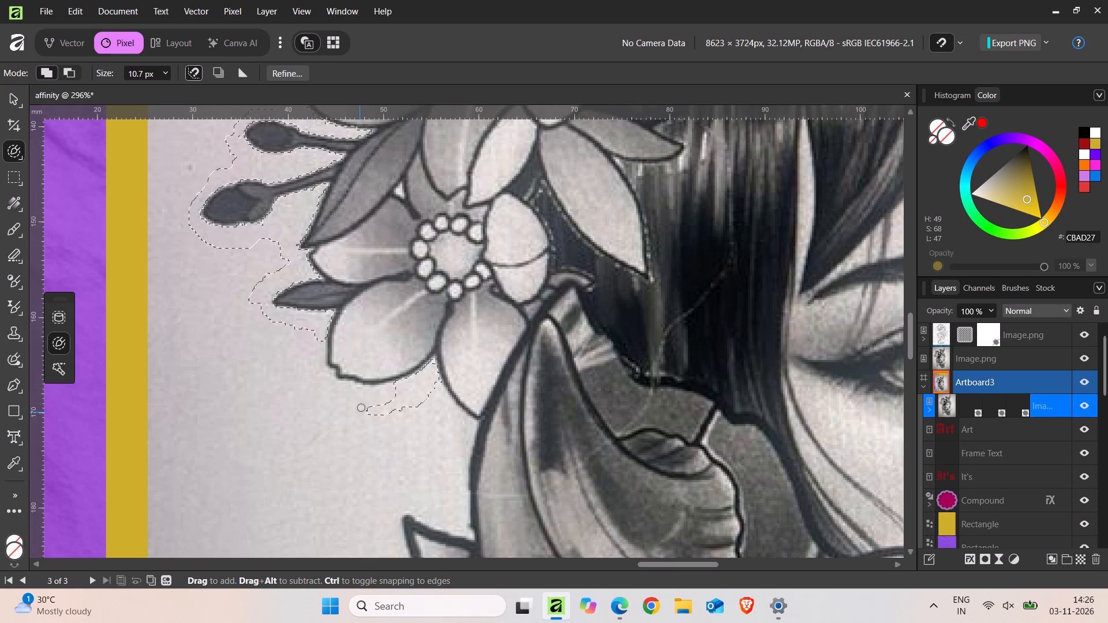
drag(361, 408, 340, 389)
drag(320, 337, 332, 383)
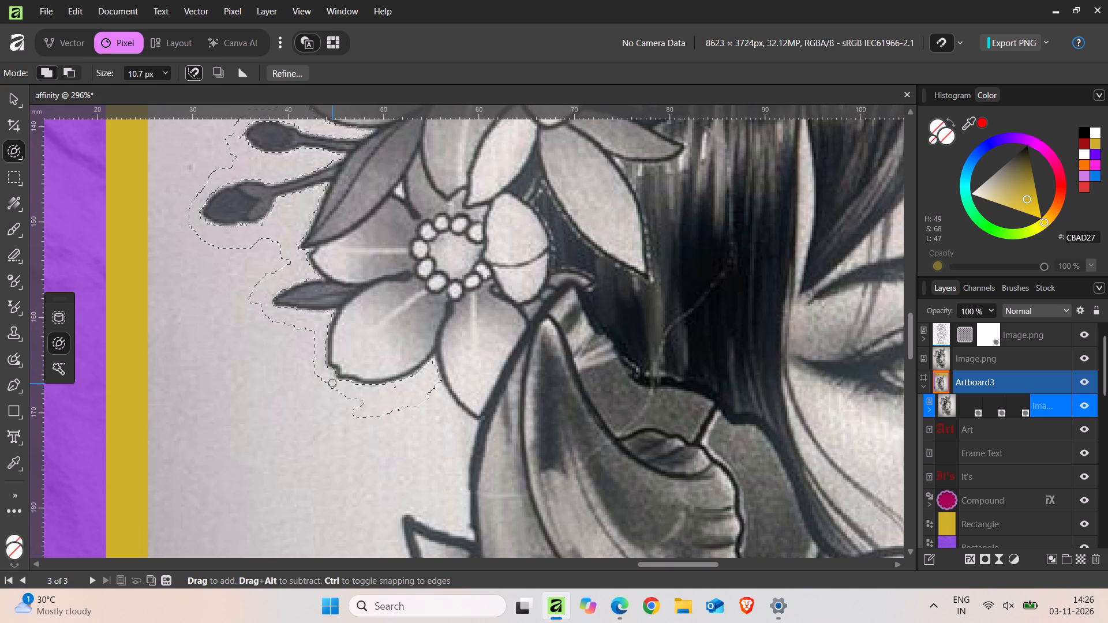
drag(332, 383, 333, 383)
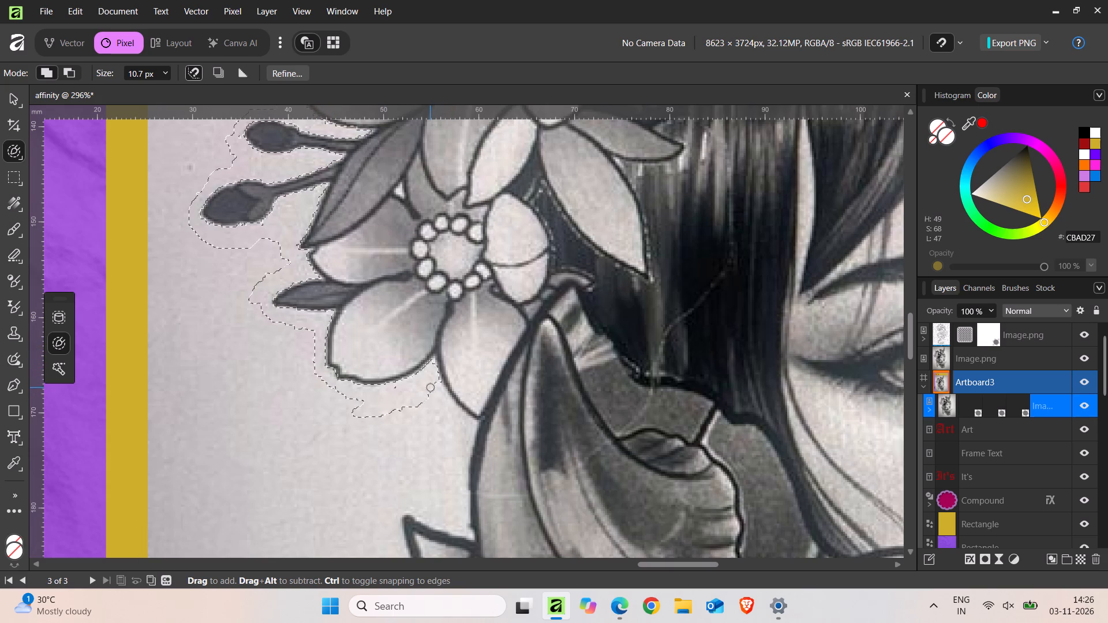
drag(432, 388, 462, 421)
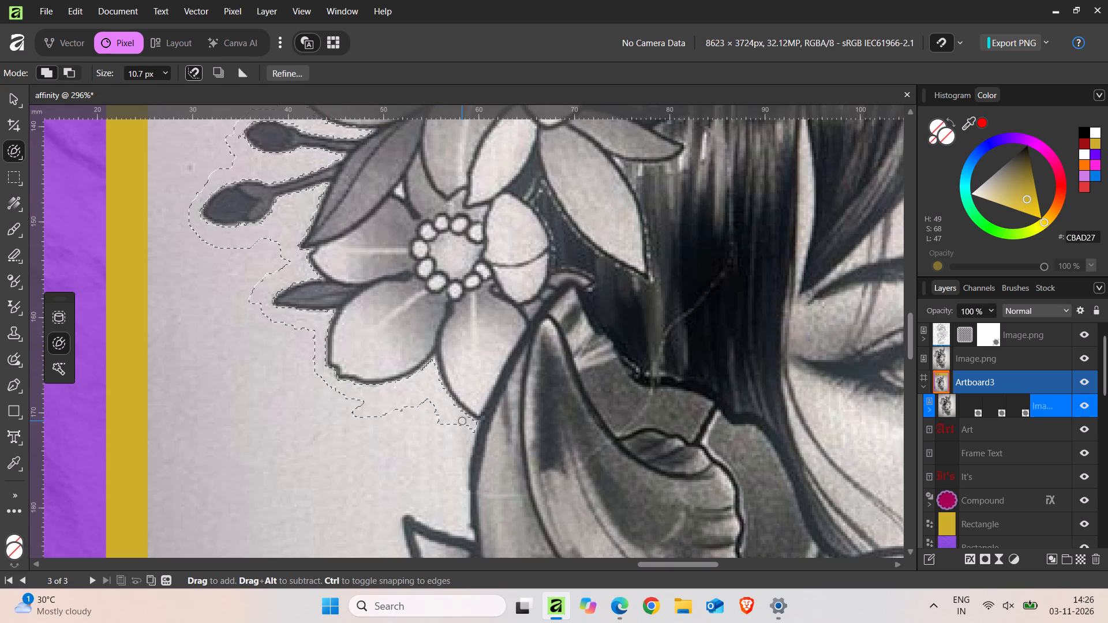
drag(462, 421, 463, 426)
Extend the background selection along the horn's outer edge, from the lower flower's petal down to the notch above the pointed spike.
scroll(463, 426, down, 2)
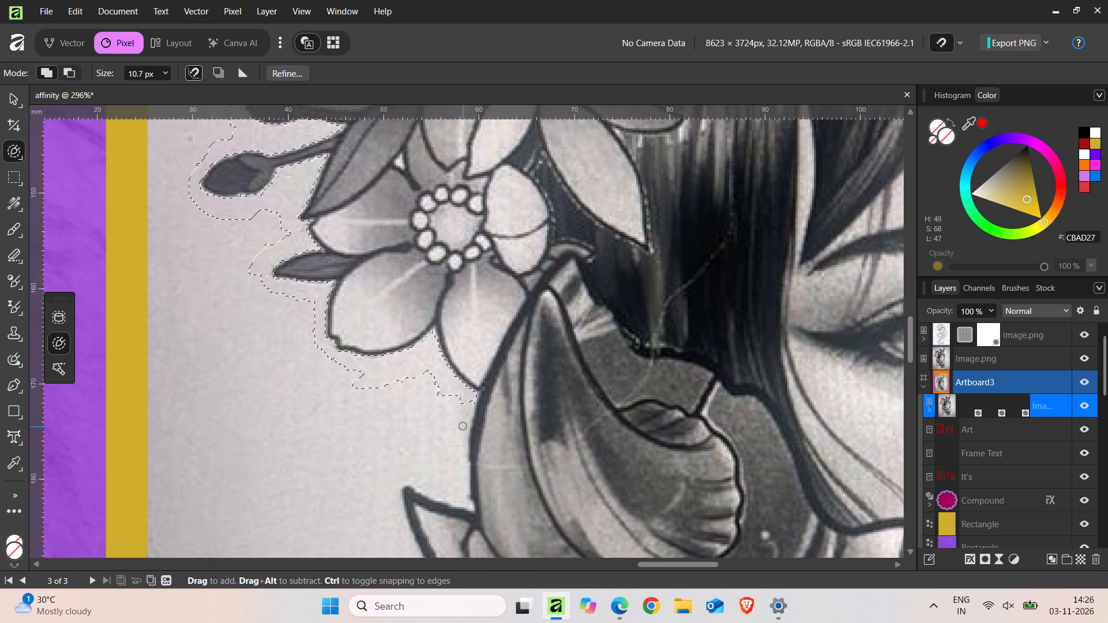
scroll(463, 426, down, 6)
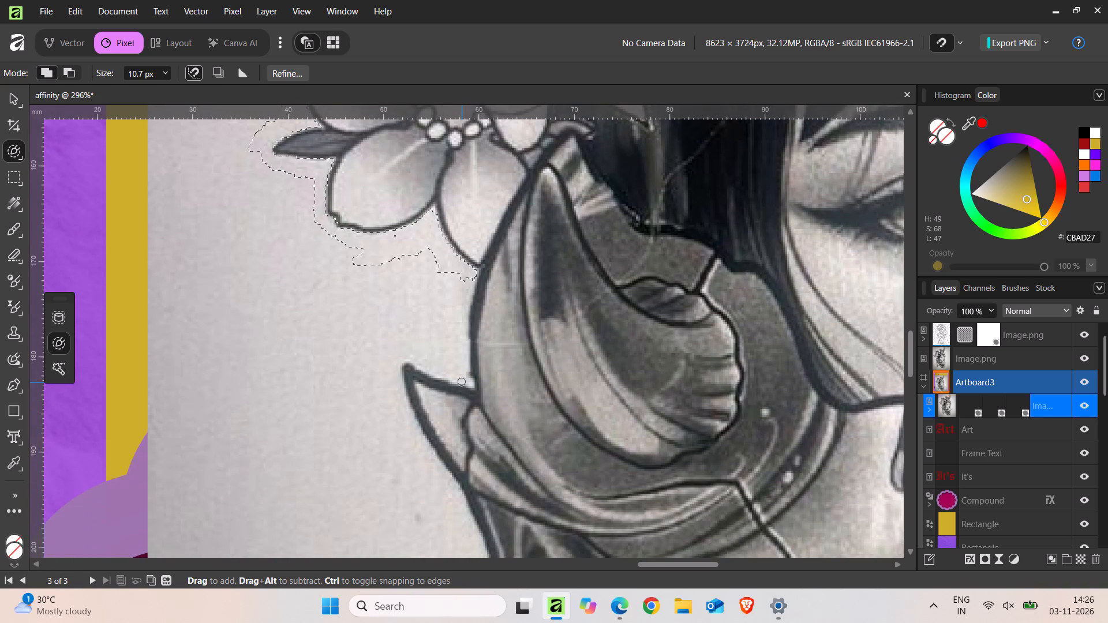
click(462, 378)
drag(462, 378, 462, 334)
drag(462, 334, 466, 268)
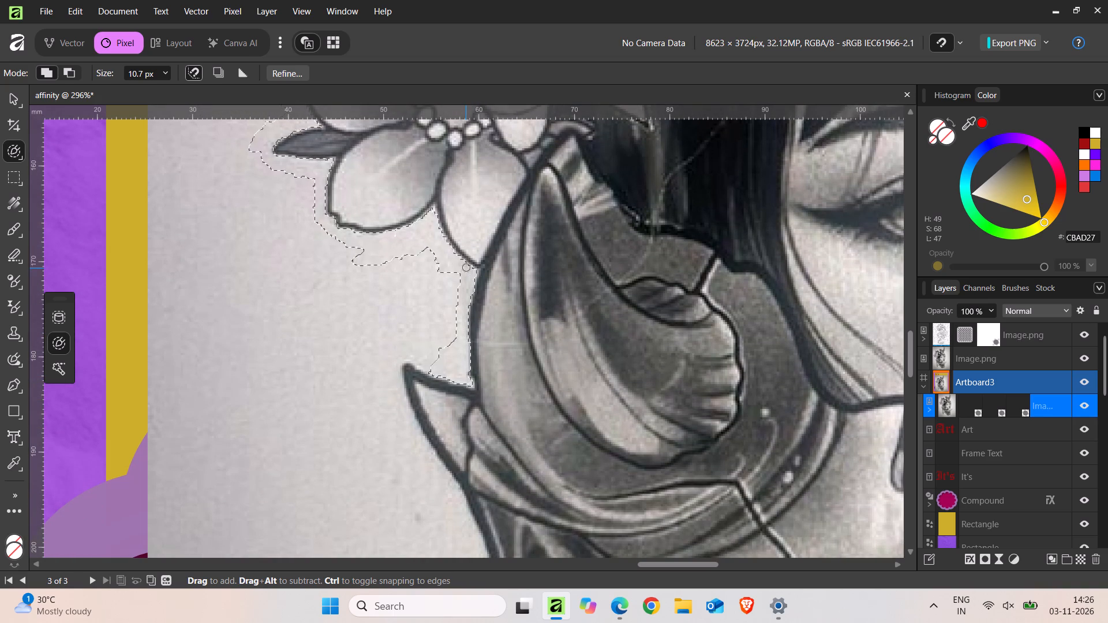
Extend the background selection around the tip of the pointed spike and down along its outer edge.
drag(436, 369, 420, 358)
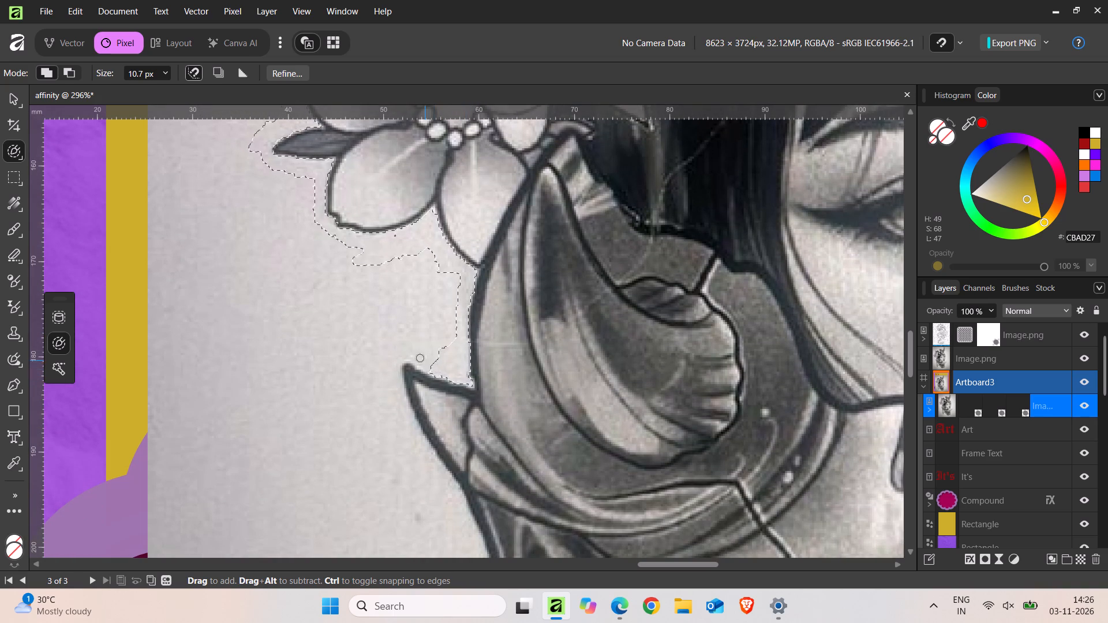
drag(420, 358, 386, 412)
scroll(386, 412, down, 1)
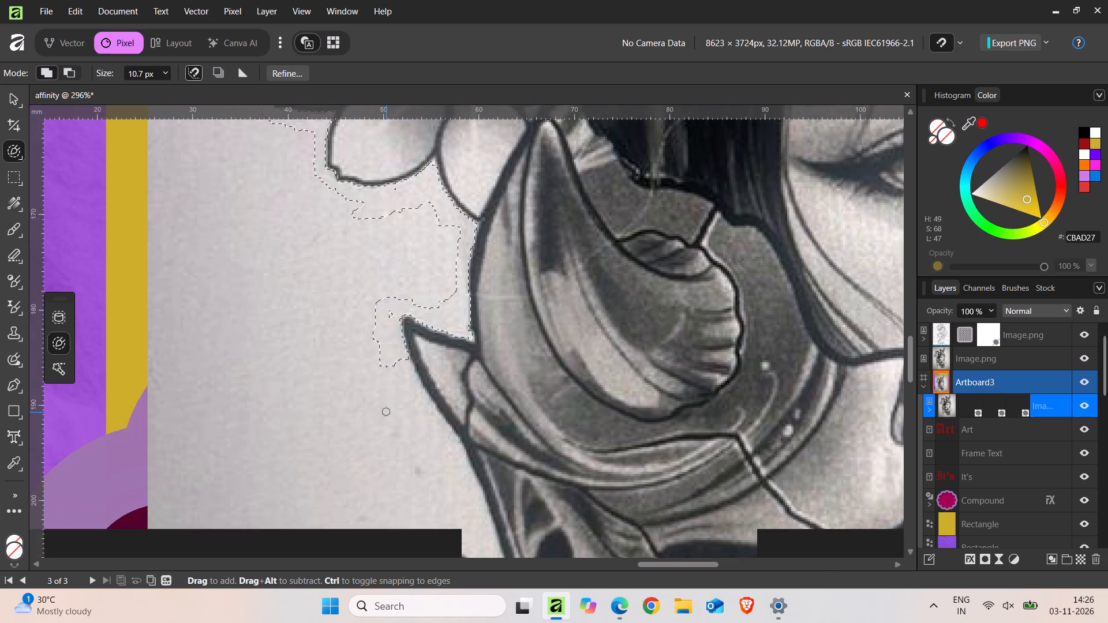
scroll(386, 412, down, 1)
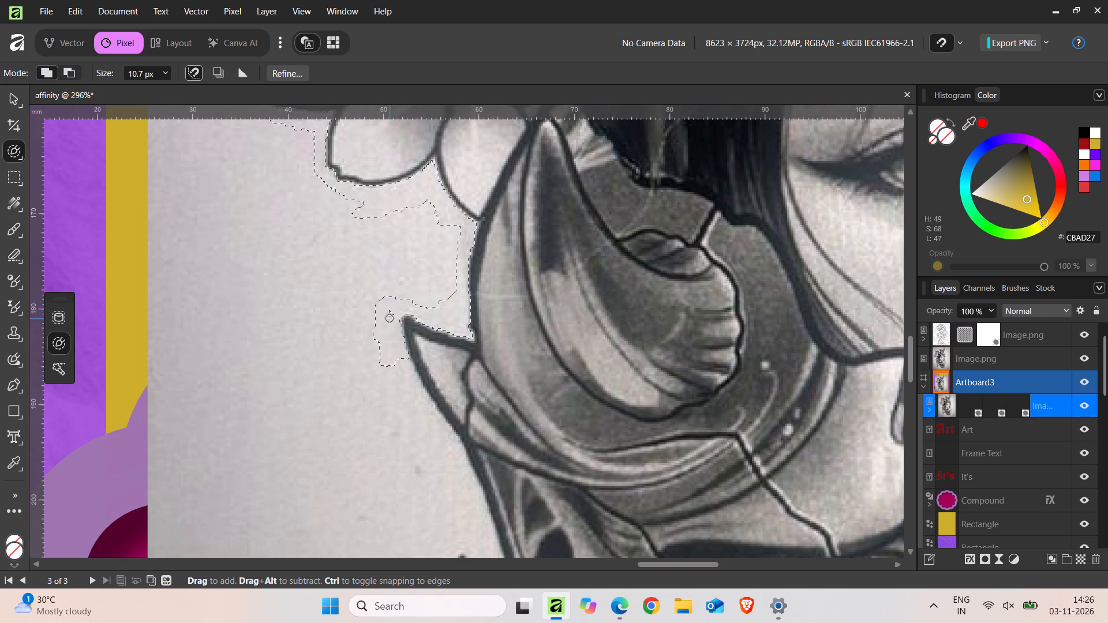
click(390, 318)
drag(395, 342, 421, 431)
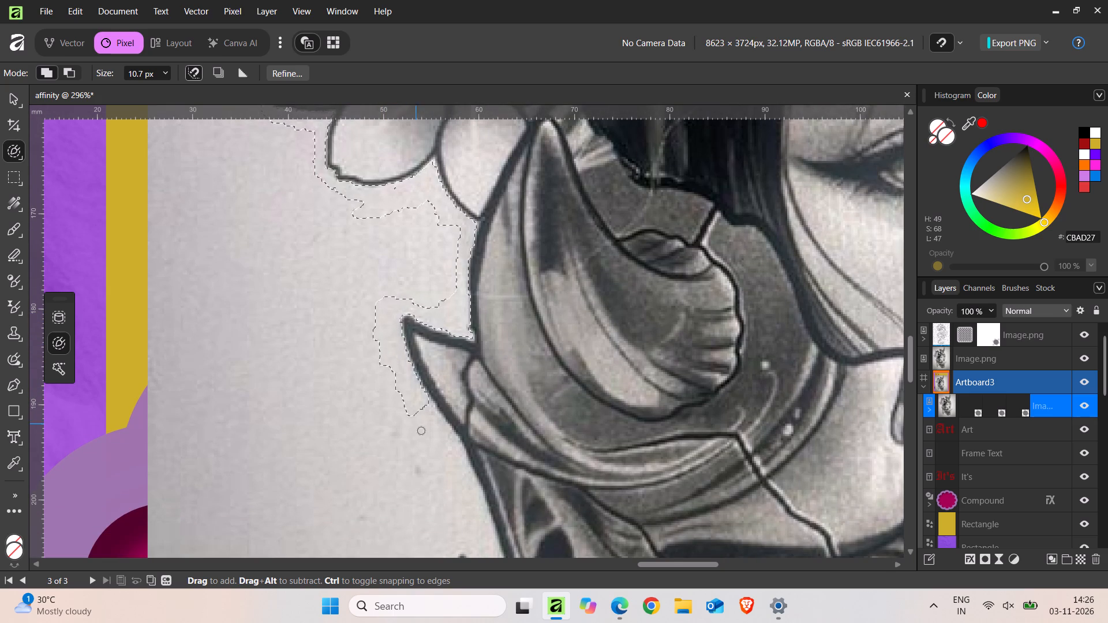
drag(421, 431, 426, 422)
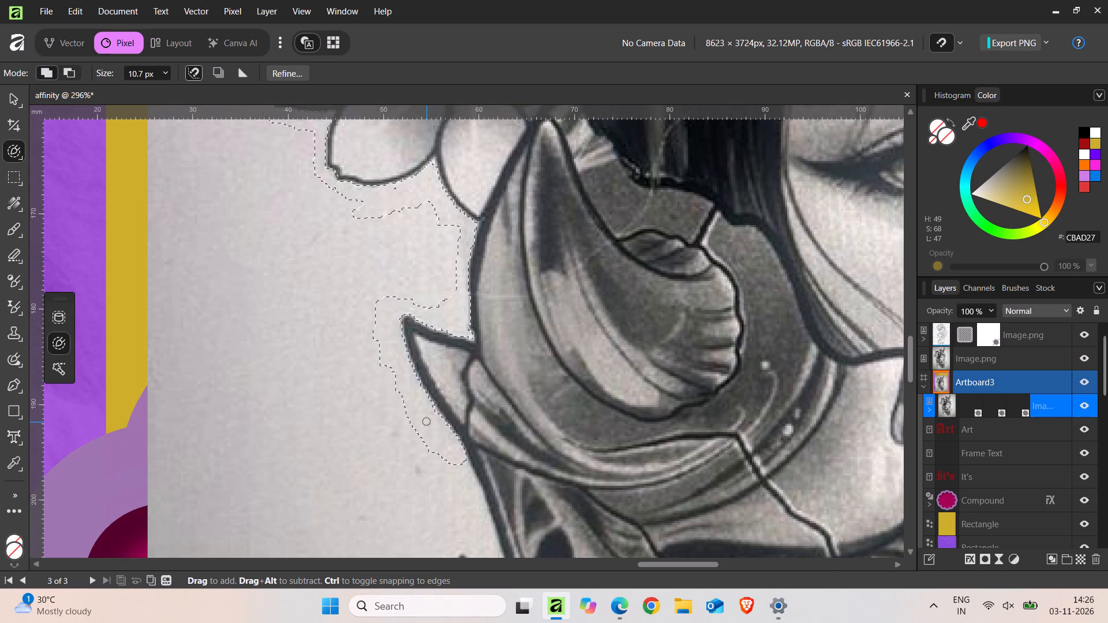
Extend the background selection down the mask's outer edge into the gap beside the leaf, and delete the selected background.
scroll(426, 422, down, 5)
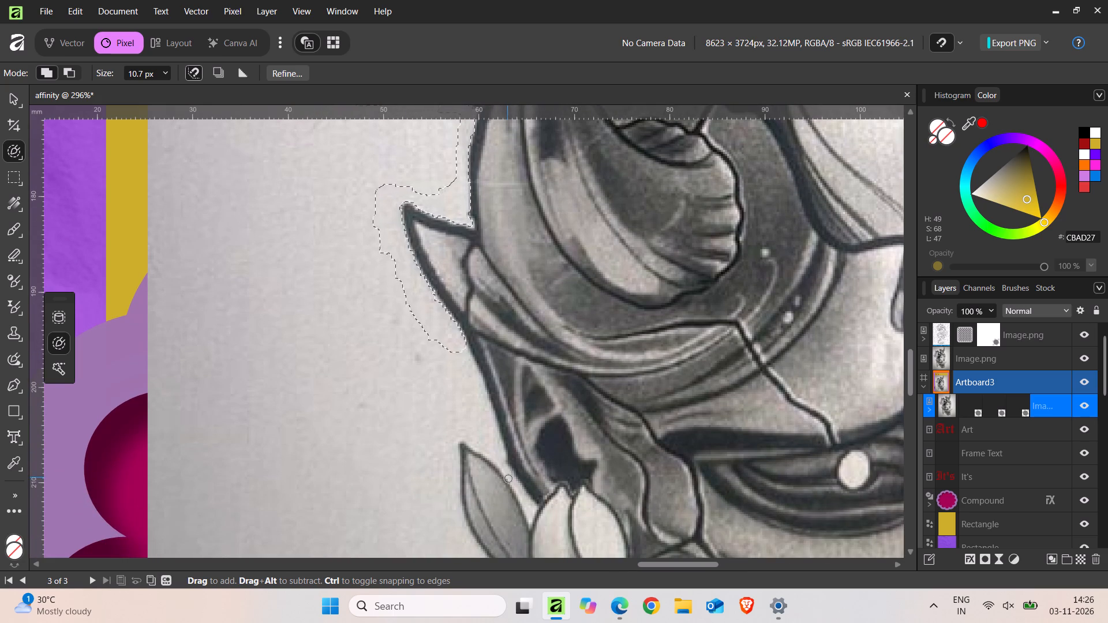
click(530, 508)
key(ctrl+z)
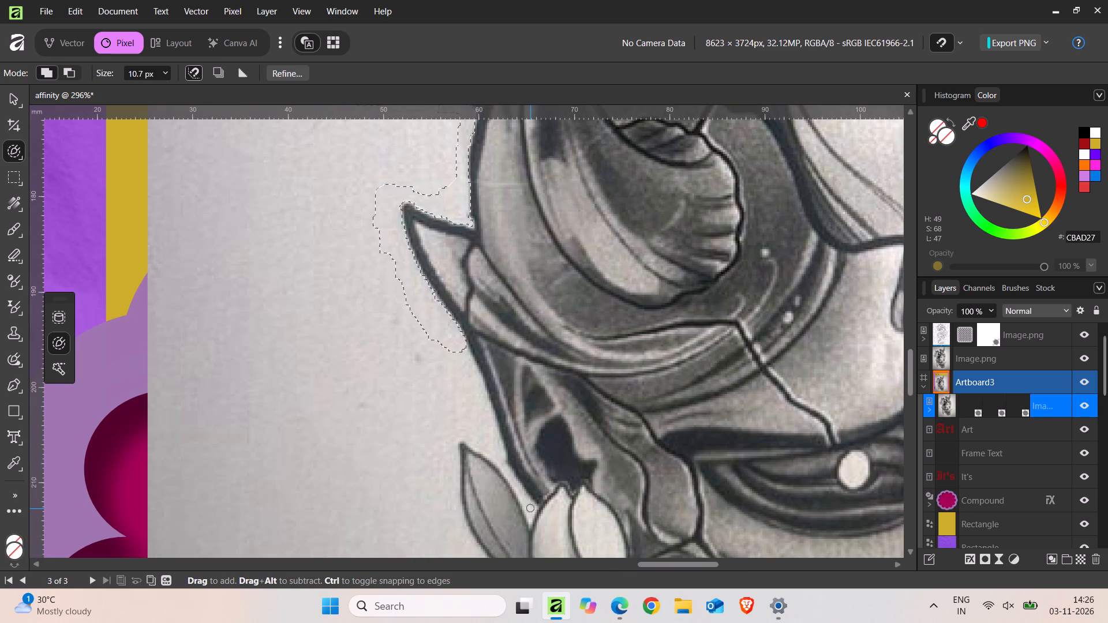
click(485, 442)
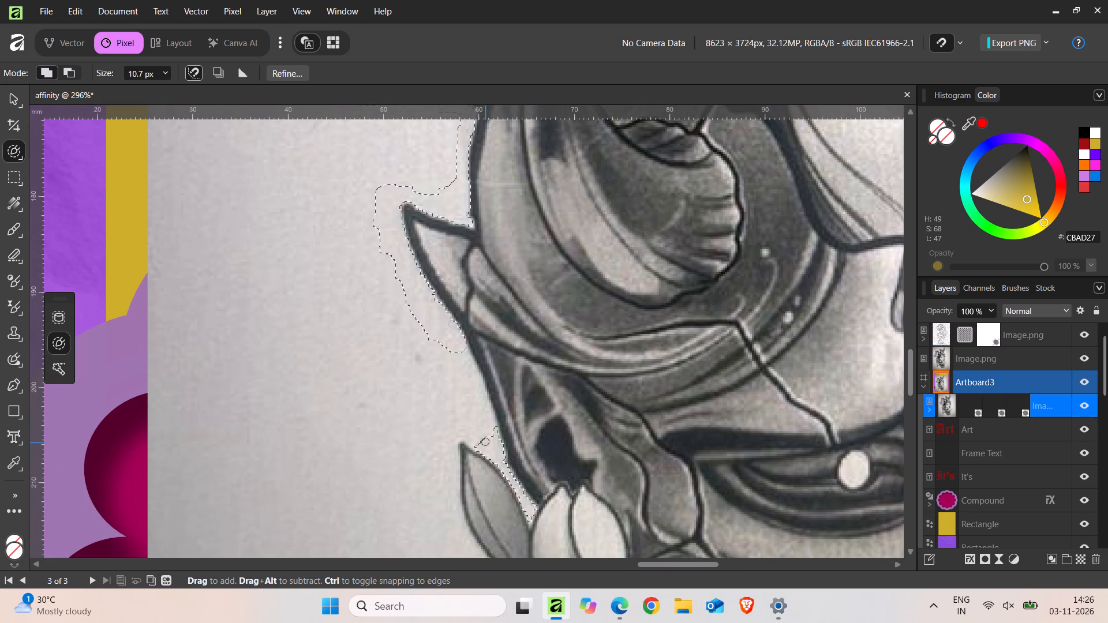
drag(450, 341, 472, 397)
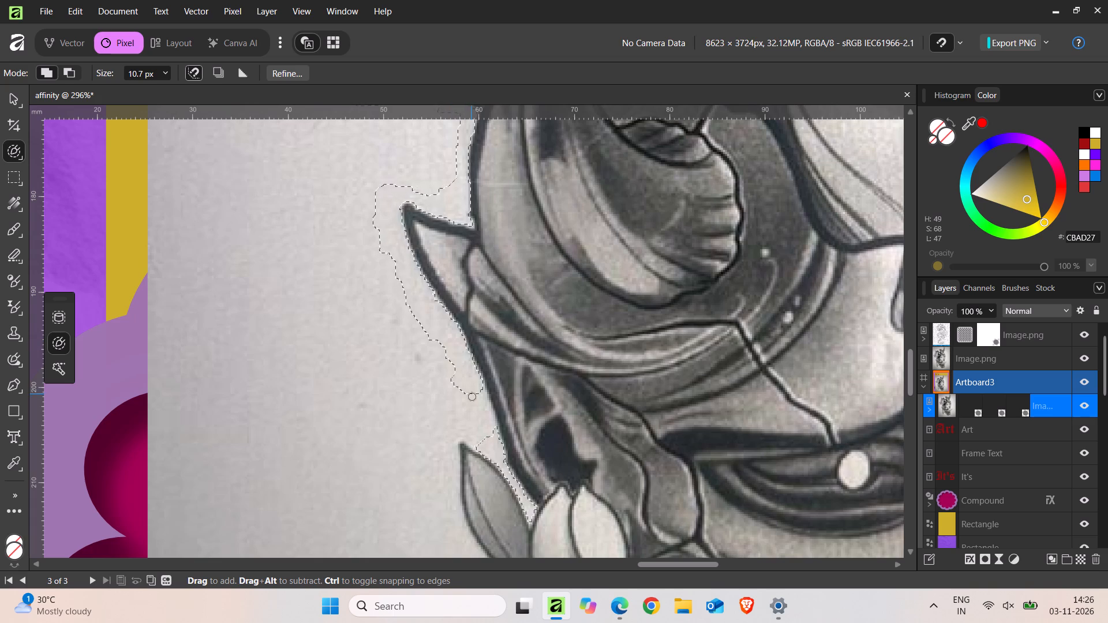
drag(472, 397, 481, 430)
scroll(481, 430, down, 3)
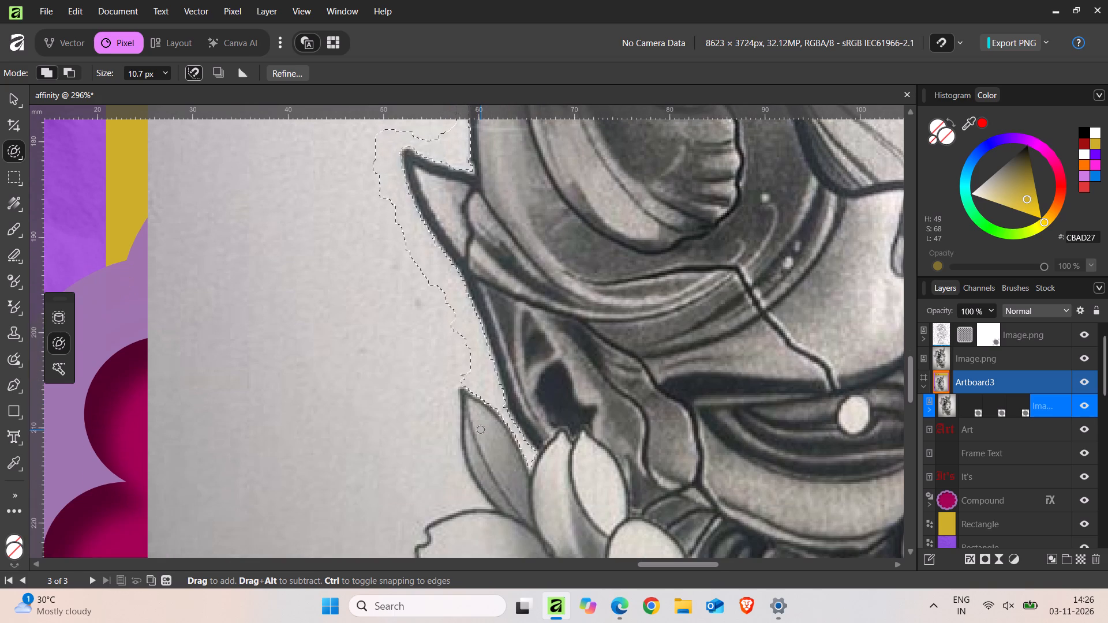
key(BackSpace)
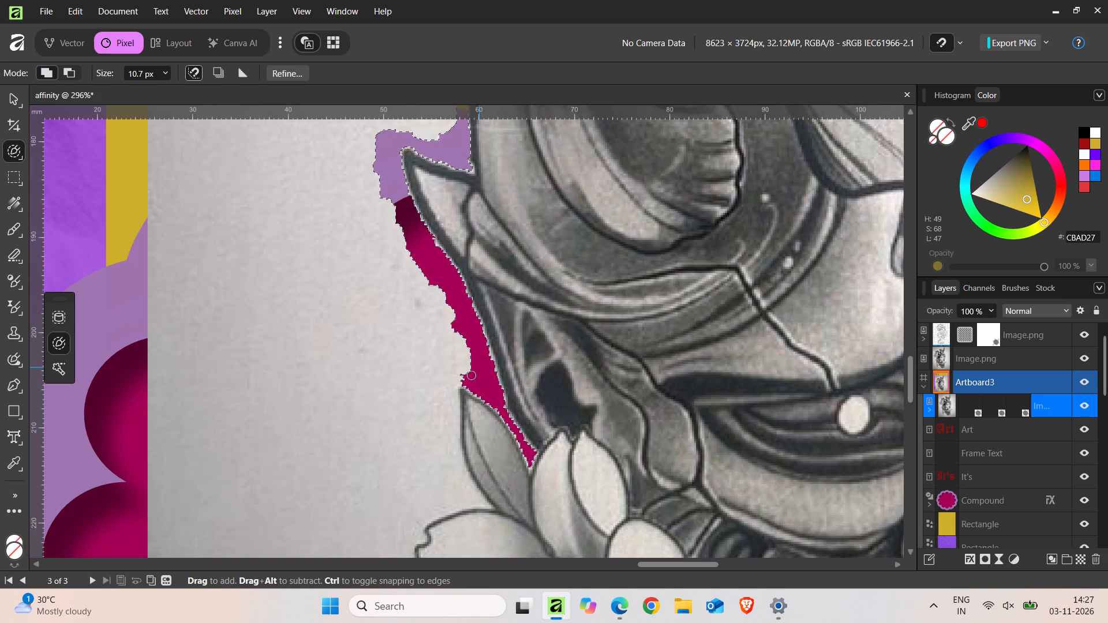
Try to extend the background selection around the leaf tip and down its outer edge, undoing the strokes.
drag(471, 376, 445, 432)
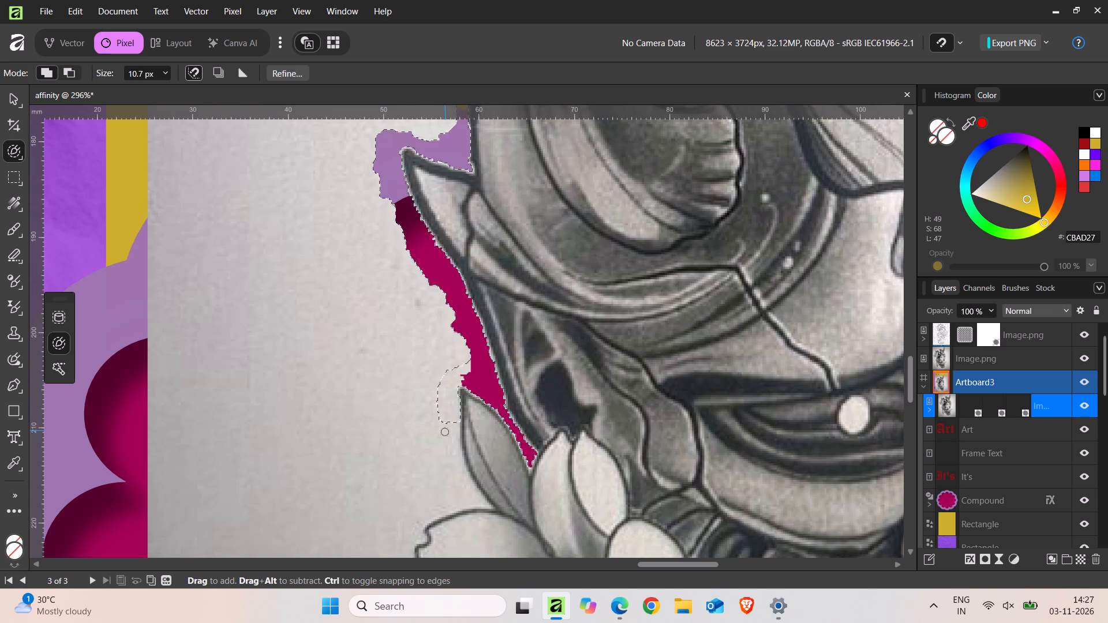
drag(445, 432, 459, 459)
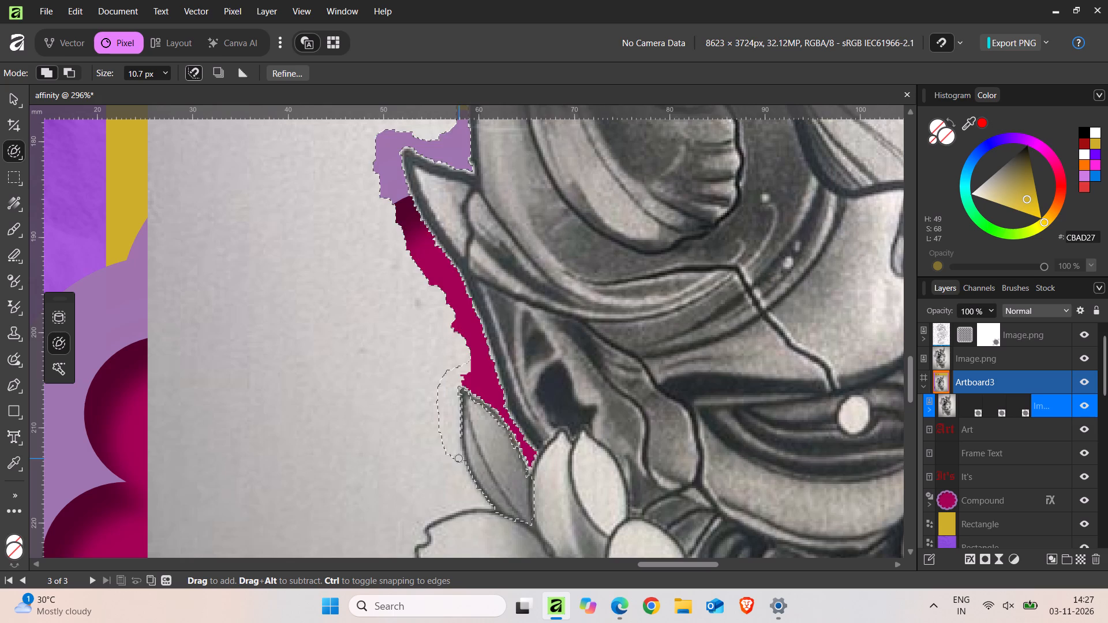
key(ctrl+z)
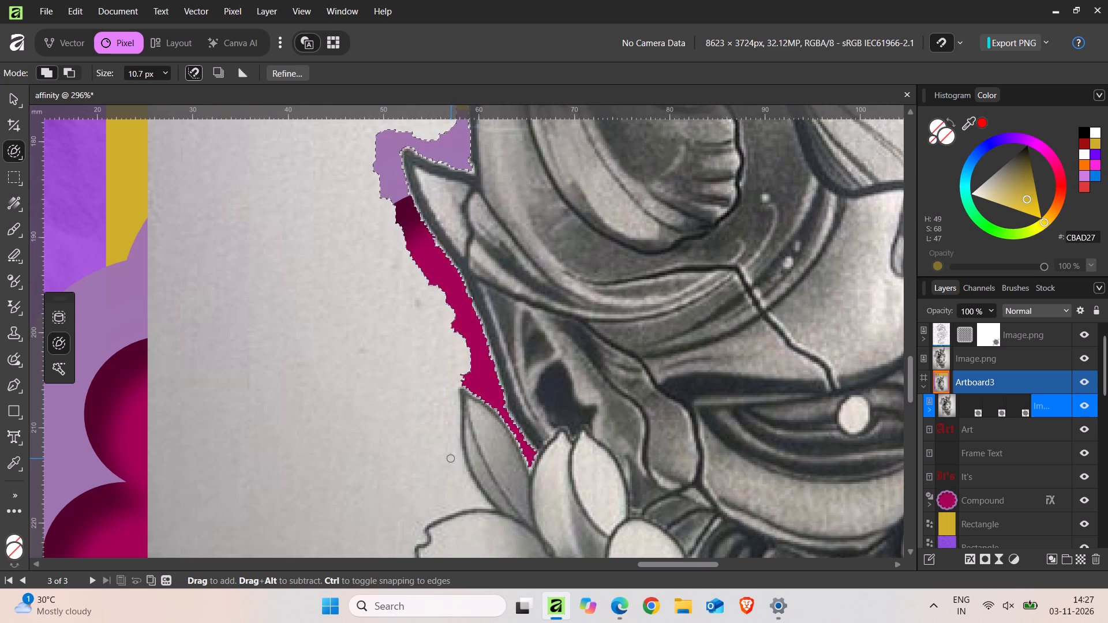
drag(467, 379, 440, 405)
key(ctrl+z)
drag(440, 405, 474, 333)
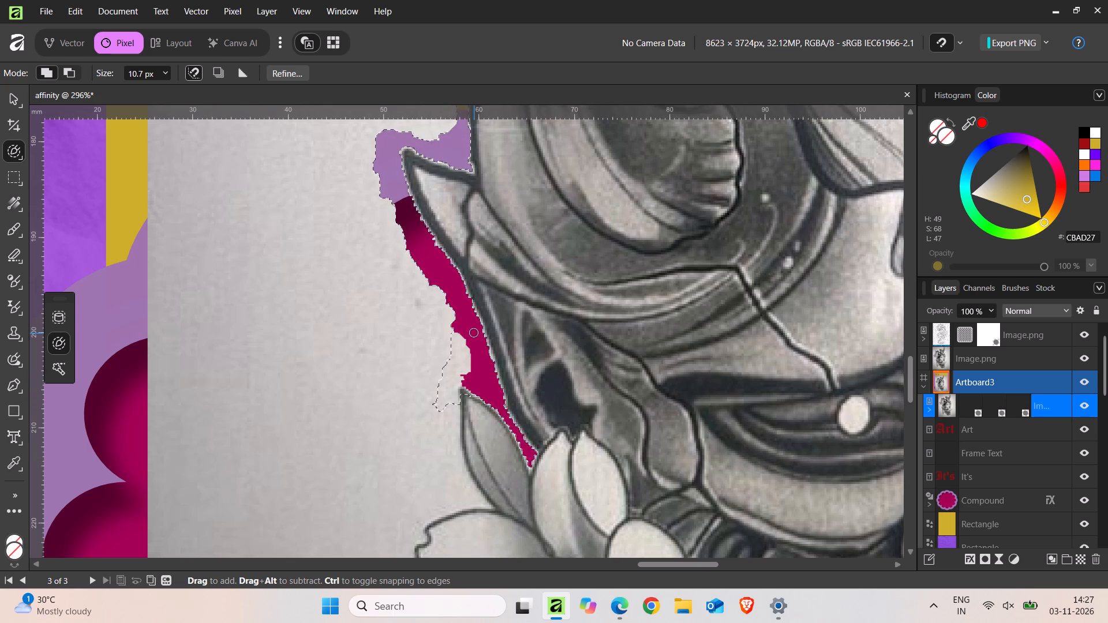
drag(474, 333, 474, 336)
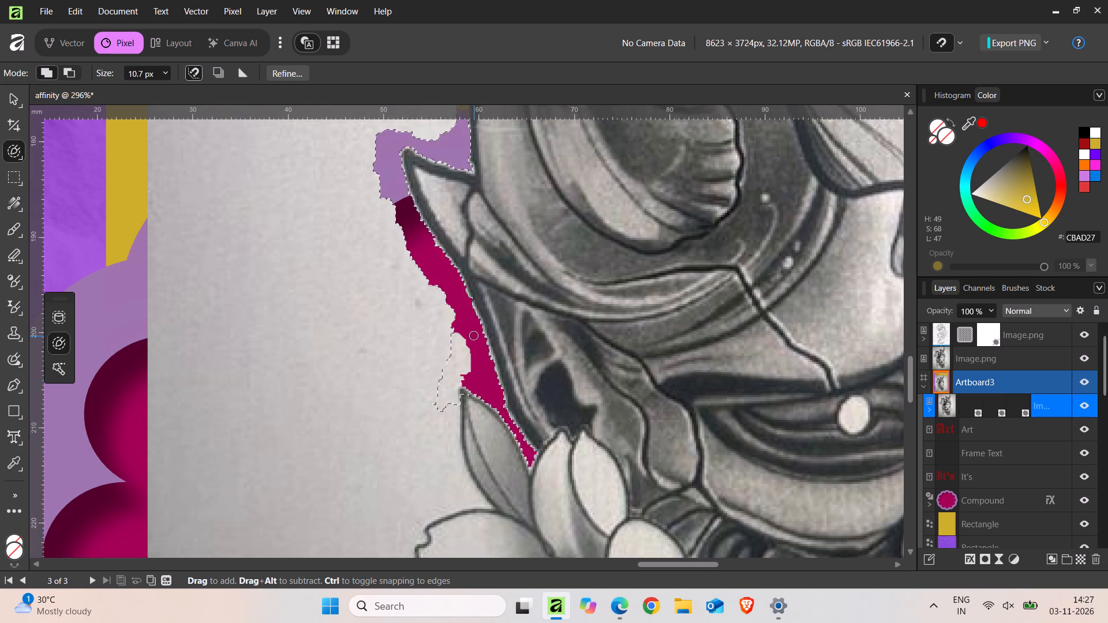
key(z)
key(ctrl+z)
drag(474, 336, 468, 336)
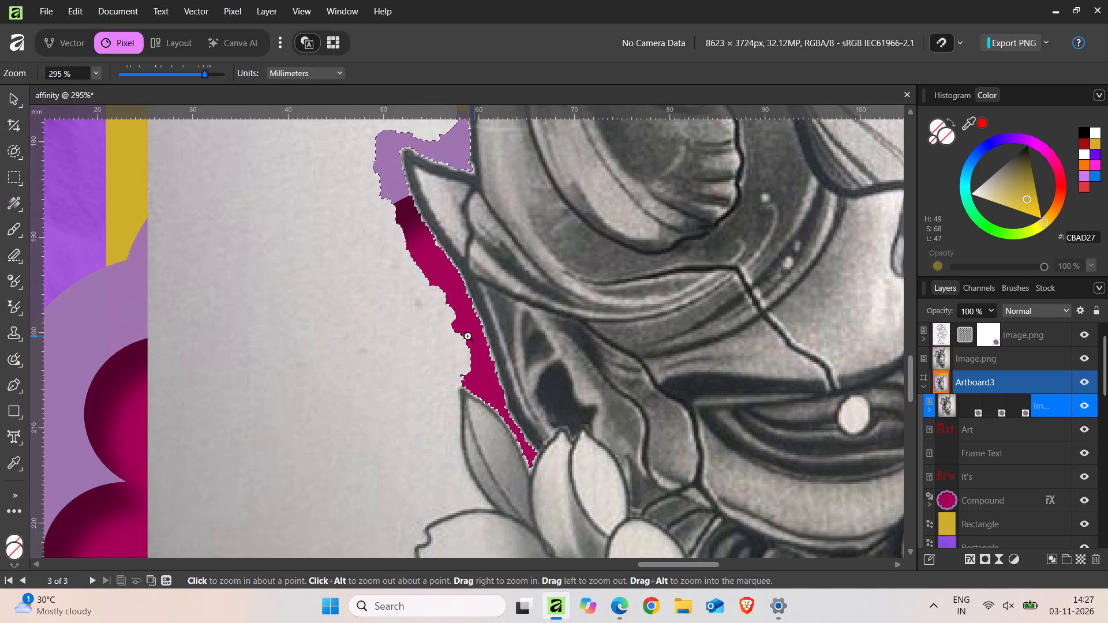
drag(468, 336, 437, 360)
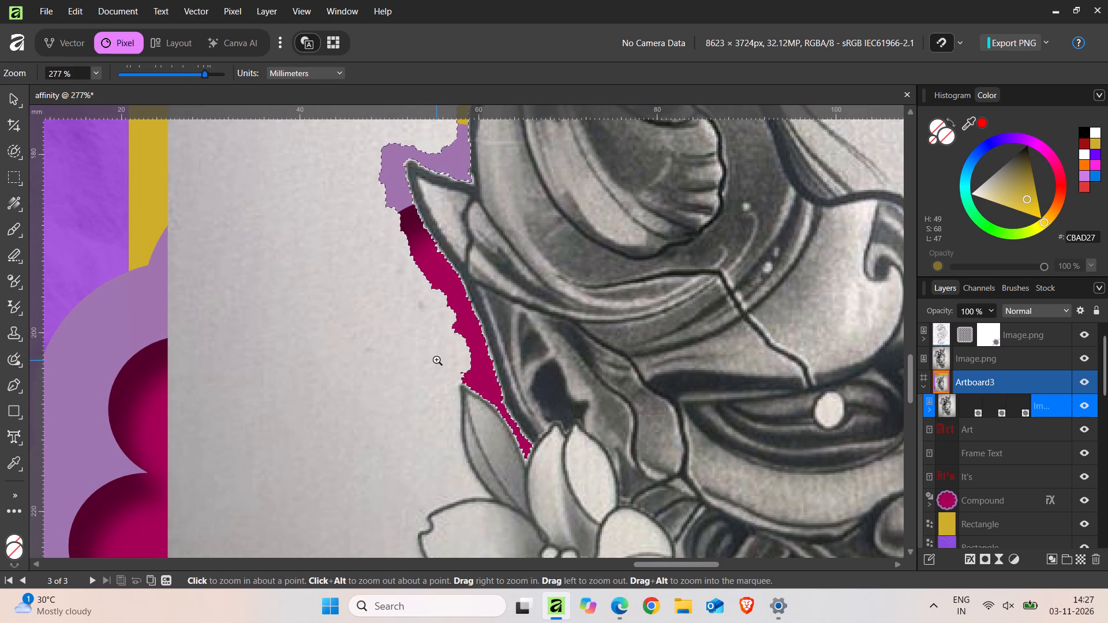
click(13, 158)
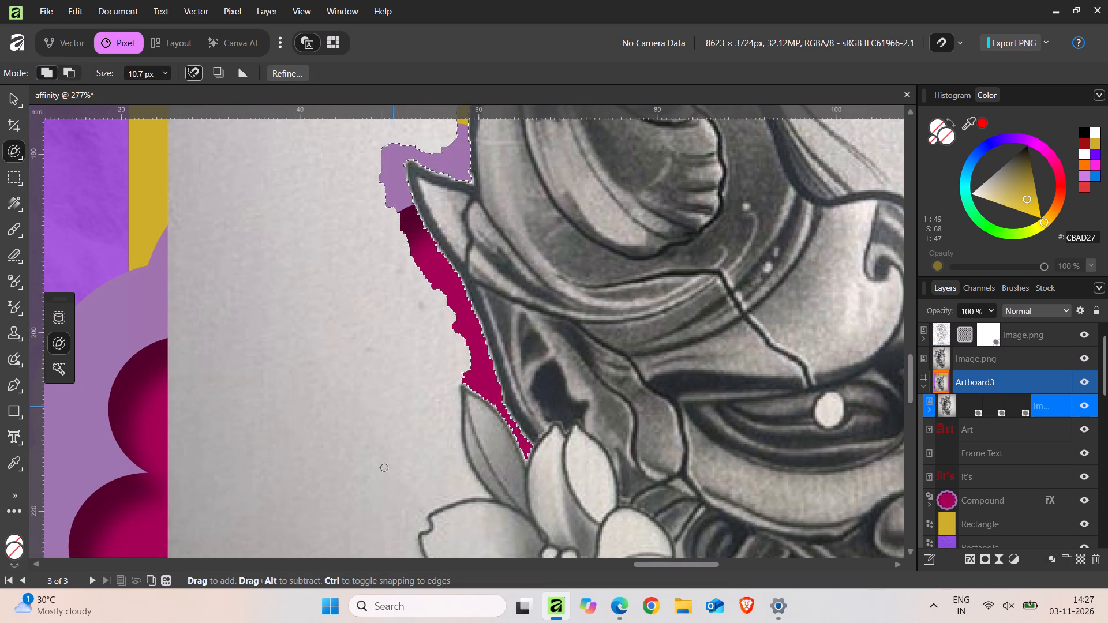
Add the background notch between the lower flower's two outer petals to the selection.
scroll(441, 384, down, 4)
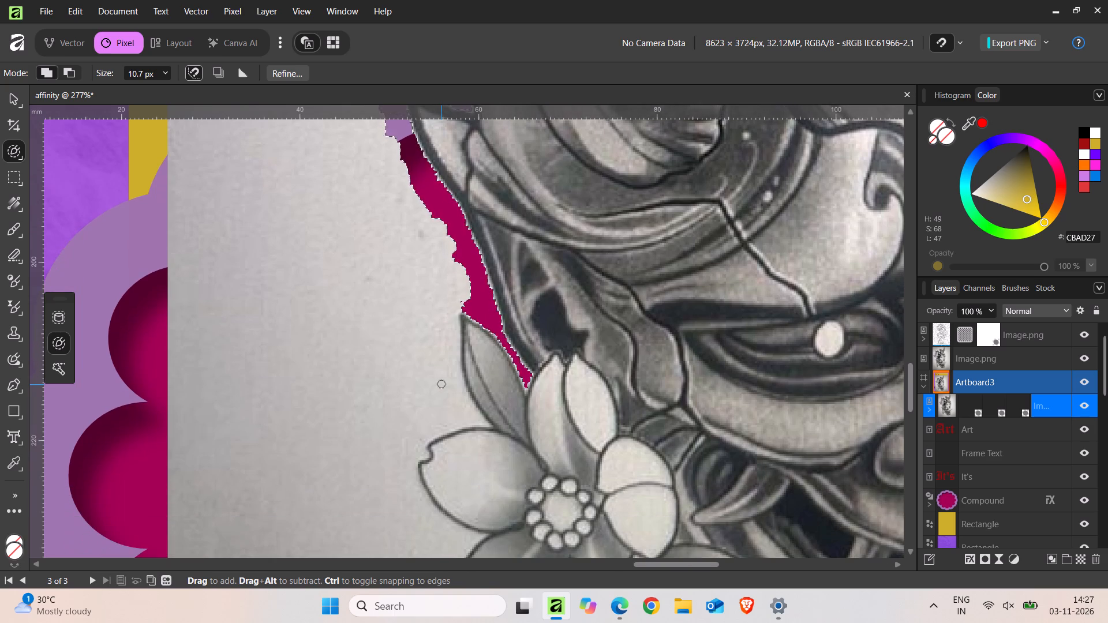
scroll(441, 384, down, 8)
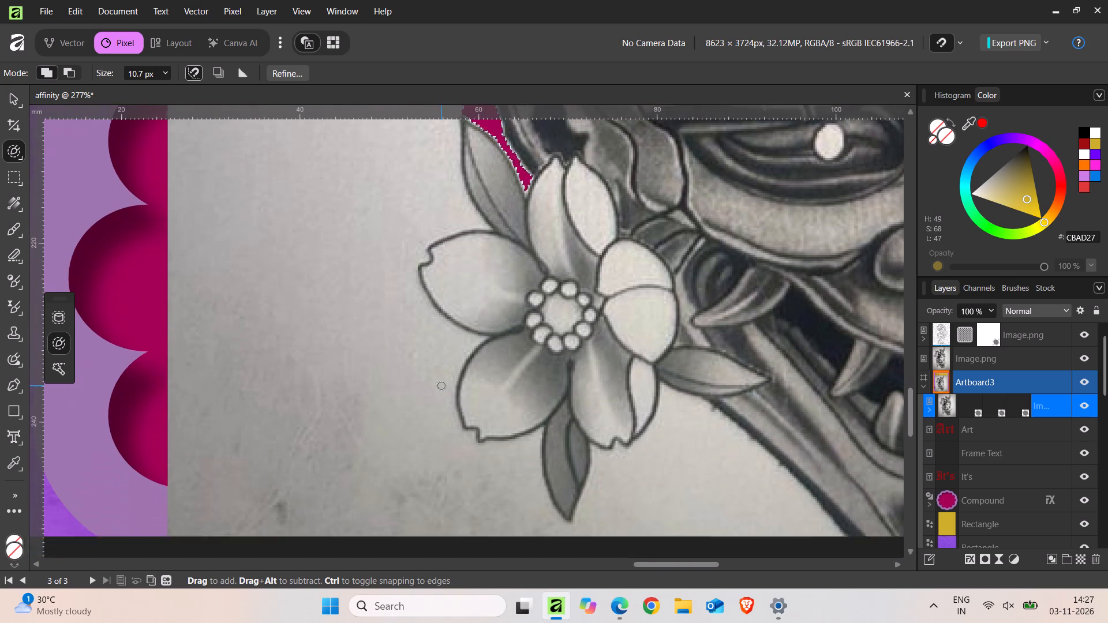
scroll(441, 386, down, 2)
click(465, 340)
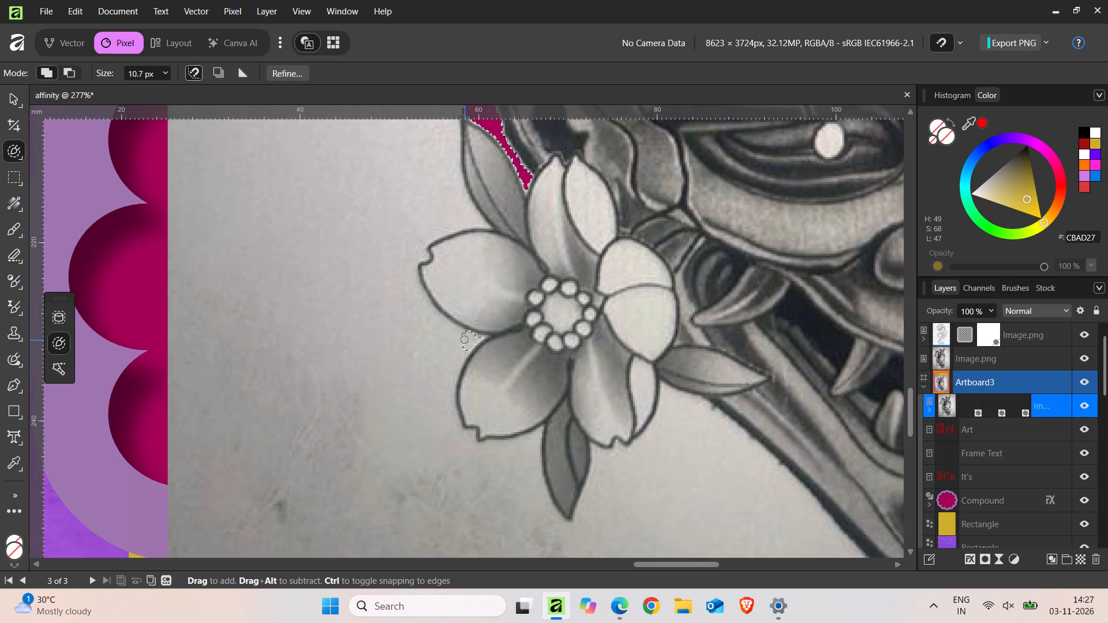
Select the background in the gap between the leaf's lower outer edge and the flower petal, undoing strokes that overreach into the leaf.
click(478, 219)
drag(478, 219, 440, 173)
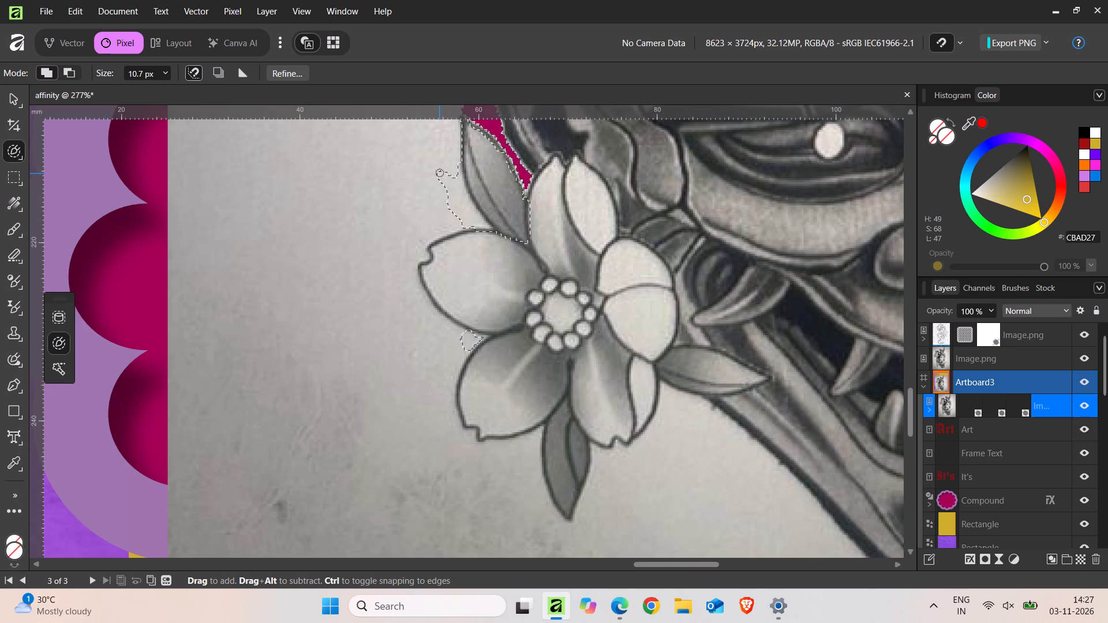
key(ctrl+z)
drag(480, 225, 479, 225)
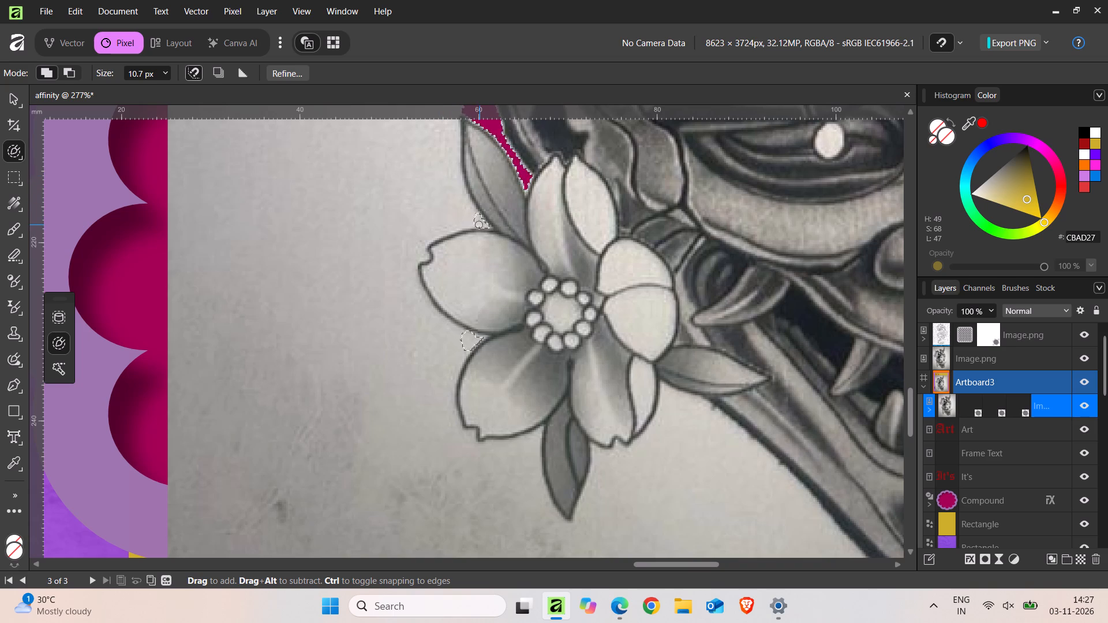
drag(479, 225, 467, 220)
key(ctrl+z)
drag(480, 220, 472, 217)
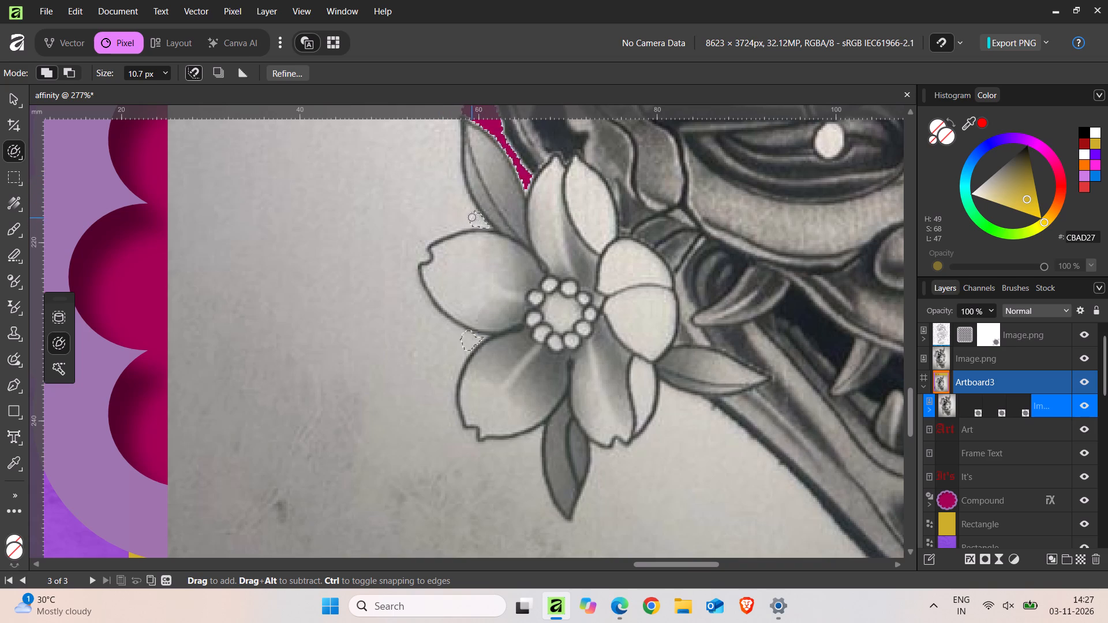
drag(472, 217, 450, 180)
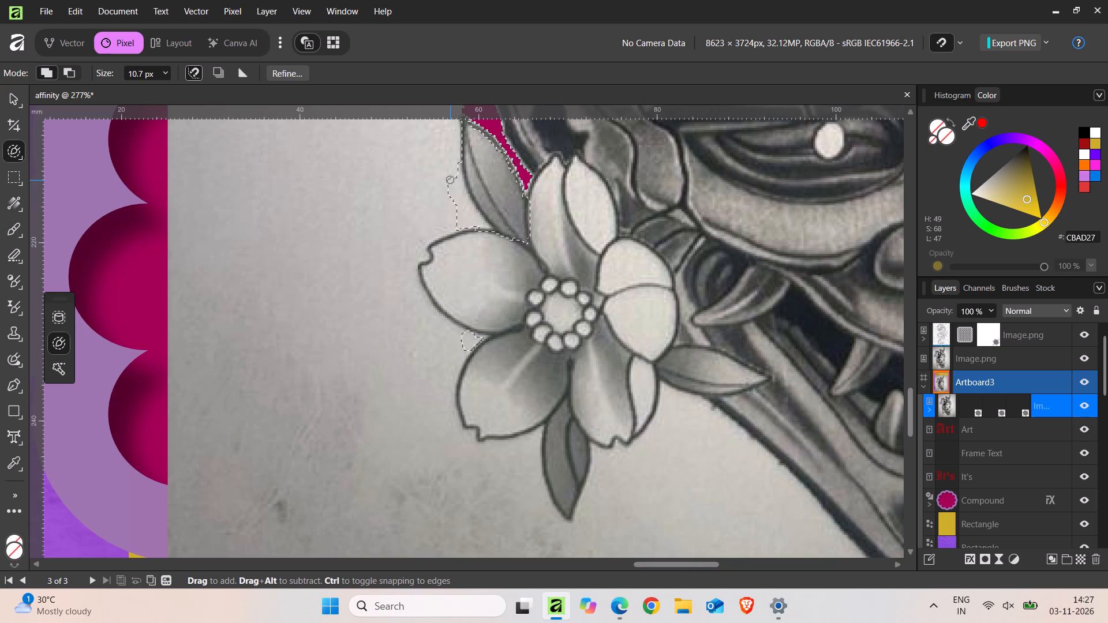
key(ctrl+z)
scroll(450, 180, up, 1)
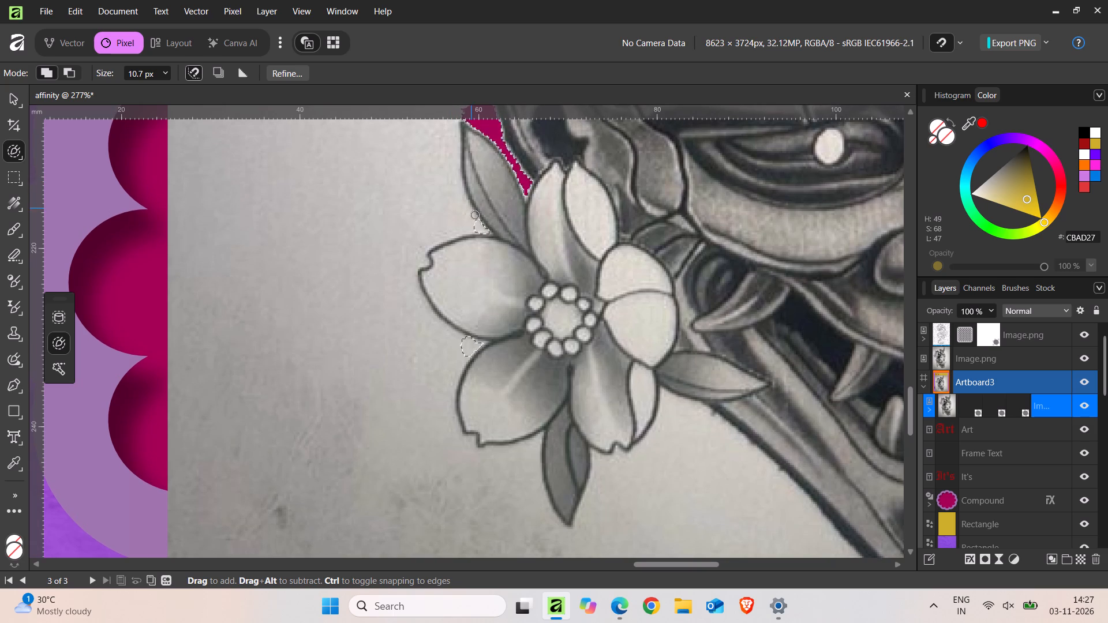
drag(477, 226, 474, 225)
drag(474, 225, 466, 219)
drag(466, 219, 462, 211)
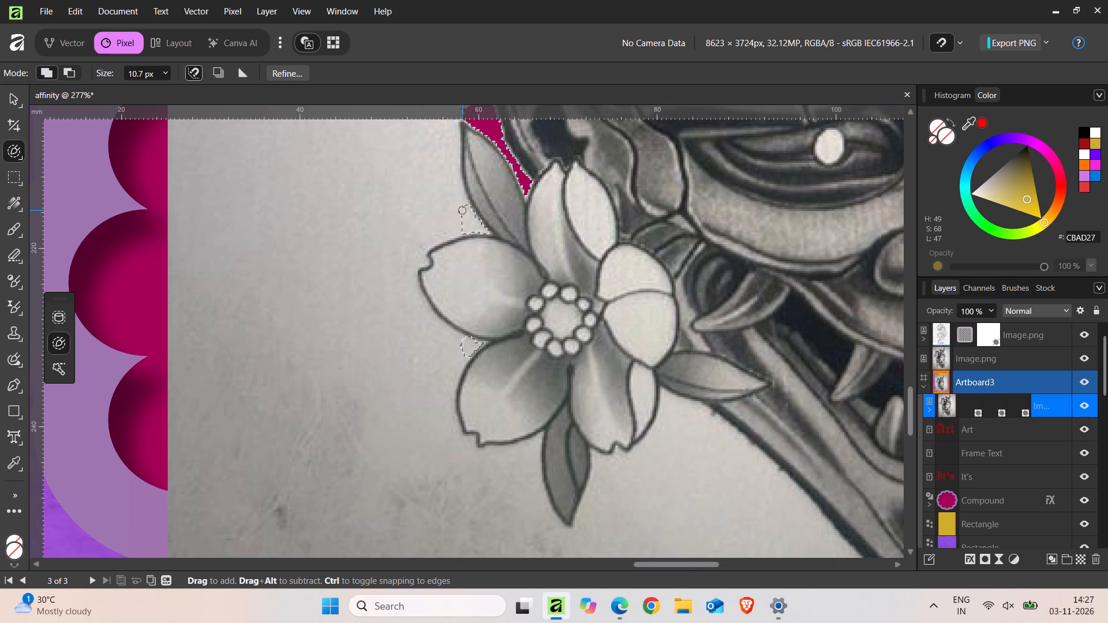
drag(462, 211, 456, 196)
key(ctrl+z)
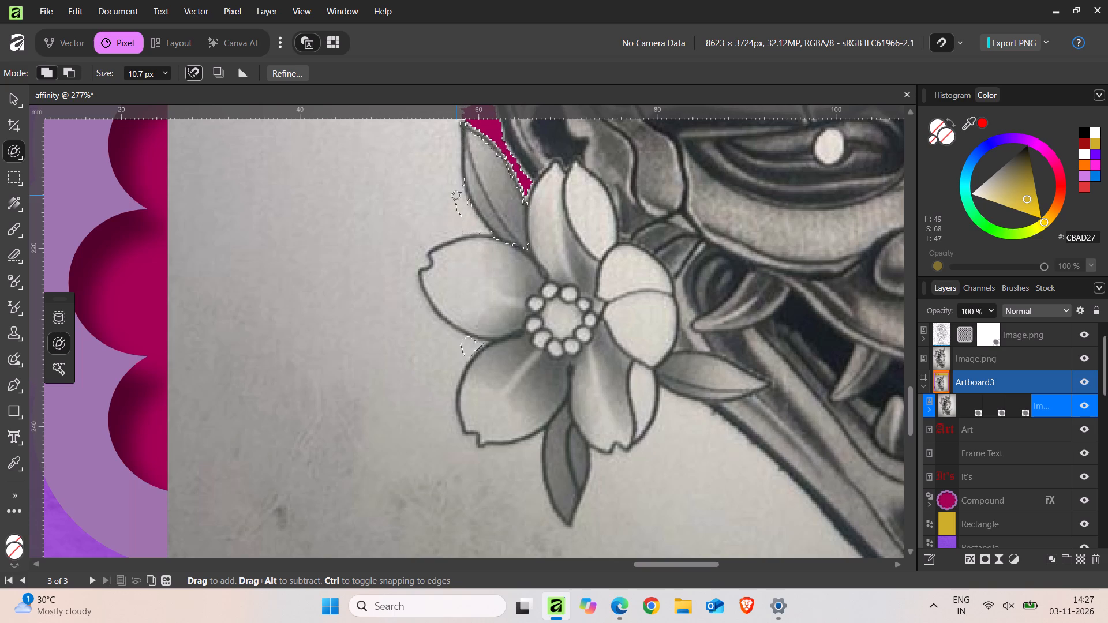
Extend the background selection around the leaf tip and down the upper part of its outer edge, undoing overreaching strokes.
scroll(456, 196, up, 2)
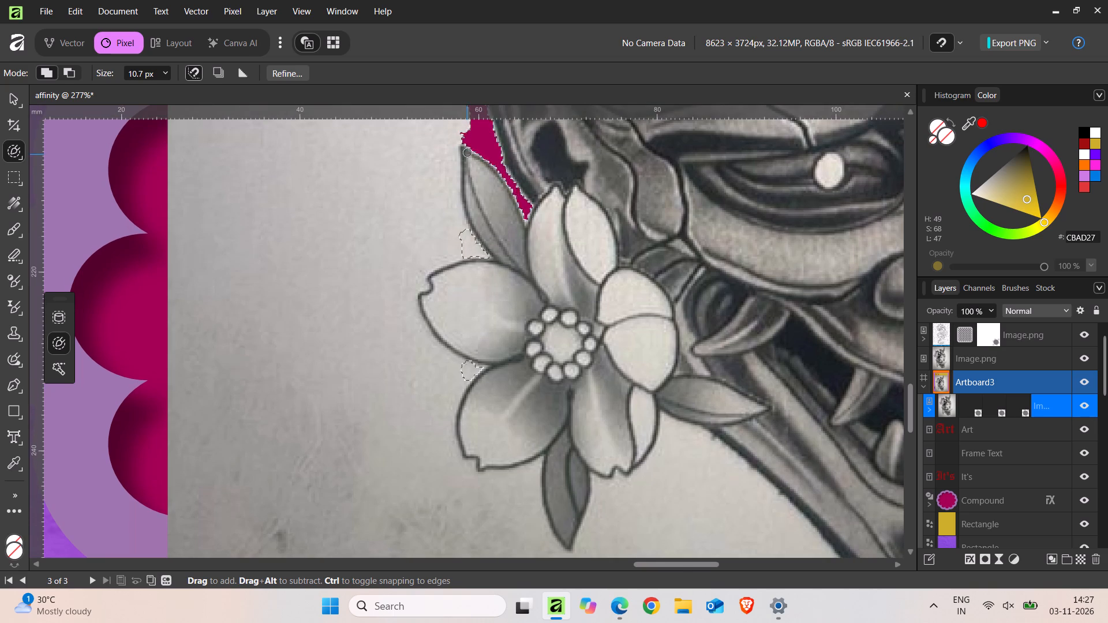
click(459, 140)
drag(459, 140, 455, 199)
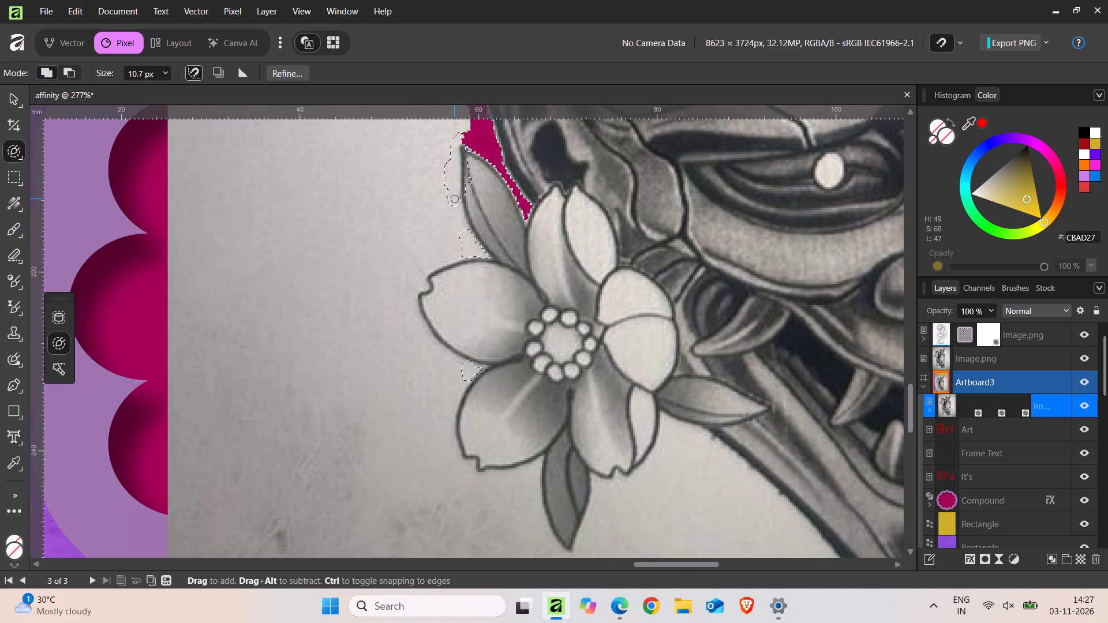
key(ctrl+z)
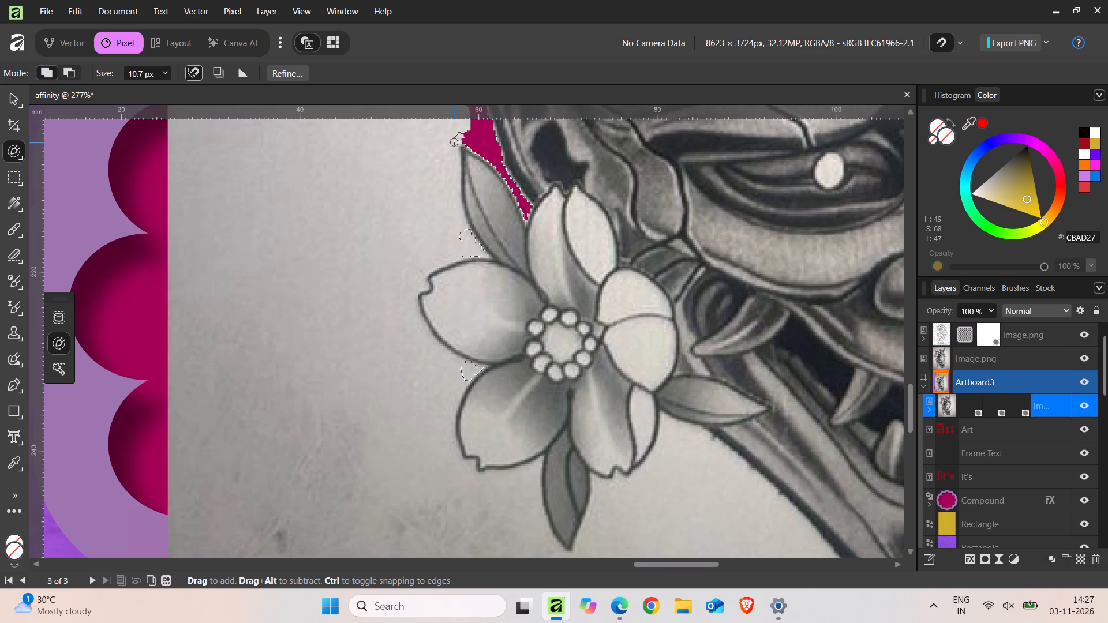
click(454, 142)
click(452, 148)
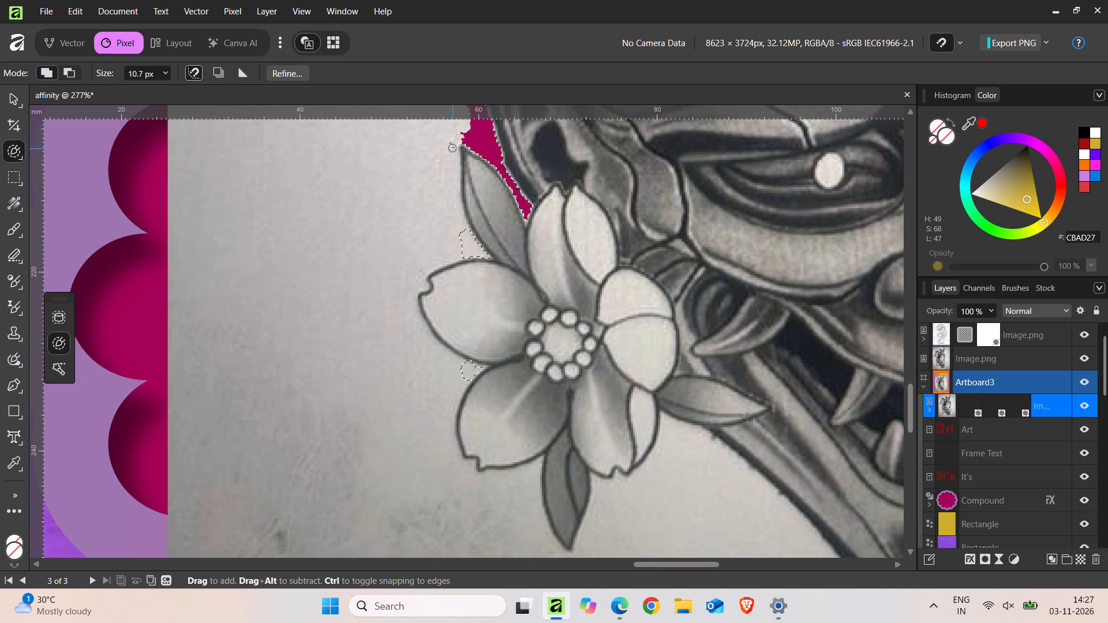
click(453, 166)
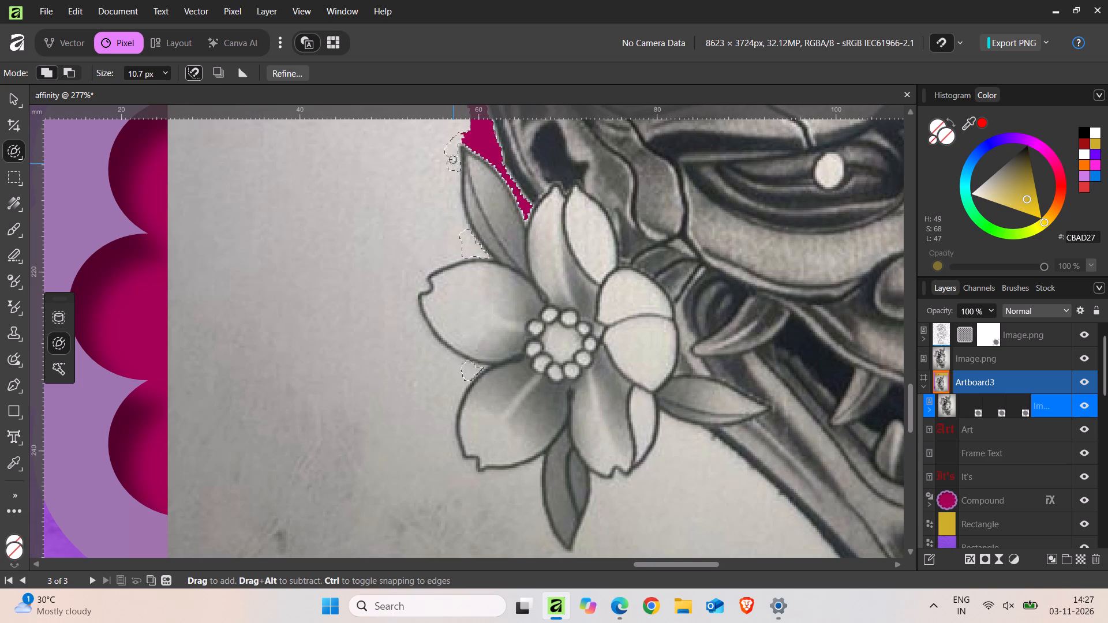
click(453, 158)
key(ctrl+z)
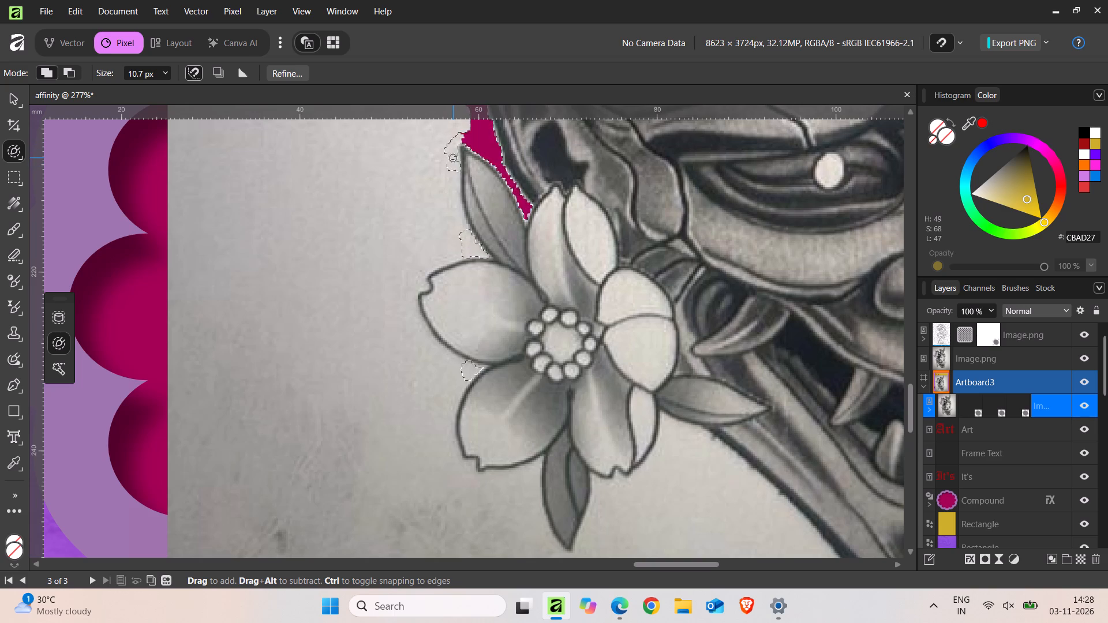
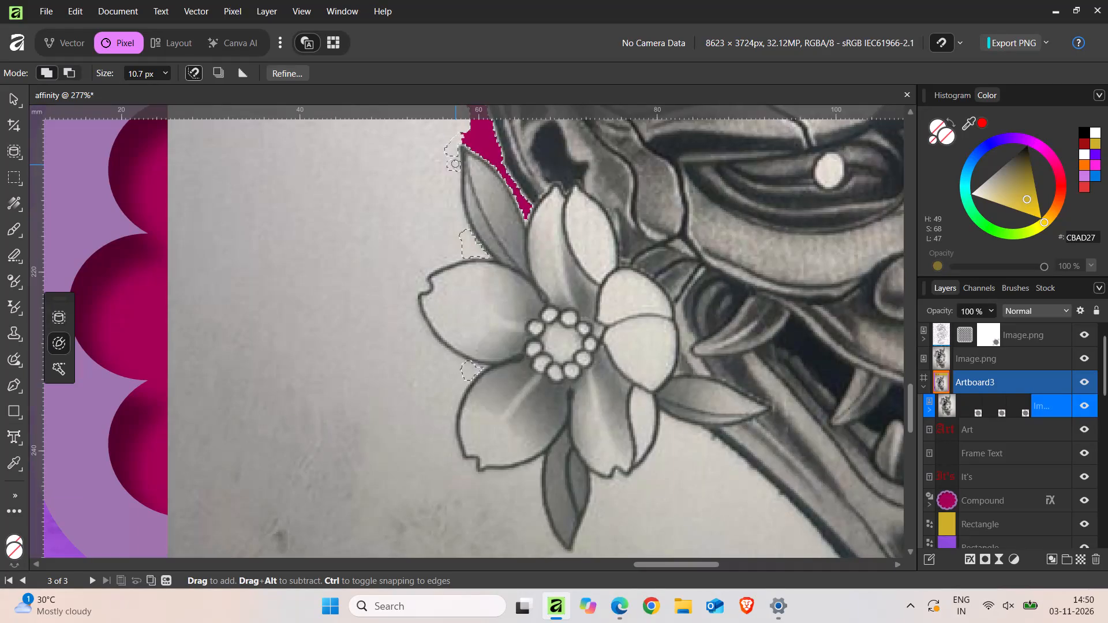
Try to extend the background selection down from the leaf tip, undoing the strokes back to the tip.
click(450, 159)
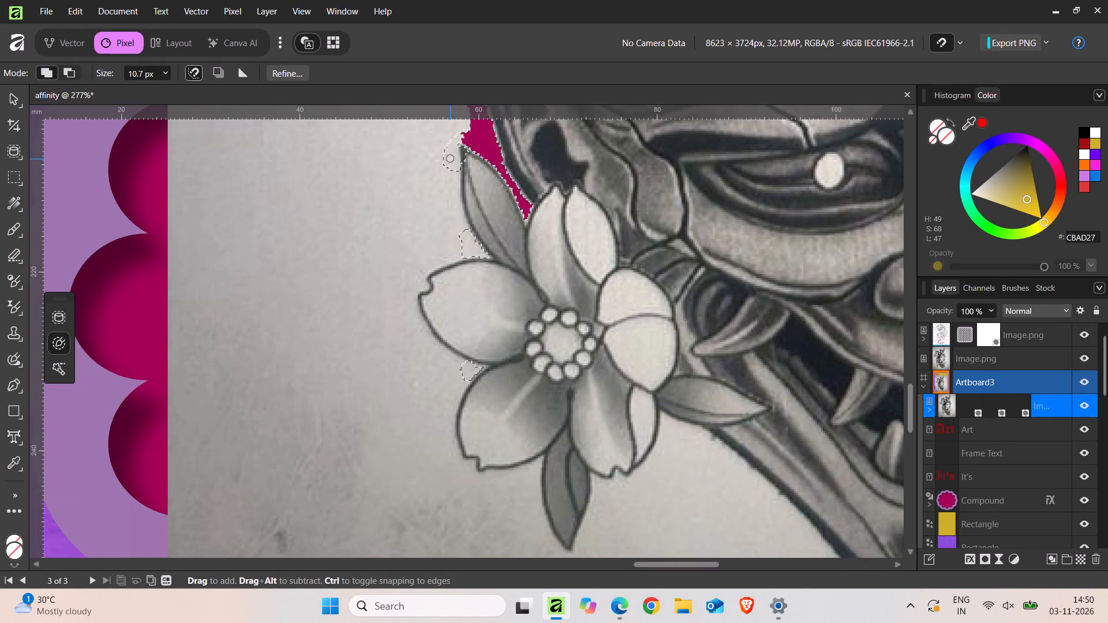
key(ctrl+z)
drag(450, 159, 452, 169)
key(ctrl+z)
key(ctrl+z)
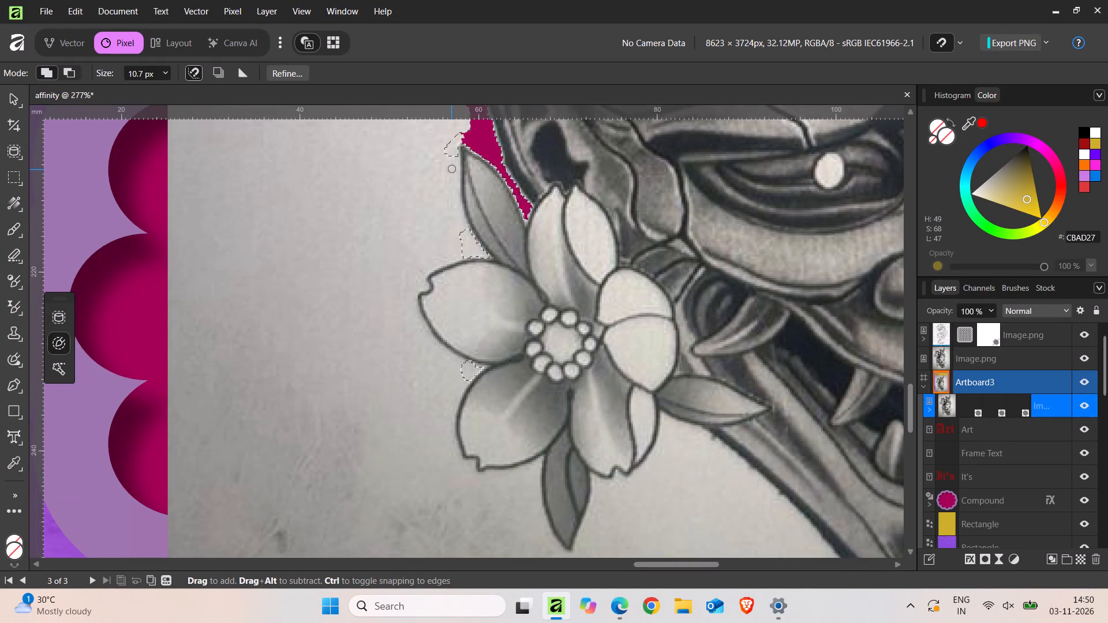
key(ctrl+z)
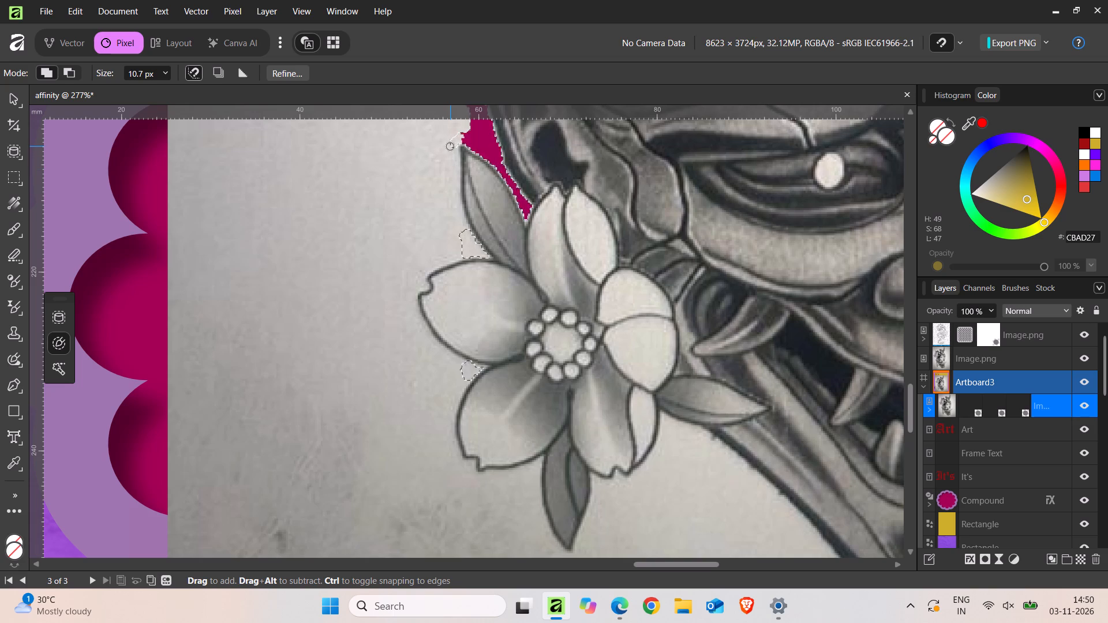
Extend the background selection down the leaf's outer edge and join it to the selected gap above the flower petal.
drag(450, 145, 446, 166)
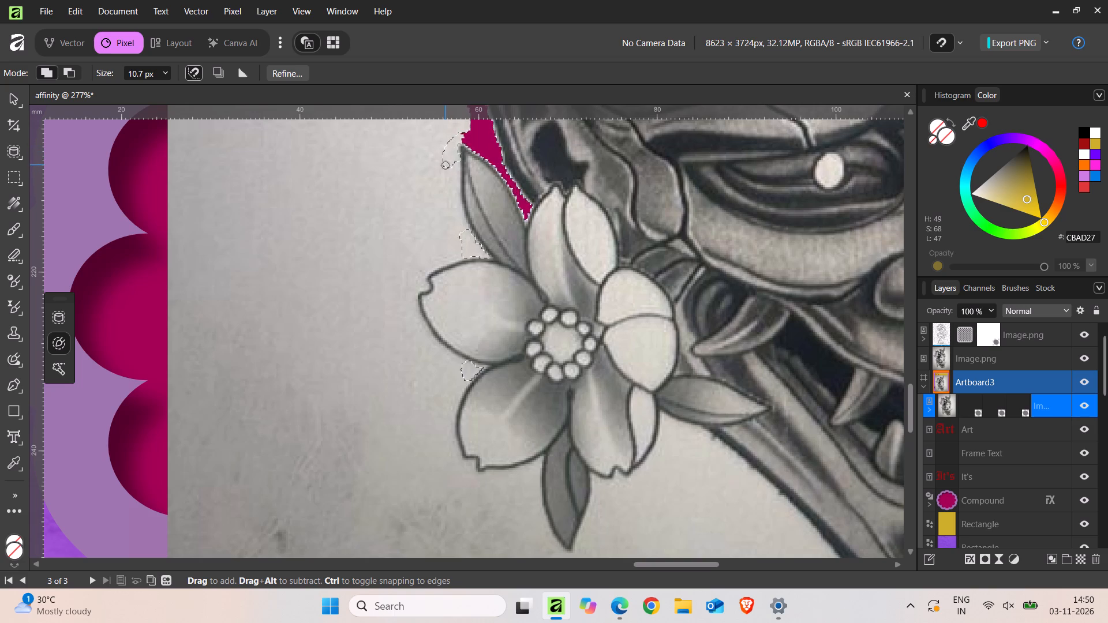
drag(446, 166, 445, 186)
drag(445, 186, 444, 219)
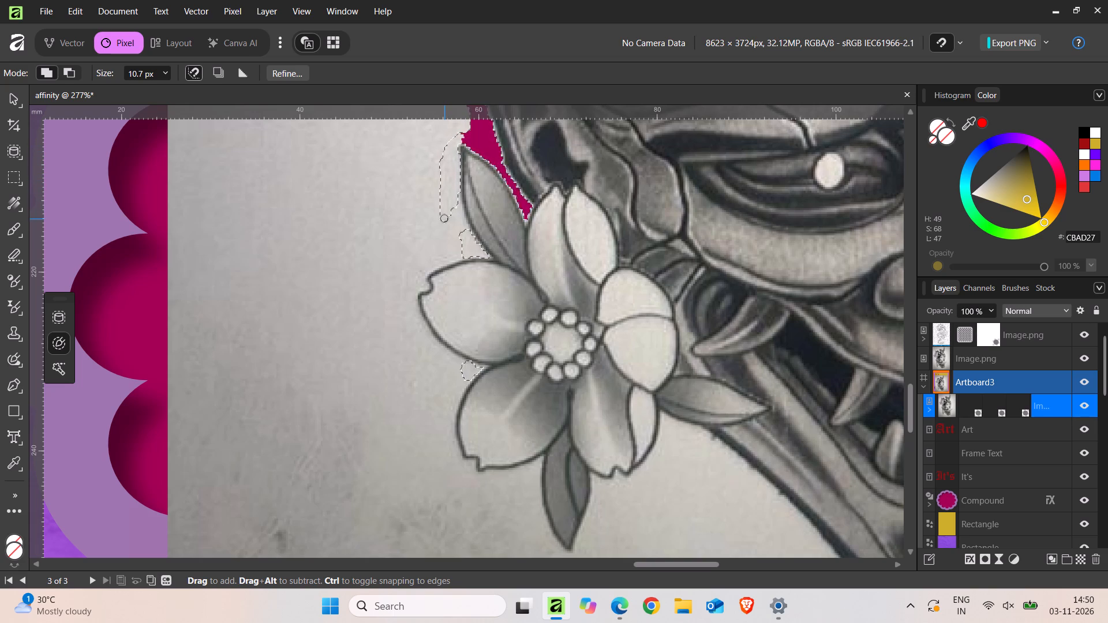
drag(444, 219, 438, 249)
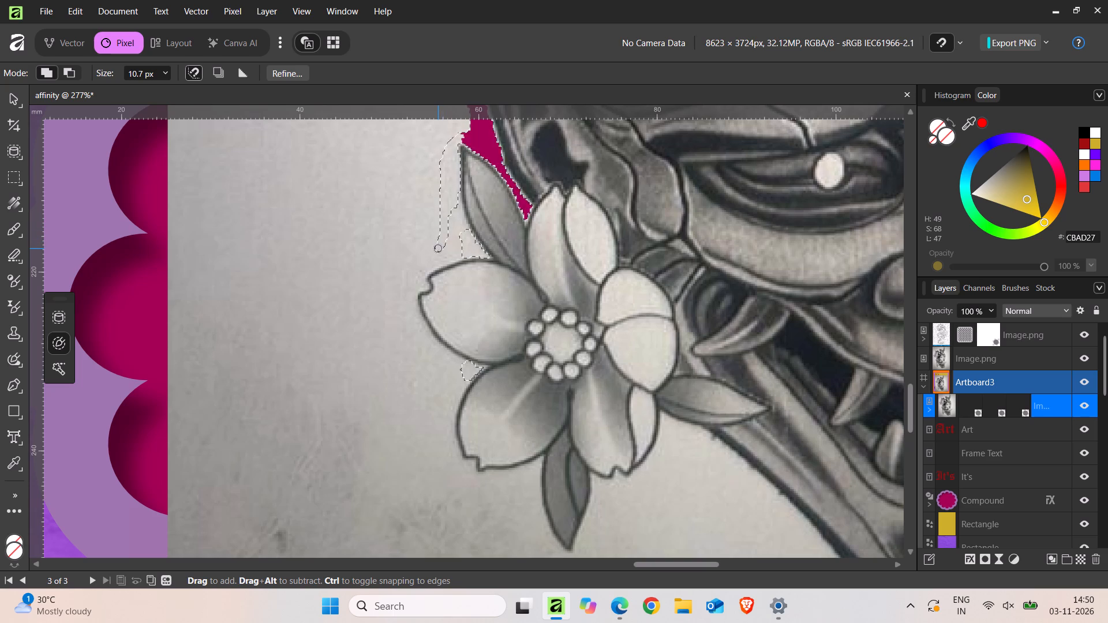
drag(438, 249, 451, 252)
click(447, 223)
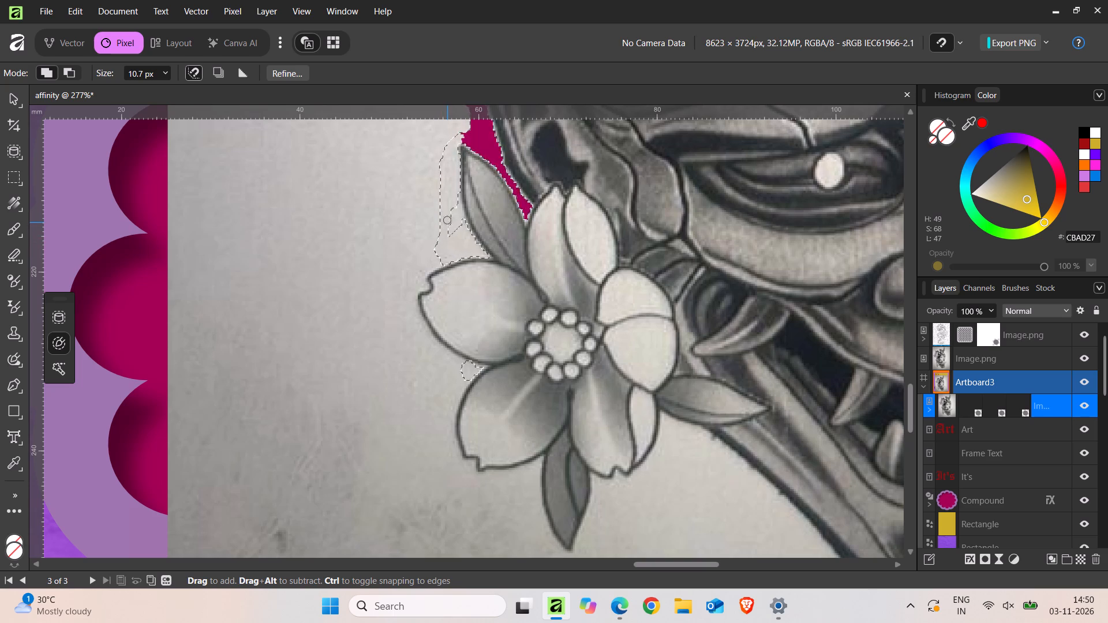
drag(447, 207, 450, 220)
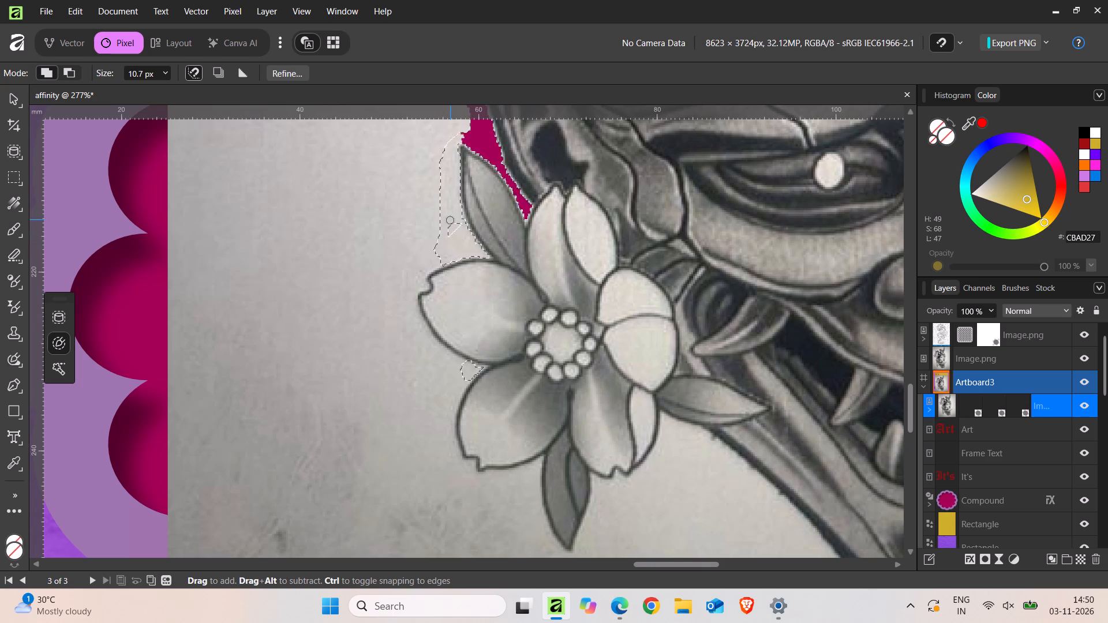
drag(450, 220, 451, 237)
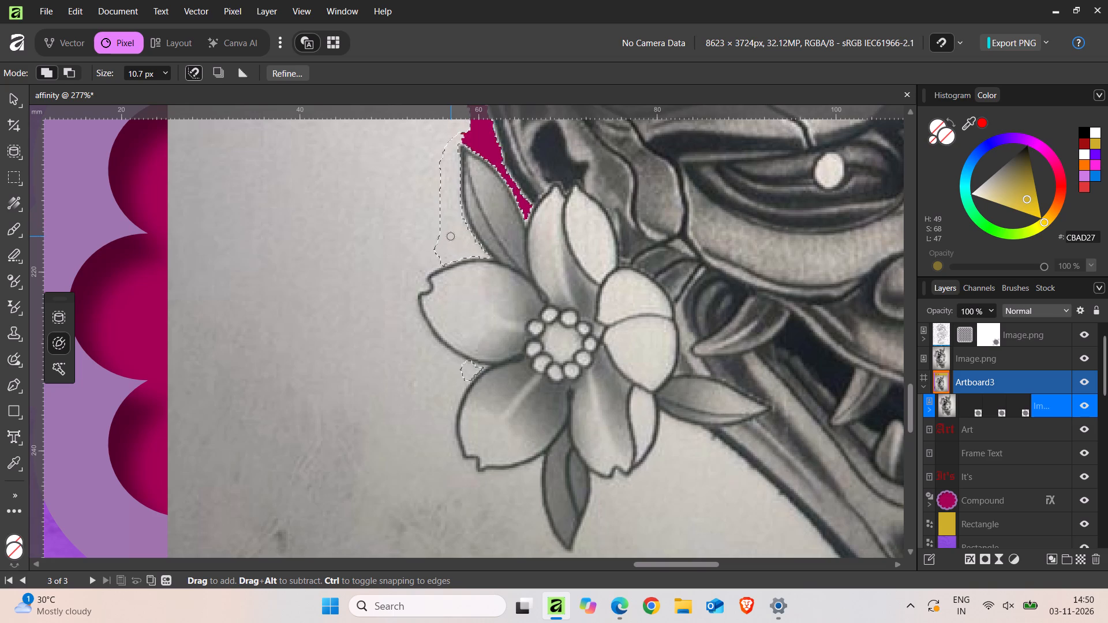
Extend the background selection around the flower's upper outer petal to the notch between the two outer petals.
drag(440, 254, 411, 286)
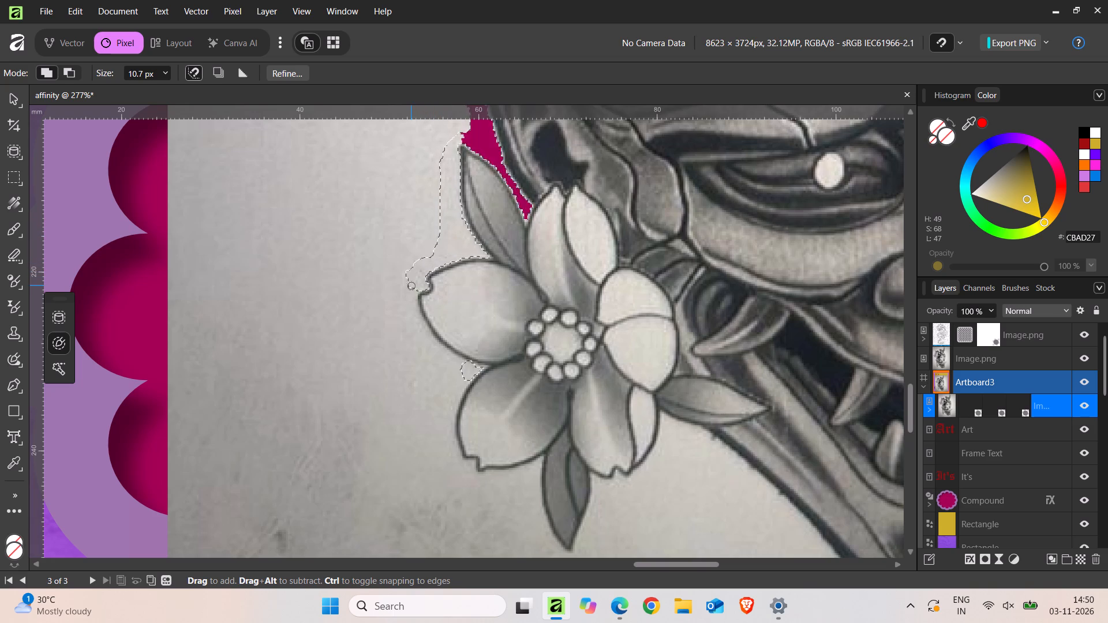
drag(411, 286, 405, 292)
drag(405, 292, 399, 317)
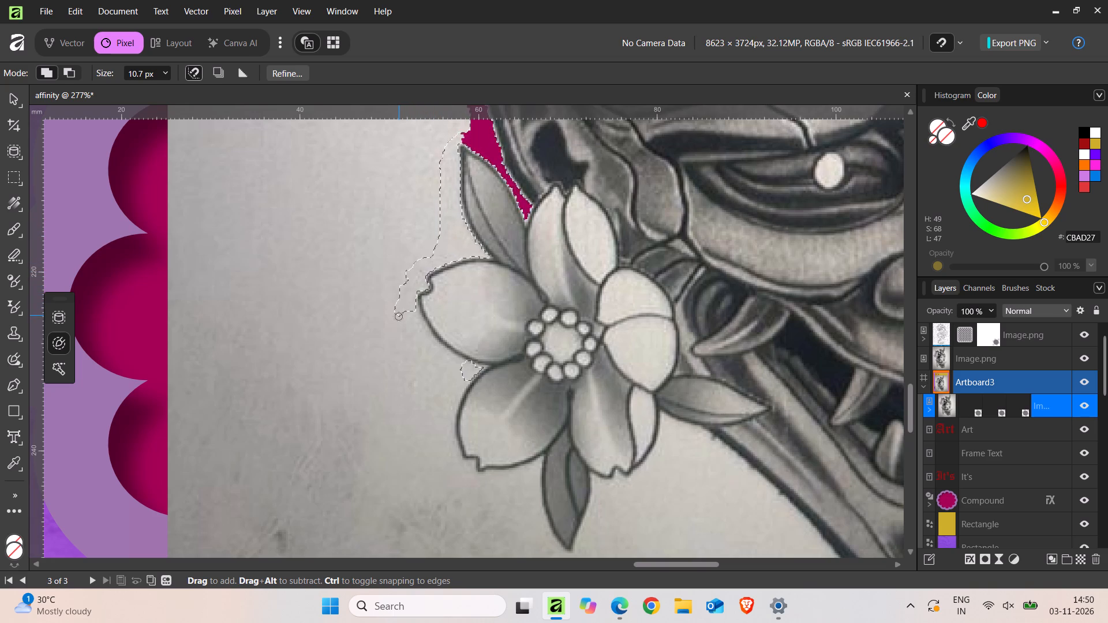
drag(399, 317, 412, 336)
drag(412, 336, 410, 329)
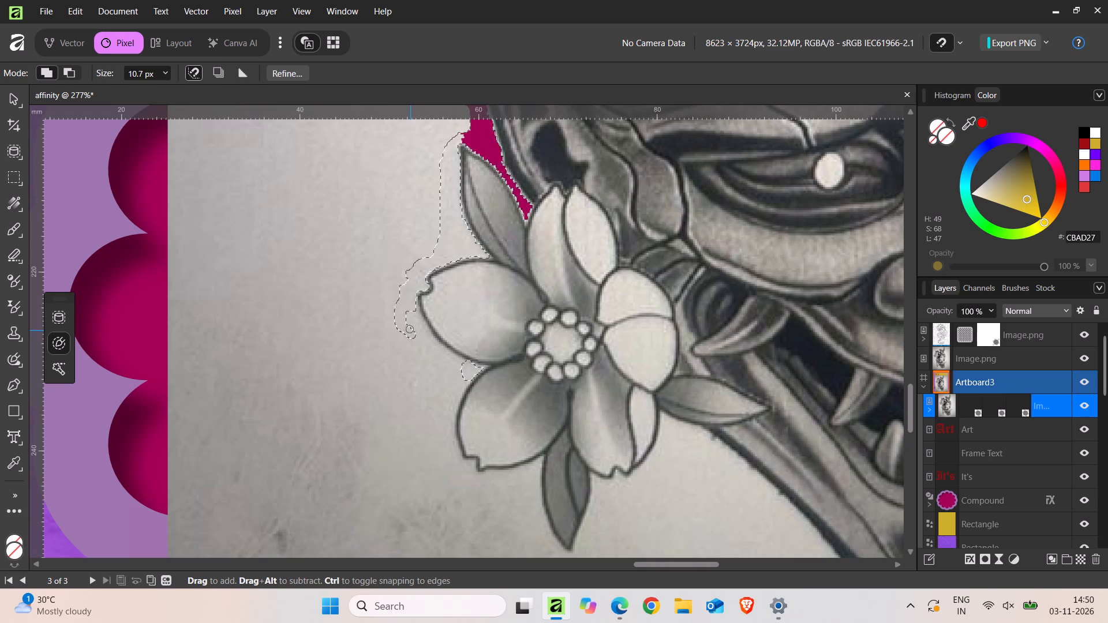
drag(410, 329, 425, 353)
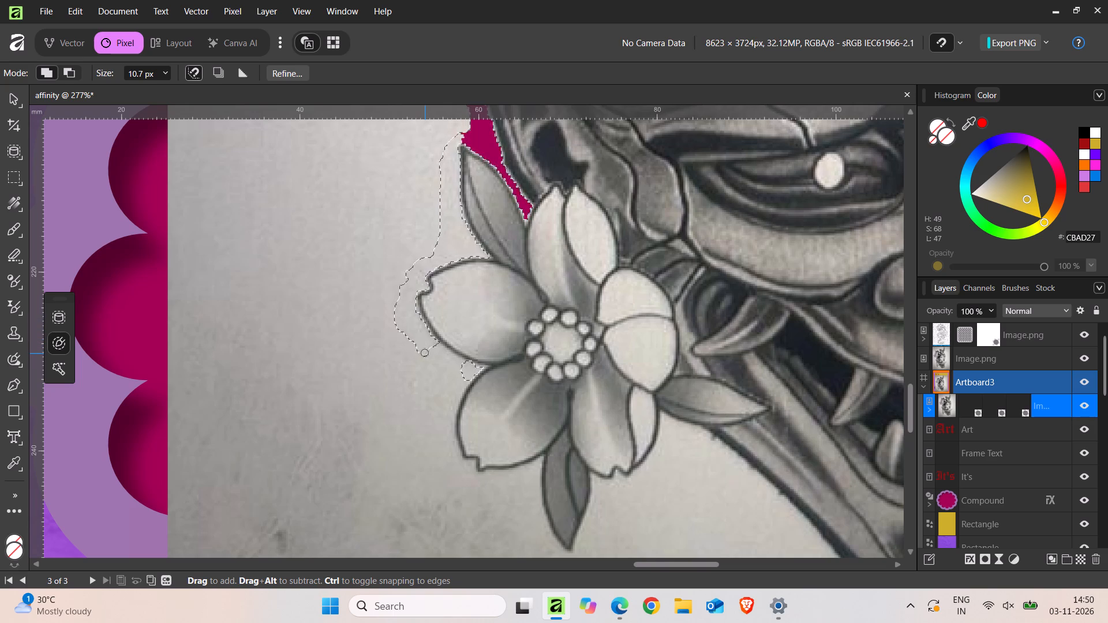
drag(425, 353, 431, 353)
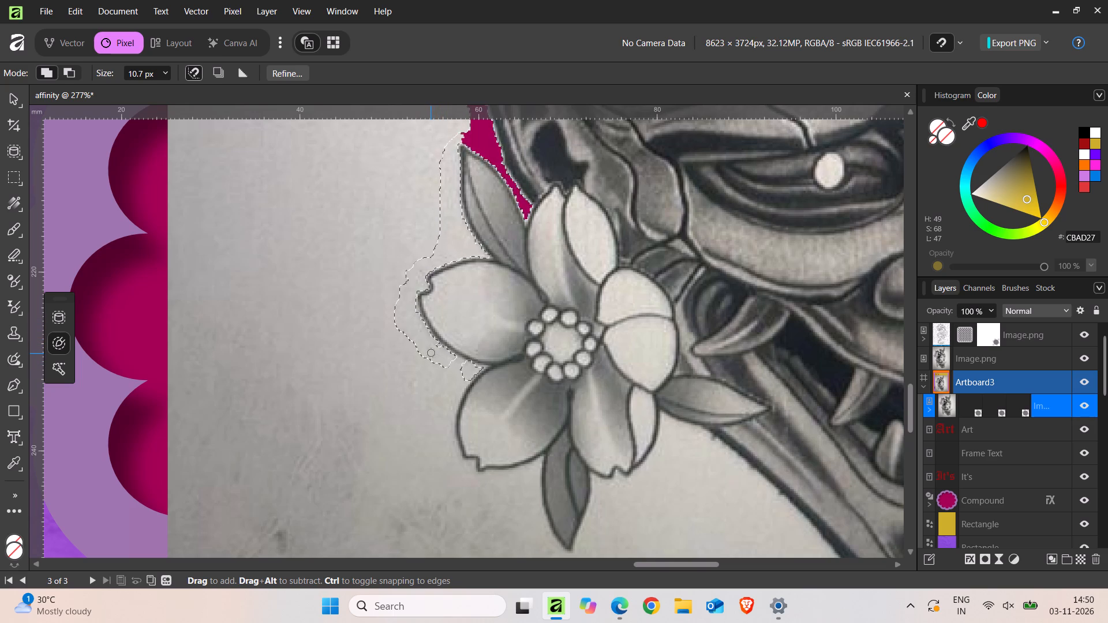
drag(431, 353, 433, 351)
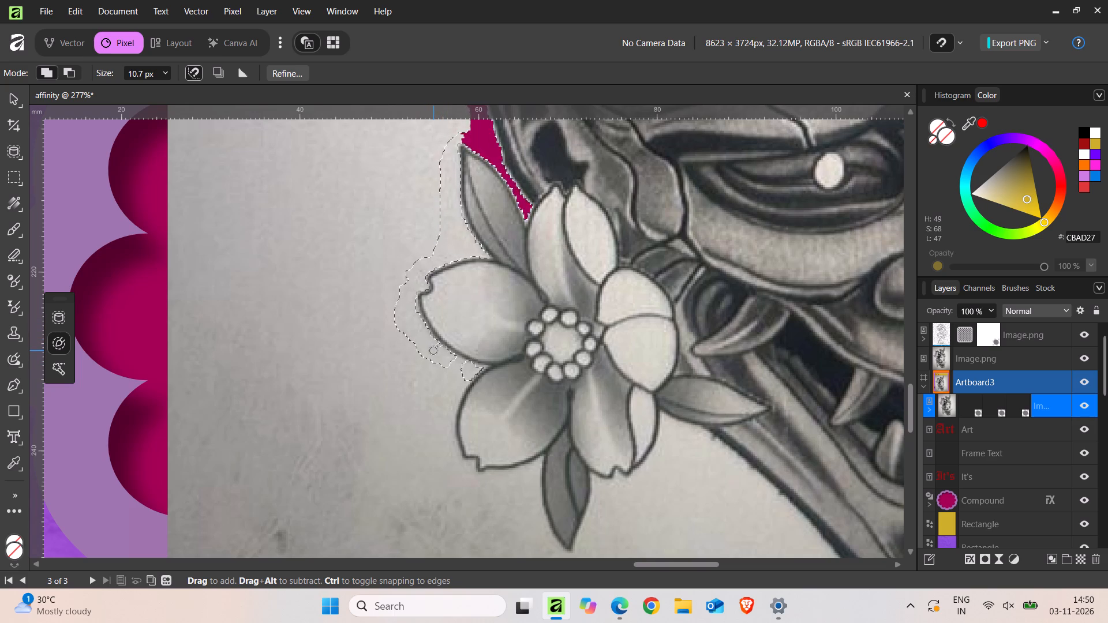
drag(433, 351, 442, 354)
drag(442, 354, 452, 367)
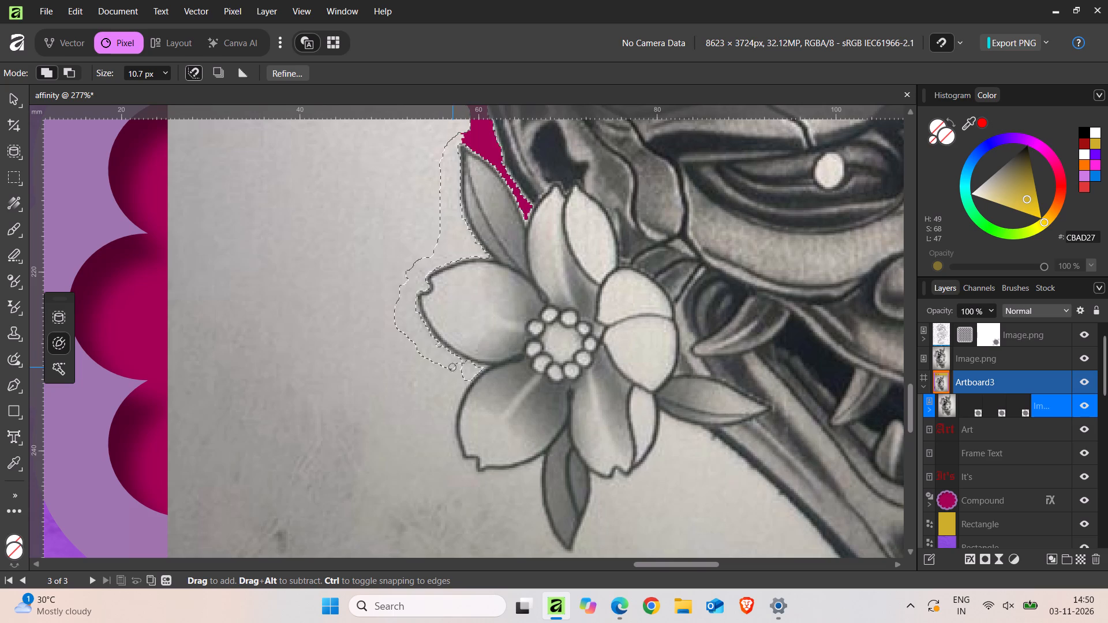
Extend the background selection from the notch down the outer edge of the lower outer petal to its tip.
drag(452, 367, 444, 384)
drag(444, 384, 438, 411)
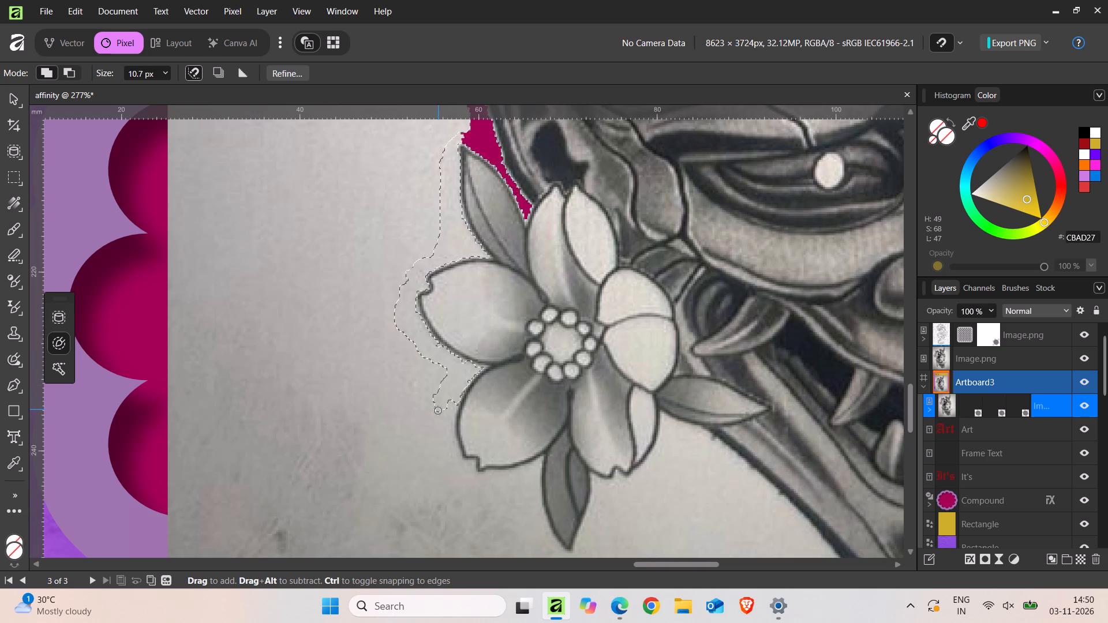
drag(438, 411, 436, 421)
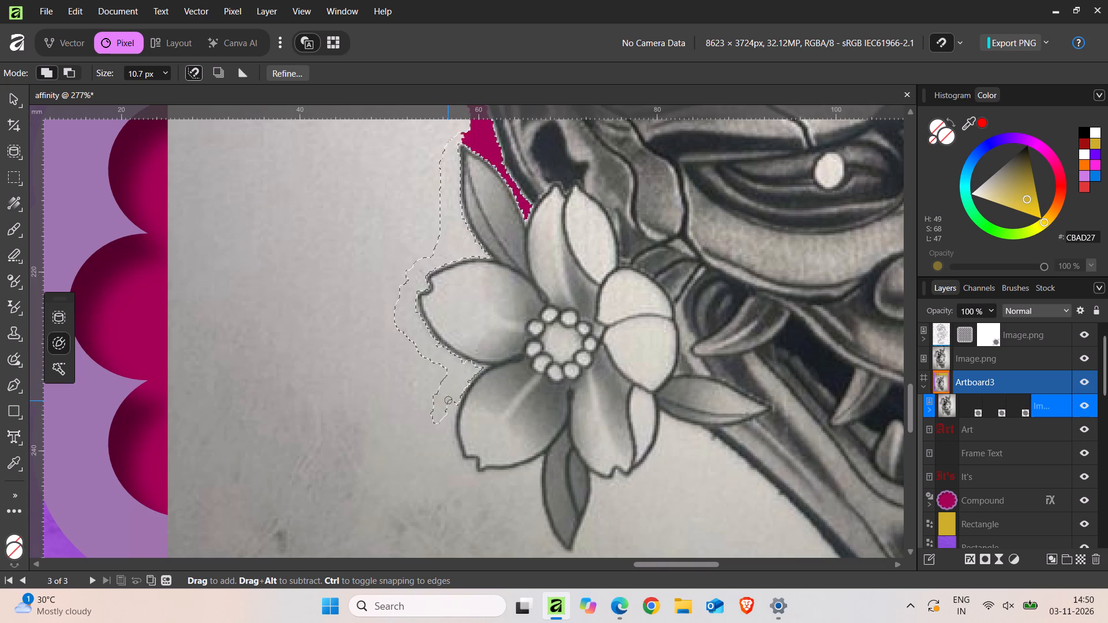
drag(448, 400, 438, 436)
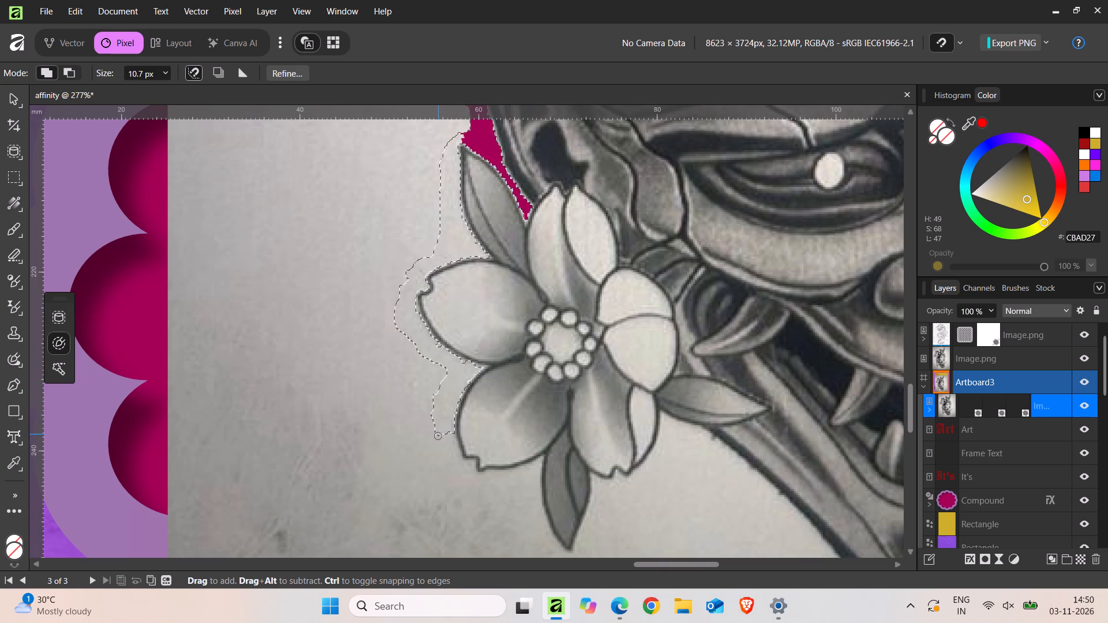
drag(438, 436, 438, 438)
drag(440, 437, 441, 459)
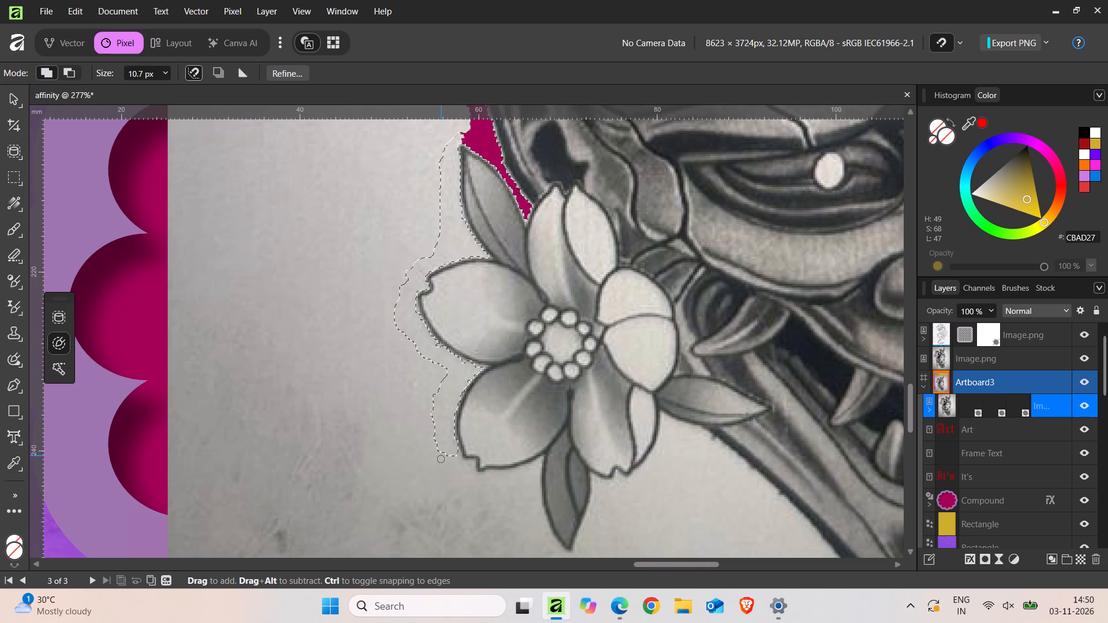
drag(441, 459, 458, 471)
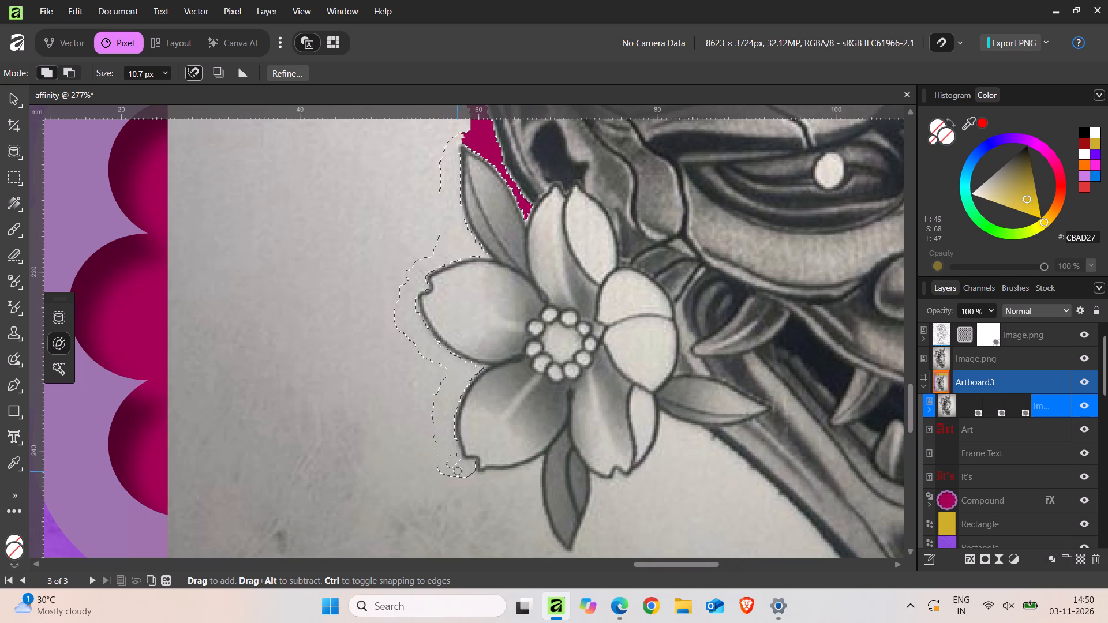
drag(458, 471, 449, 466)
drag(461, 476, 462, 476)
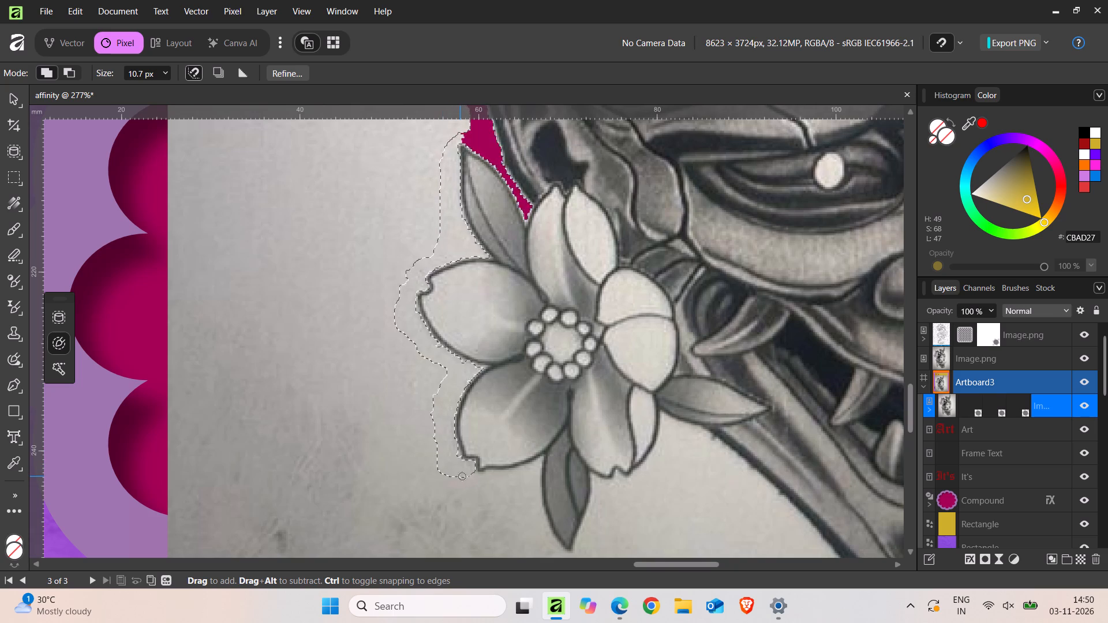
Select the background beneath the lower outer petal up to the bottom leaf, undoing the stroke that overreaches into the flower.
drag(462, 476, 504, 484)
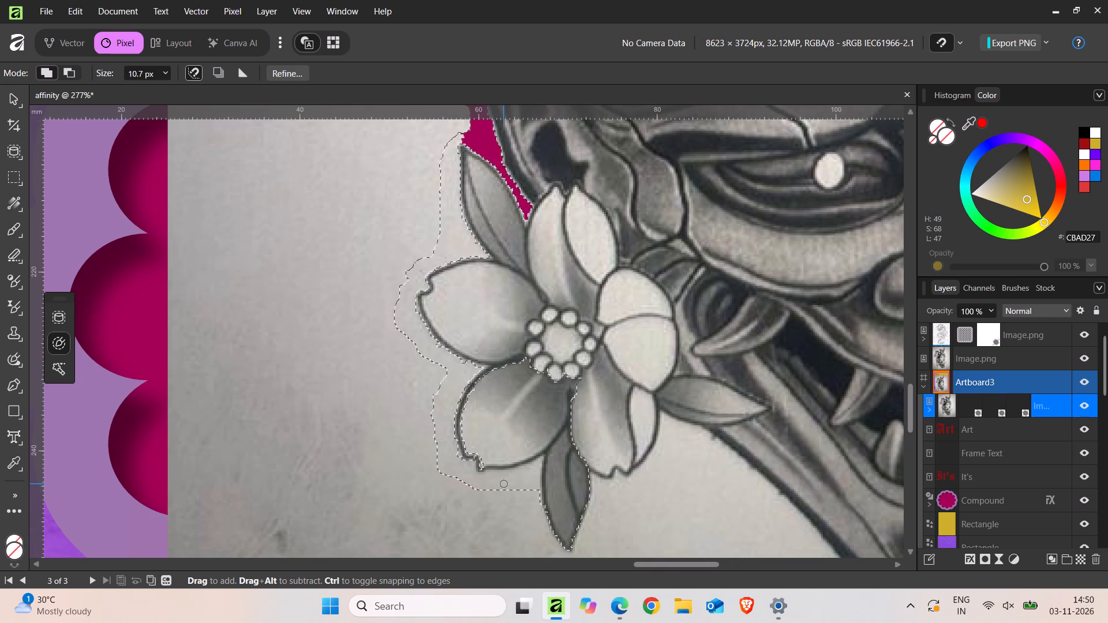
key(ctrl+z)
drag(504, 484, 527, 481)
drag(527, 481, 527, 481)
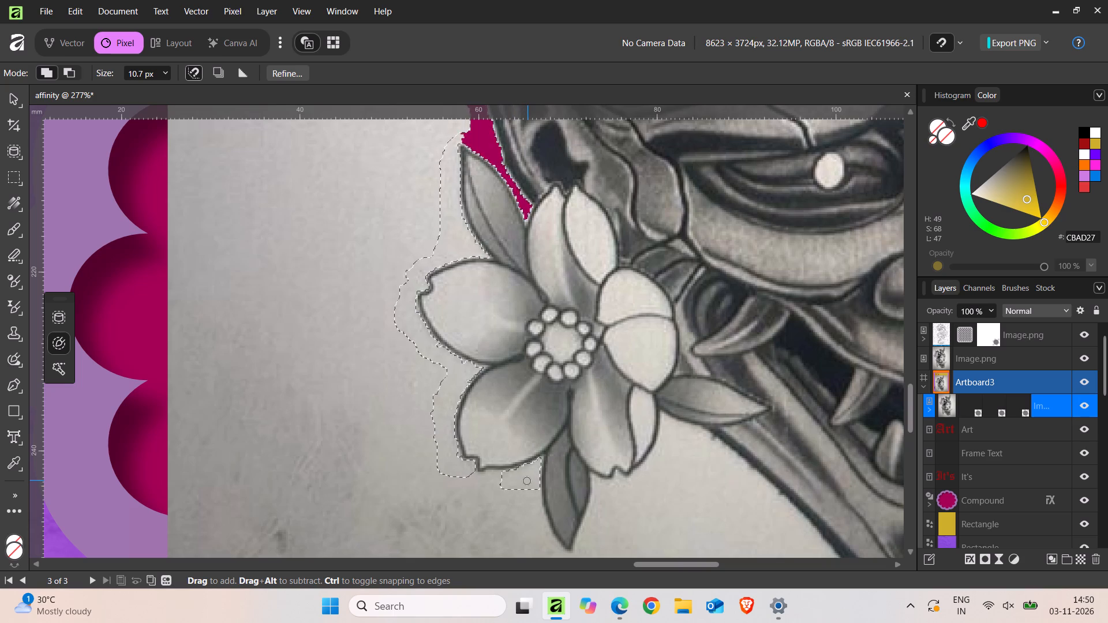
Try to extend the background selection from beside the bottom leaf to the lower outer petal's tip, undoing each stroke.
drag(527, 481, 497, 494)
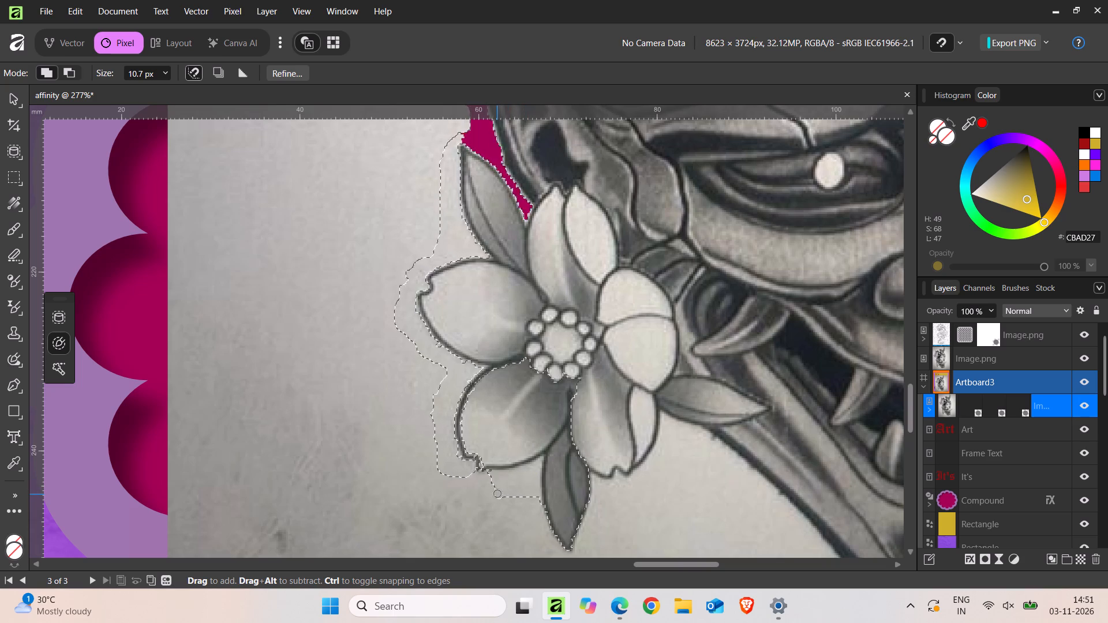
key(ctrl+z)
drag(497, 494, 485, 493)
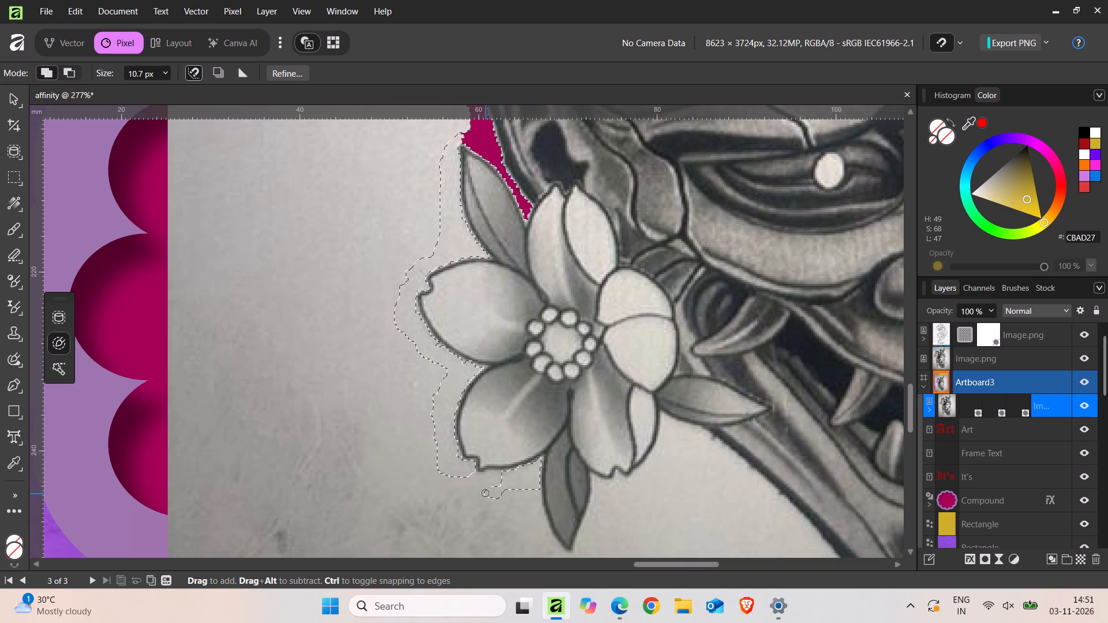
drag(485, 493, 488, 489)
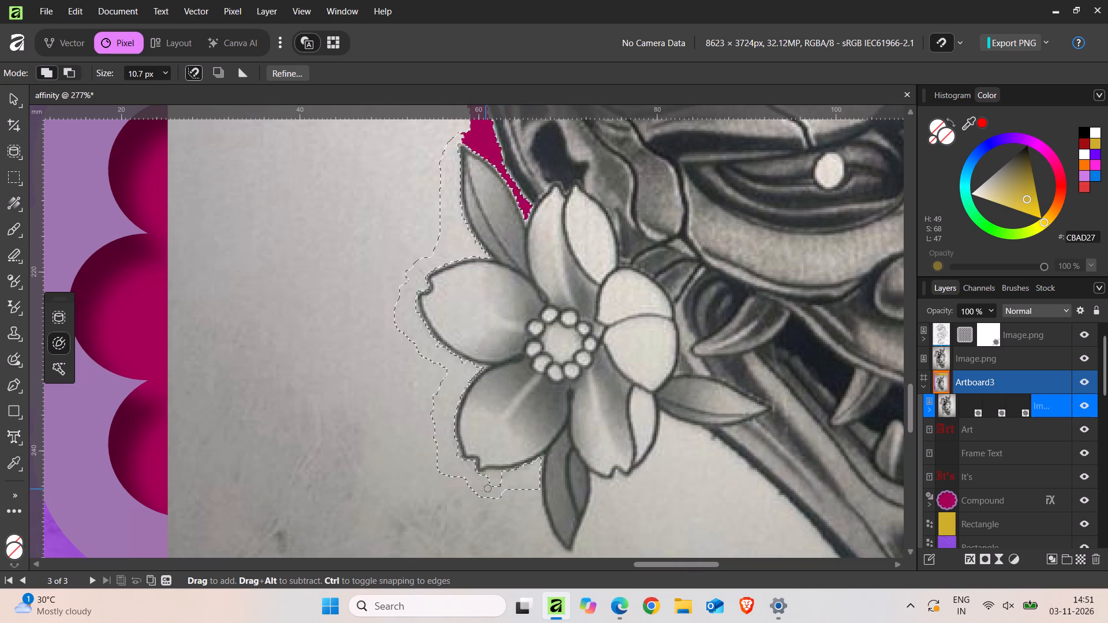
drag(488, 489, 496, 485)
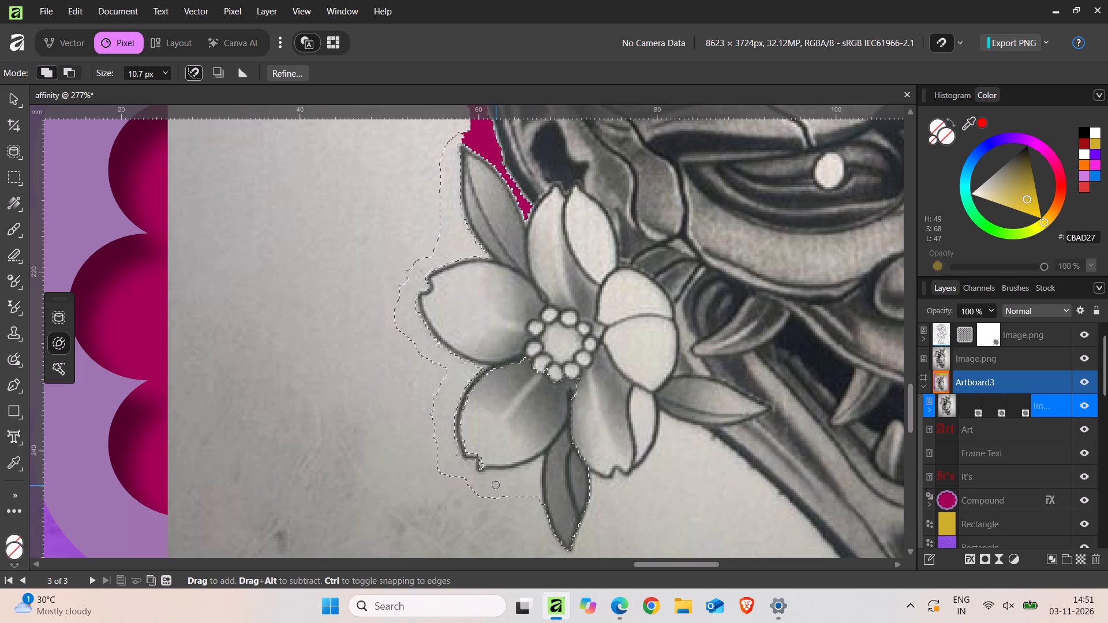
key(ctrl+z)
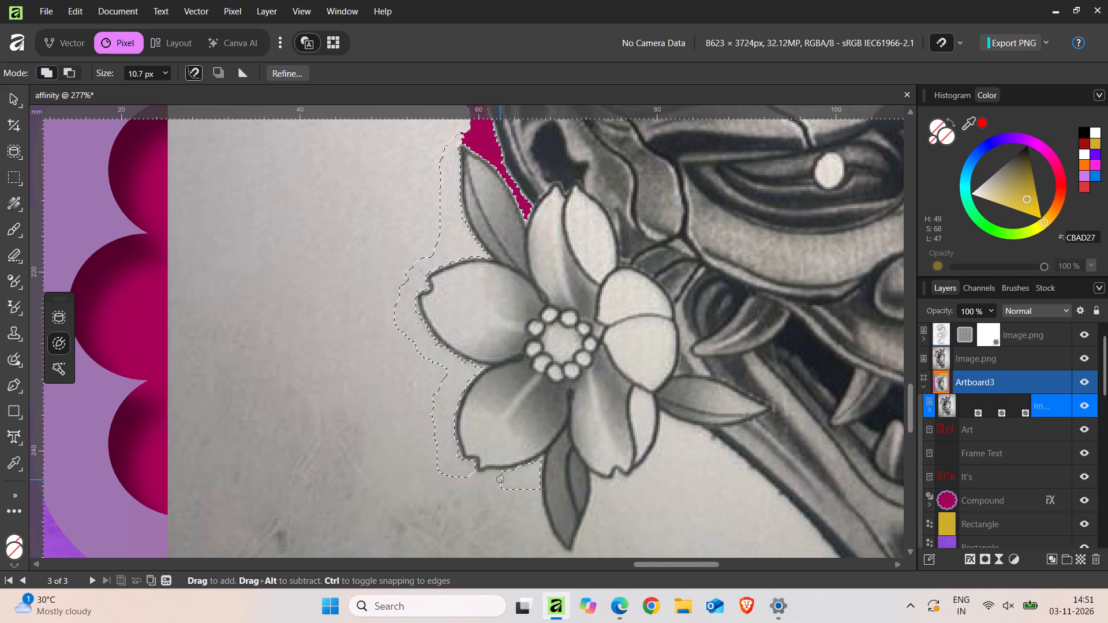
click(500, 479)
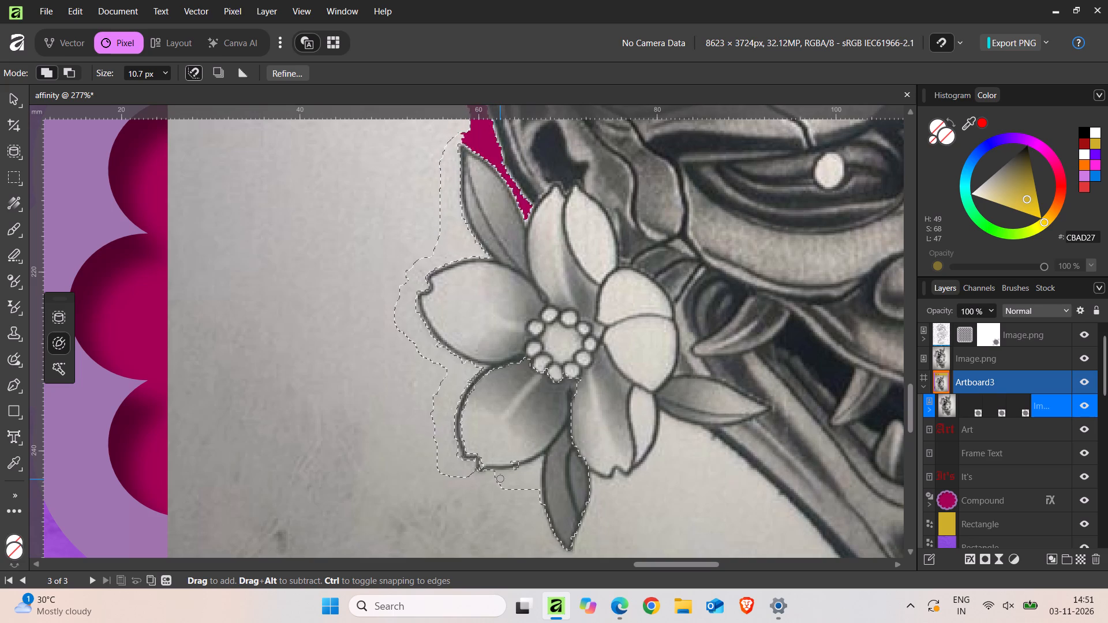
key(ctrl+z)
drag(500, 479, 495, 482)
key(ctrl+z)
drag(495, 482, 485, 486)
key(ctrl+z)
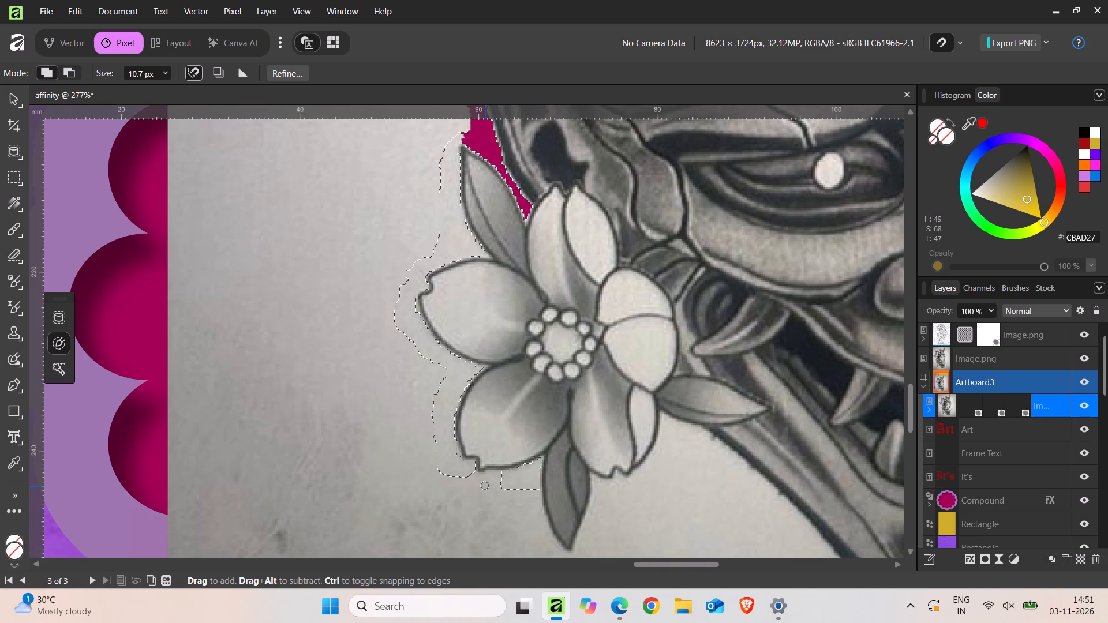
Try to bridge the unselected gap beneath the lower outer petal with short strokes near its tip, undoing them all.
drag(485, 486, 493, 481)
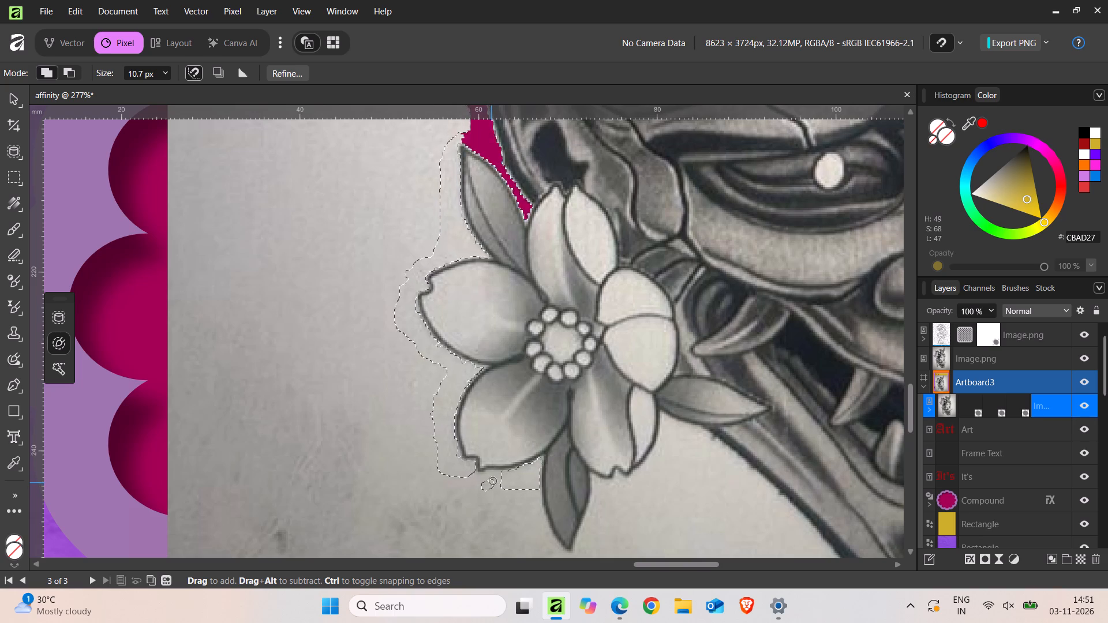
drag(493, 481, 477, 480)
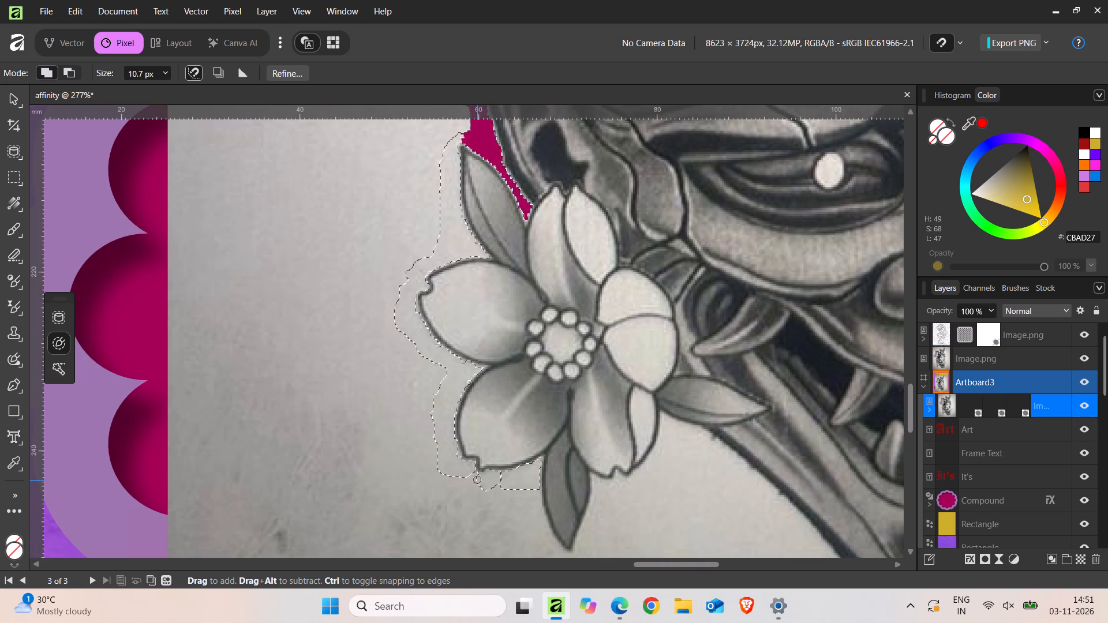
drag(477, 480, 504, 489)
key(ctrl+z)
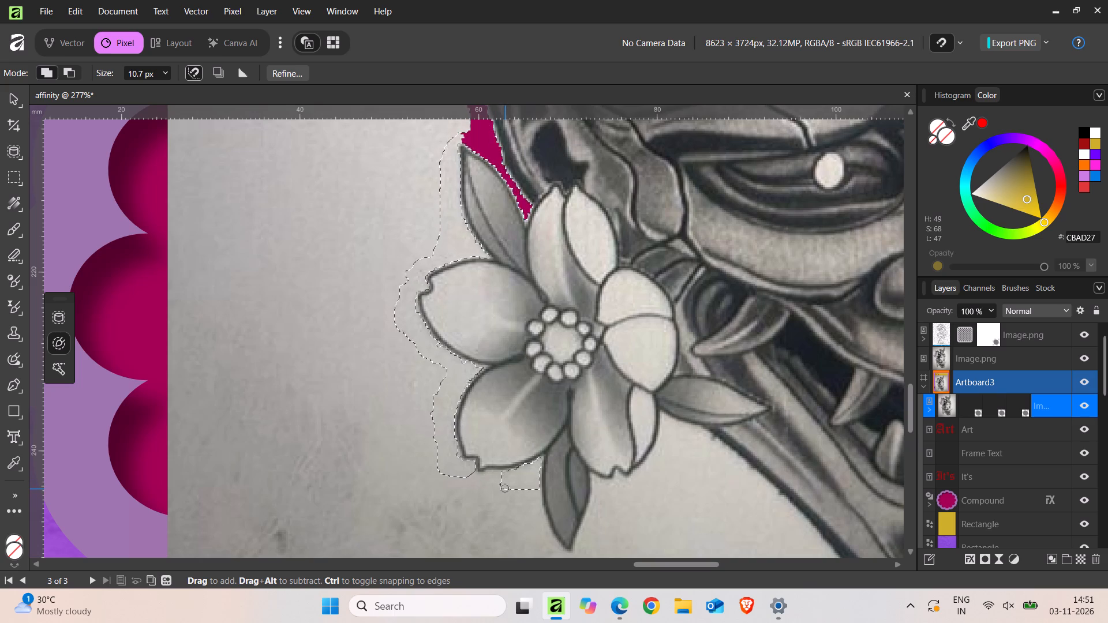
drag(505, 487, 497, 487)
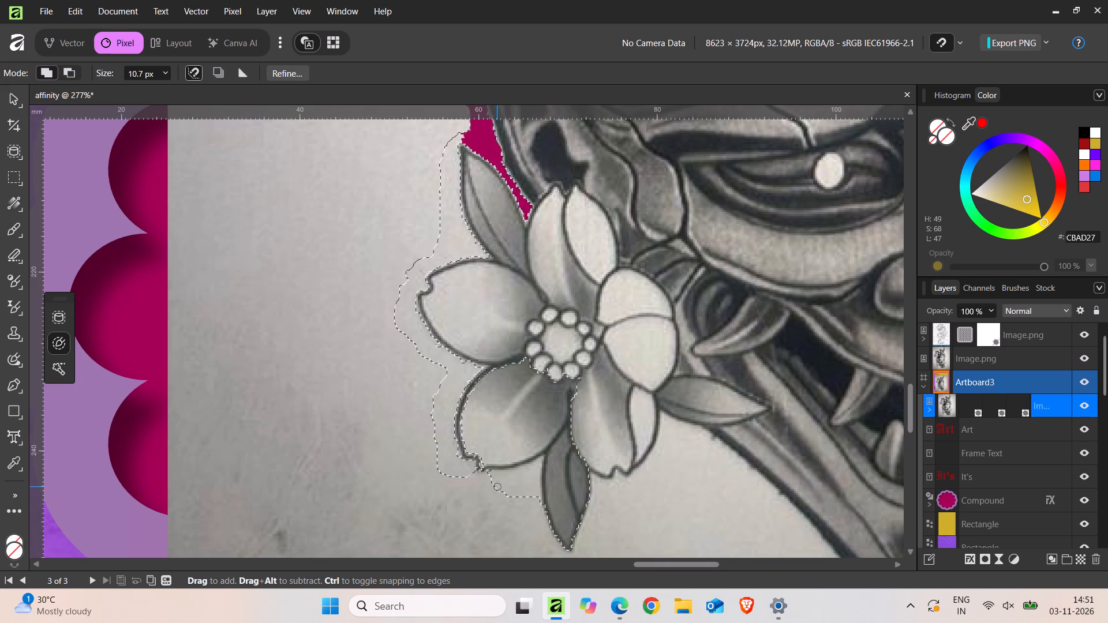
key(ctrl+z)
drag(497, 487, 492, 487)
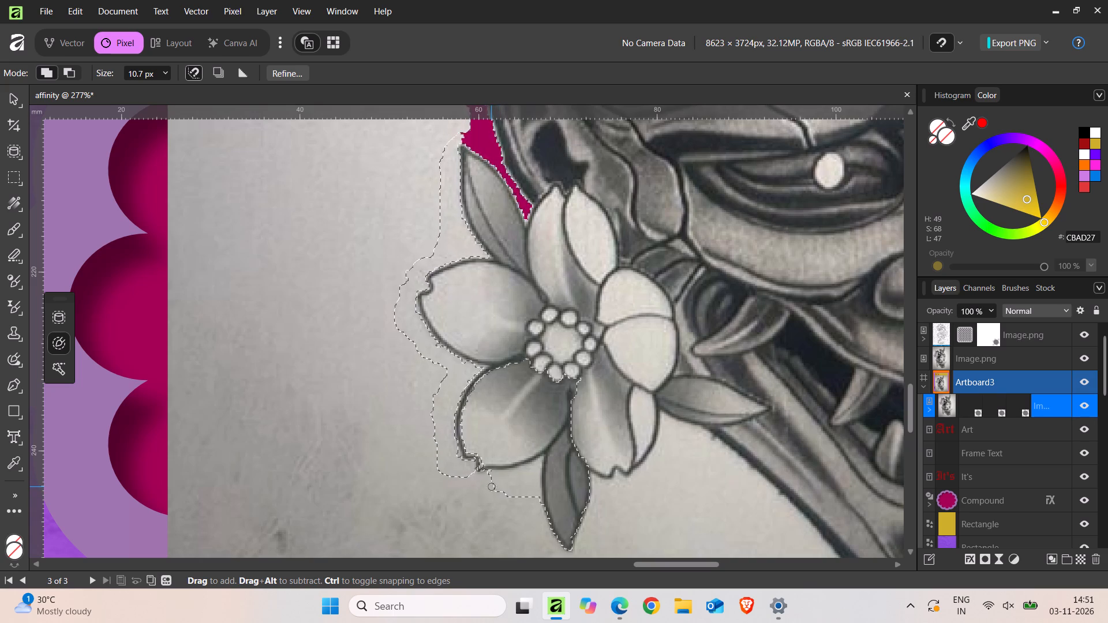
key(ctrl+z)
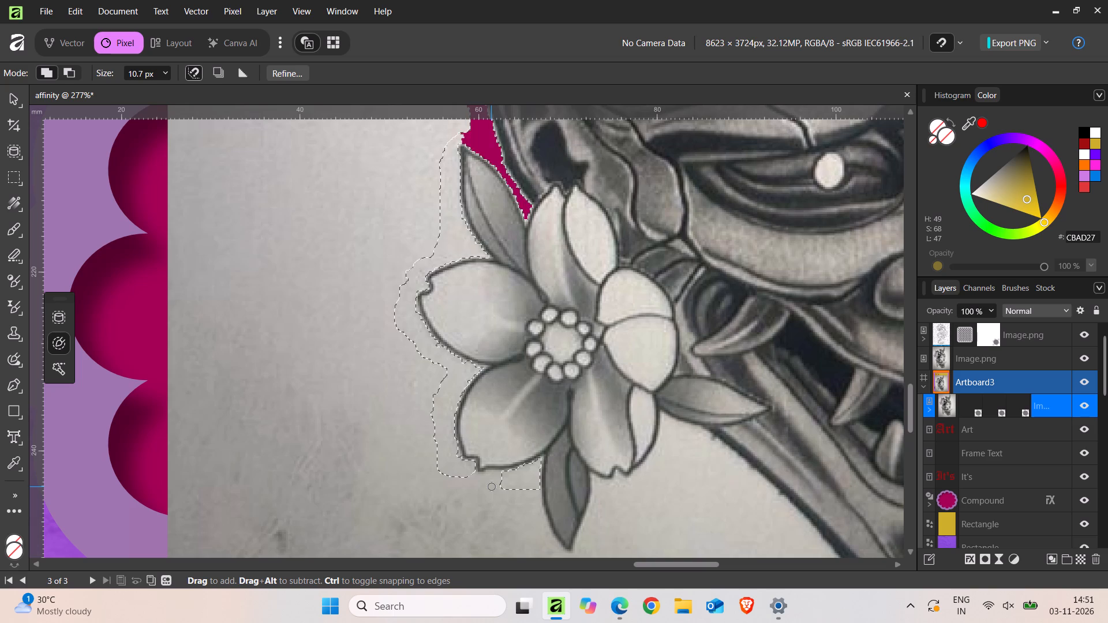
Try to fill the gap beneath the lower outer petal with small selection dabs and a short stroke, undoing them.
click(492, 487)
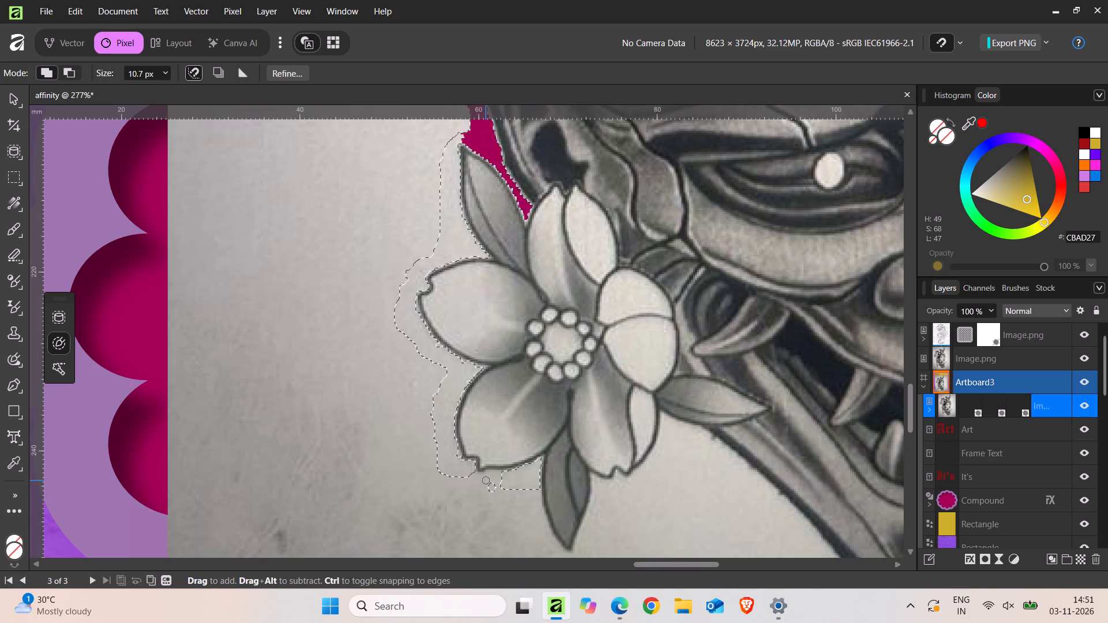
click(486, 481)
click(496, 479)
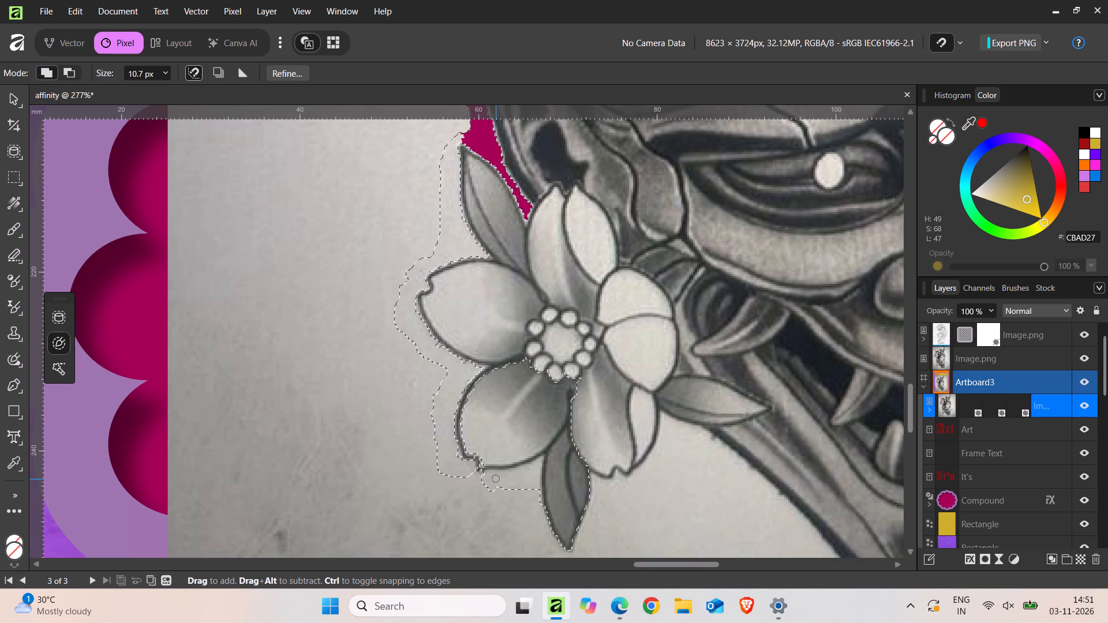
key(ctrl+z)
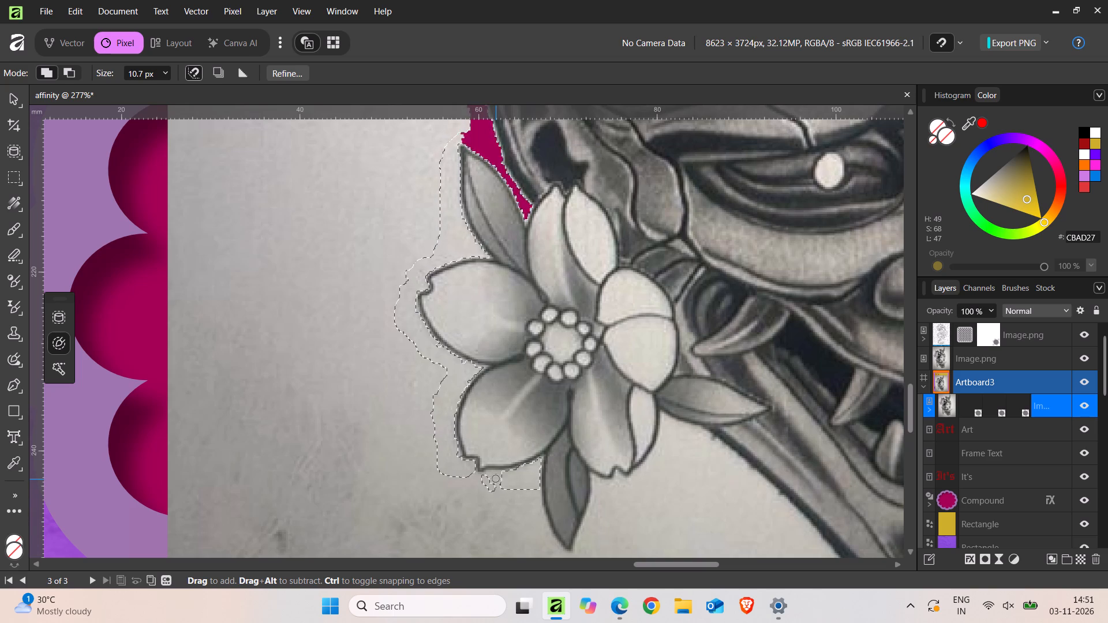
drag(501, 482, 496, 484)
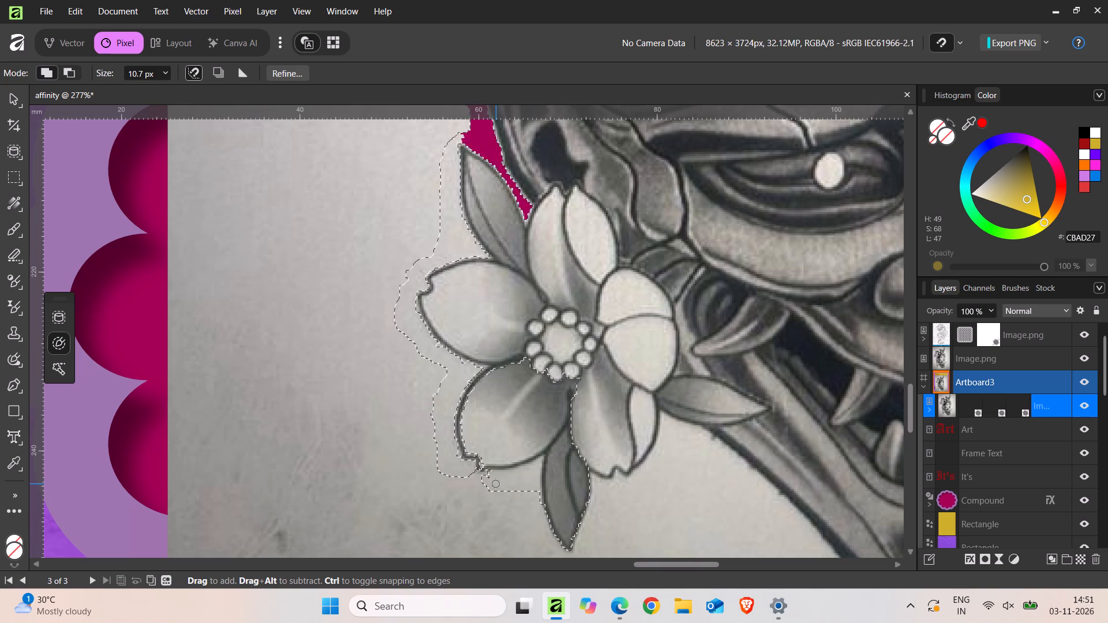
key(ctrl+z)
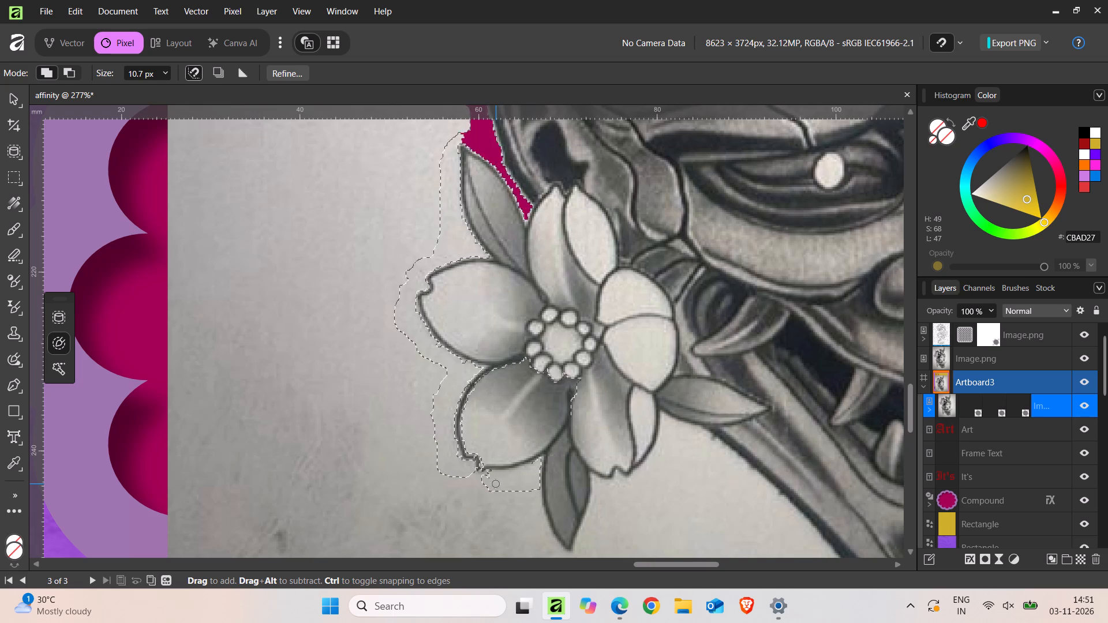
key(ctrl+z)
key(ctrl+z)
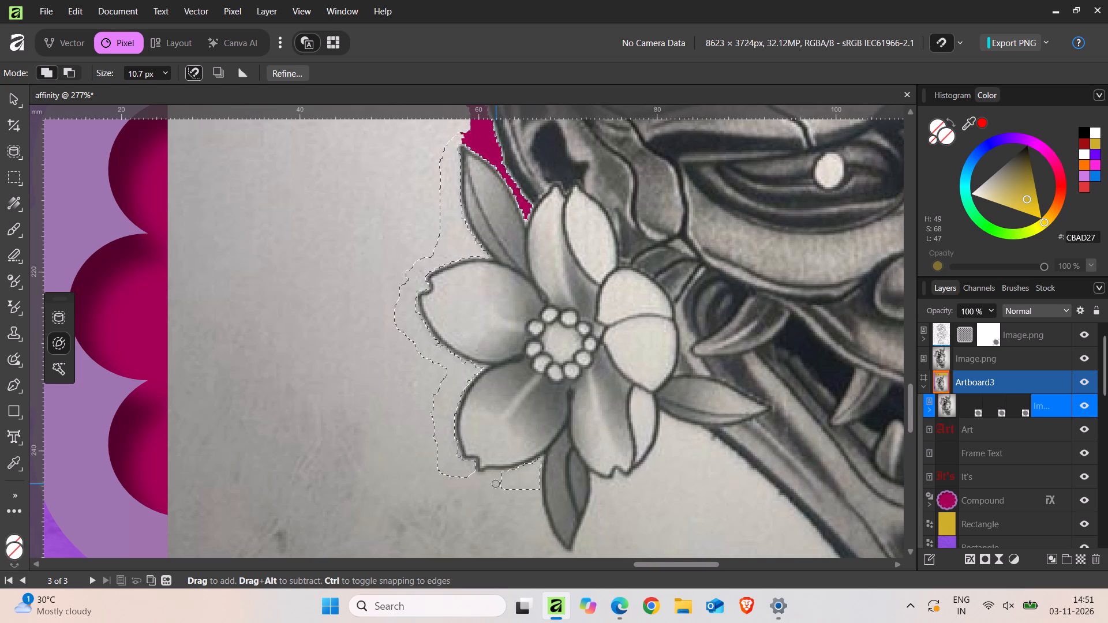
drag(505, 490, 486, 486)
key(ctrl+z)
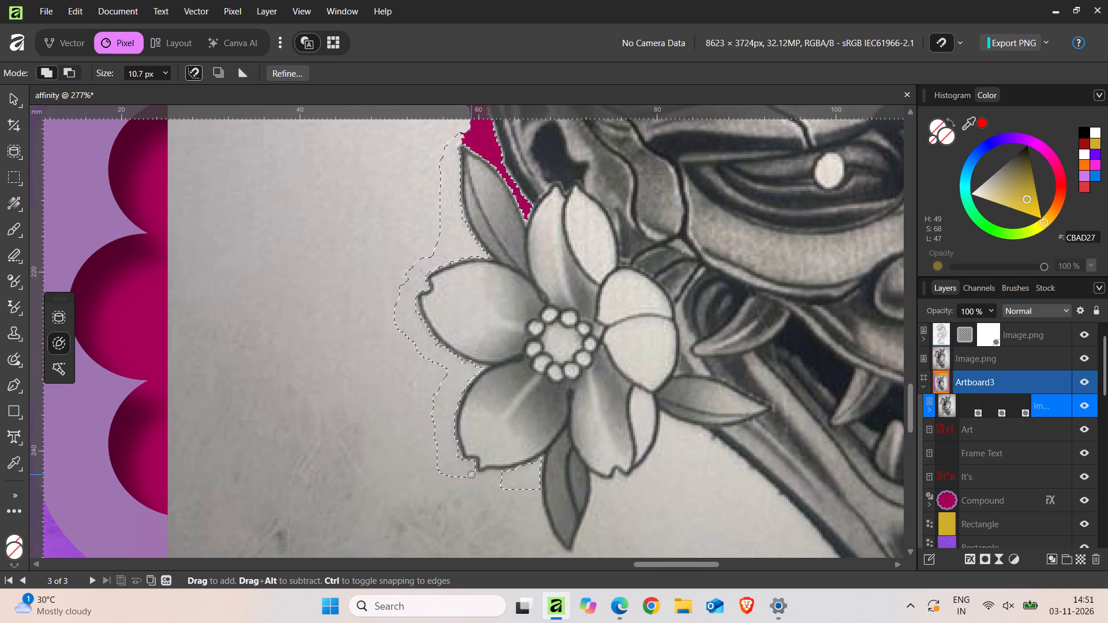
Add a short, separate strip of open background, well away from the flower's lower outer petal, to the selection.
drag(245, 475, 253, 501)
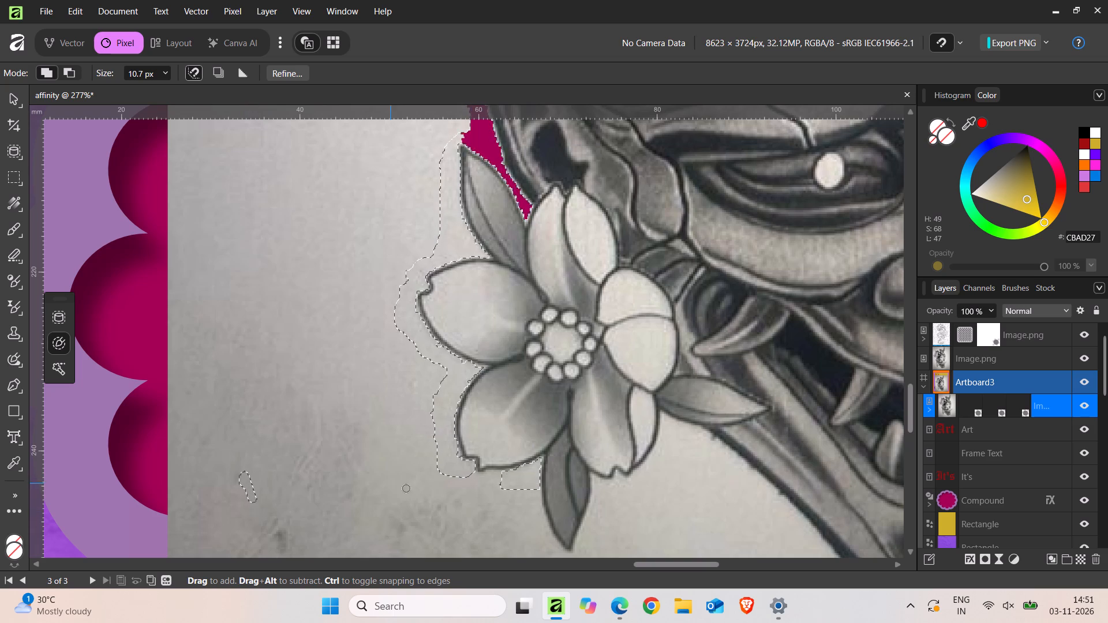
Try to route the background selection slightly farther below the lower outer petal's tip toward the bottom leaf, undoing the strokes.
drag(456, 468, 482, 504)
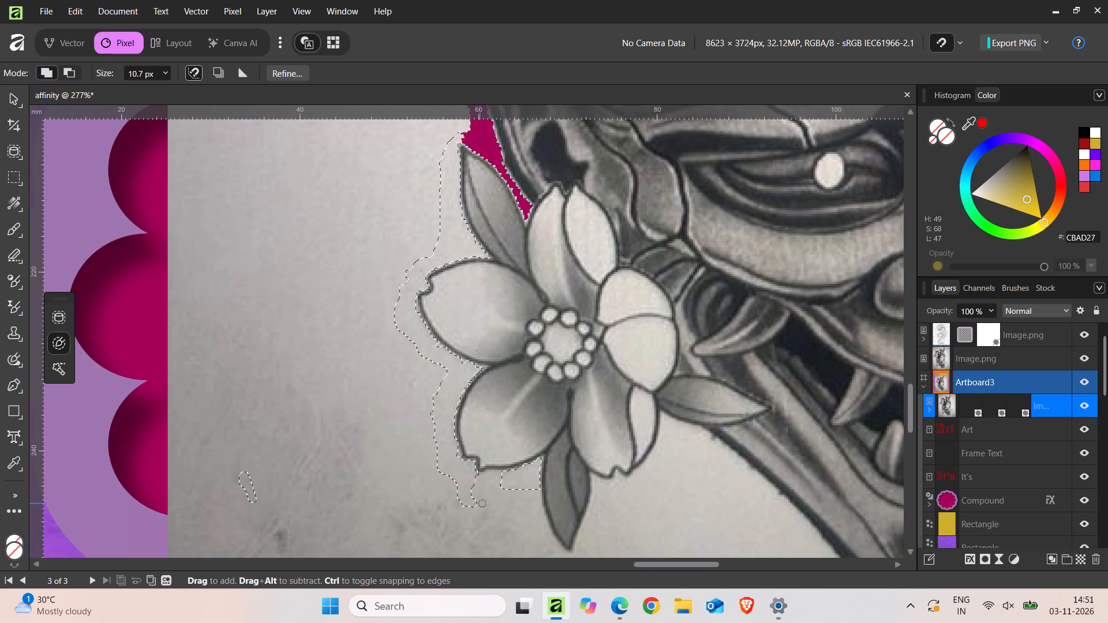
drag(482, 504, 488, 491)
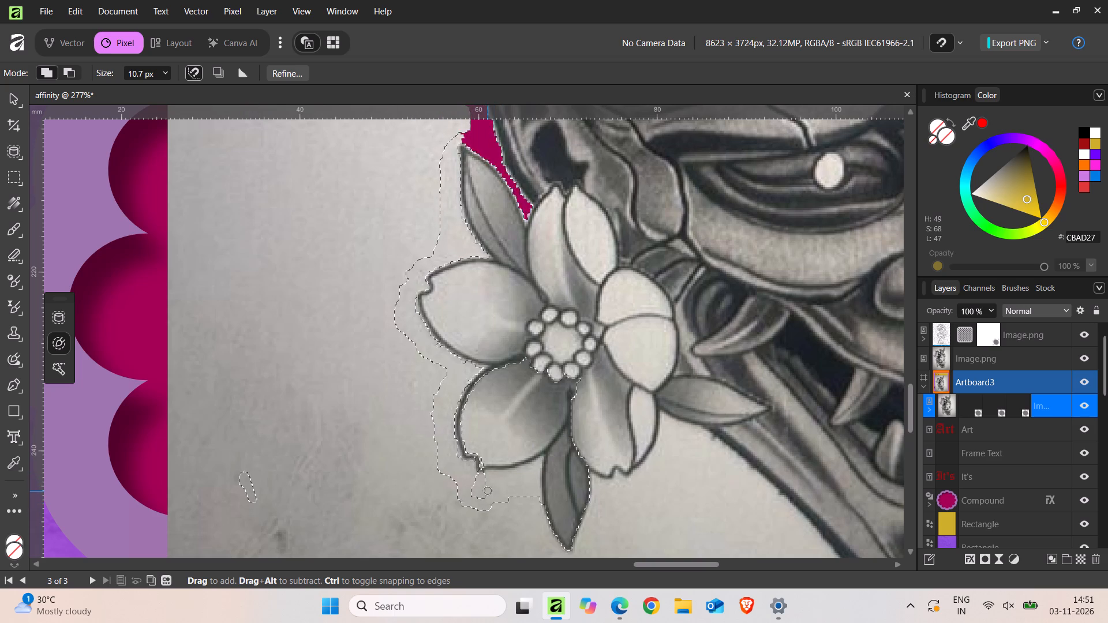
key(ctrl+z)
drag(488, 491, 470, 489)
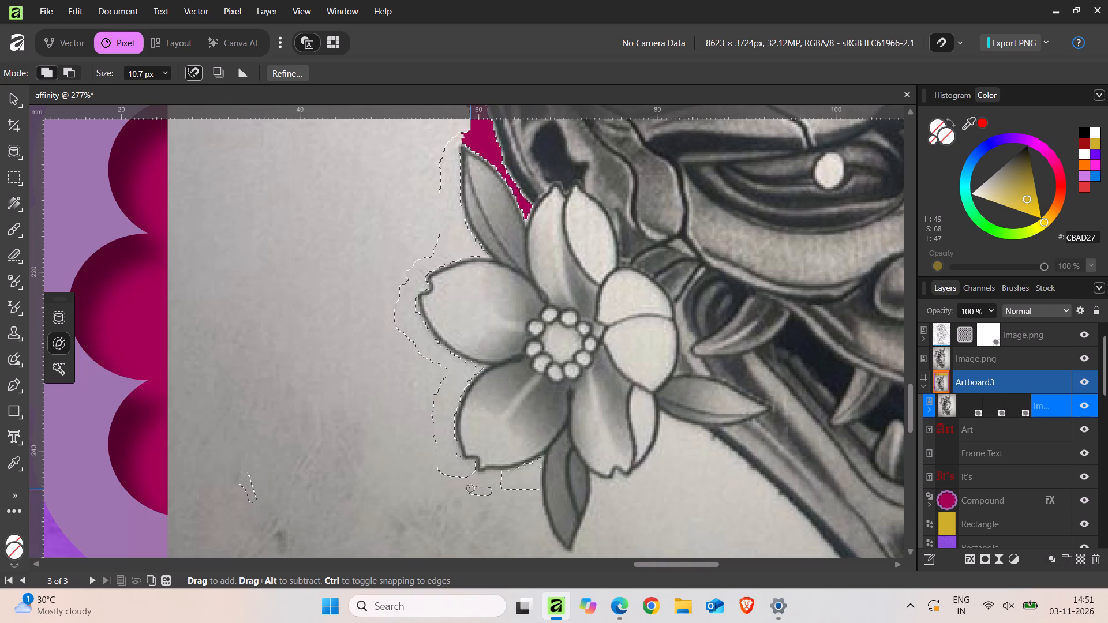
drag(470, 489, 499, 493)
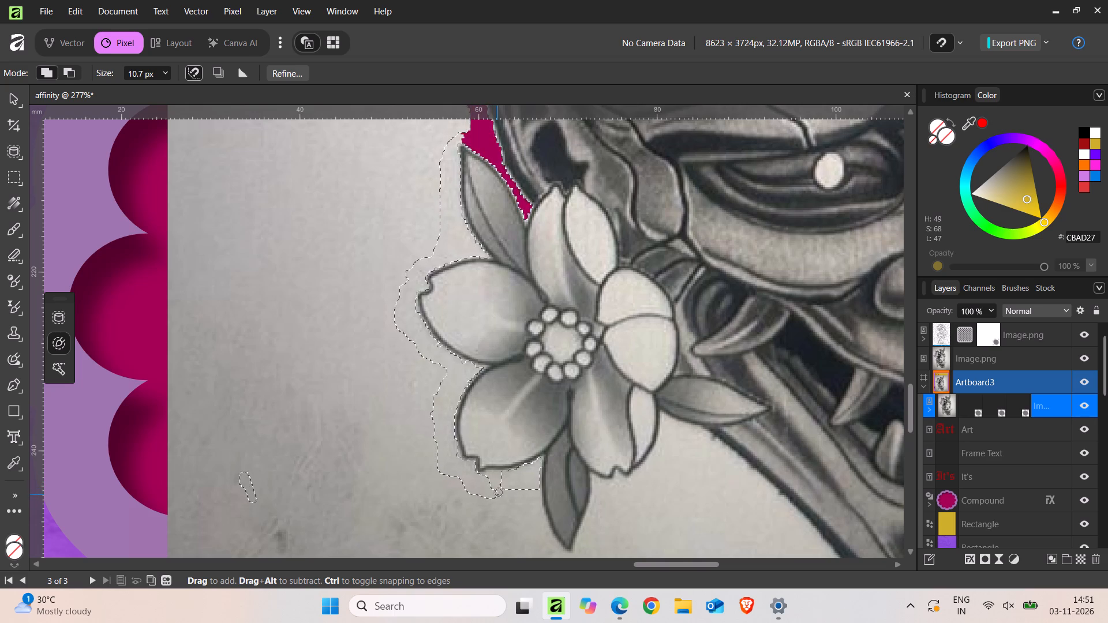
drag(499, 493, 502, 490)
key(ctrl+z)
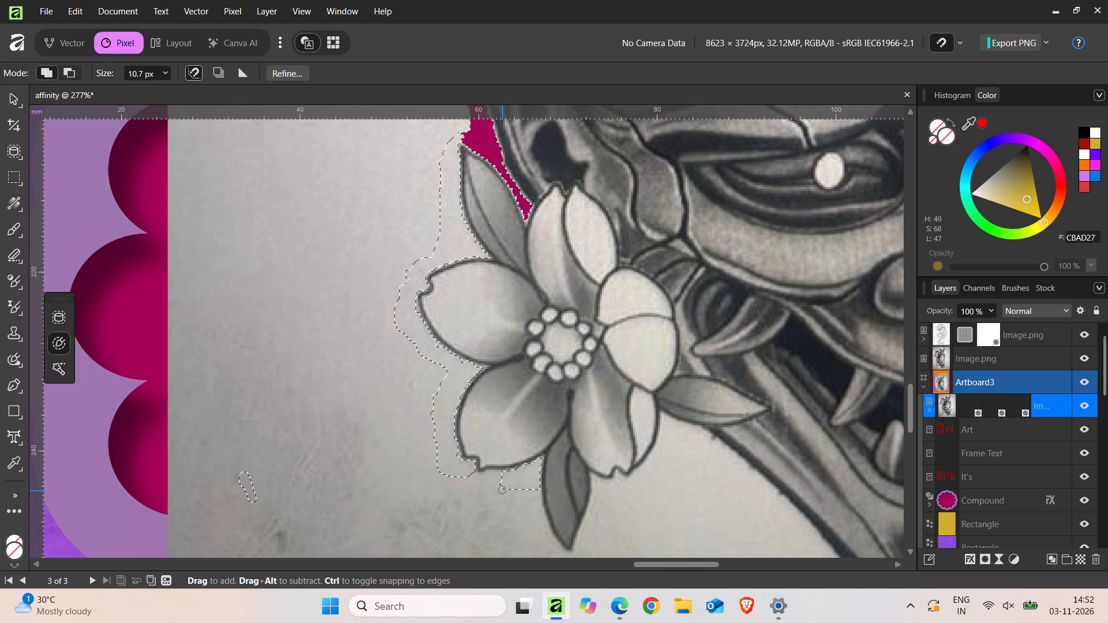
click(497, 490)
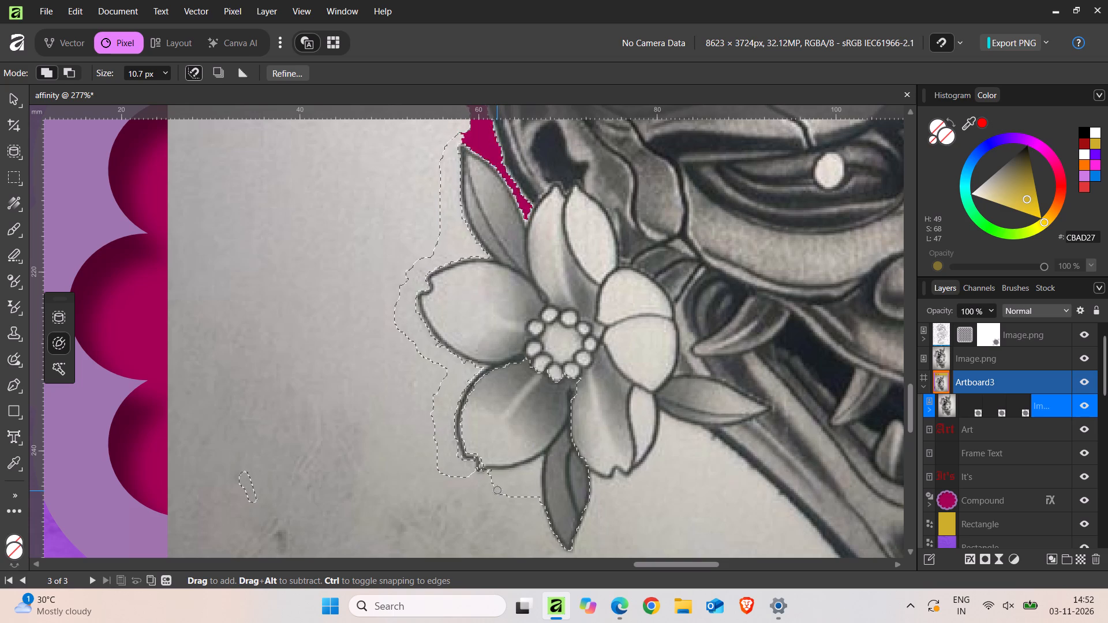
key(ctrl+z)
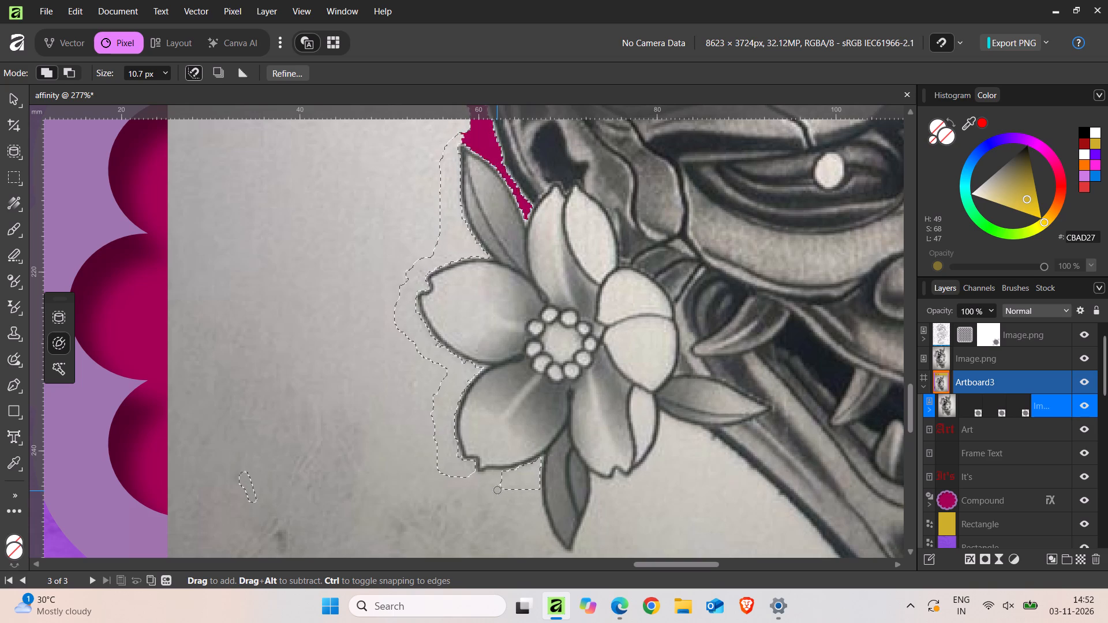
Bridge the gap beneath the lower outer petal with small selection dabs from its tip to the strip beside the bottom leaf.
click(489, 491)
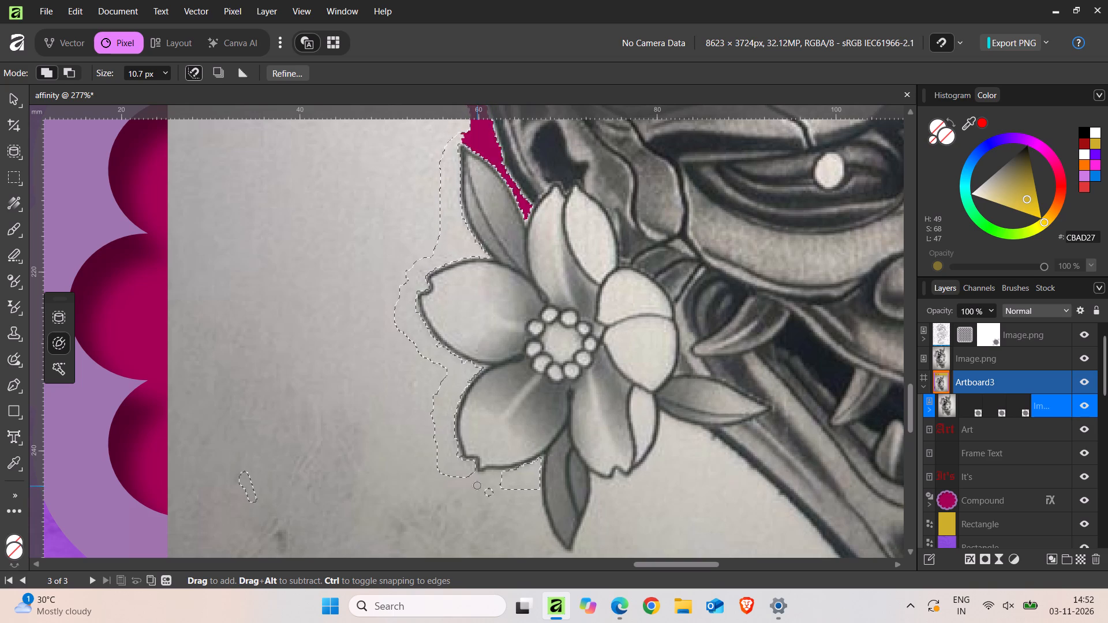
click(472, 478)
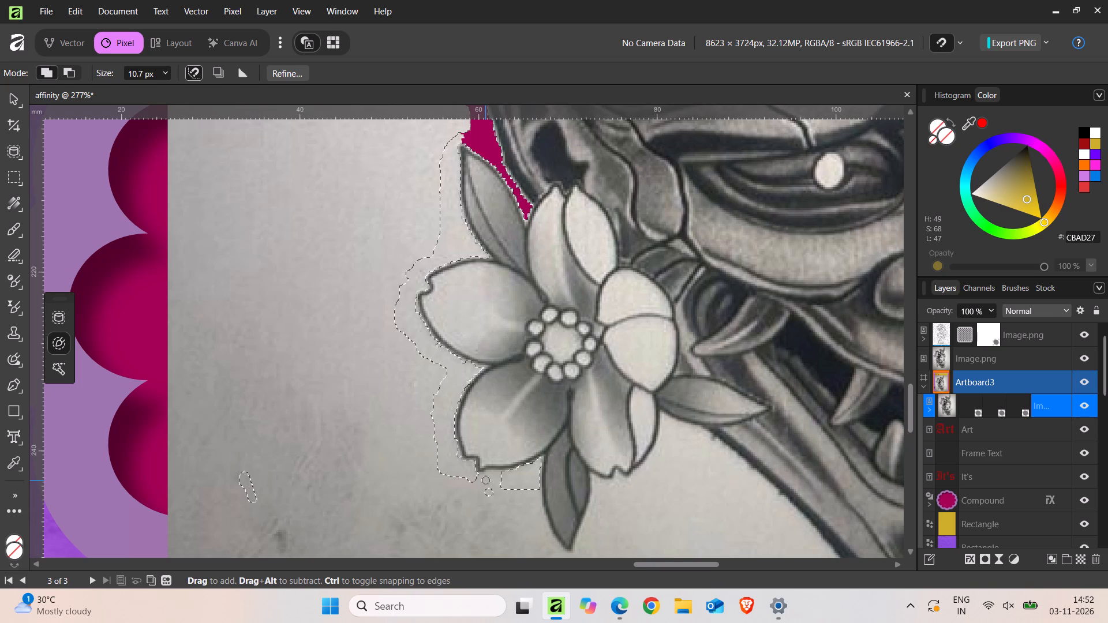
click(486, 481)
click(499, 483)
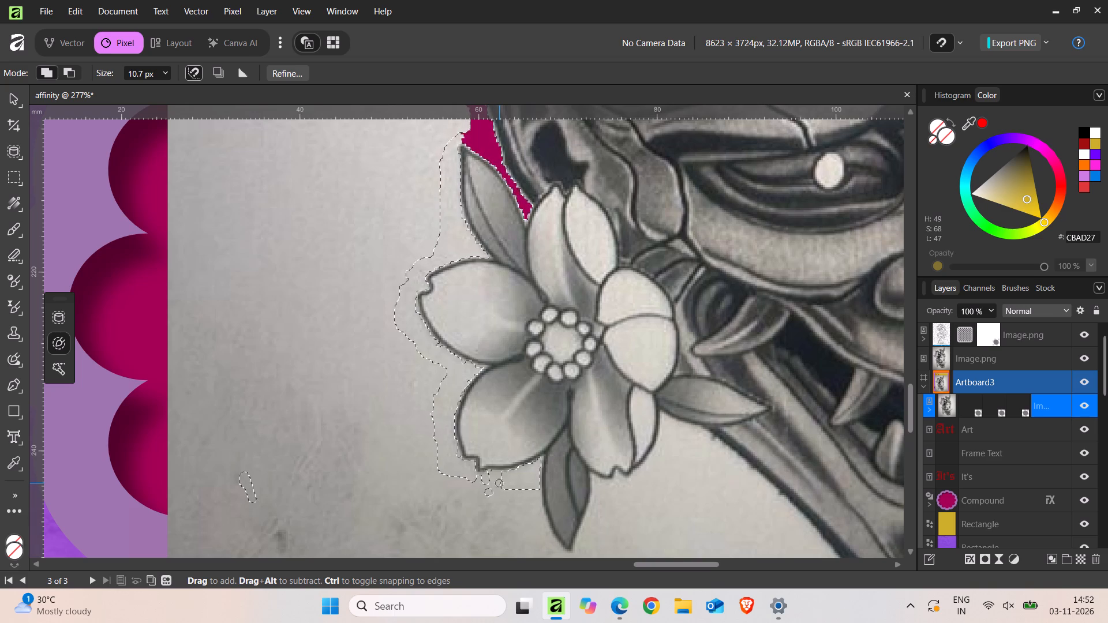
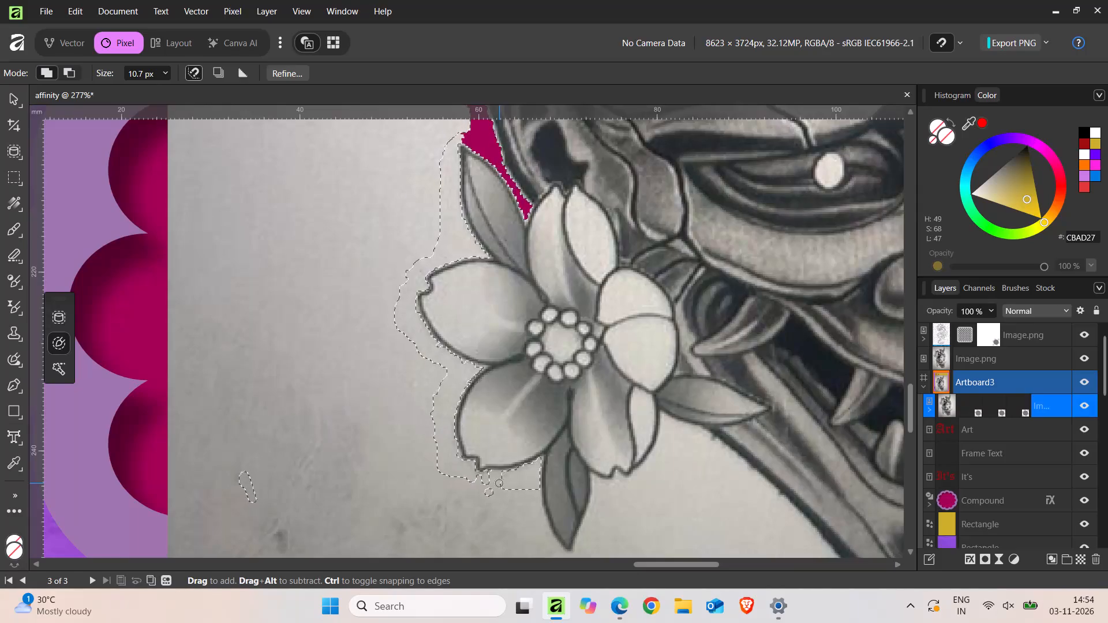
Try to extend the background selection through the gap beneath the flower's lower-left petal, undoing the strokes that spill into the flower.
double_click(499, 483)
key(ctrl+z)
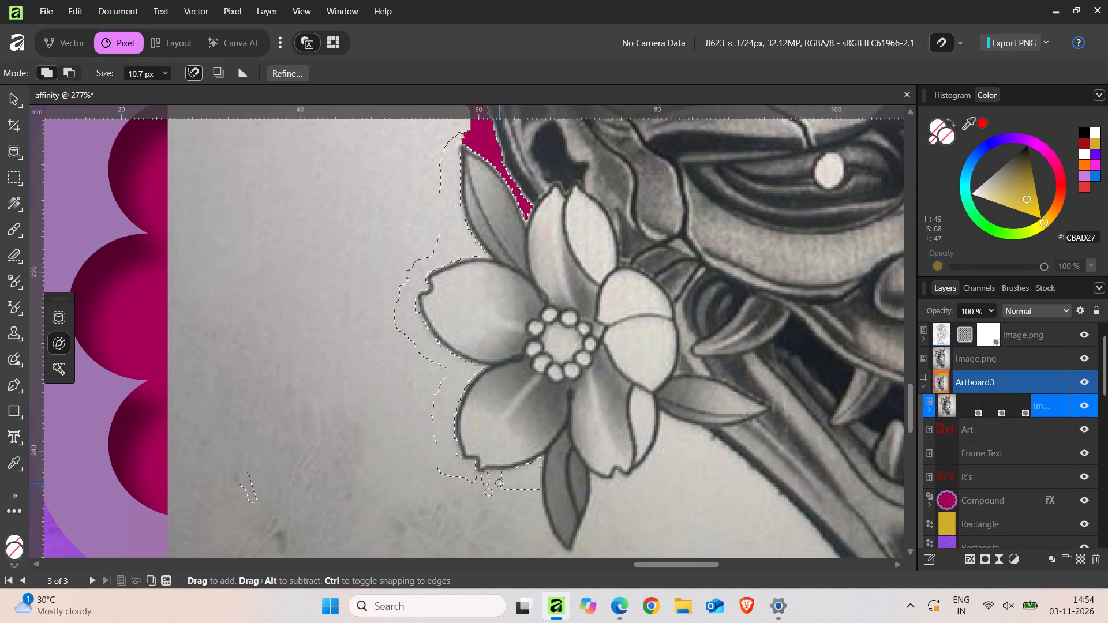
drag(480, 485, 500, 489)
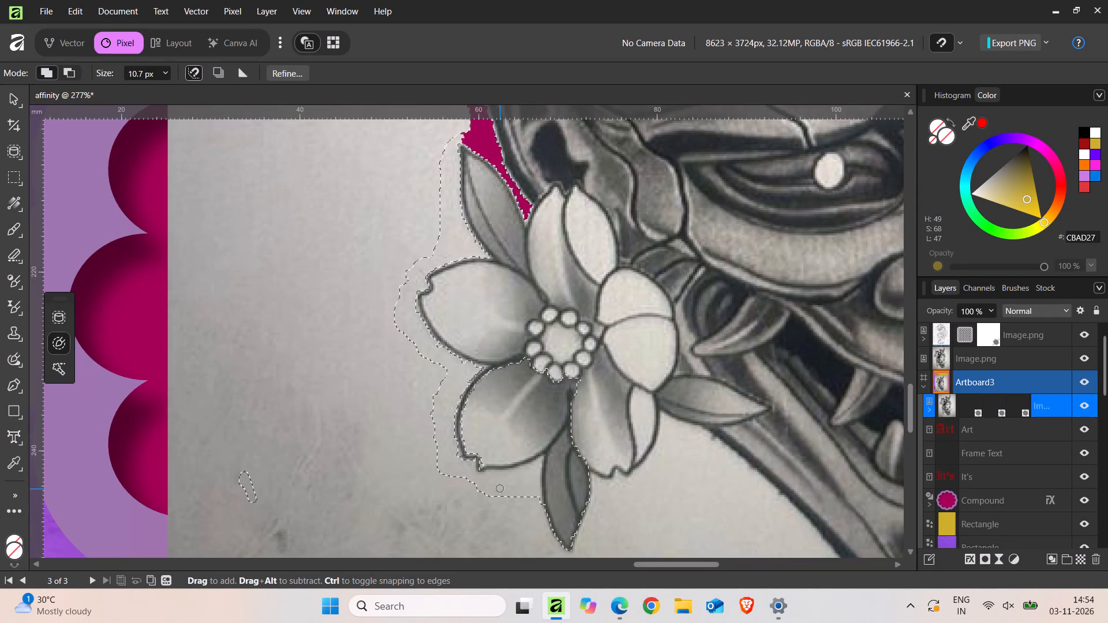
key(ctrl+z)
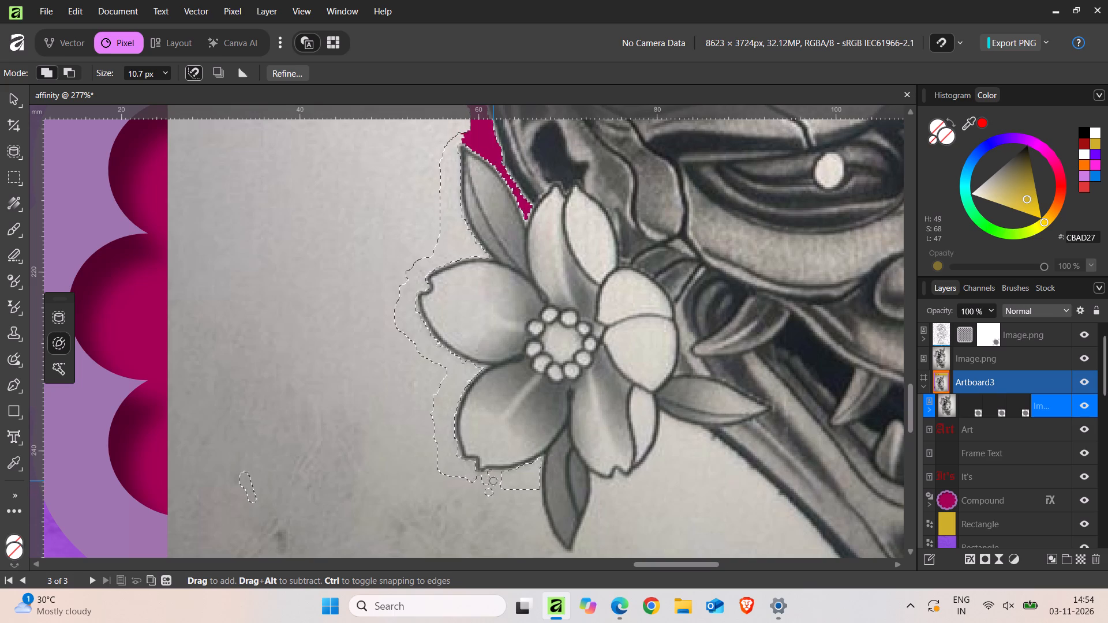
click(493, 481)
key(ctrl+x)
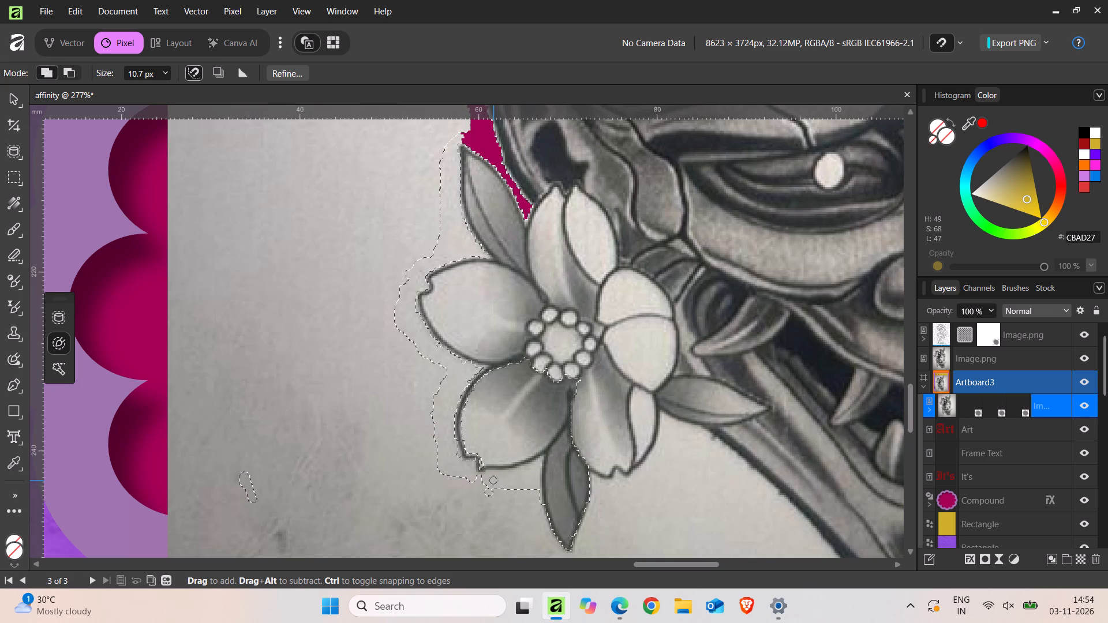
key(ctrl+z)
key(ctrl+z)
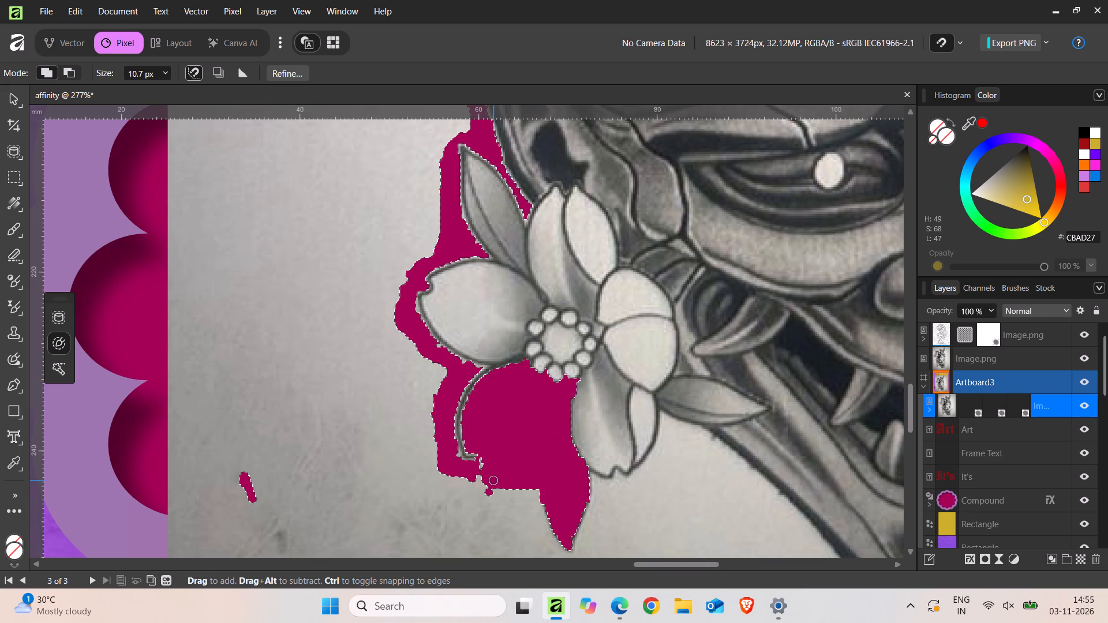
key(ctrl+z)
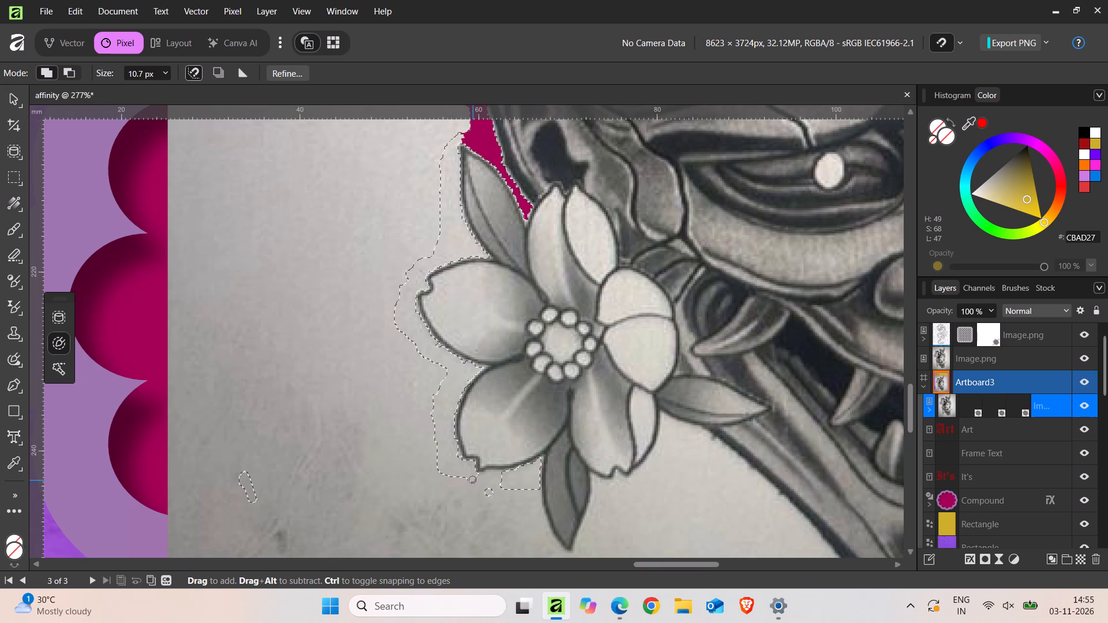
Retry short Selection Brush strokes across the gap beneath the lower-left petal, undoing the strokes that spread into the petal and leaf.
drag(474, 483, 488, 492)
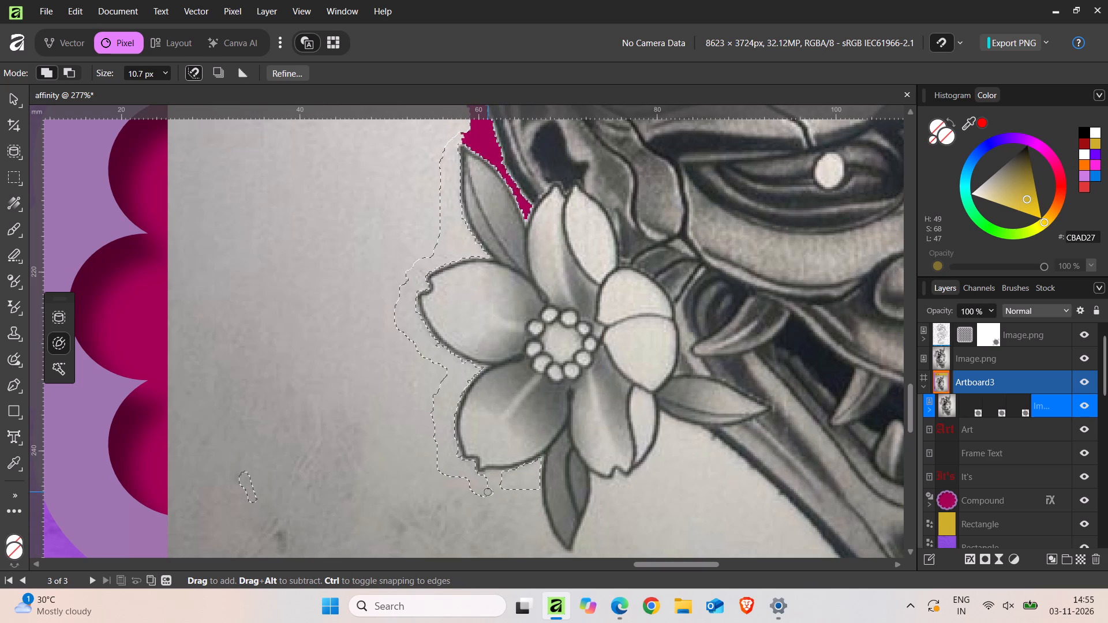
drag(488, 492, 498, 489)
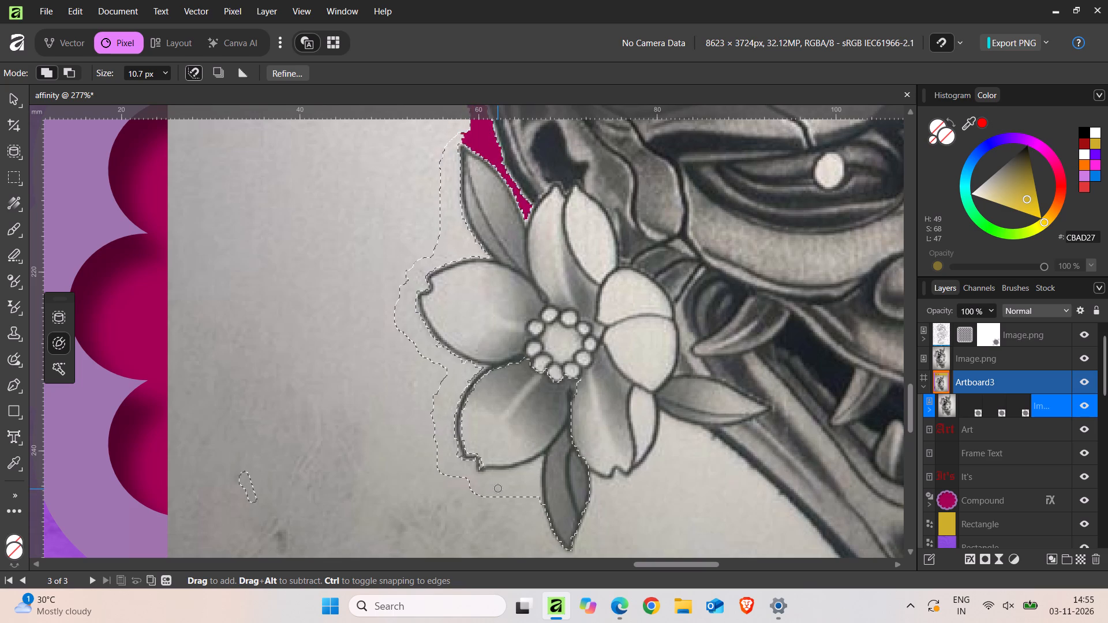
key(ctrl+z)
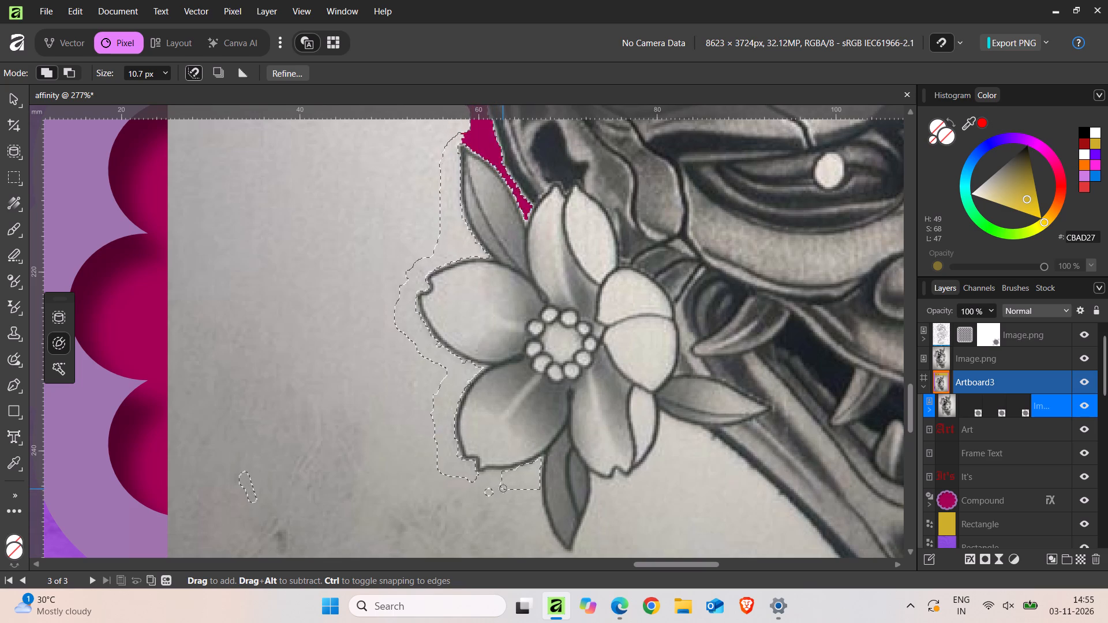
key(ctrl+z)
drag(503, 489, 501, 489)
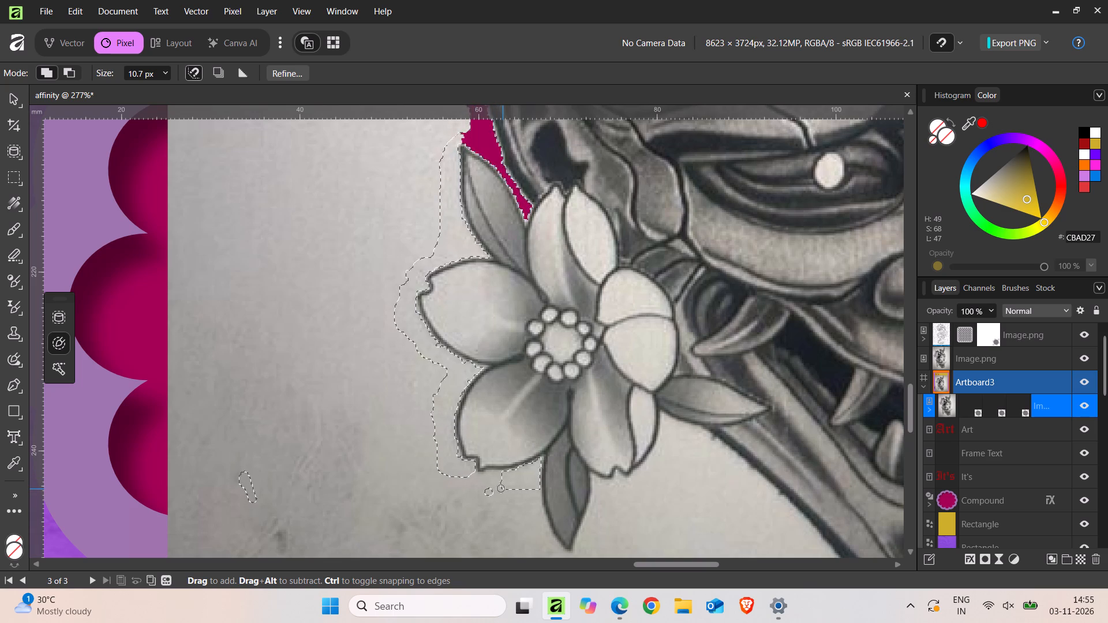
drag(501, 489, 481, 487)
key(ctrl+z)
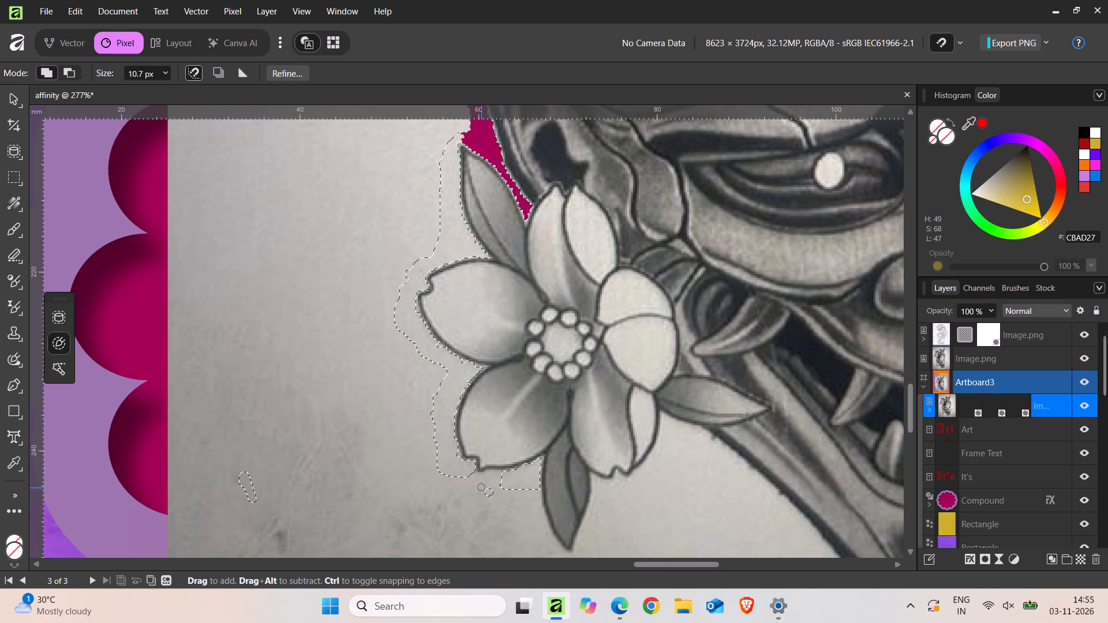
Extend the selection over the grey background beneath the lower-left petal up to the bottom leaf, undoing overspills, and delete the selected area.
drag(481, 487, 488, 491)
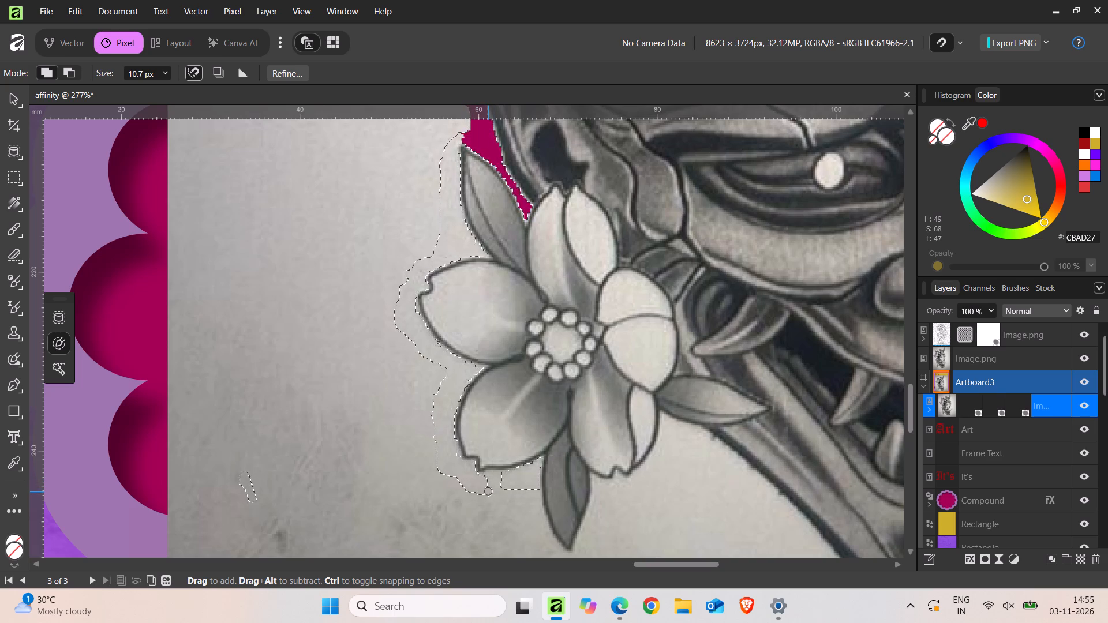
click(503, 489)
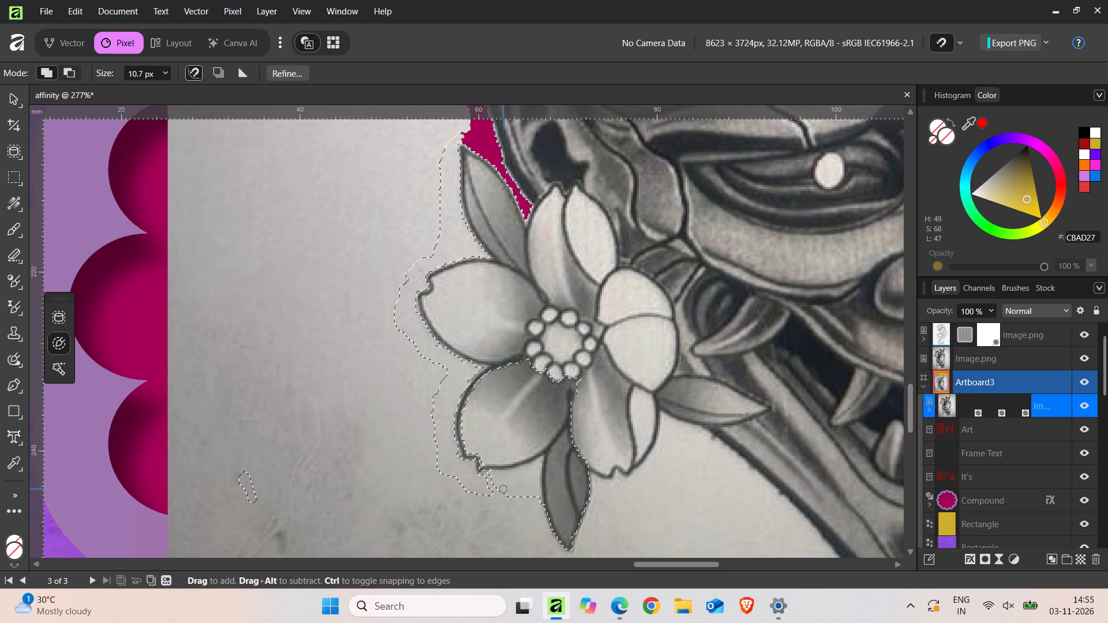
key(shift+z)
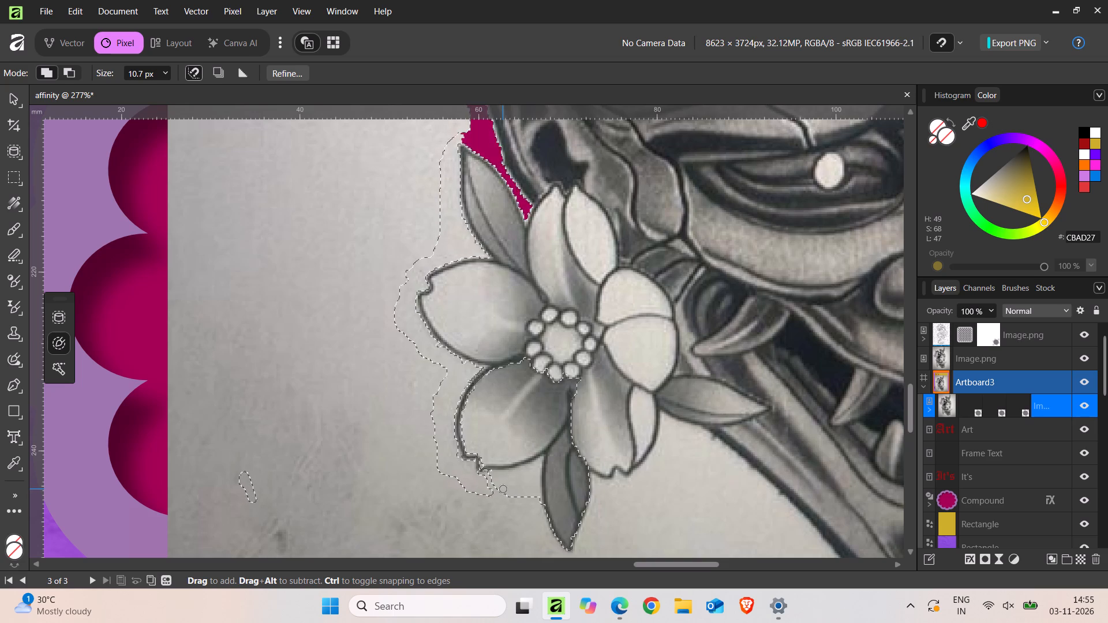
key(ctrl+z)
drag(503, 489, 495, 492)
key(ctrl+z)
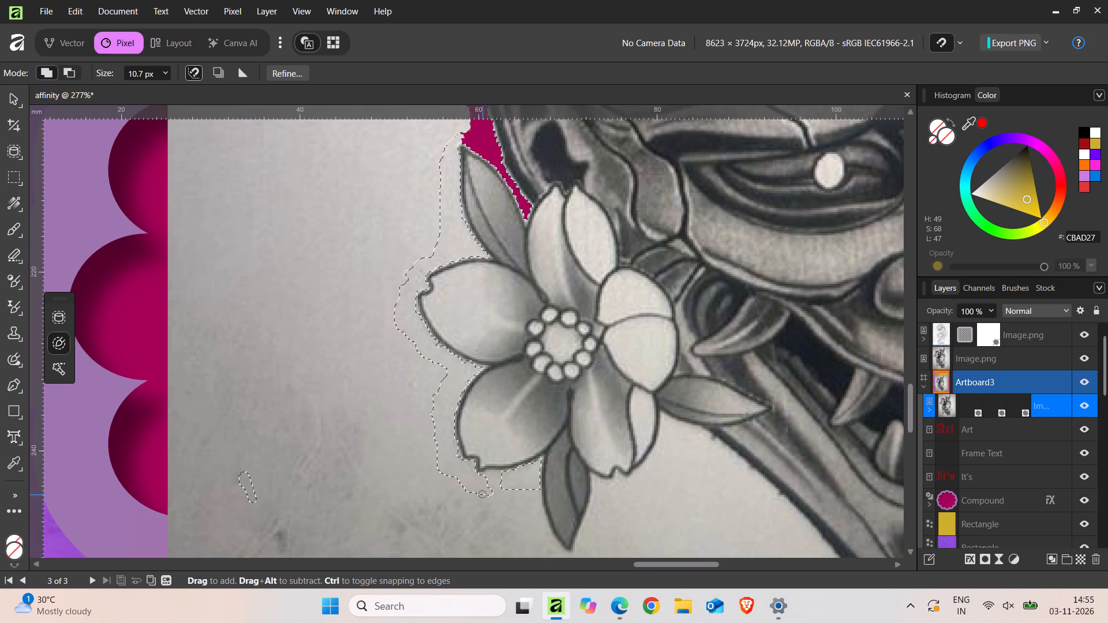
drag(482, 494, 497, 487)
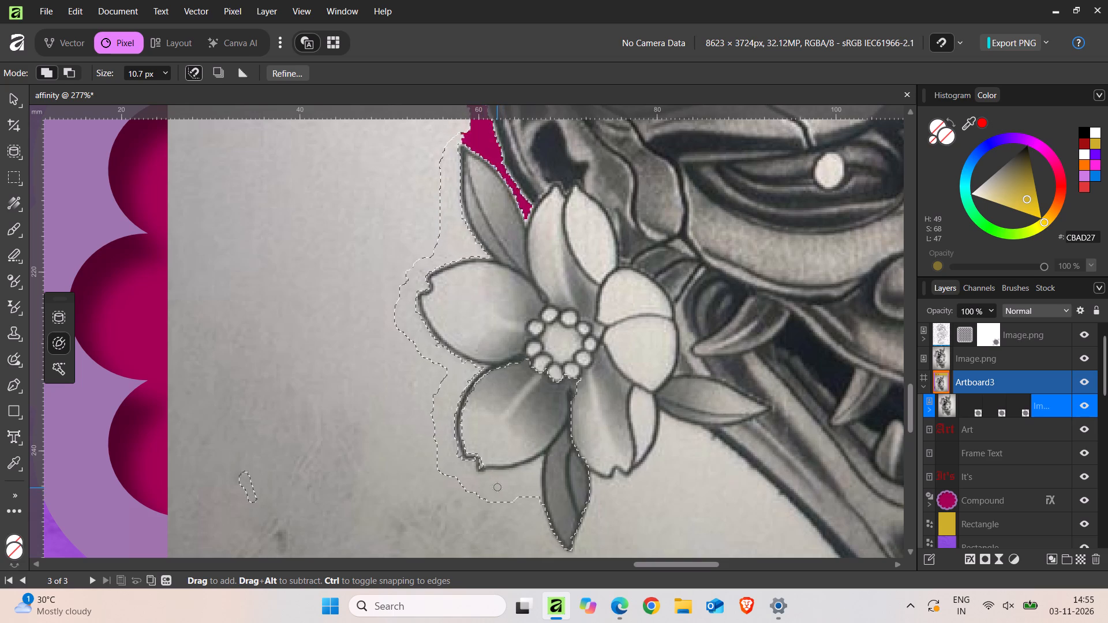
key(ctrl+z)
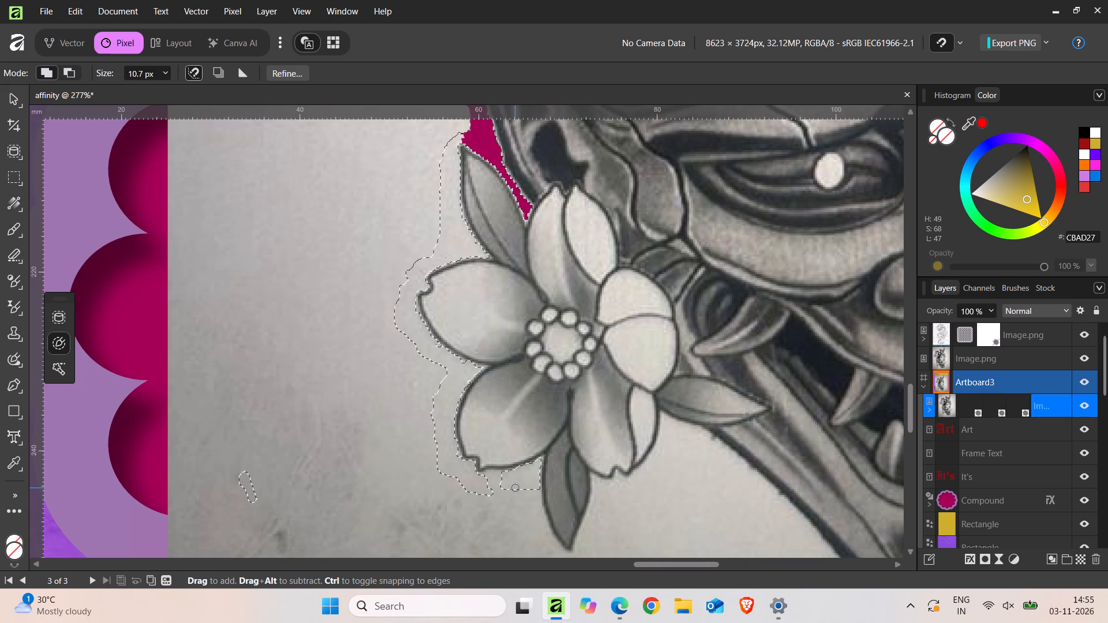
drag(515, 488, 510, 489)
click(494, 484)
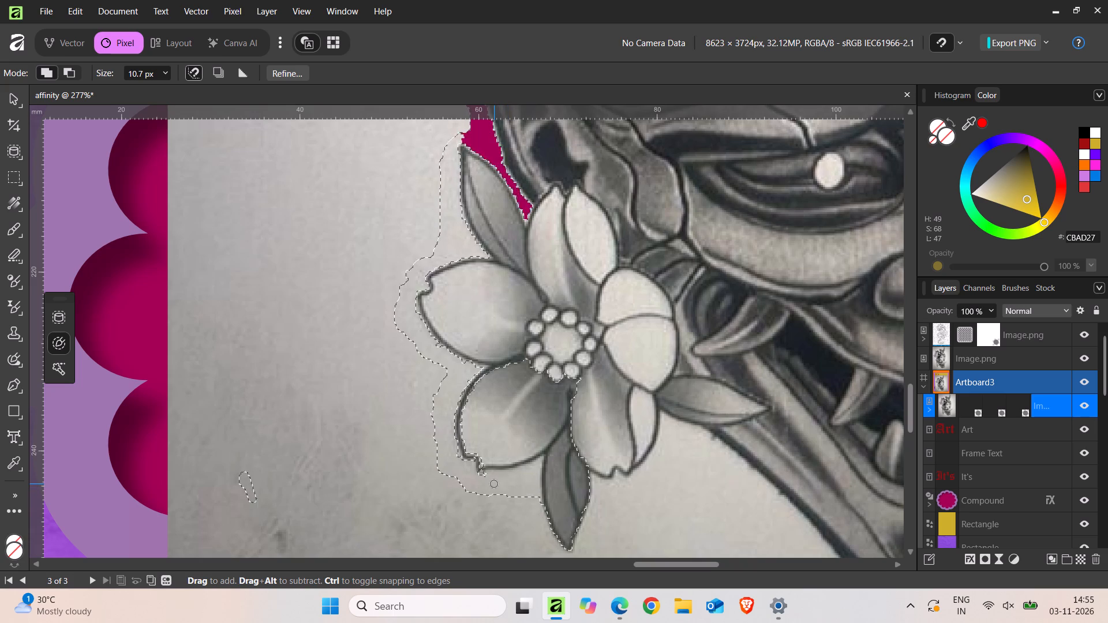
key(ctrl+z)
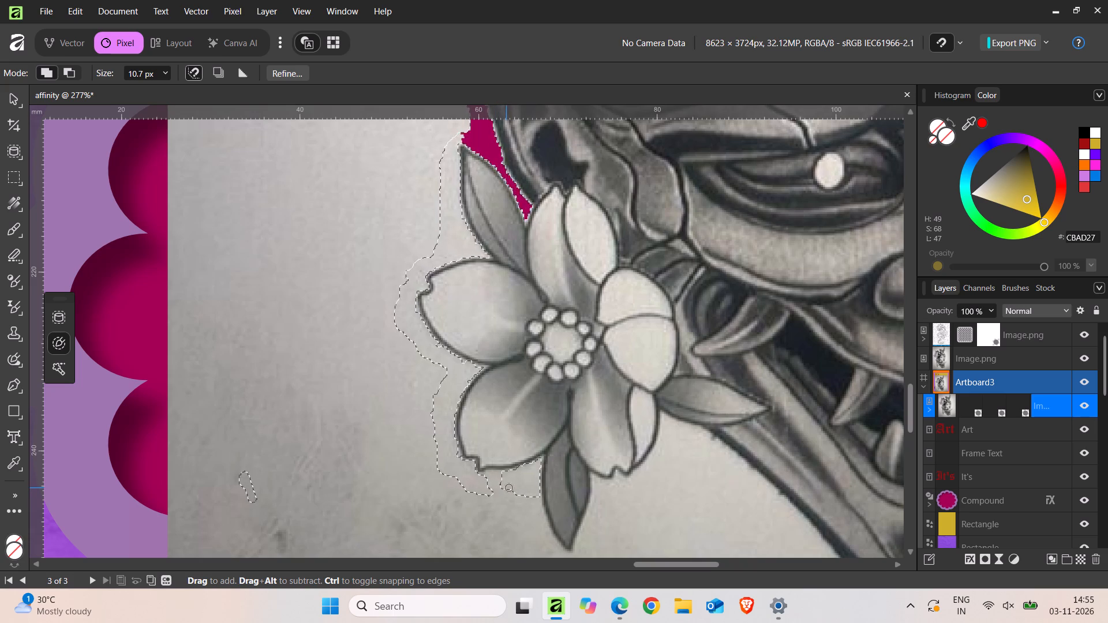
drag(515, 488, 488, 501)
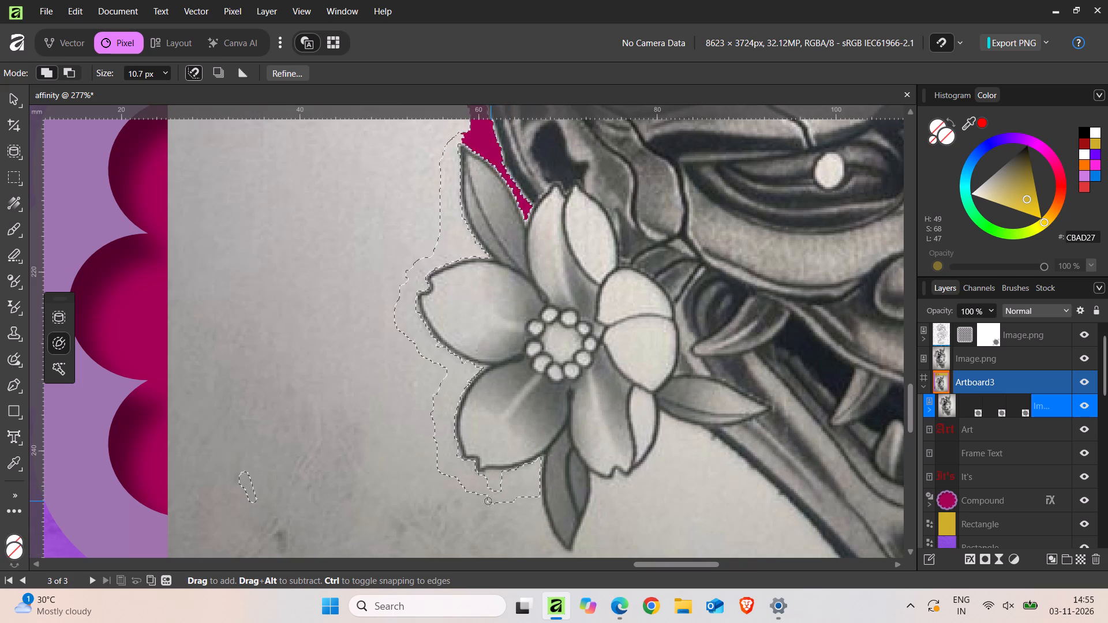
drag(488, 501, 491, 488)
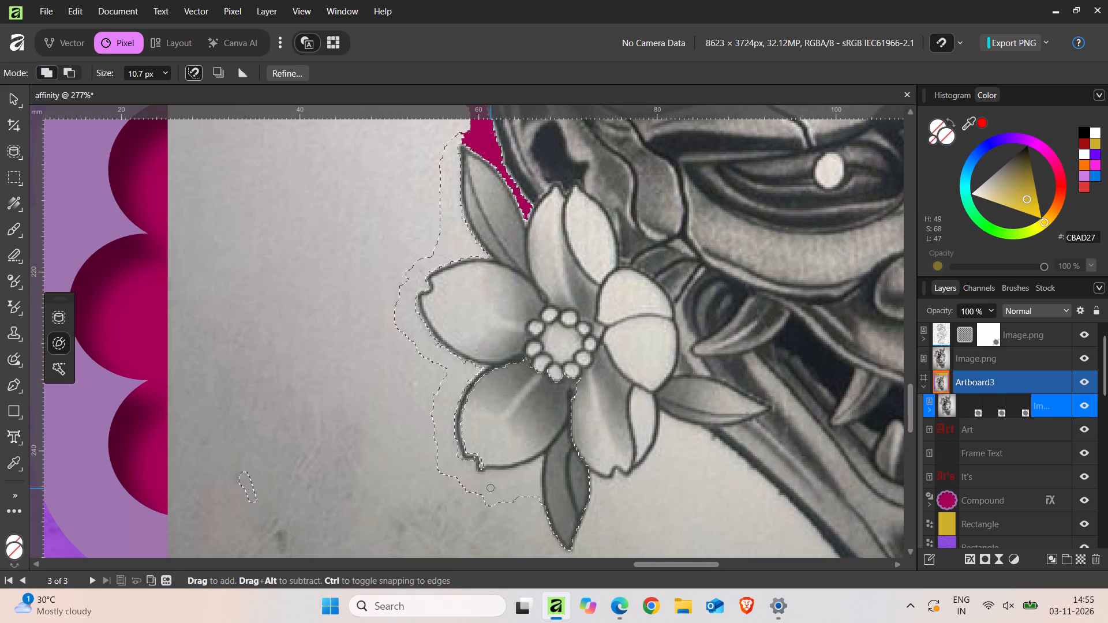
key(ctrl+z)
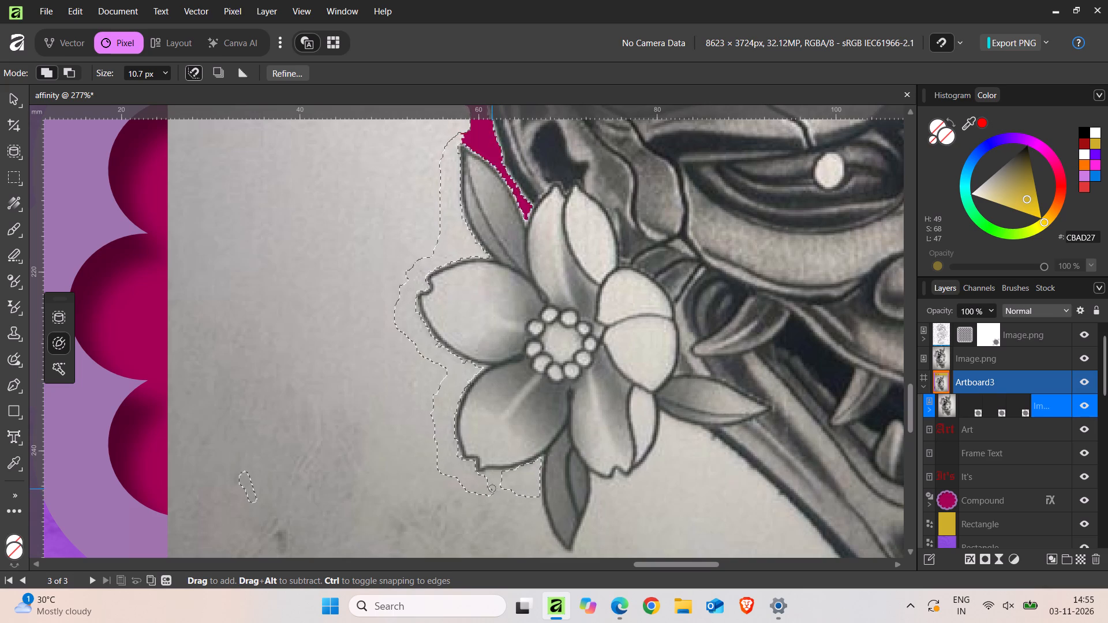
click(492, 489)
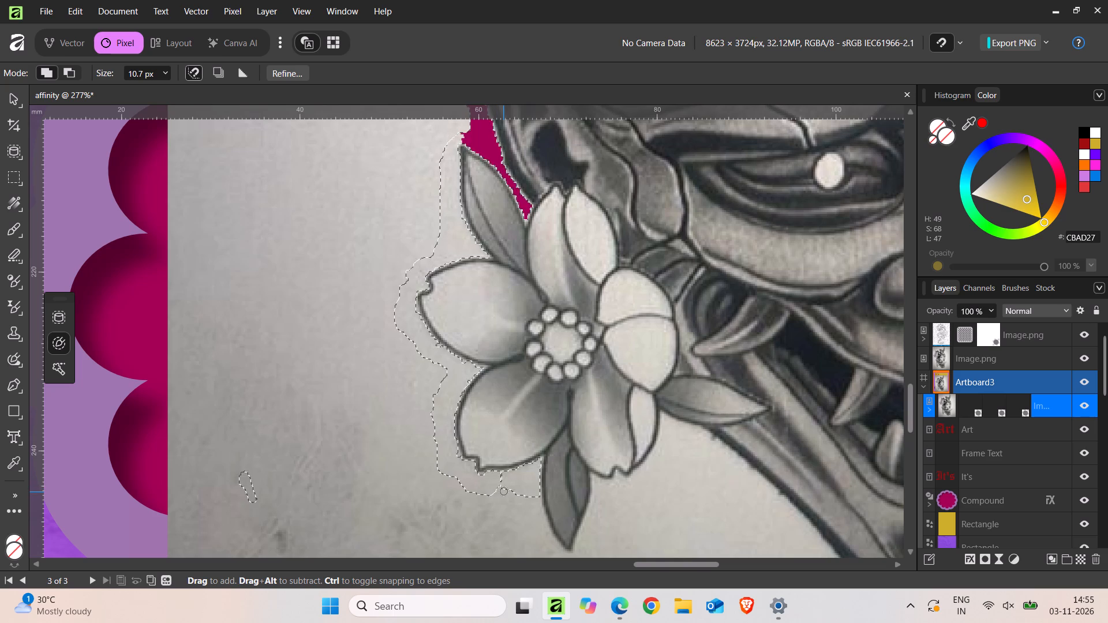
key(BackSpace)
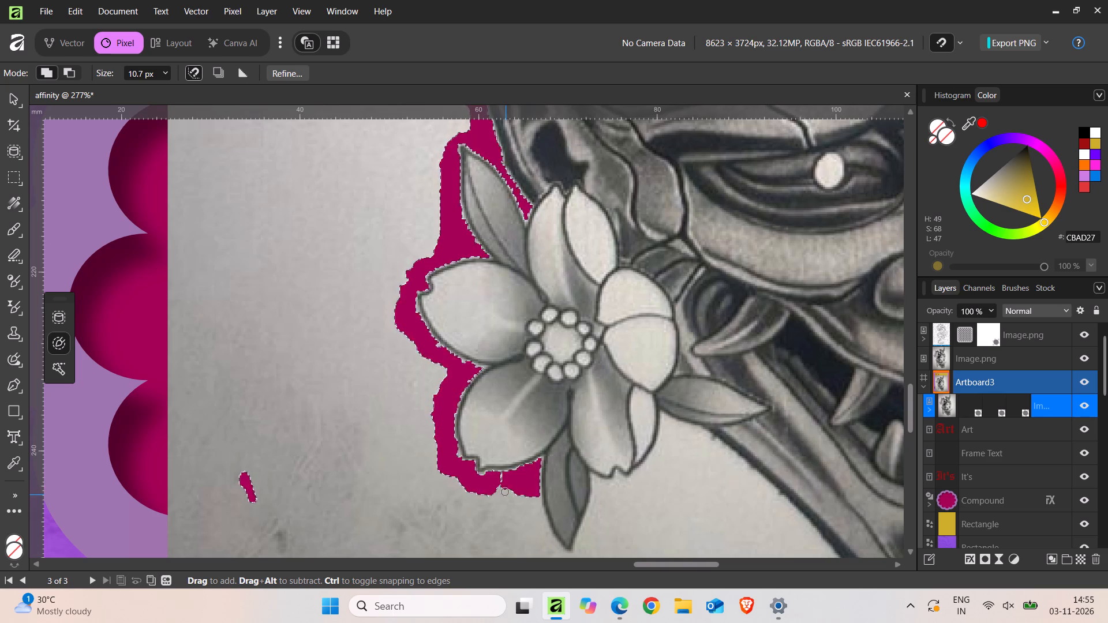
Add the leftover background spots just beneath the lower-left petal to the selection, undo any spill into the flower, and delete them.
drag(503, 486, 502, 497)
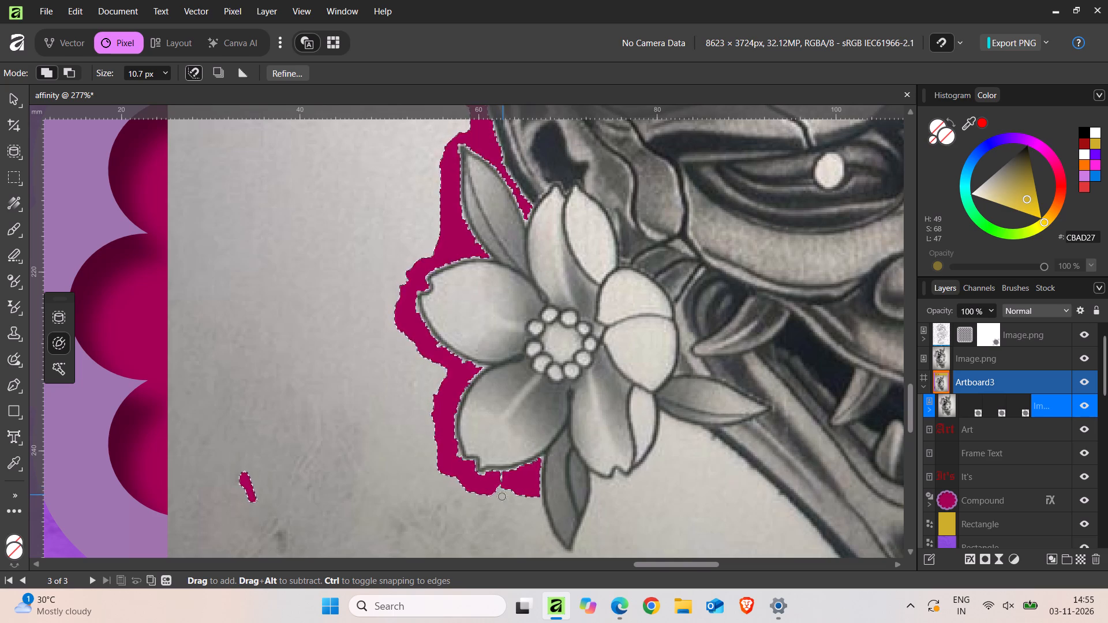
drag(502, 497, 502, 513)
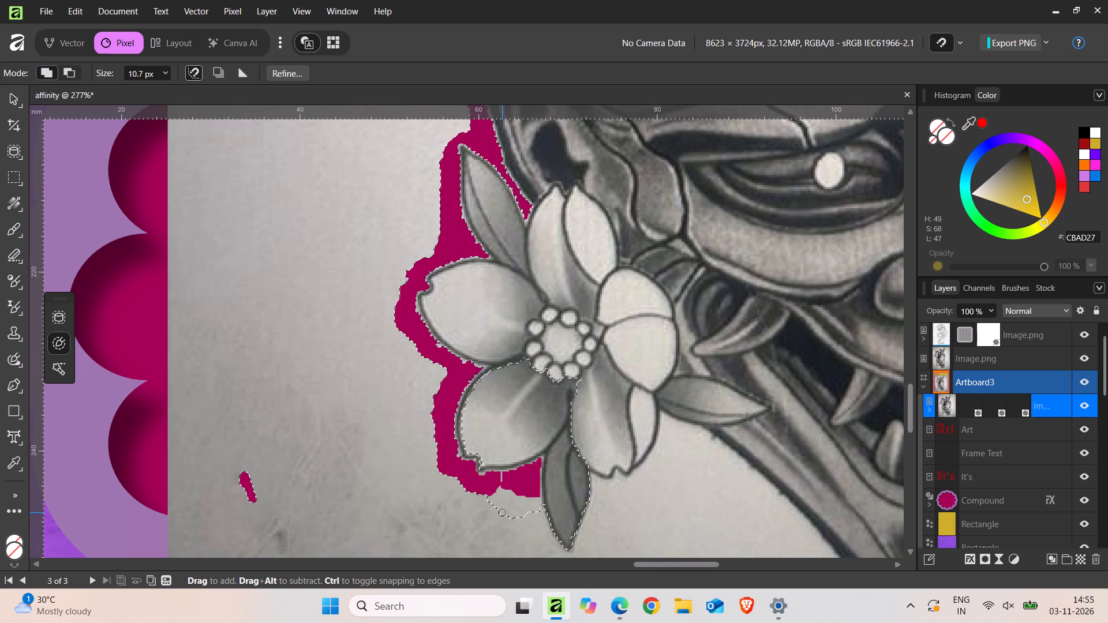
key(ctrl+z)
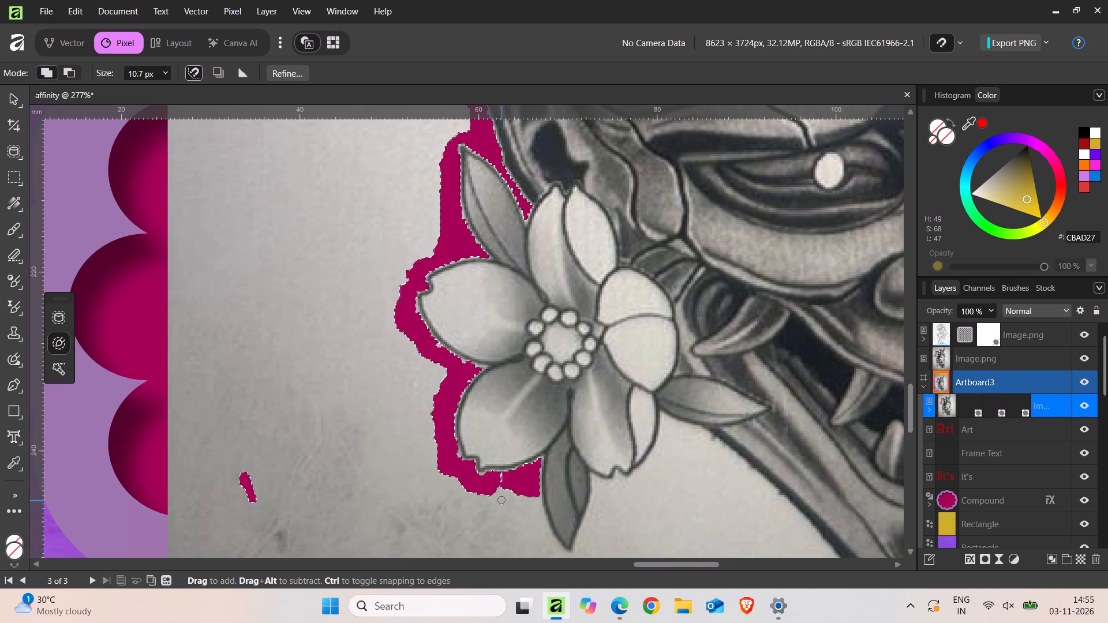
double_click(501, 500)
click(501, 486)
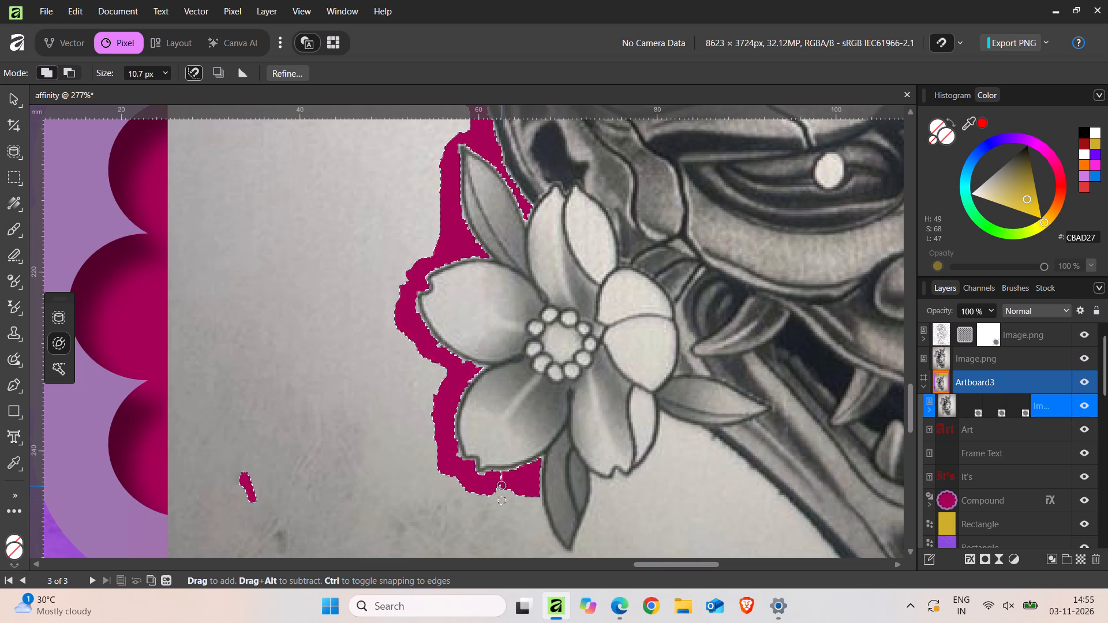
click(501, 486)
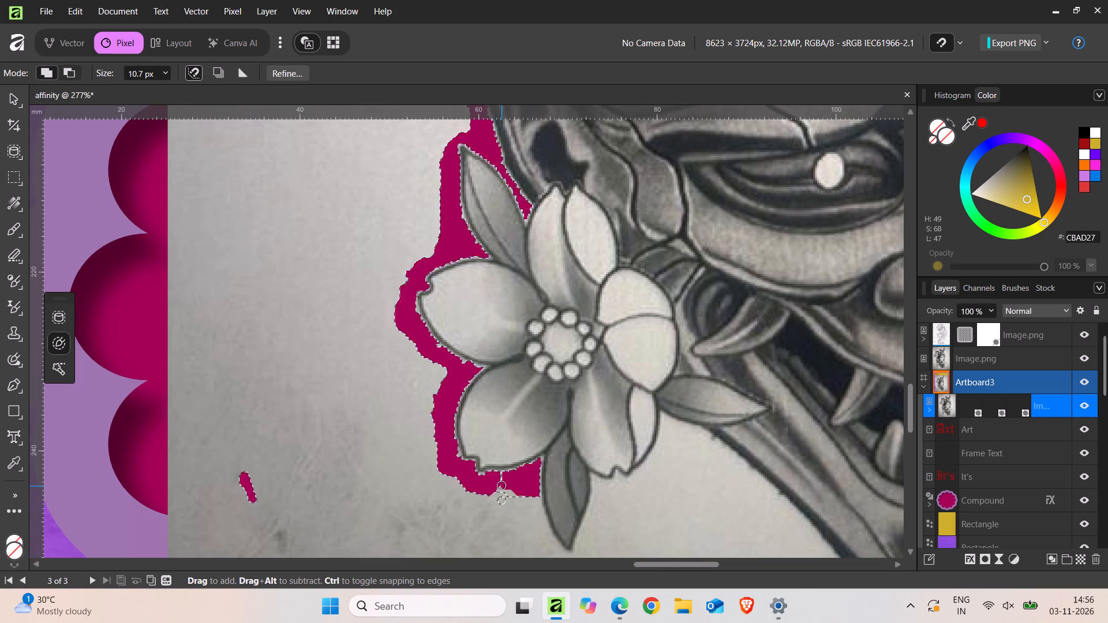
double_click(501, 483)
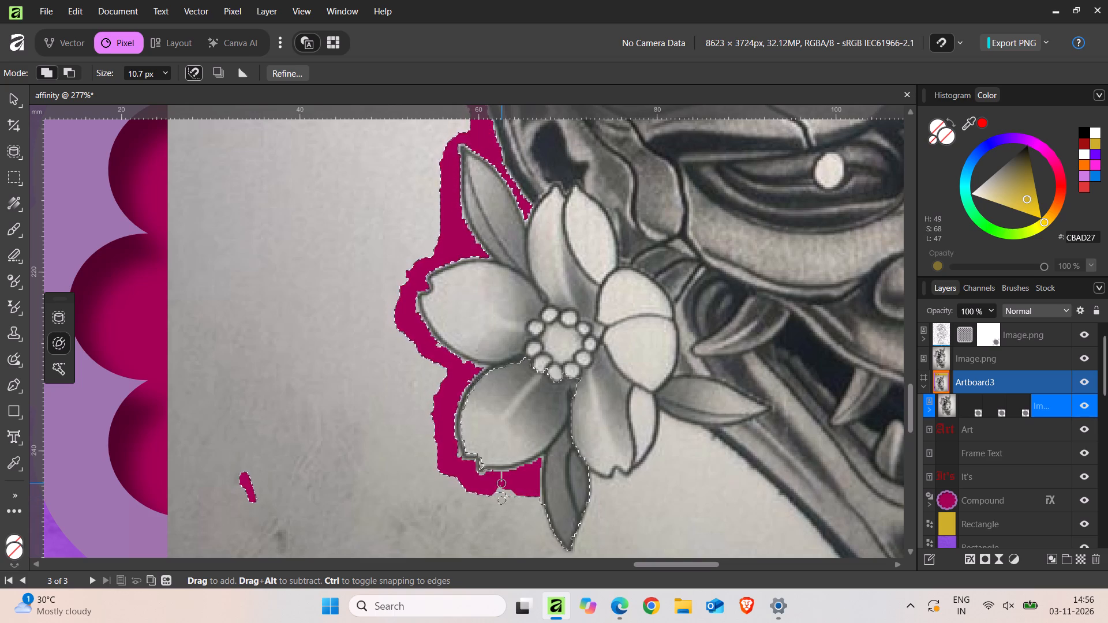
key(ctrl+z)
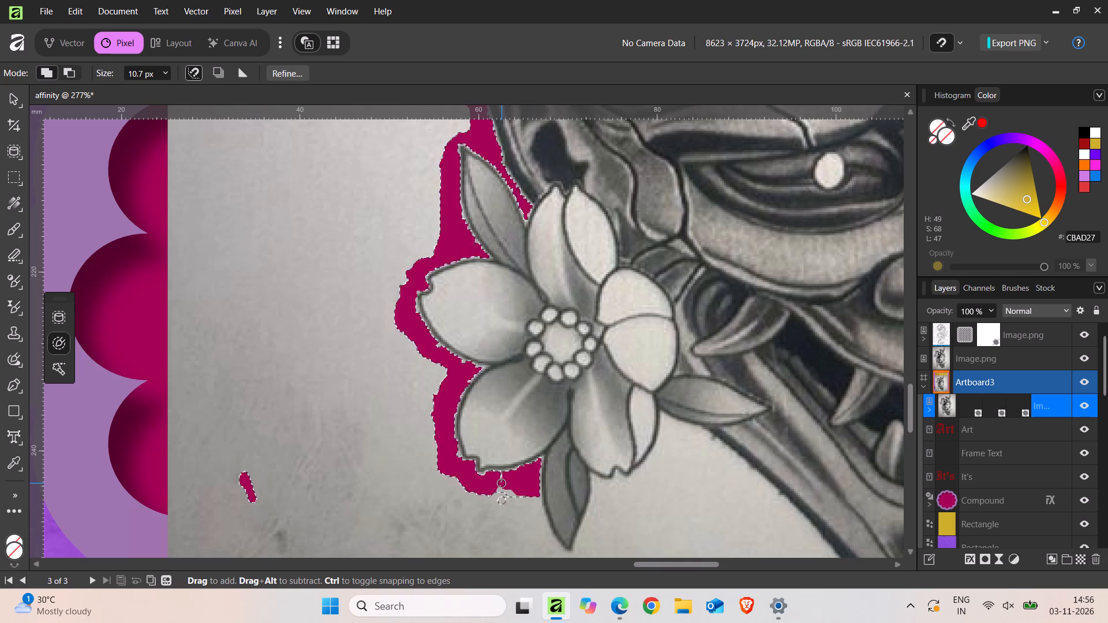
key(BackSpace)
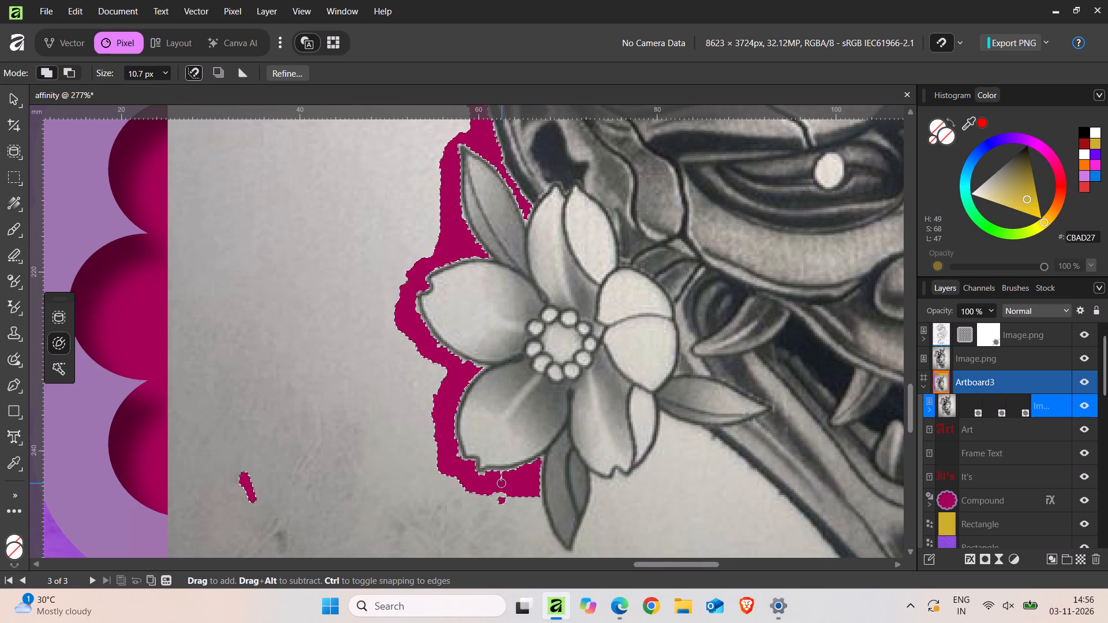
Try to select and clear the thin background sliver remaining beneath the lower-left petal.
click(501, 483)
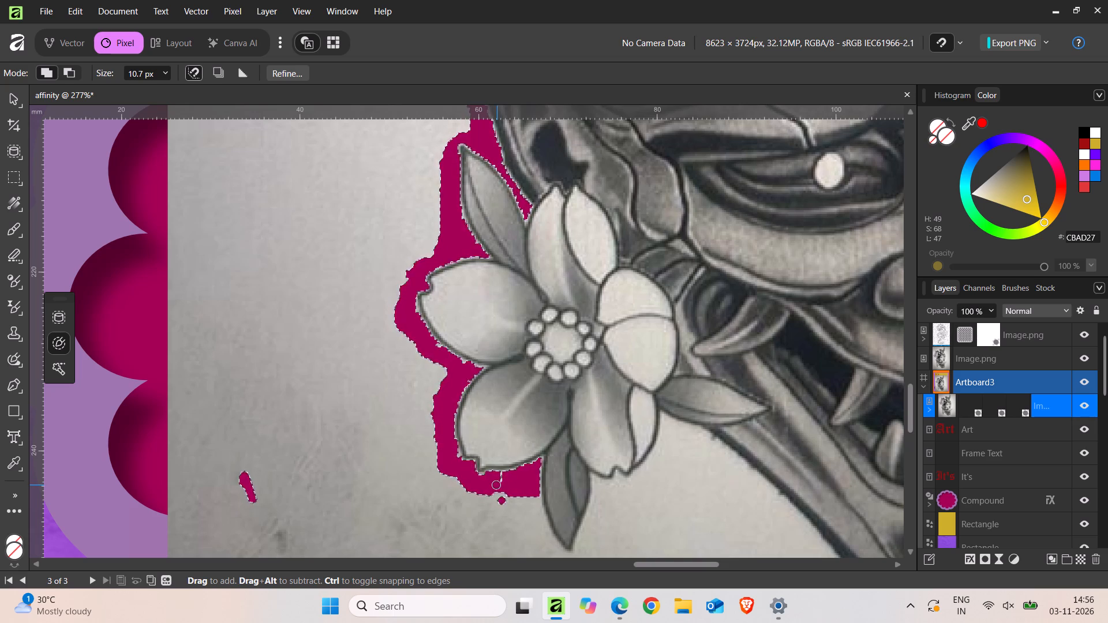
key(ctrl+BackSpace)
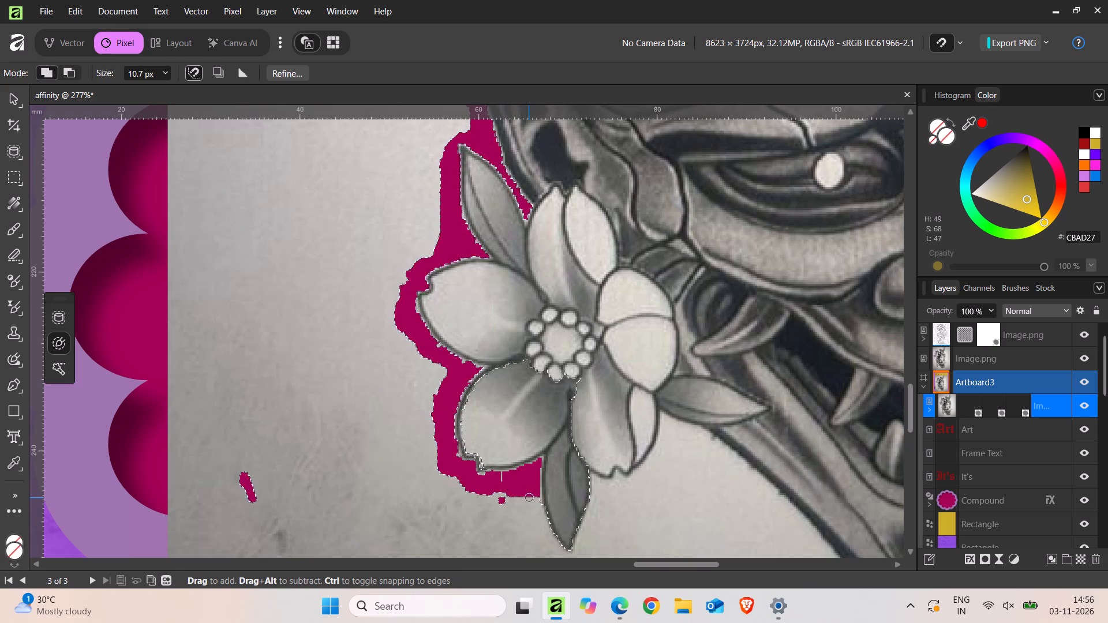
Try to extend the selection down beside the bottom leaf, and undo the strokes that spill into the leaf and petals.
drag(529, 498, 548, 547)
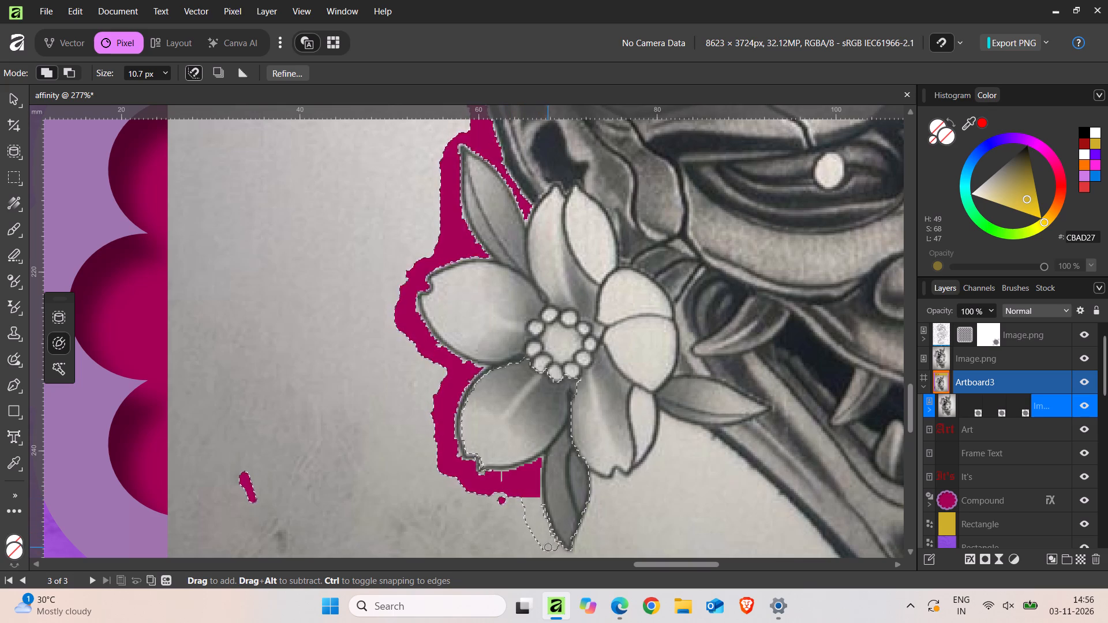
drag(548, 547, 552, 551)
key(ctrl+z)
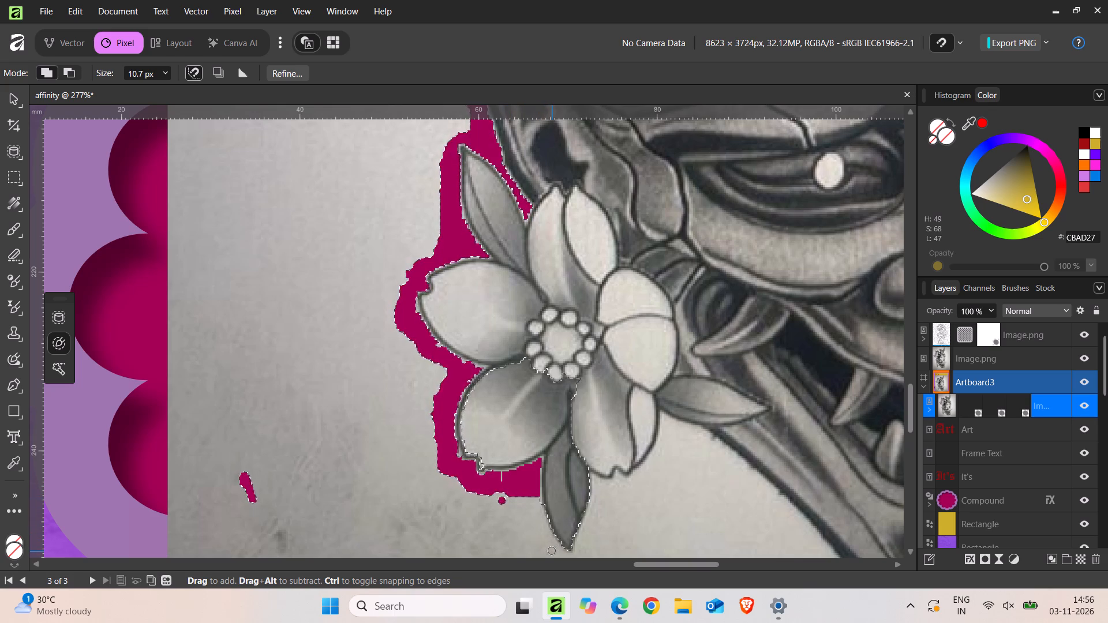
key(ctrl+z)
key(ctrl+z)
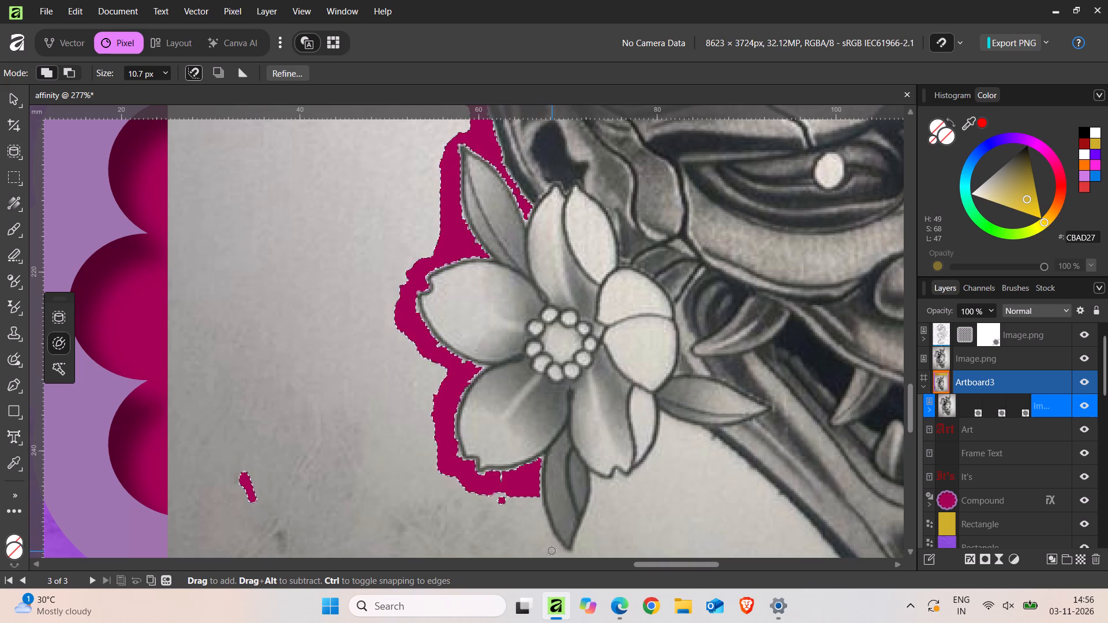
Add the grey background strip along the outer edge of the mask's lower-left jaw to the selection with the Selection Brush.
scroll(559, 557, down, 3)
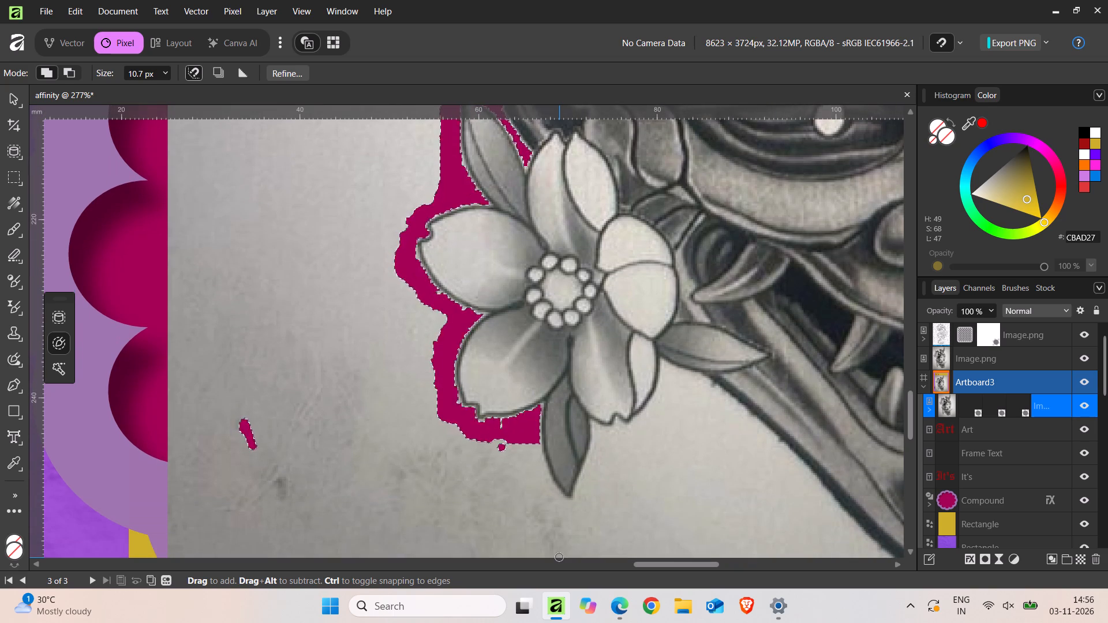
scroll(559, 557, down, 3)
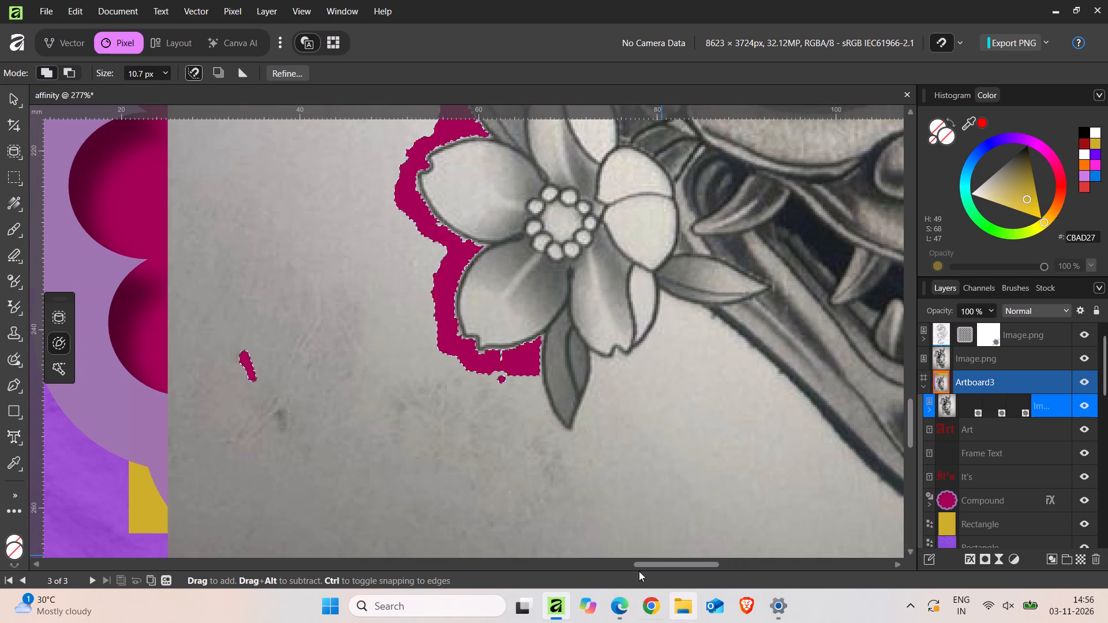
scroll(727, 433, left, 5)
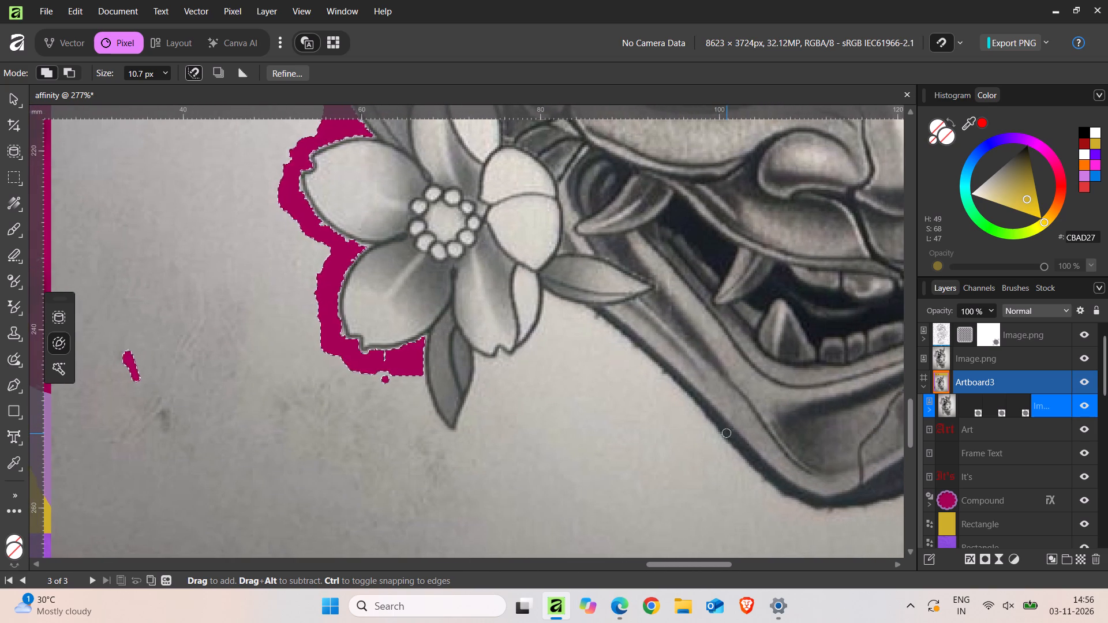
scroll(727, 433, left, 1)
drag(579, 342, 660, 415)
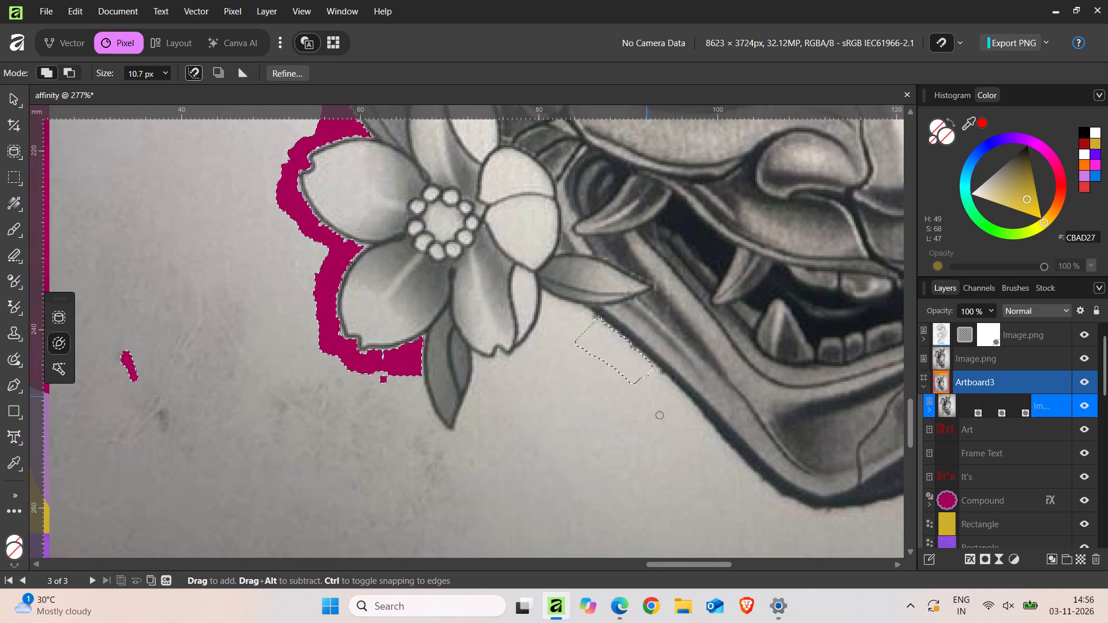
drag(660, 415, 645, 400)
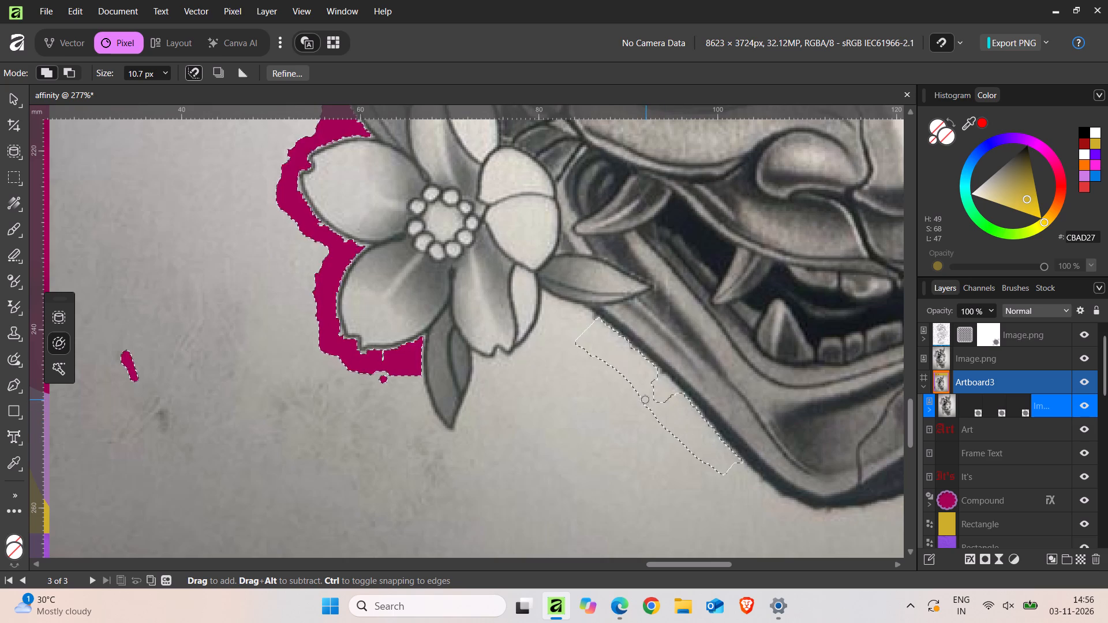
drag(645, 400, 637, 389)
drag(664, 397, 650, 386)
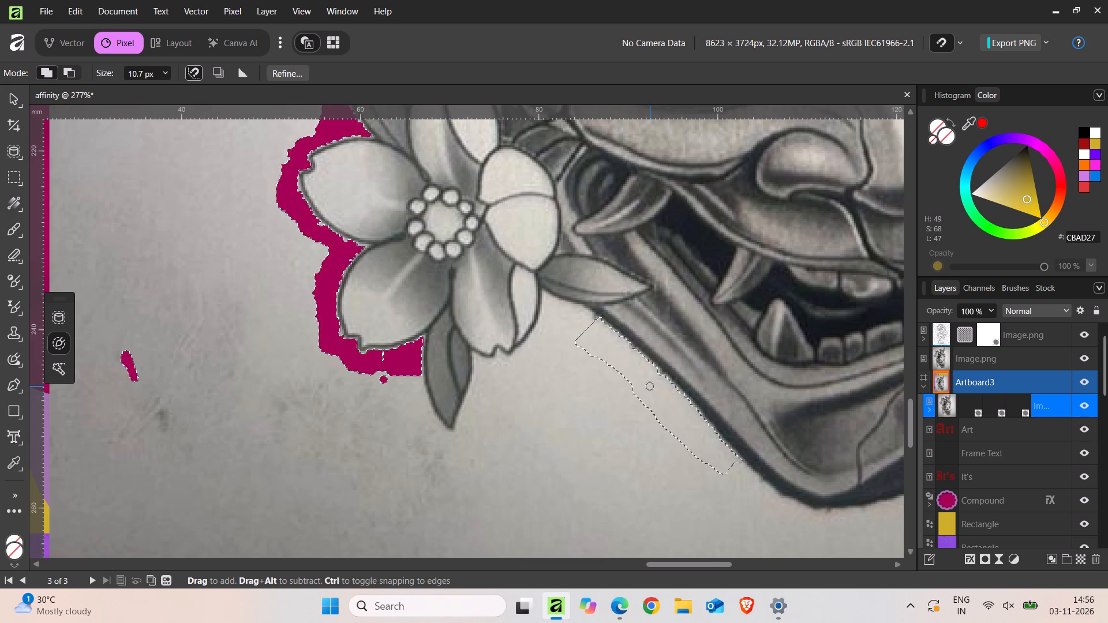
drag(650, 386, 649, 386)
Extend the selection into the corner between the lower-right petal, side leaf and jaw, undoing any spill into the petal.
click(550, 316)
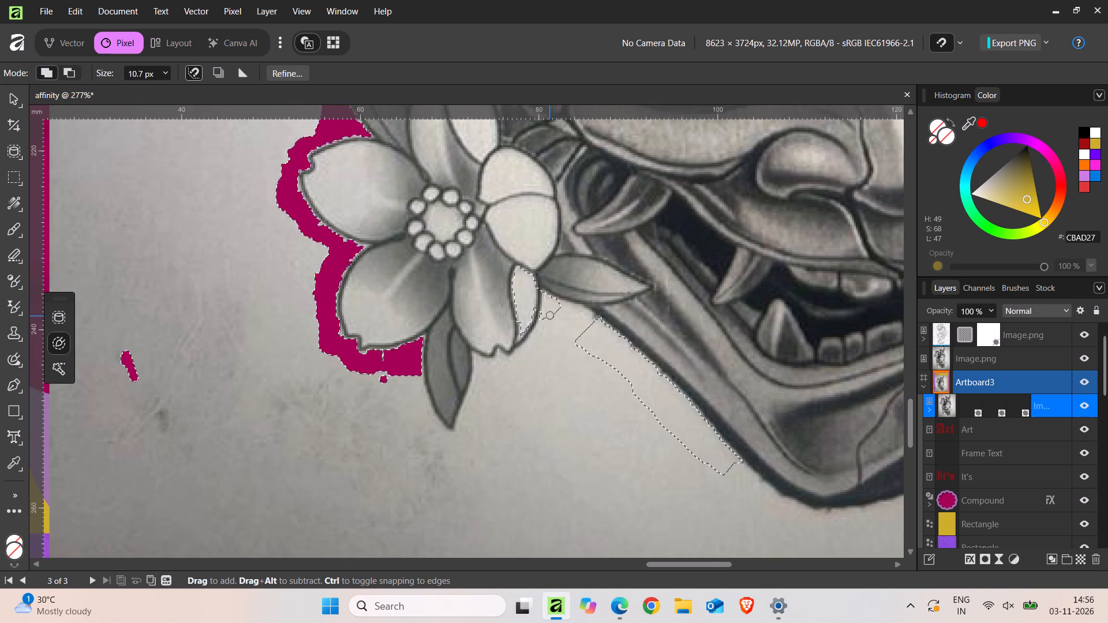
key(ctrl+z)
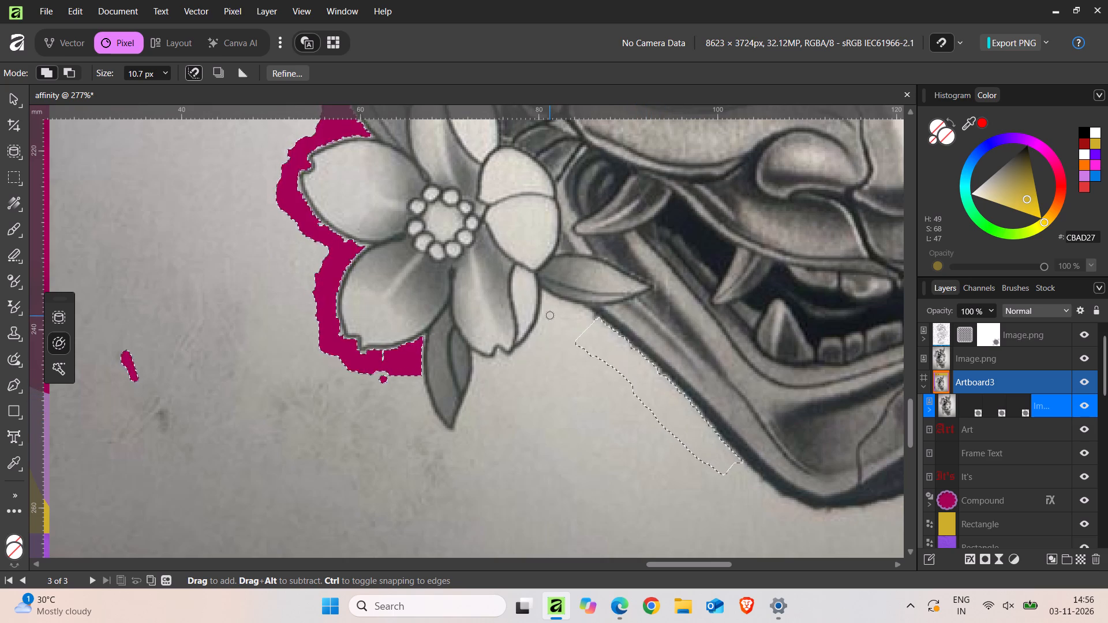
click(550, 316)
key(ctrl+z)
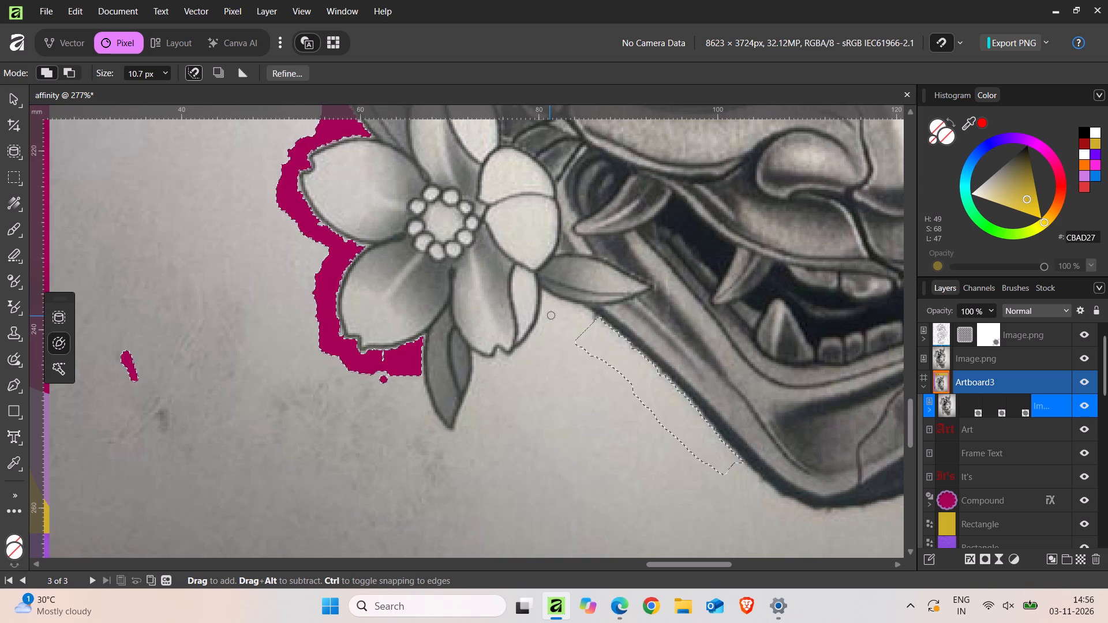
click(552, 305)
drag(552, 305, 559, 310)
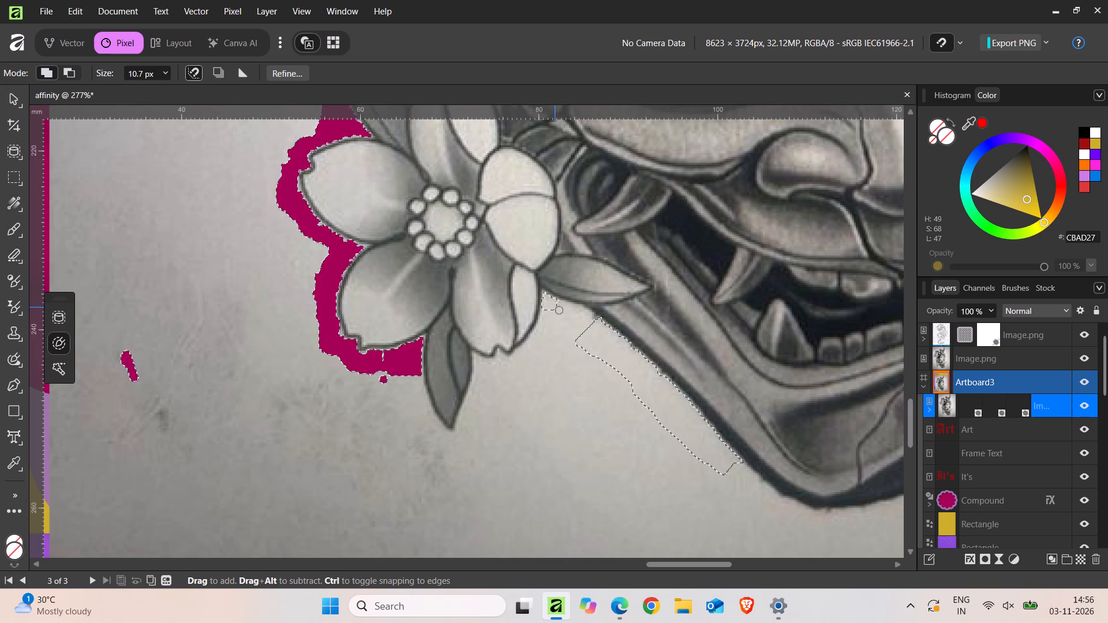
drag(559, 310, 593, 337)
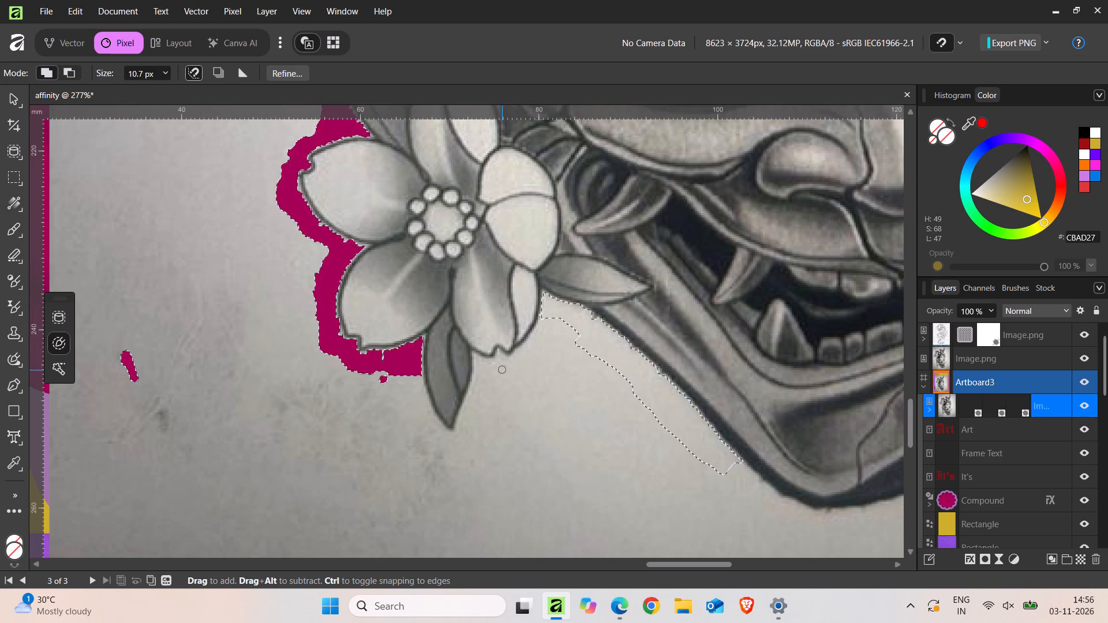
Select the background beneath the flower's lower-right petals, from the jaw strip across to the right edge of the bottom leaf.
click(501, 370)
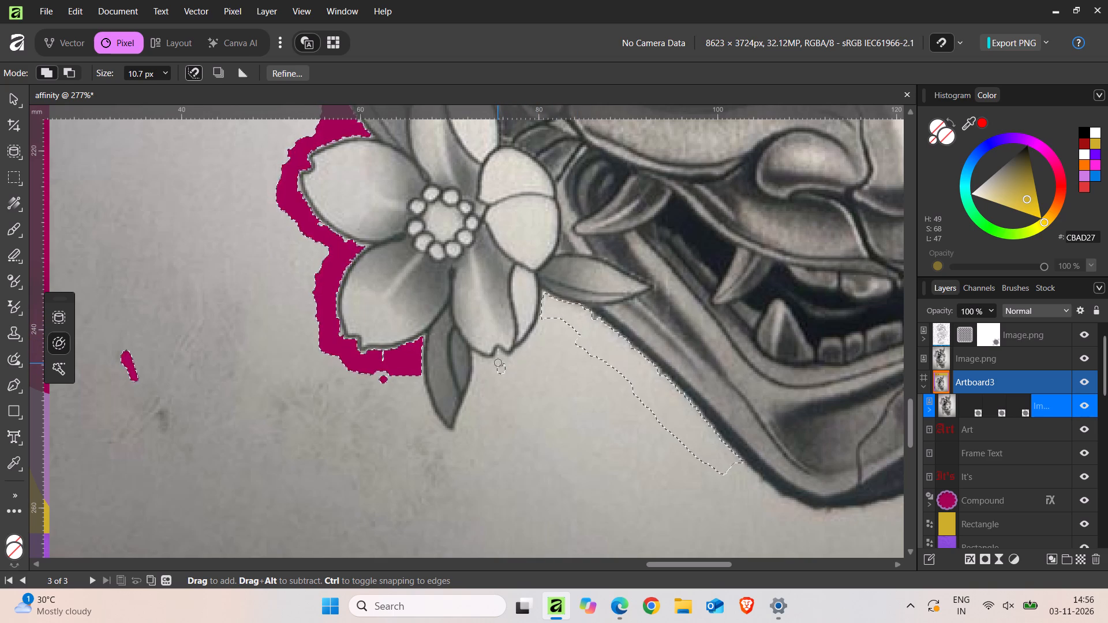
click(498, 363)
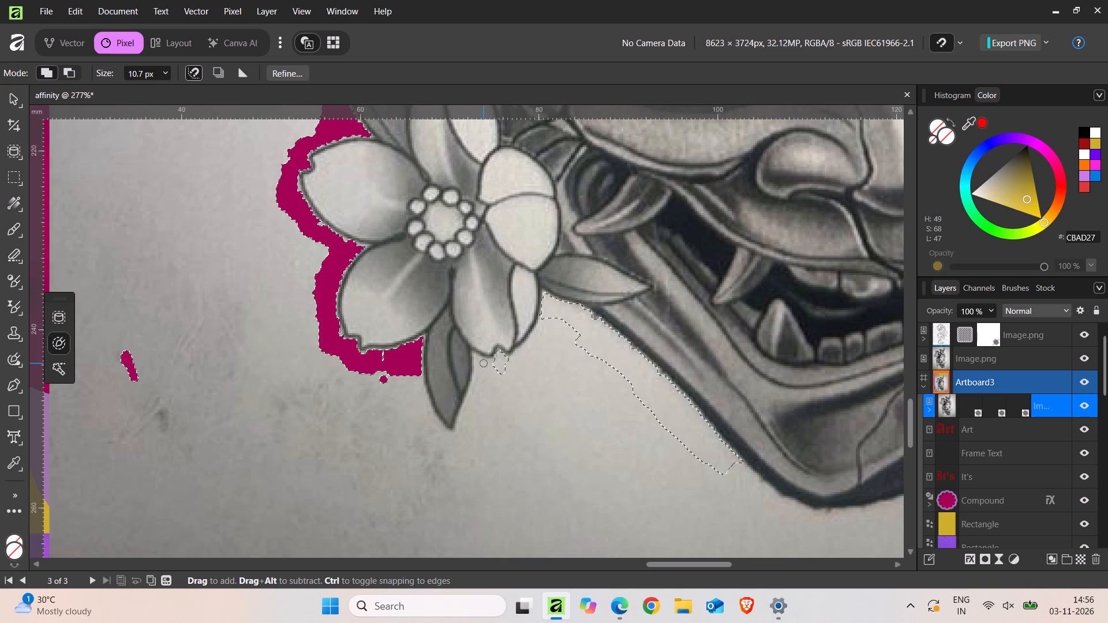
click(484, 363)
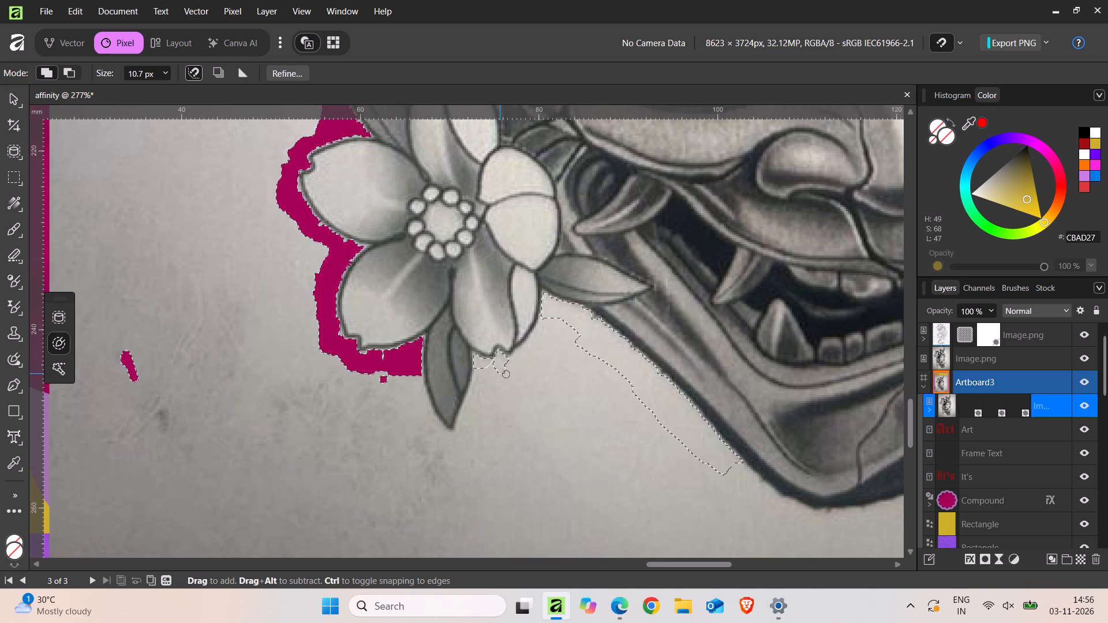
drag(496, 367, 490, 372)
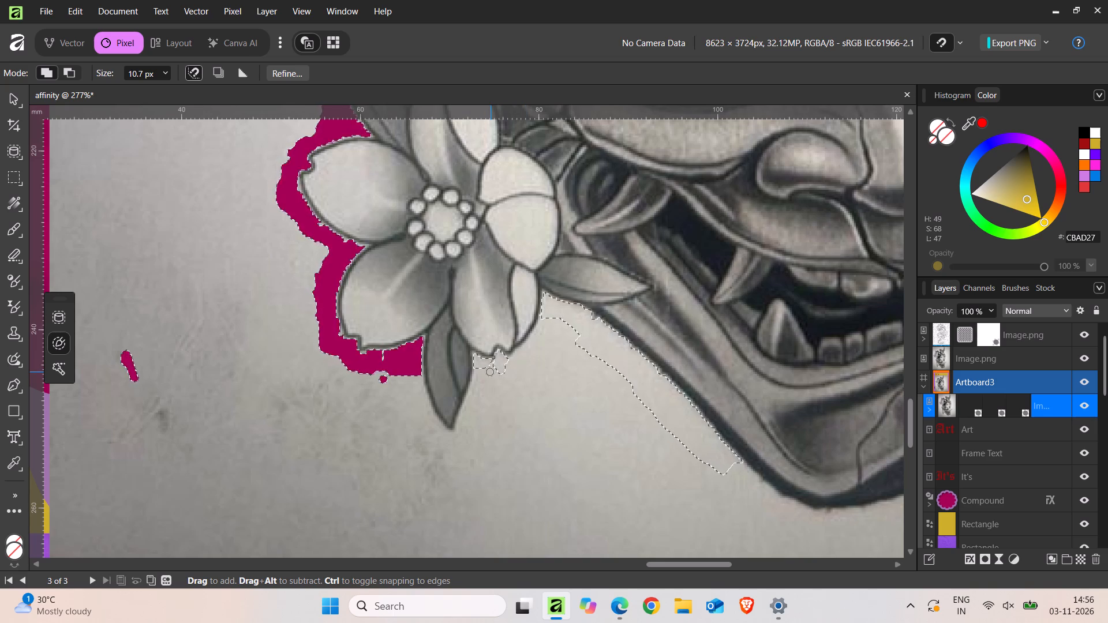
drag(490, 372, 607, 328)
drag(570, 362, 538, 496)
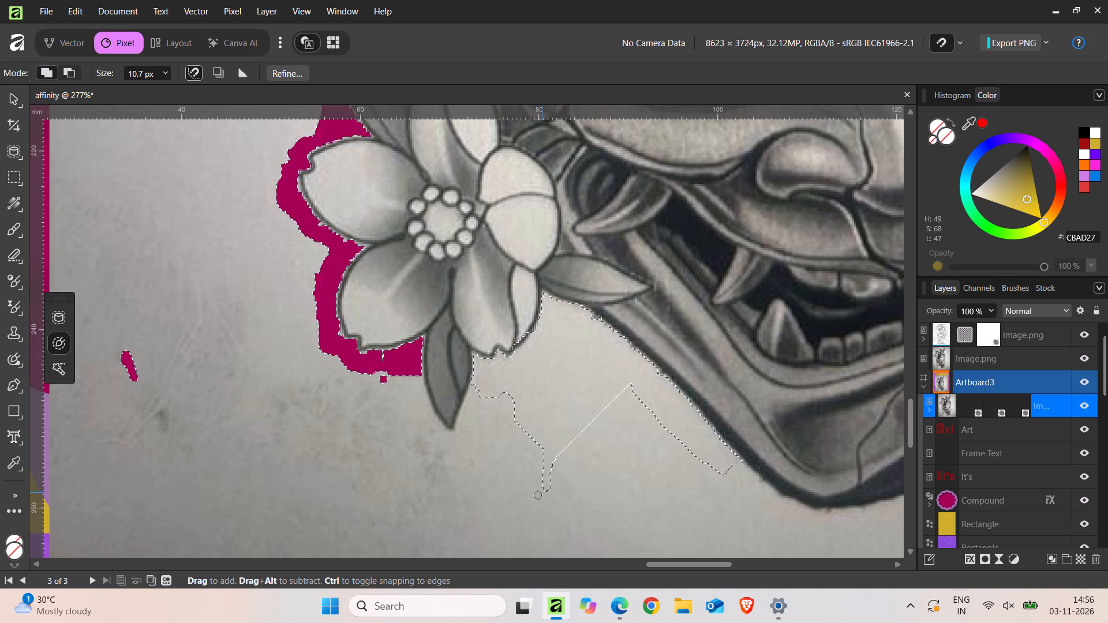
drag(538, 496, 491, 433)
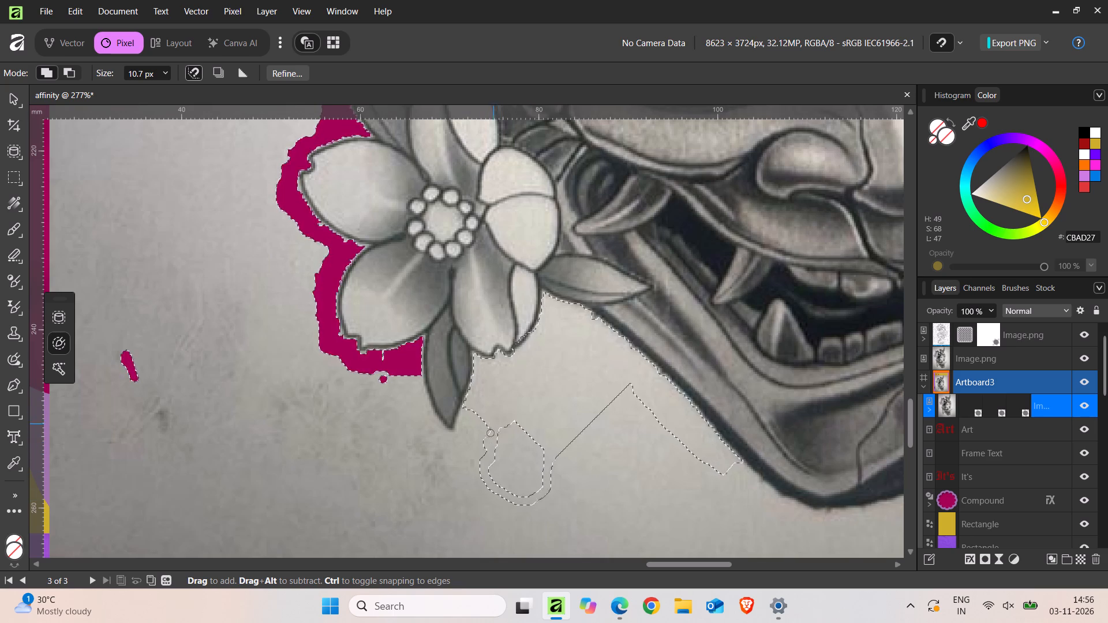
drag(491, 433, 488, 442)
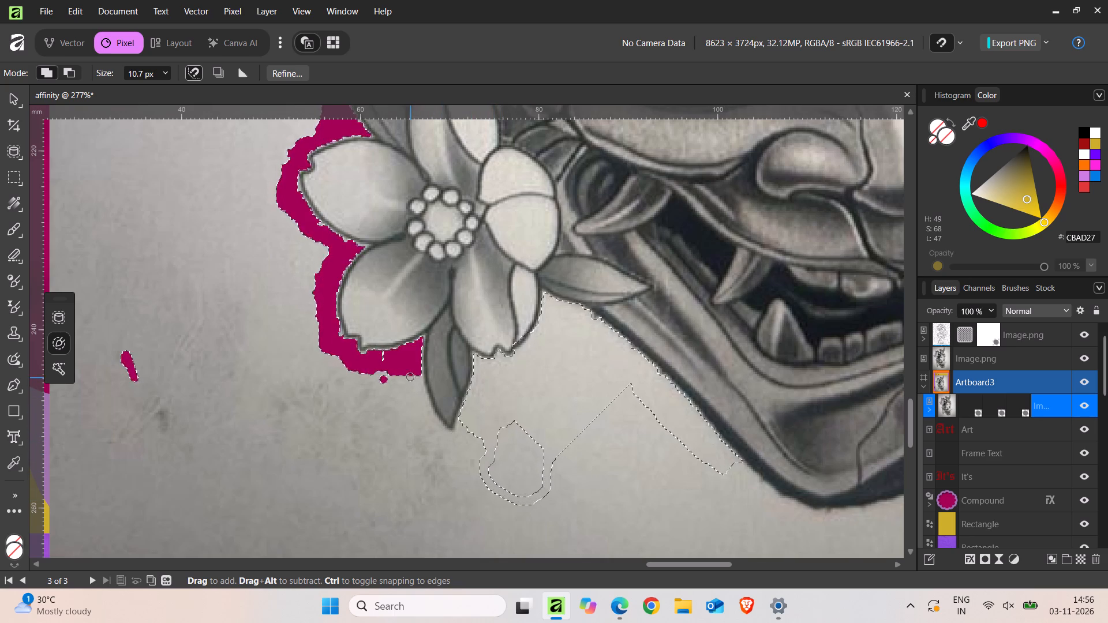
Select the background around the bottom leaf's tip and left edge, undoing any overspill, and delete the whole selected area.
drag(409, 376, 416, 414)
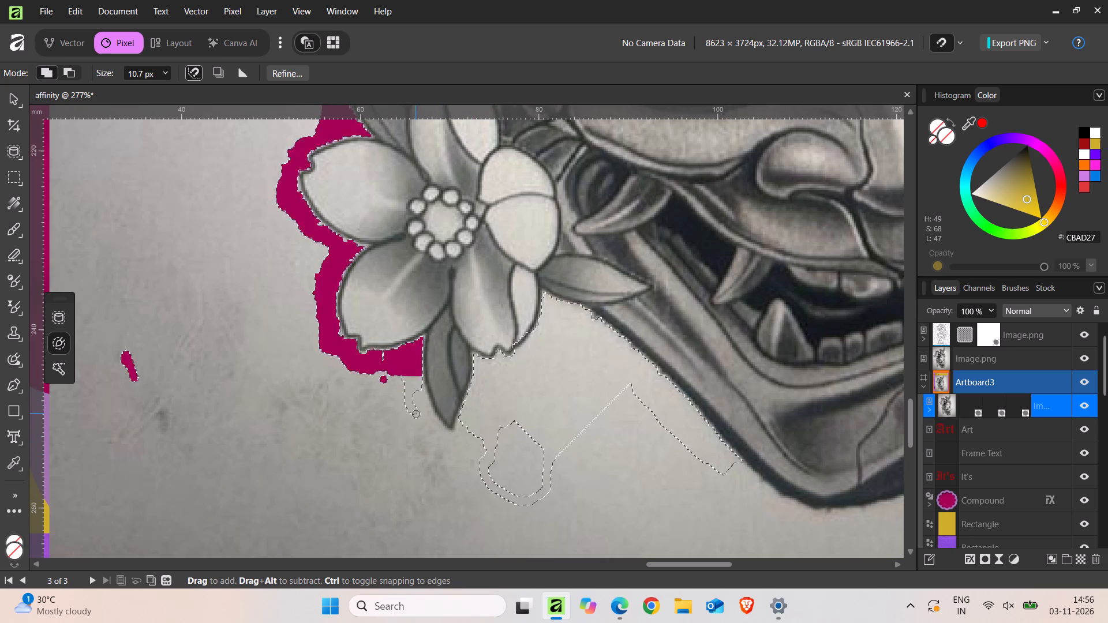
drag(416, 414, 459, 440)
key(ctrl+z)
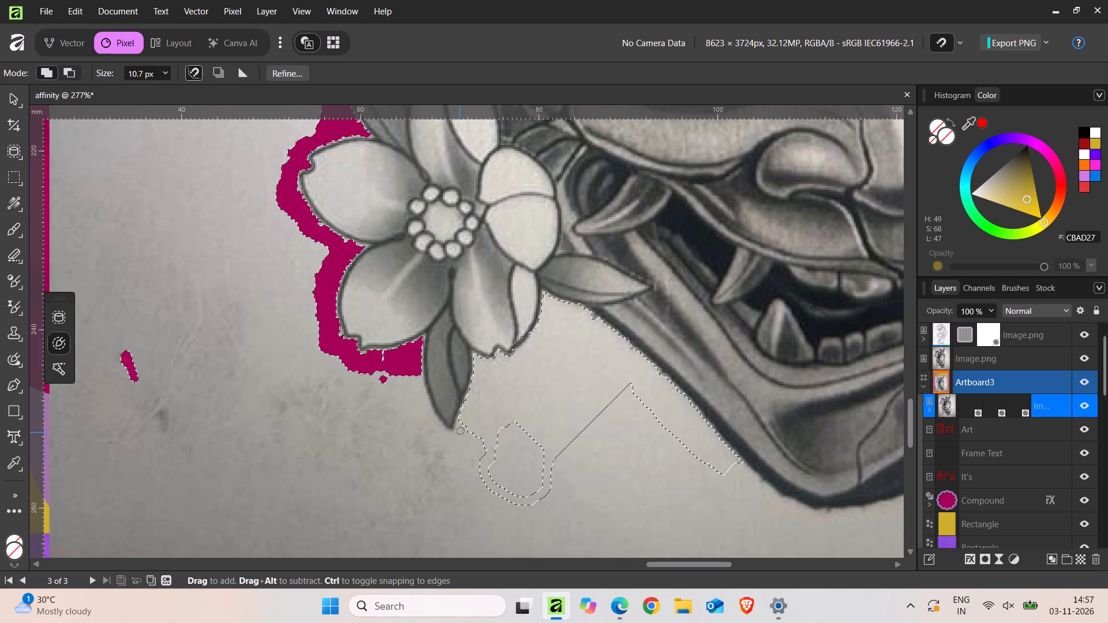
click(461, 430)
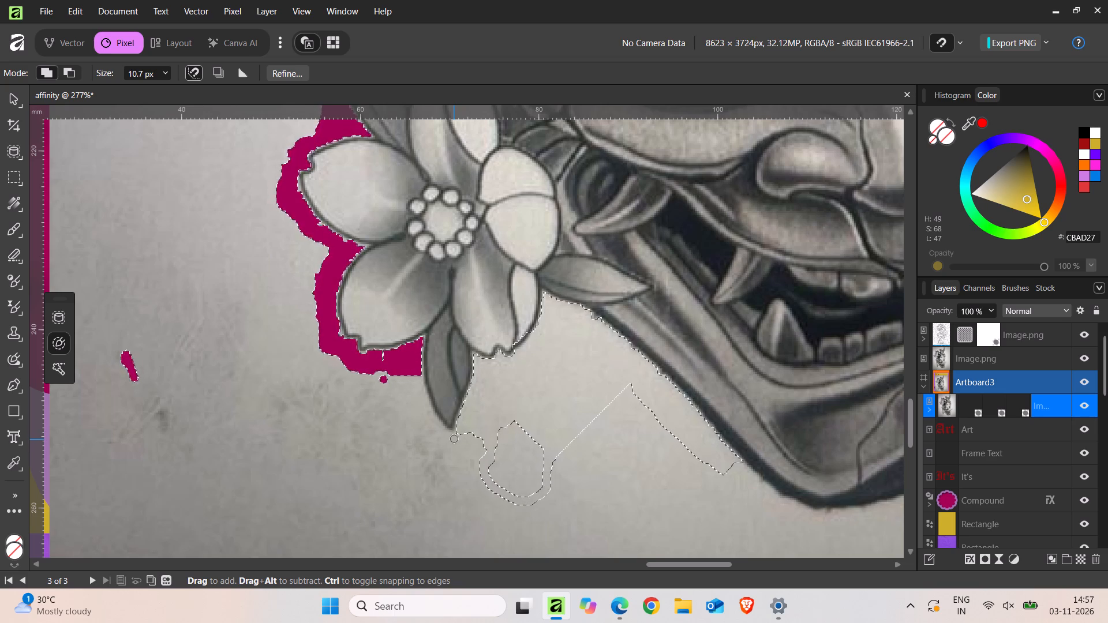
click(454, 439)
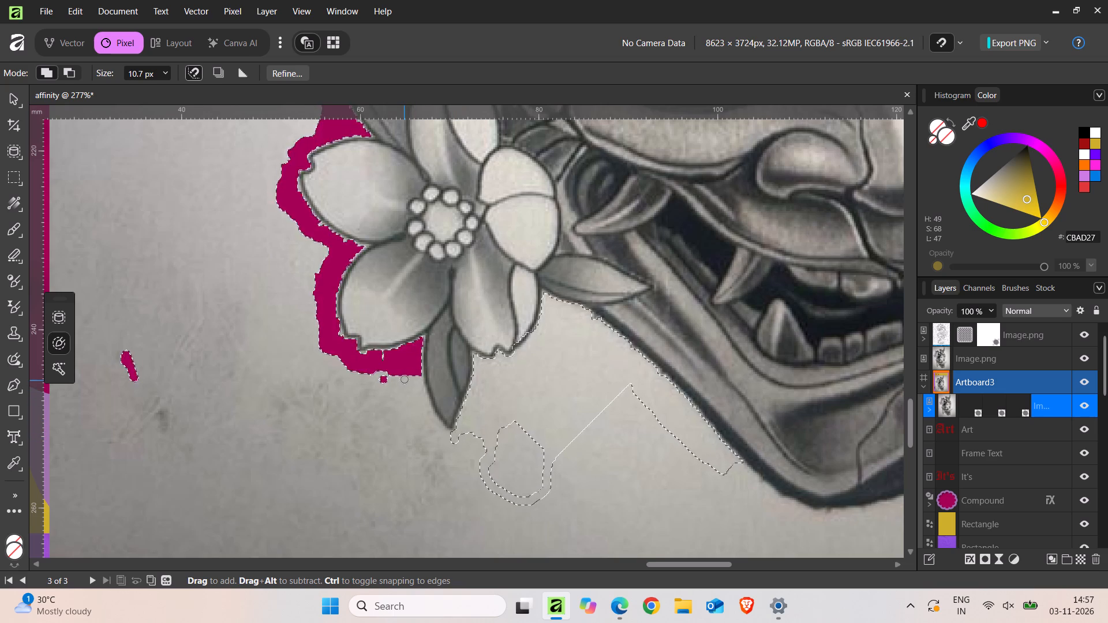
drag(405, 377, 421, 412)
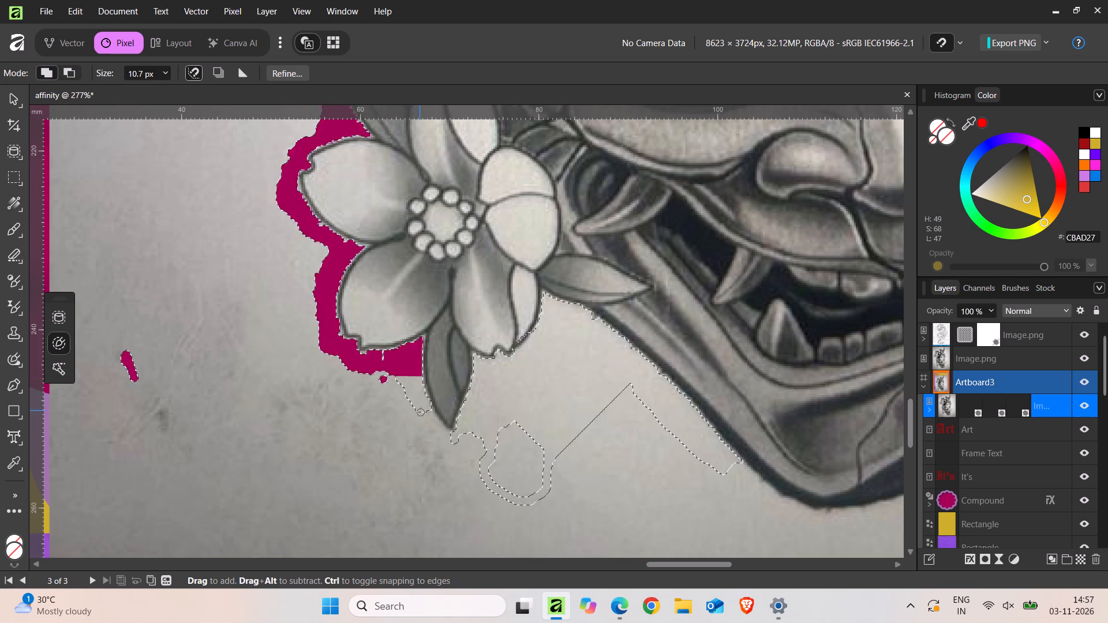
drag(421, 412, 440, 426)
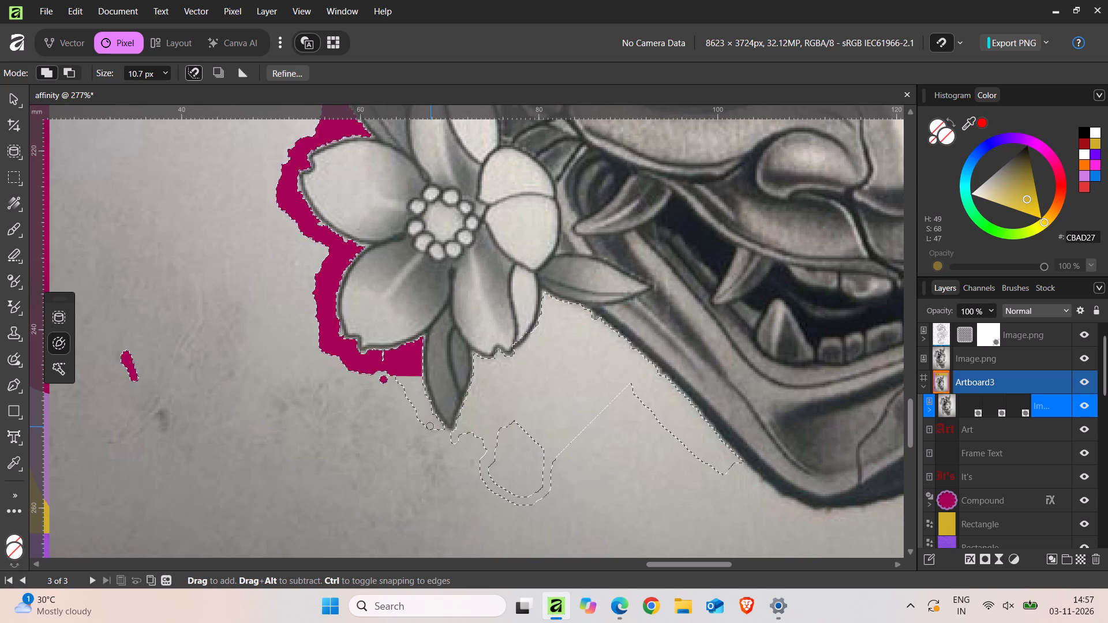
drag(429, 426, 448, 445)
key(BackSpace)
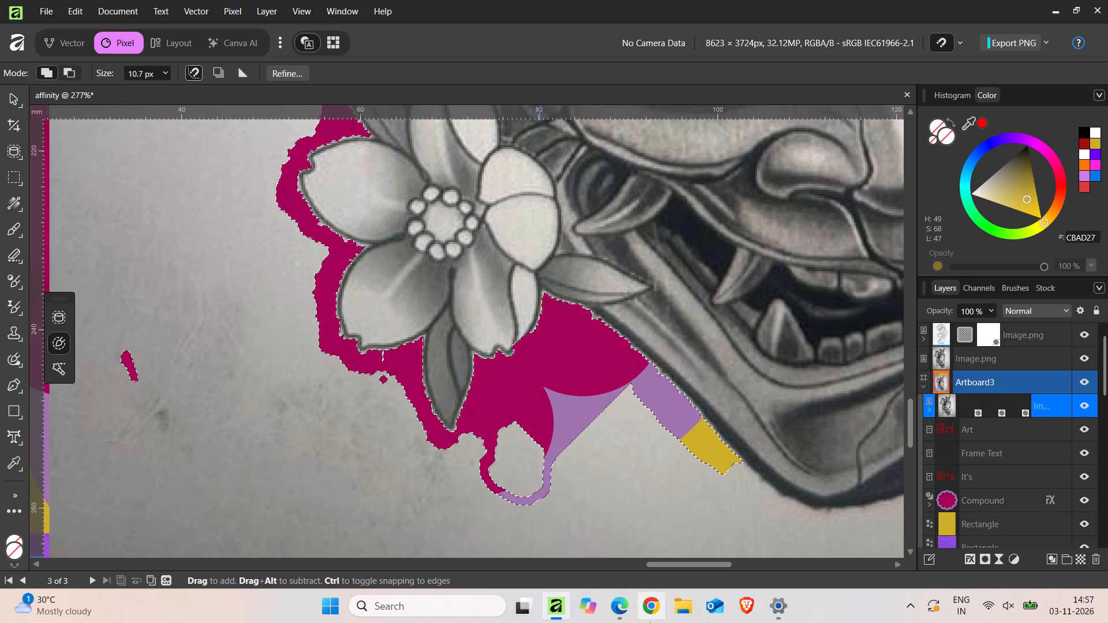
Select the grey background strip along the mask's right jaw edge, from below the right flower's bottom petal to the chin corner.
scroll(647, 431, left, 5)
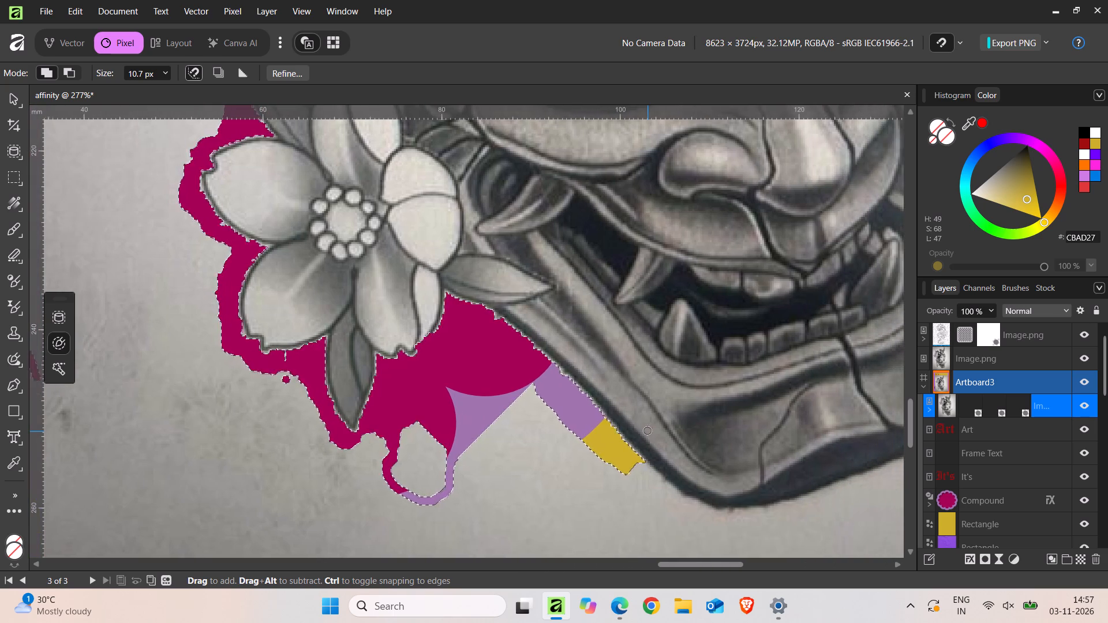
scroll(647, 431, left, 7)
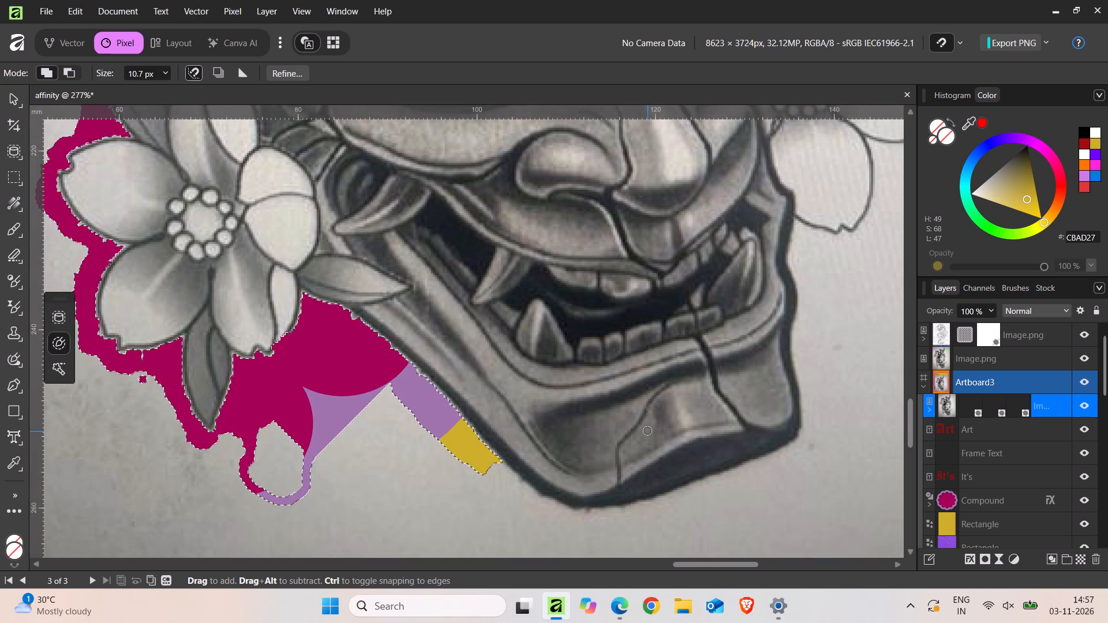
scroll(647, 431, left, 1)
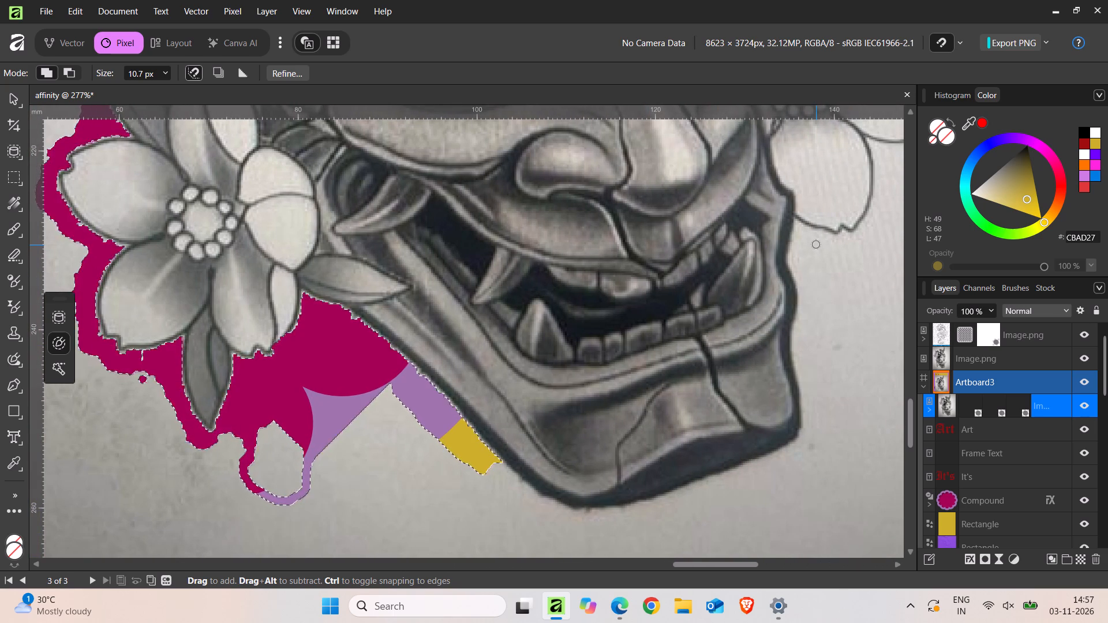
drag(816, 245, 818, 327)
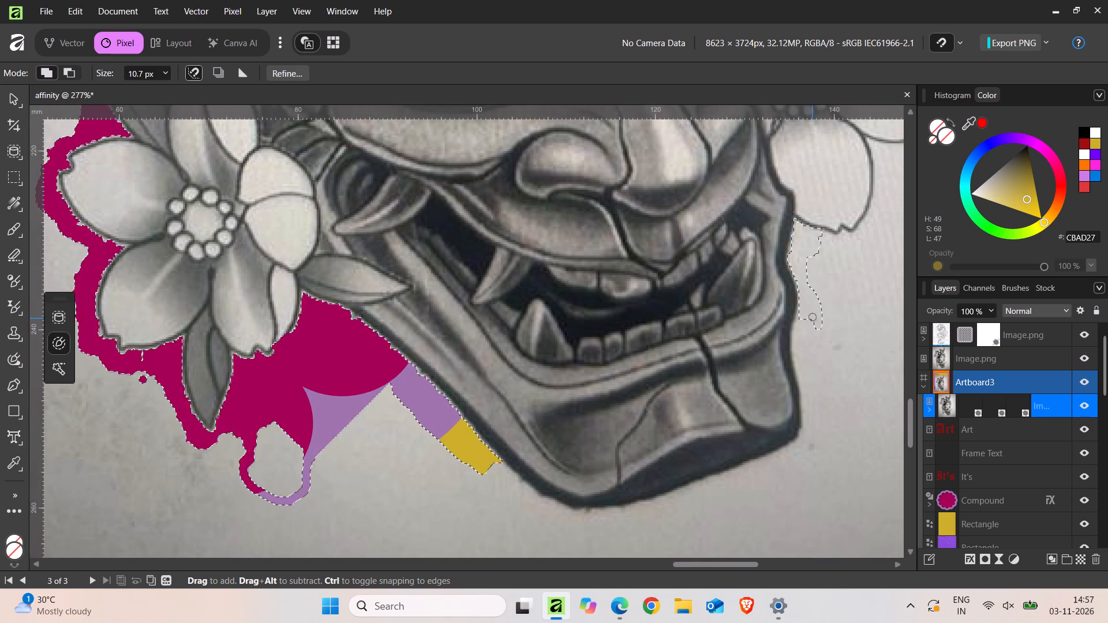
drag(812, 316, 819, 408)
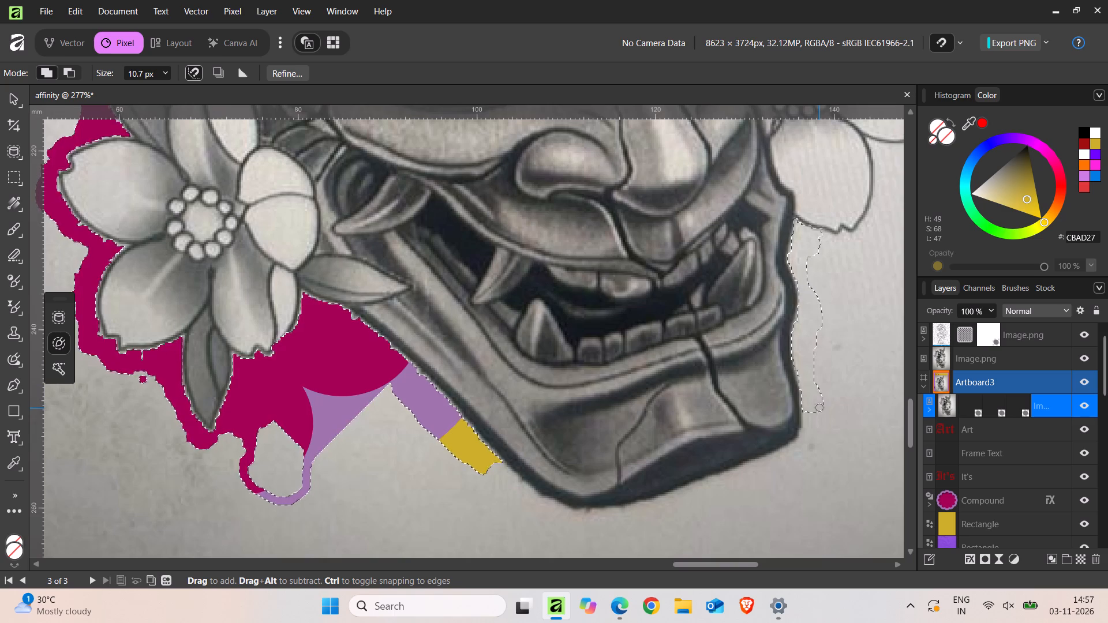
drag(819, 408, 802, 445)
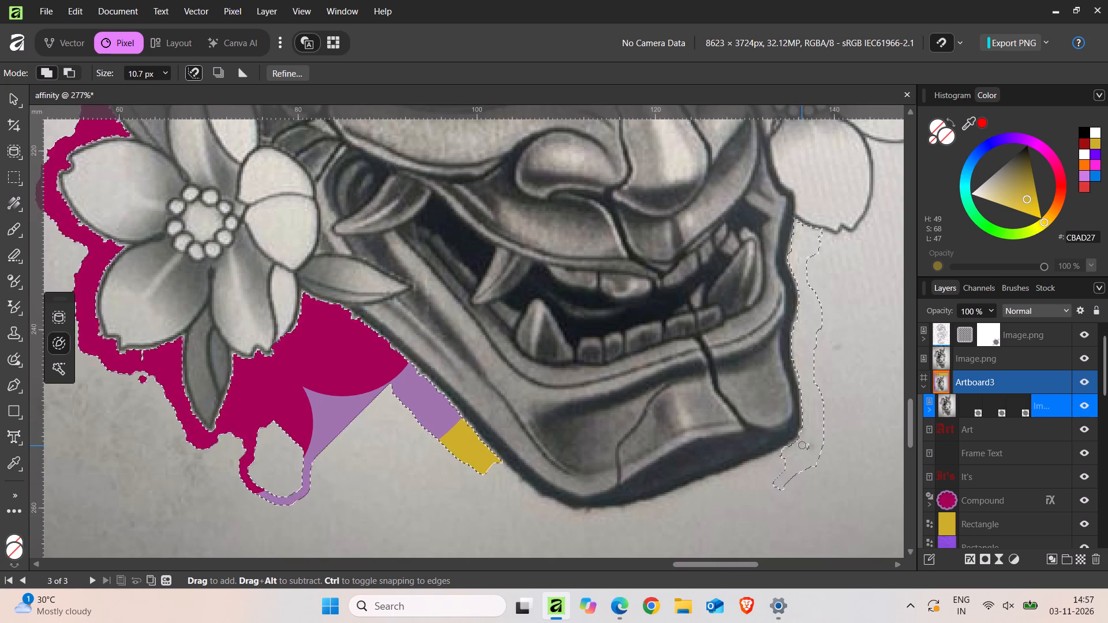
Extend the selection beneath the chin to the cleared strip on the lower-left jaw, and delete the selected background.
drag(802, 445, 727, 497)
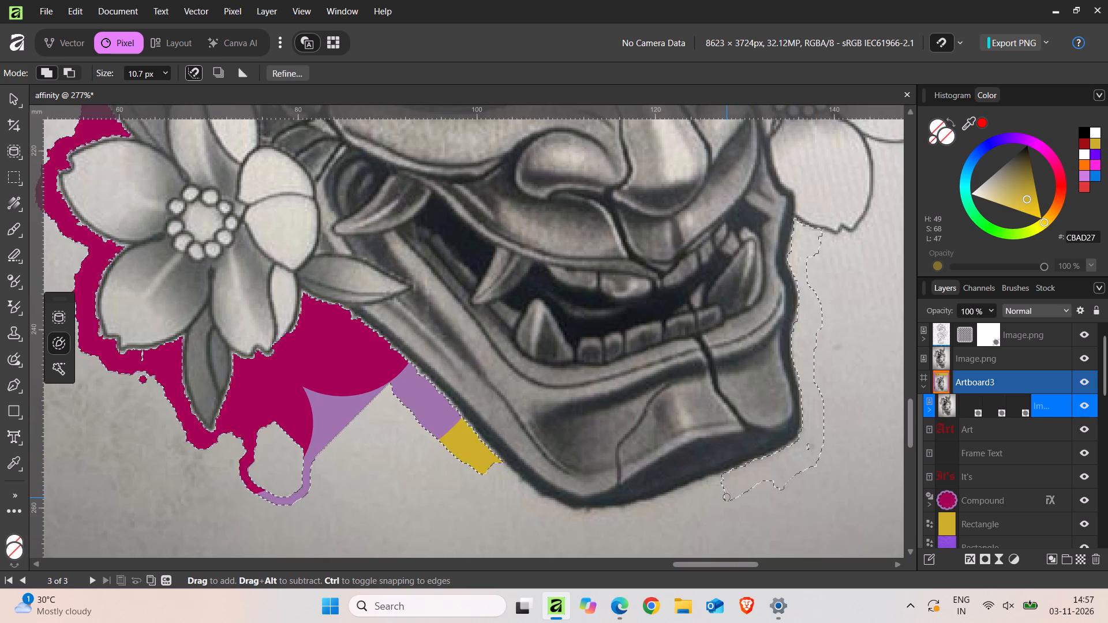
drag(740, 488, 561, 528)
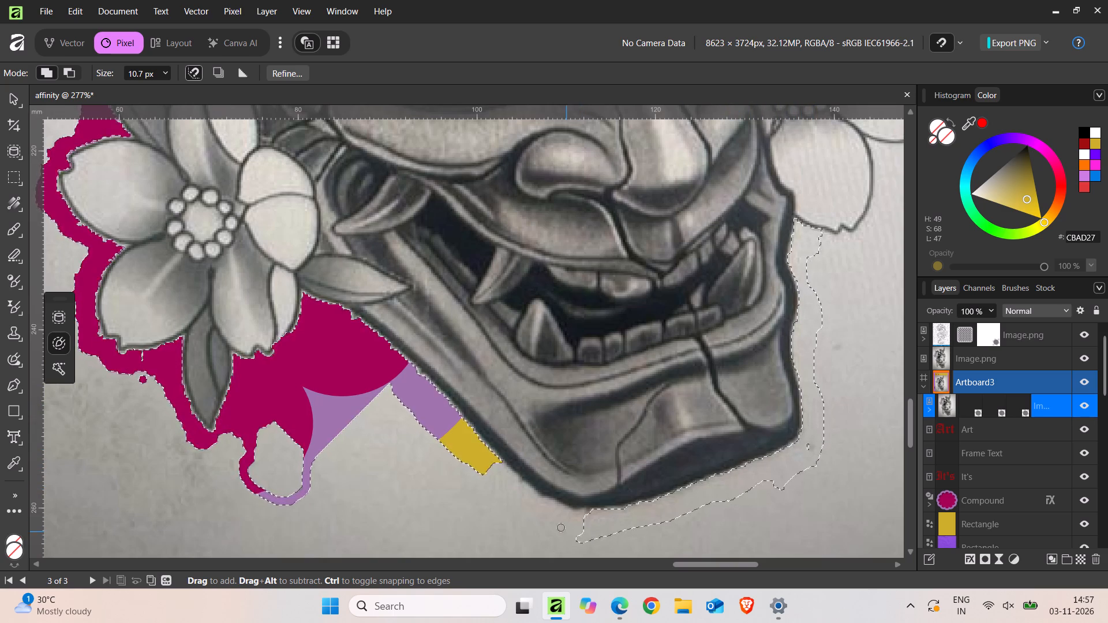
drag(561, 528, 578, 528)
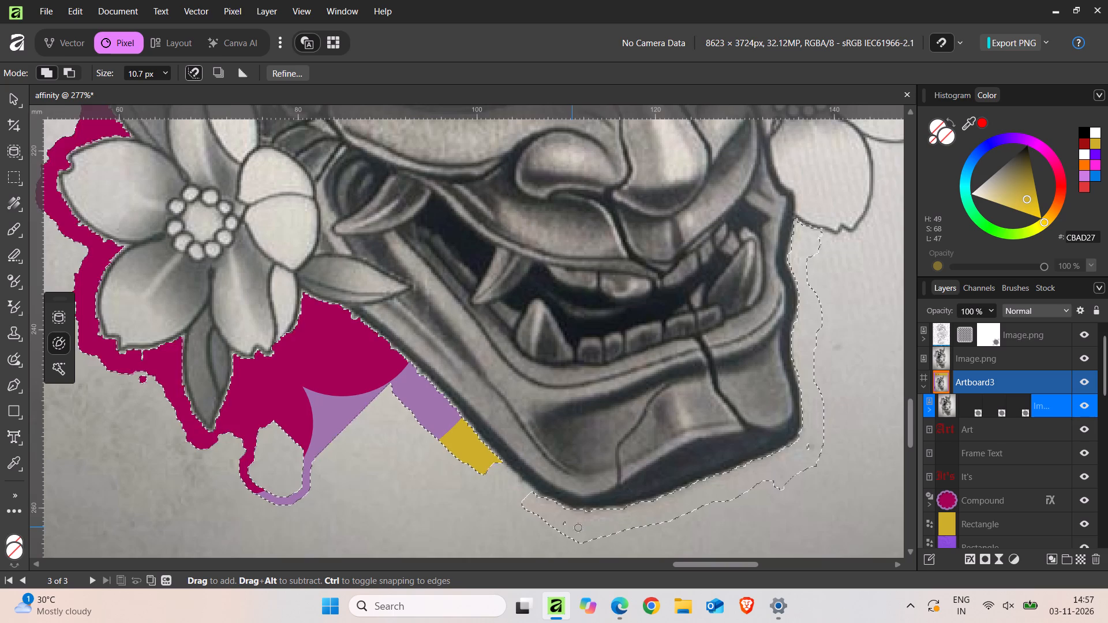
drag(578, 528, 590, 516)
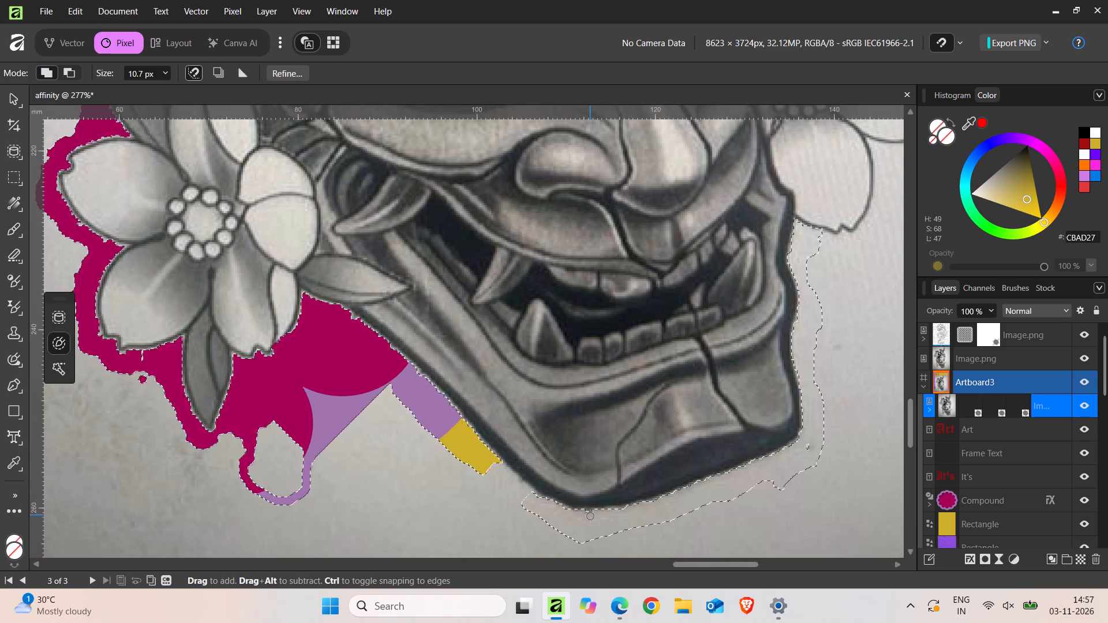
drag(590, 516, 549, 533)
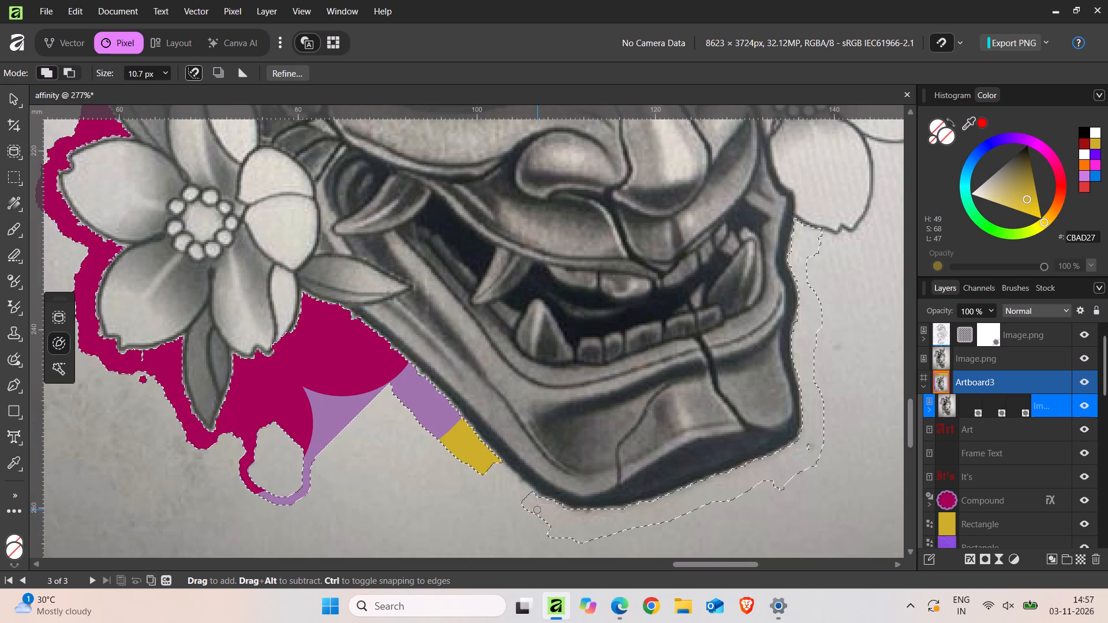
drag(537, 510, 464, 471)
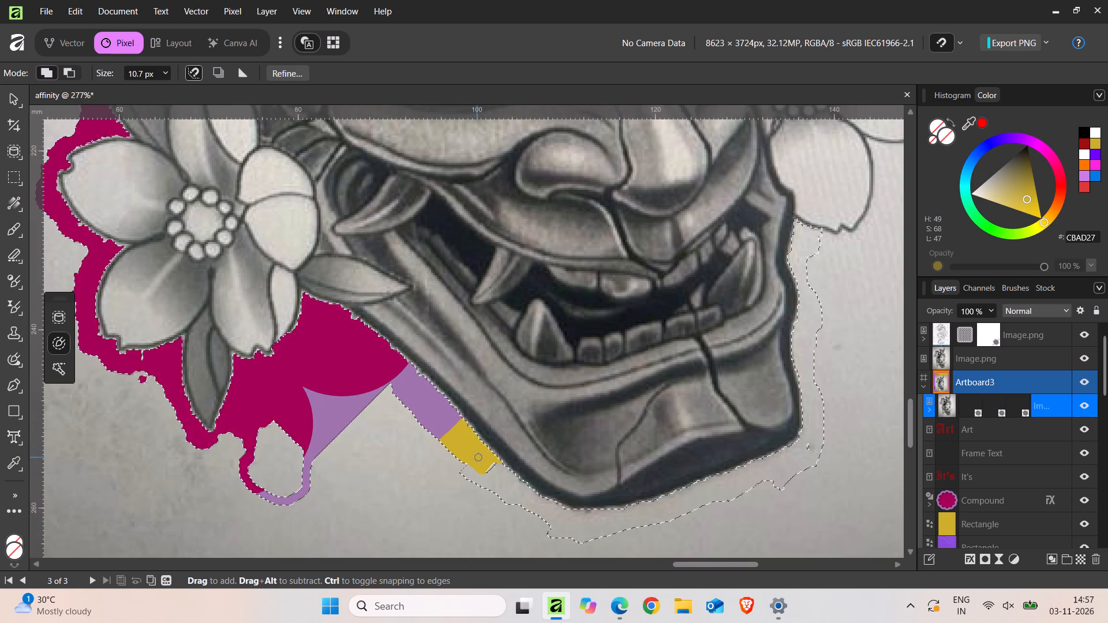
key(BackSpace)
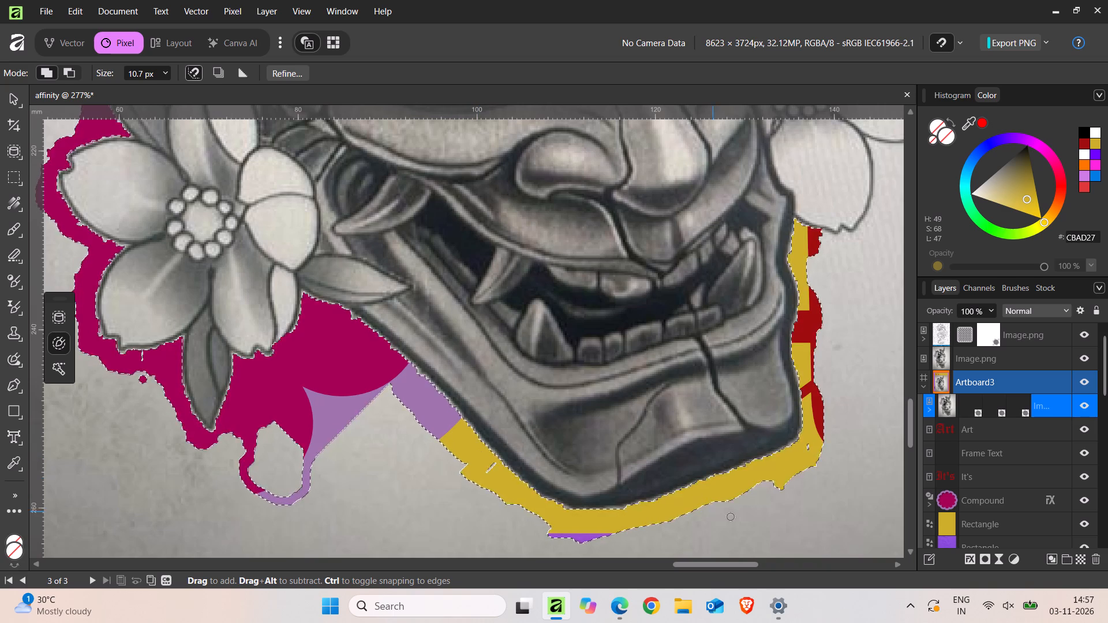
Add the background just beneath the notched tip of the right flower's bottom petal to the selection.
scroll(675, 399, left, 1)
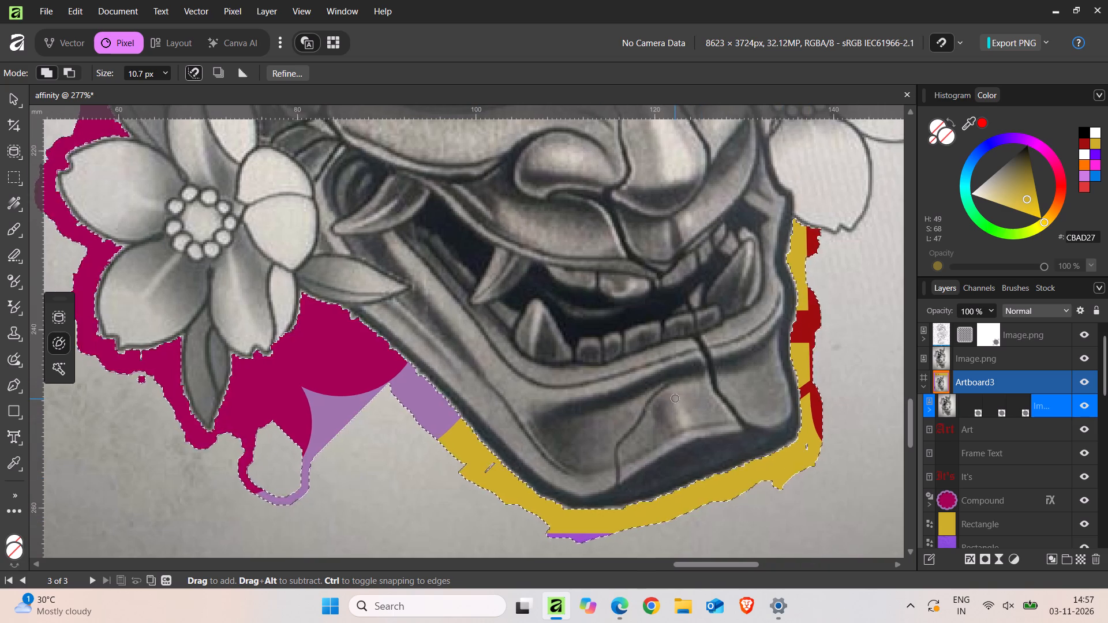
scroll(675, 399, left, 8)
scroll(675, 399, up, 3)
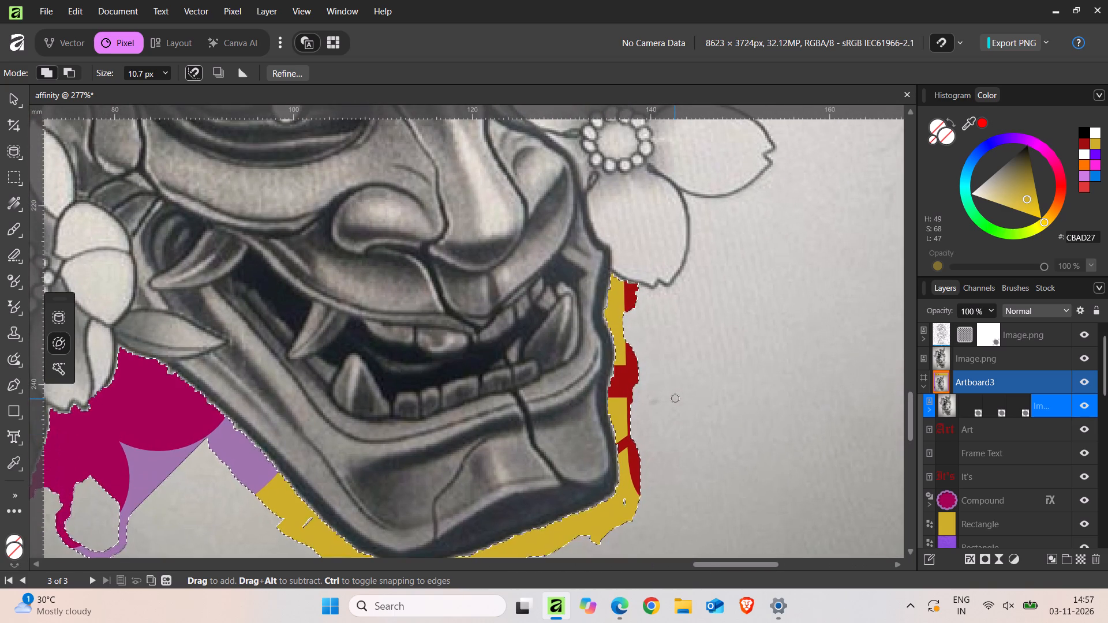
scroll(675, 399, up, 2)
scroll(675, 399, left, 4)
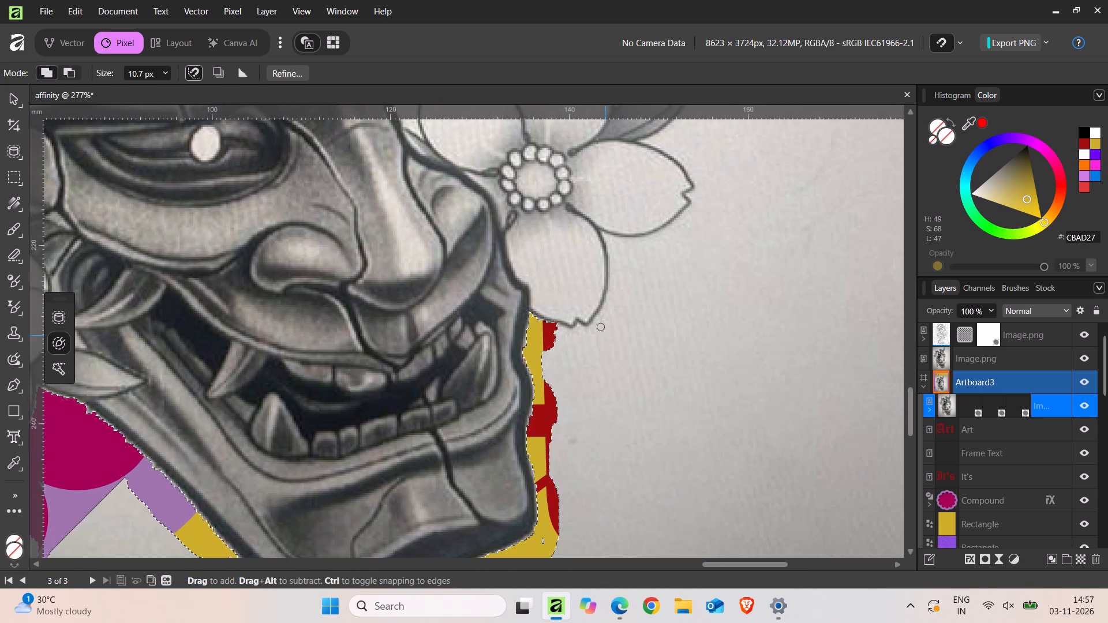
click(559, 335)
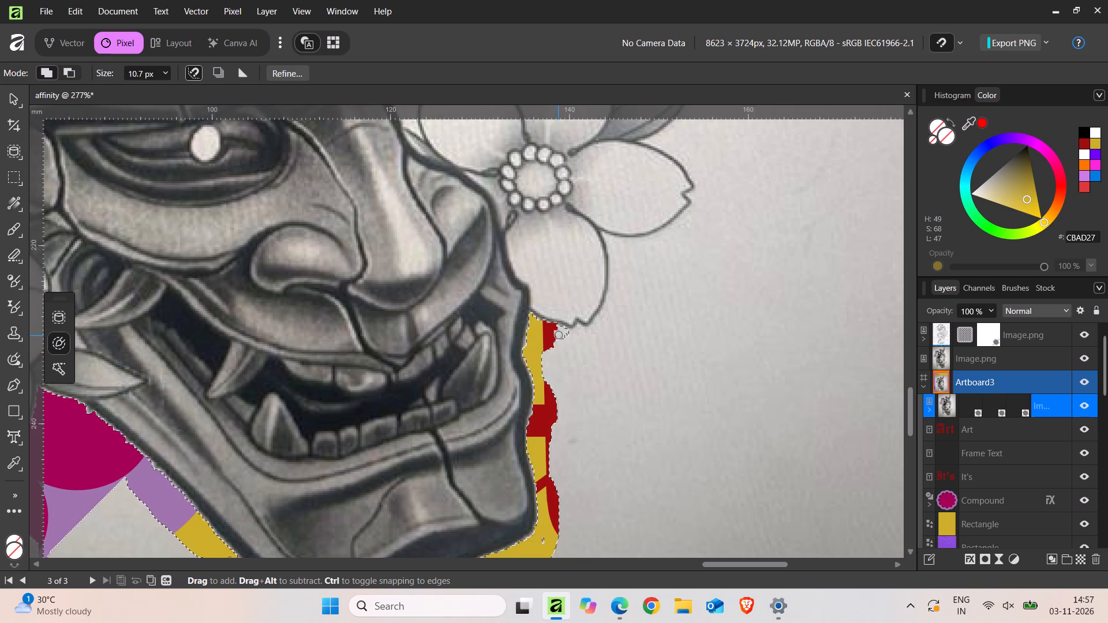
click(577, 337)
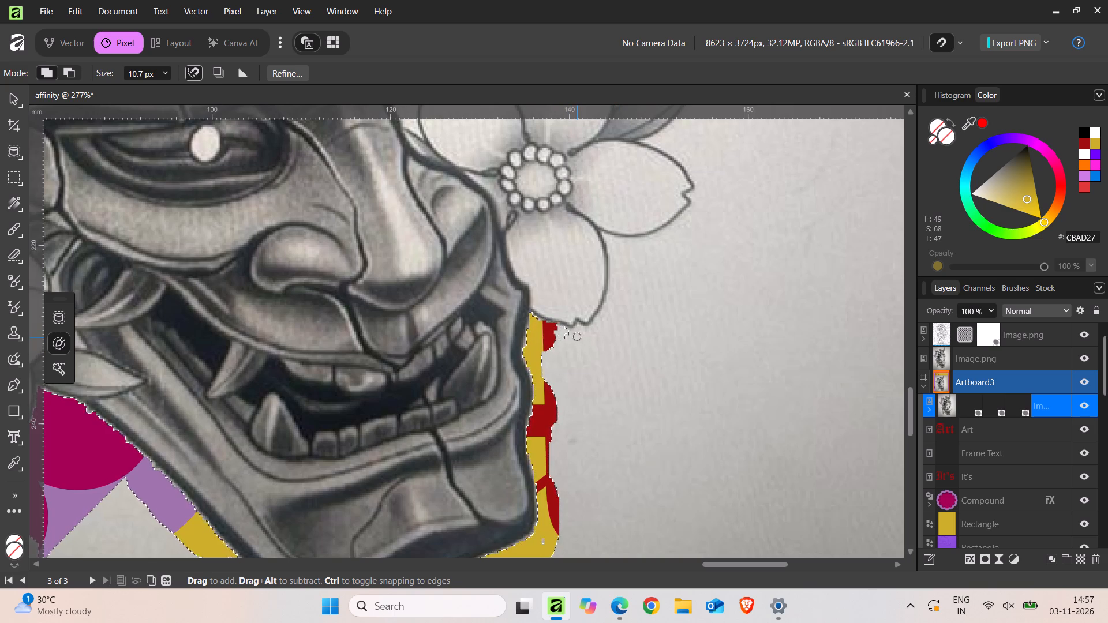
click(590, 333)
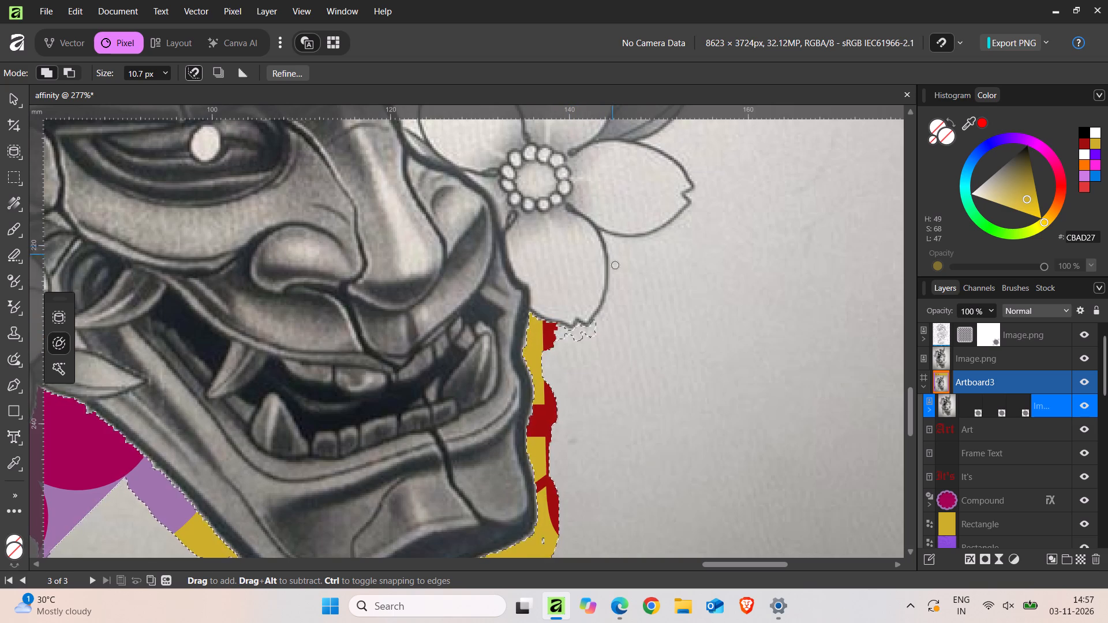
click(602, 326)
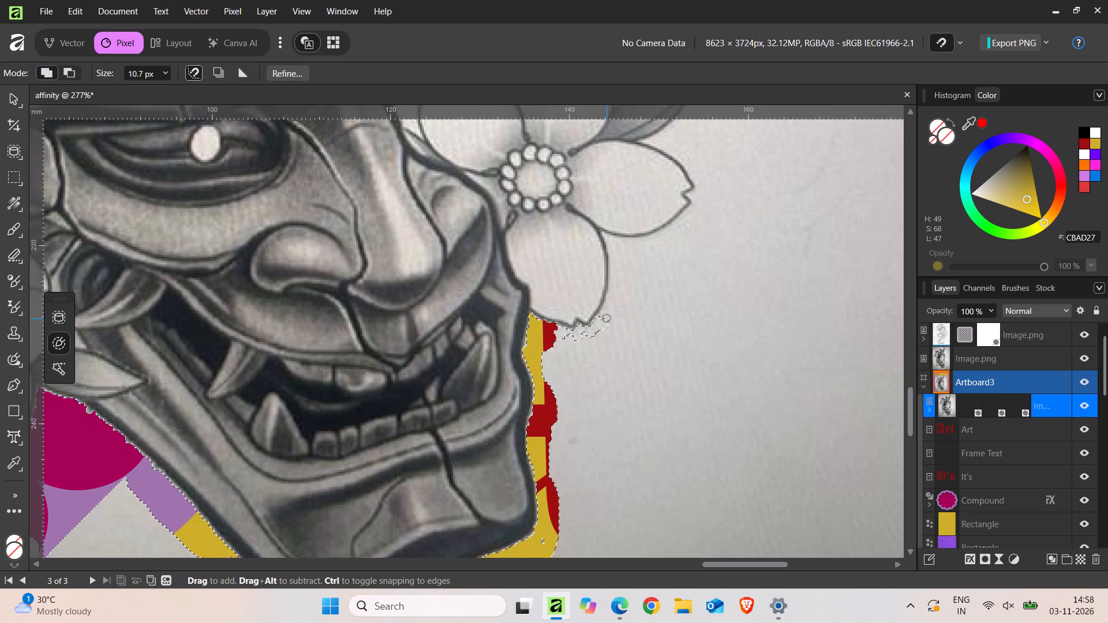
Extend the selection up the bottom petal's right edge to the corner where it meets the right petal.
click(610, 314)
click(613, 297)
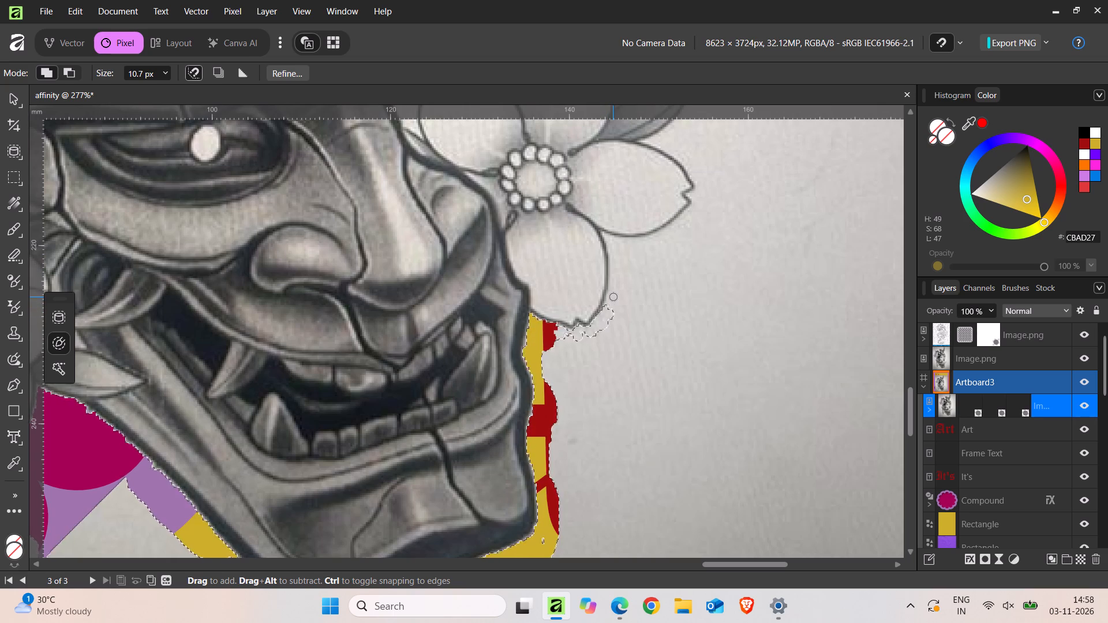
click(618, 283)
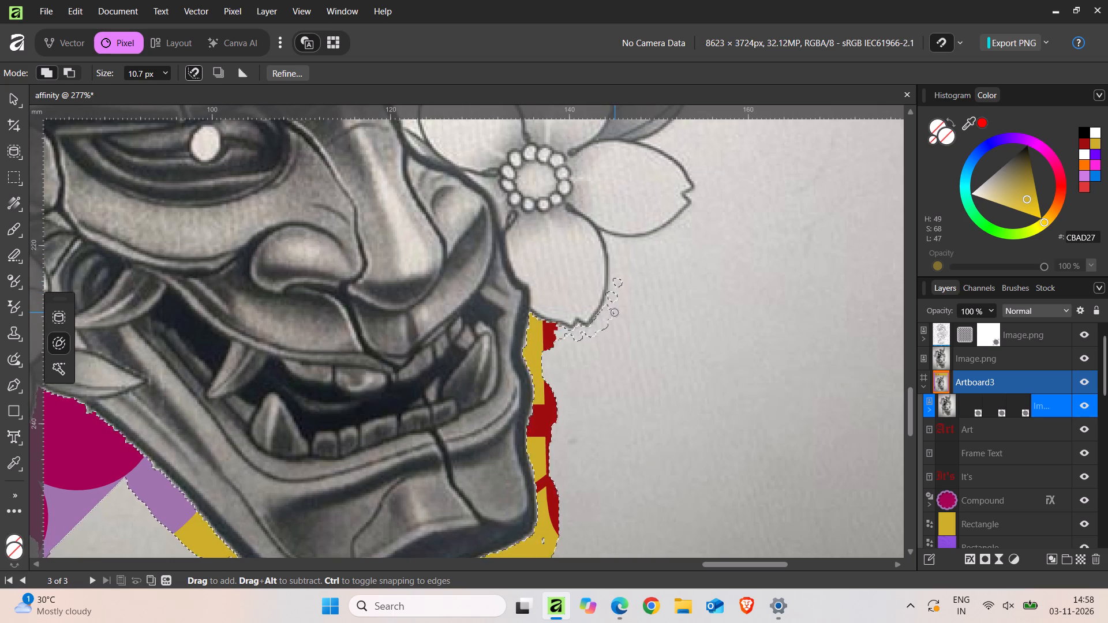
click(615, 313)
click(615, 301)
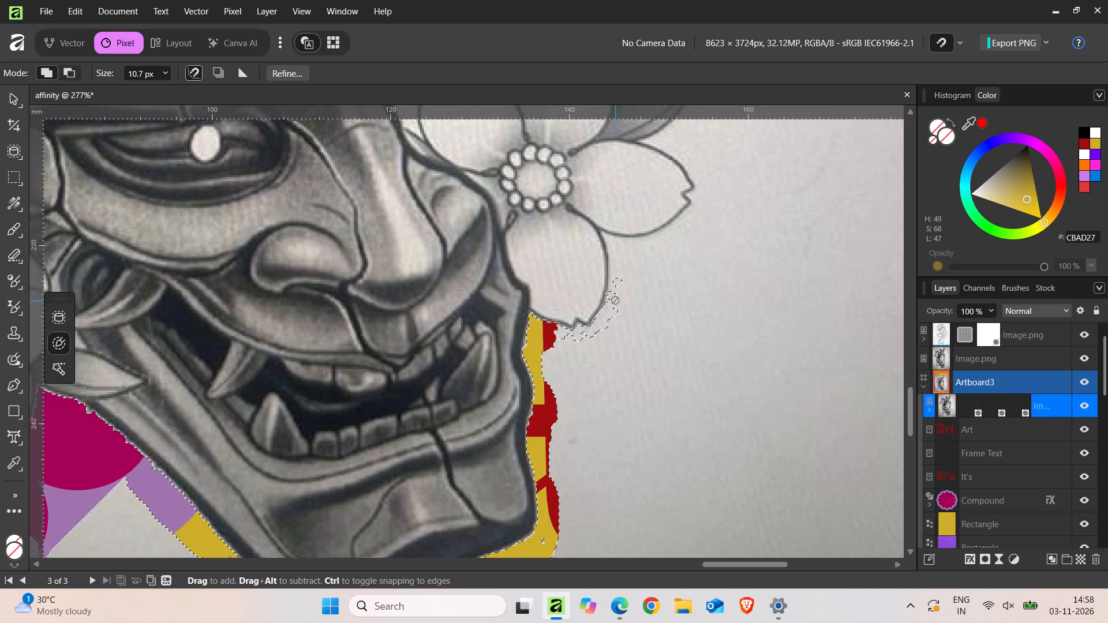
click(618, 282)
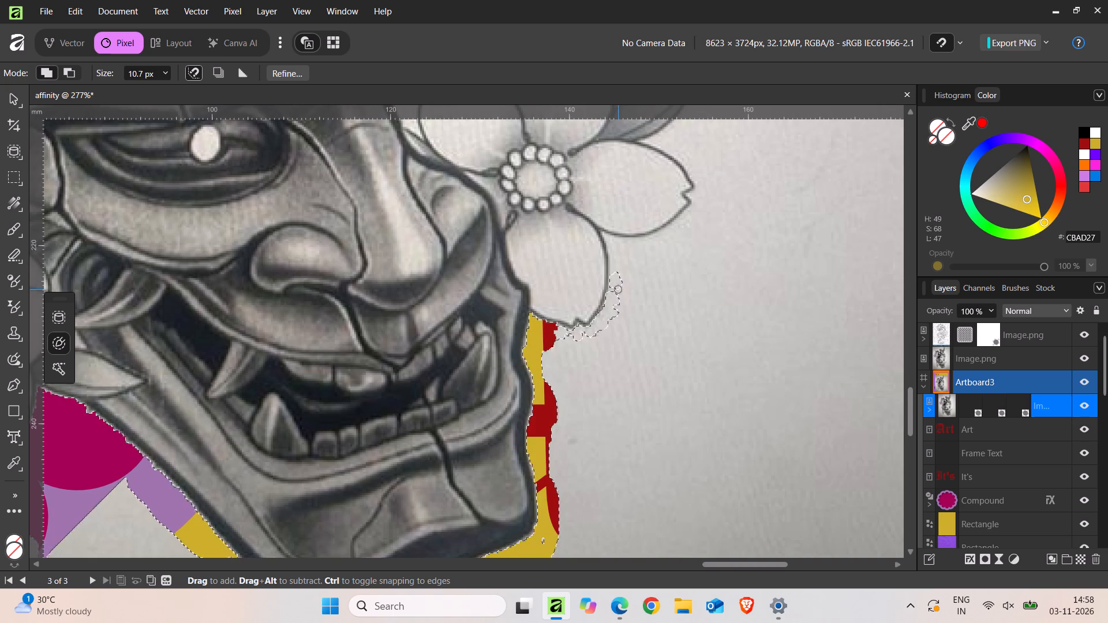
click(618, 290)
click(616, 261)
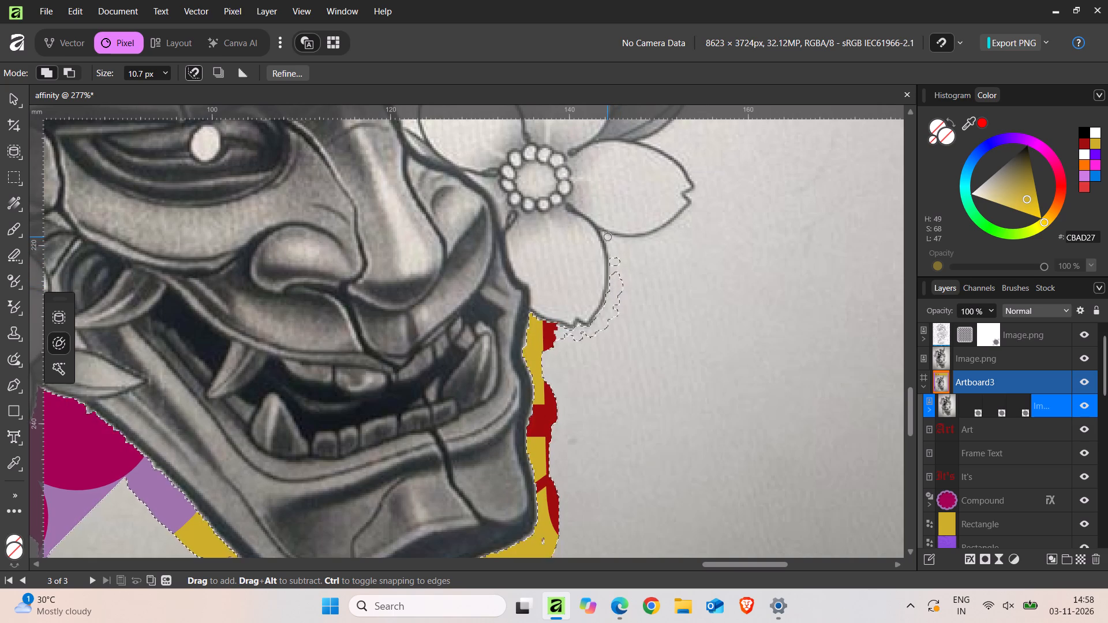
click(606, 237)
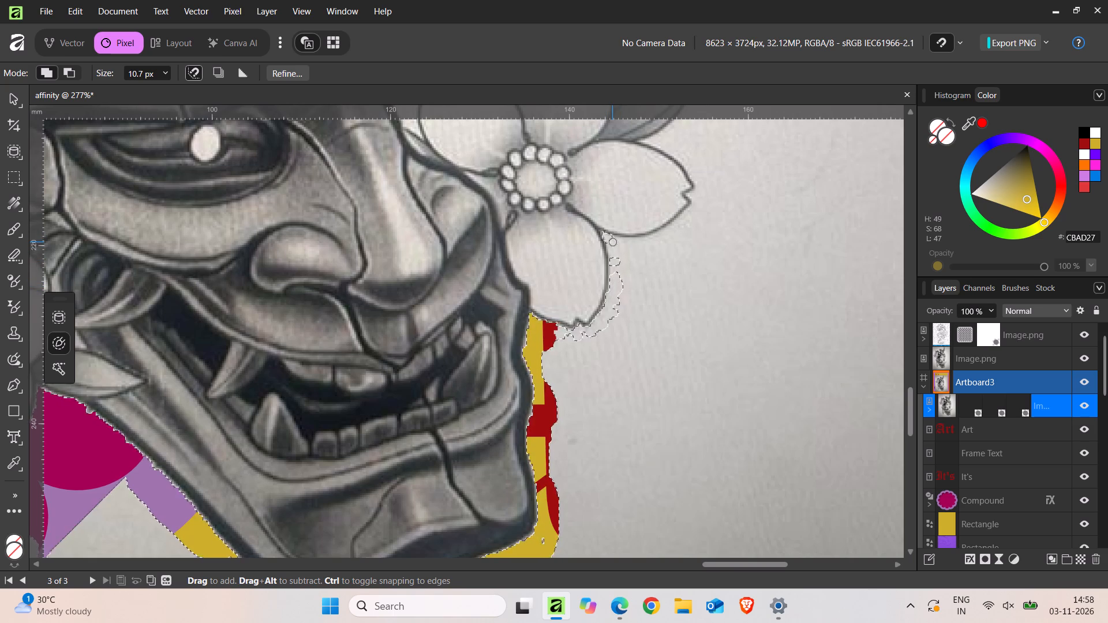
click(613, 243)
click(616, 254)
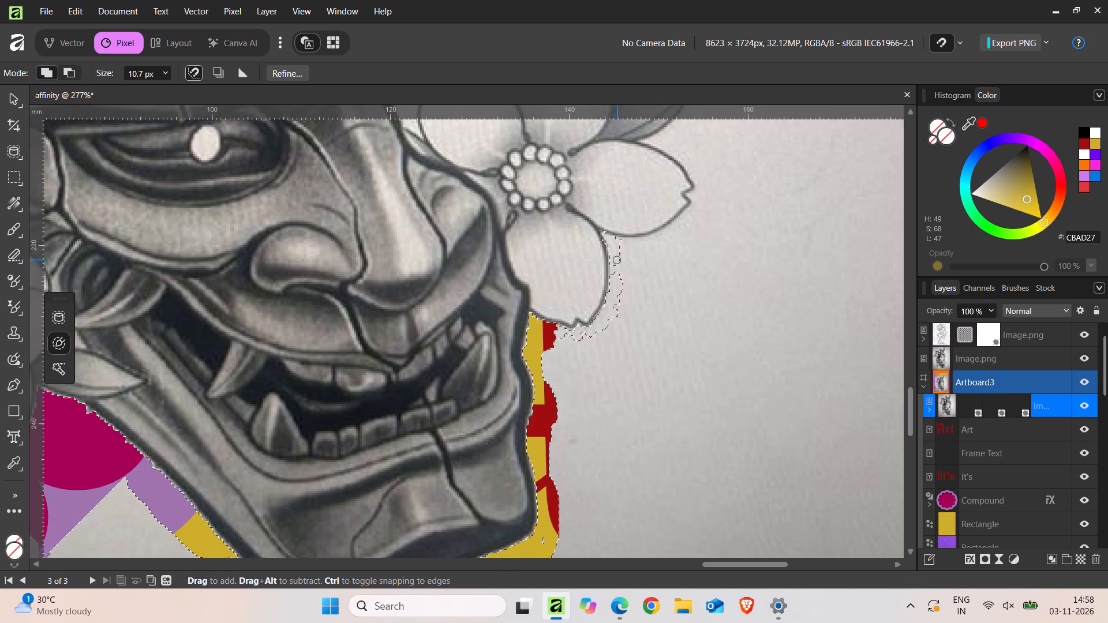
drag(617, 260, 617, 280)
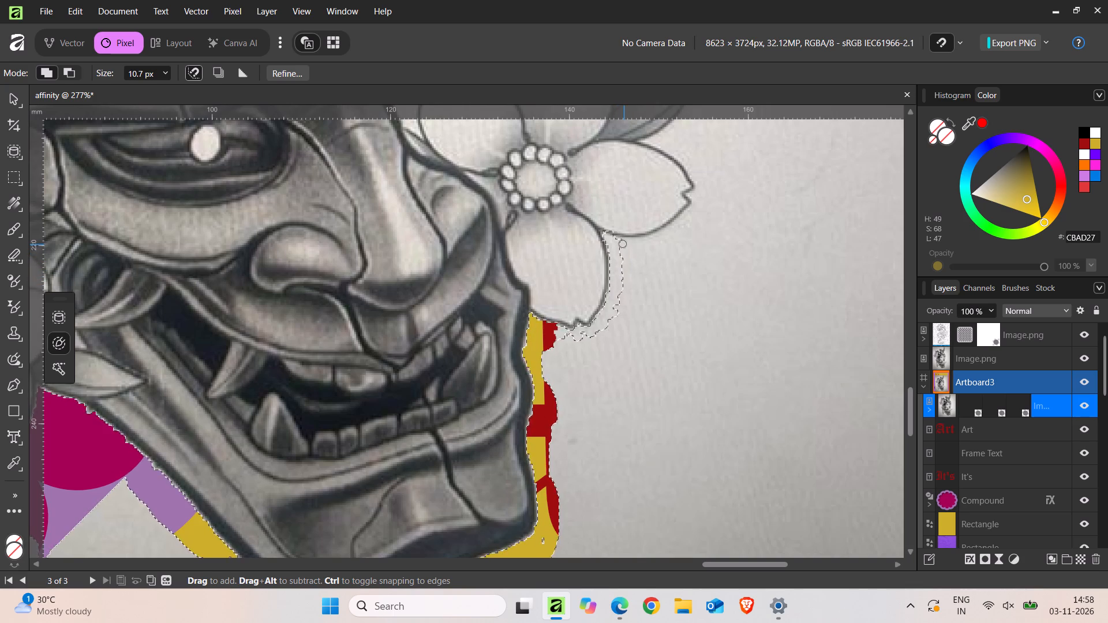
Select the background under the right petal's lower edge and around its notched tip.
drag(618, 246, 691, 225)
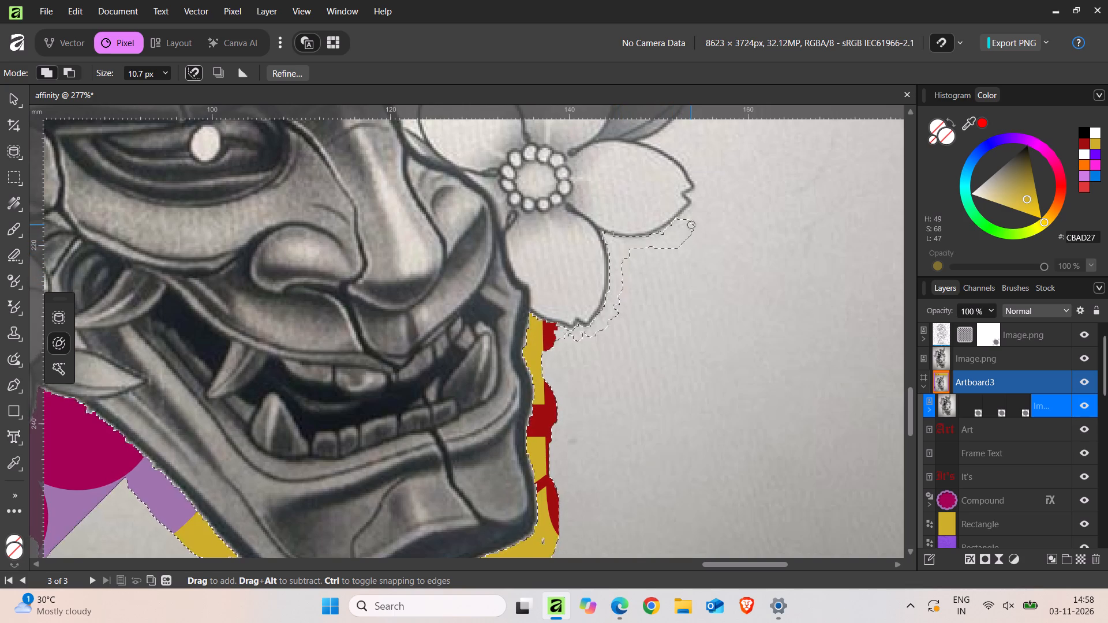
drag(691, 225, 692, 225)
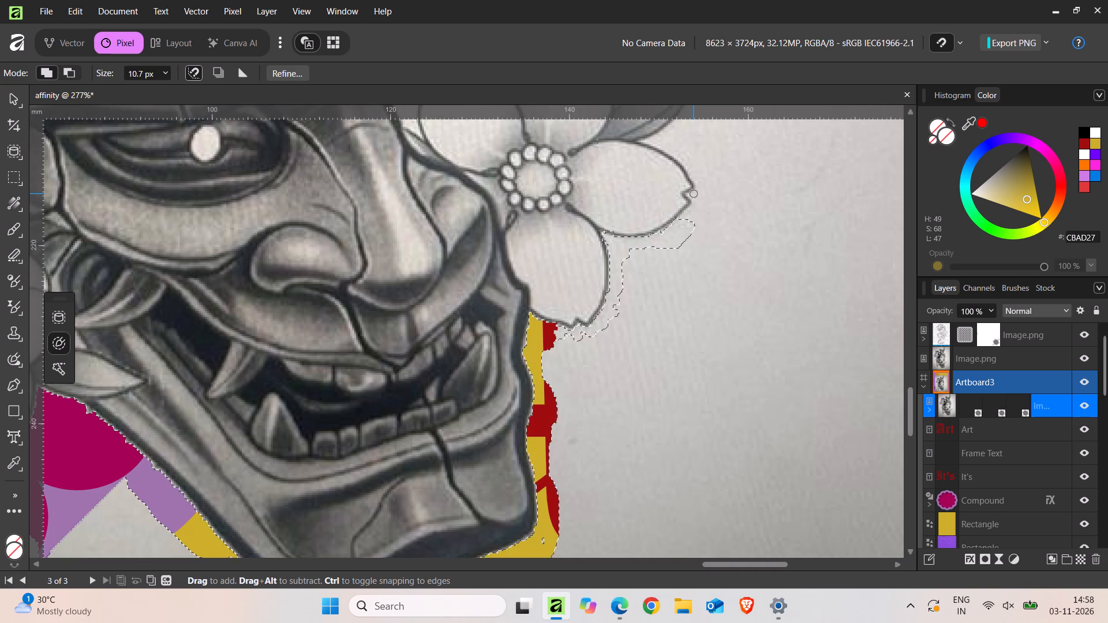
click(694, 194)
drag(697, 198, 697, 219)
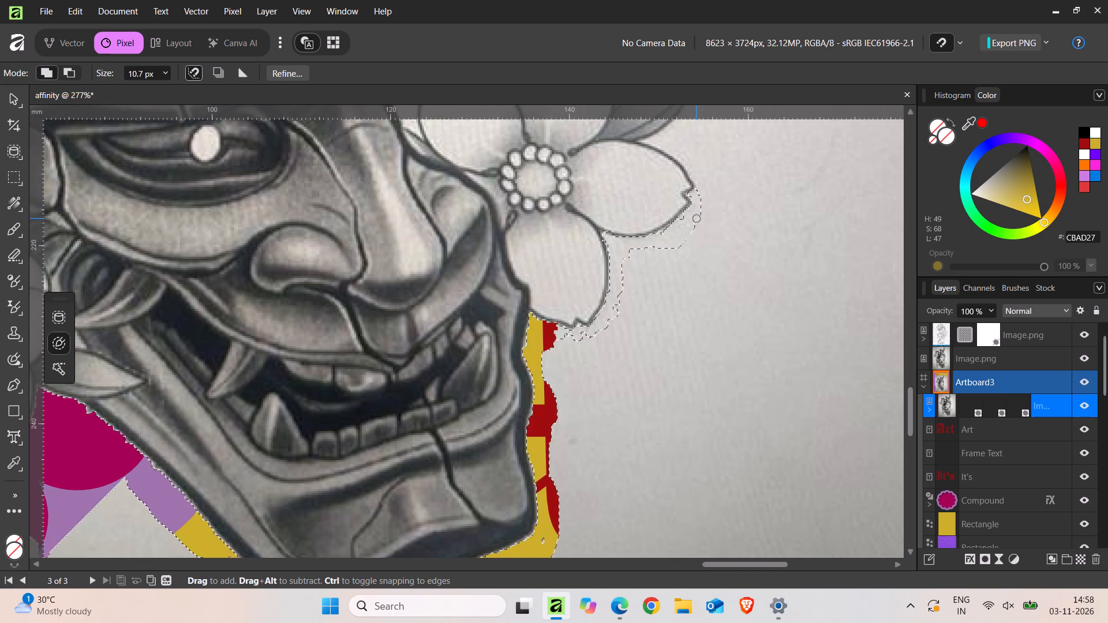
drag(697, 219, 694, 226)
Extend the selection around the right petal's notched tip and upper edge, and along both sides of the leaf to the top petal.
scroll(694, 222, up, 3)
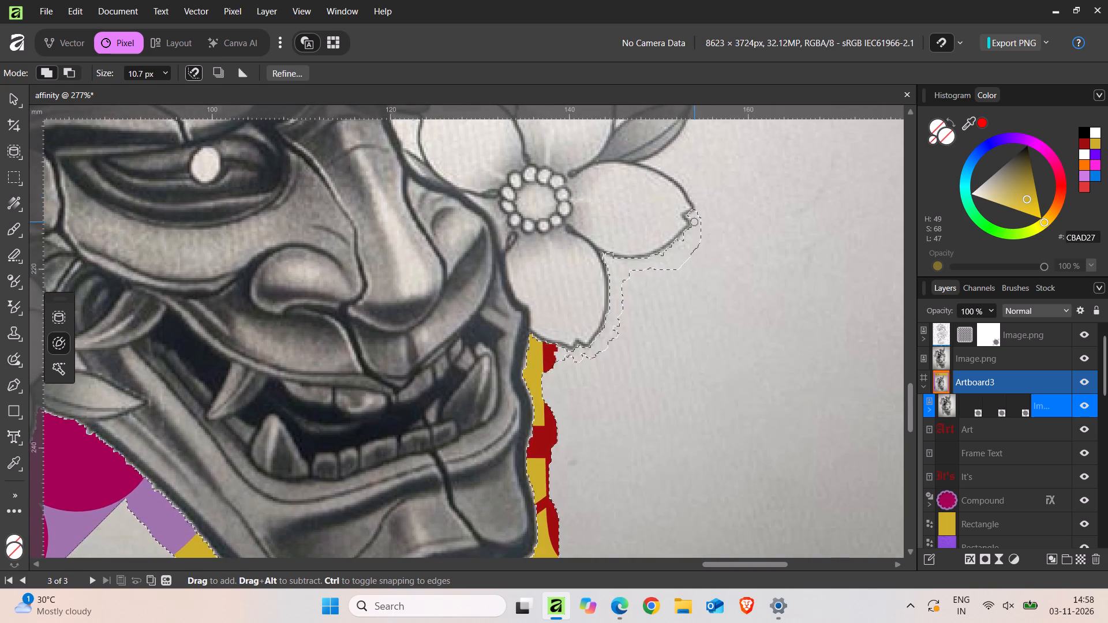
scroll(694, 222, up, 3)
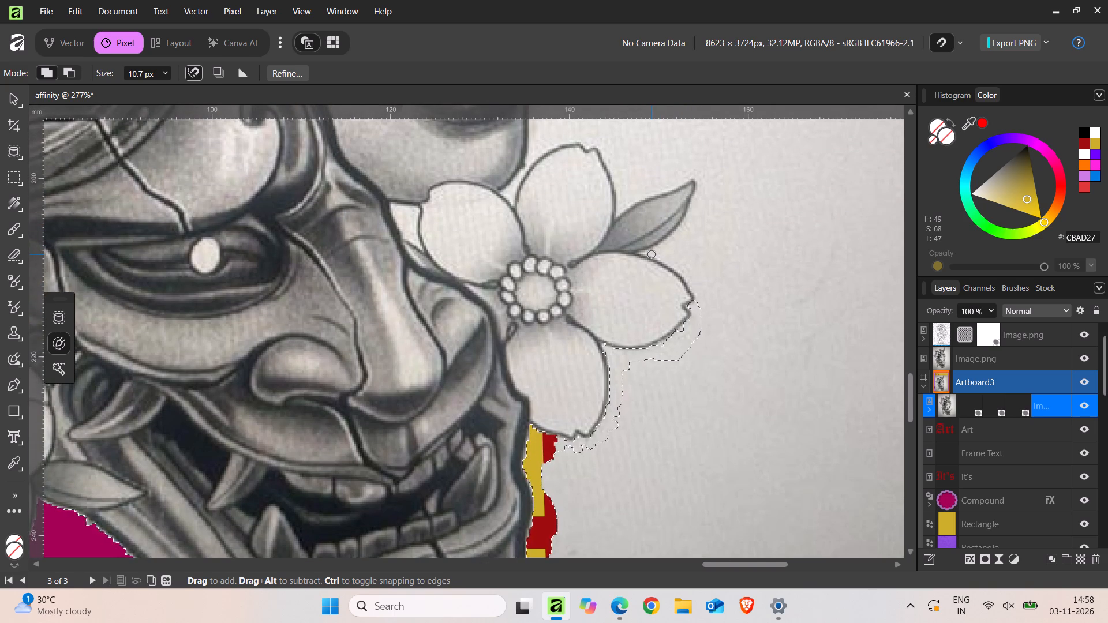
drag(652, 254, 706, 304)
drag(679, 247, 713, 164)
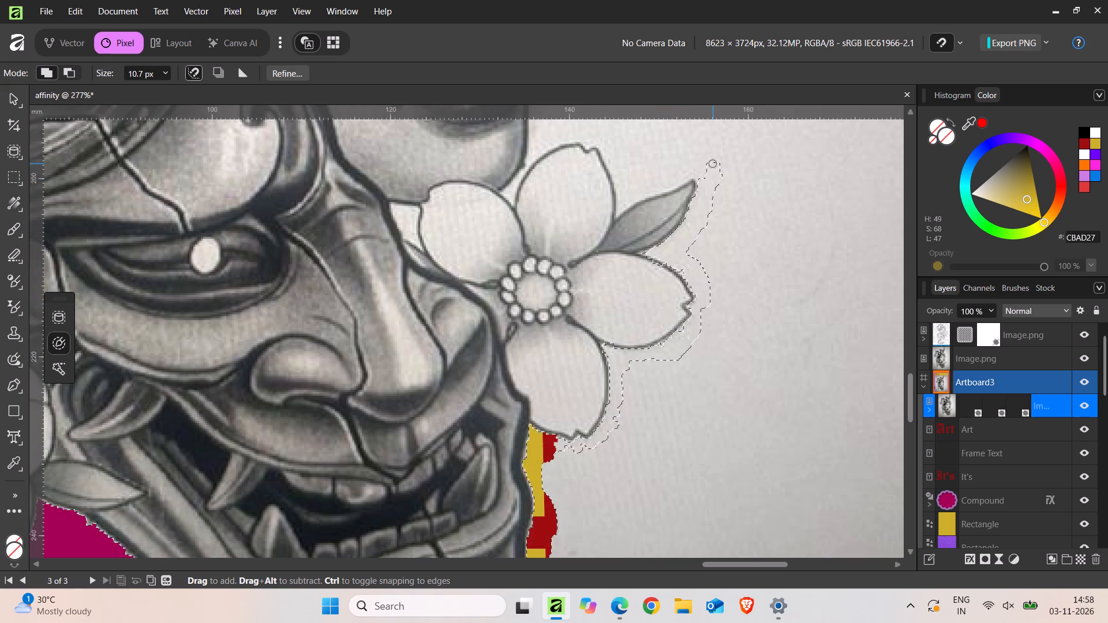
click(623, 202)
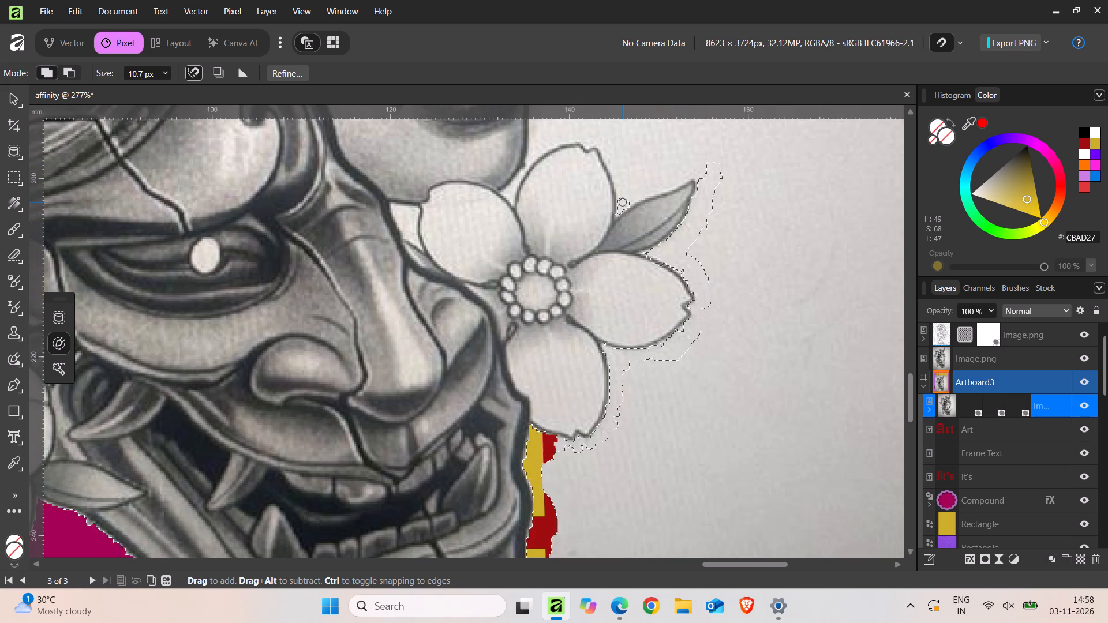
drag(623, 202, 709, 159)
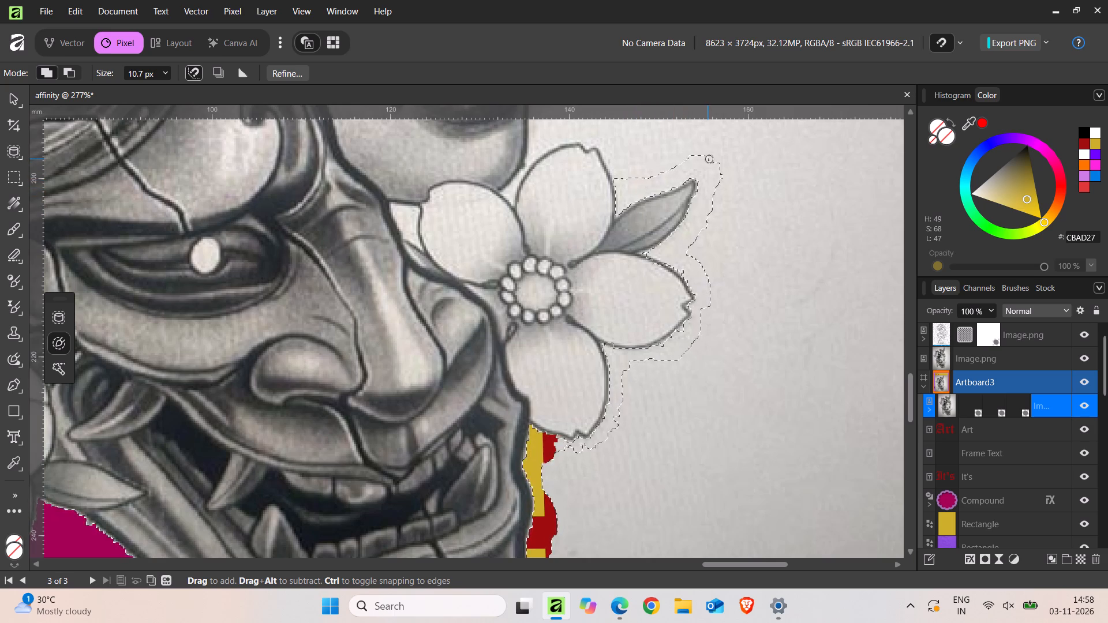
drag(709, 159, 710, 159)
Add the background along the top petal's right edge to the selection, from the leaf up to the notched tip, undoing stray strokes.
drag(622, 181, 616, 167)
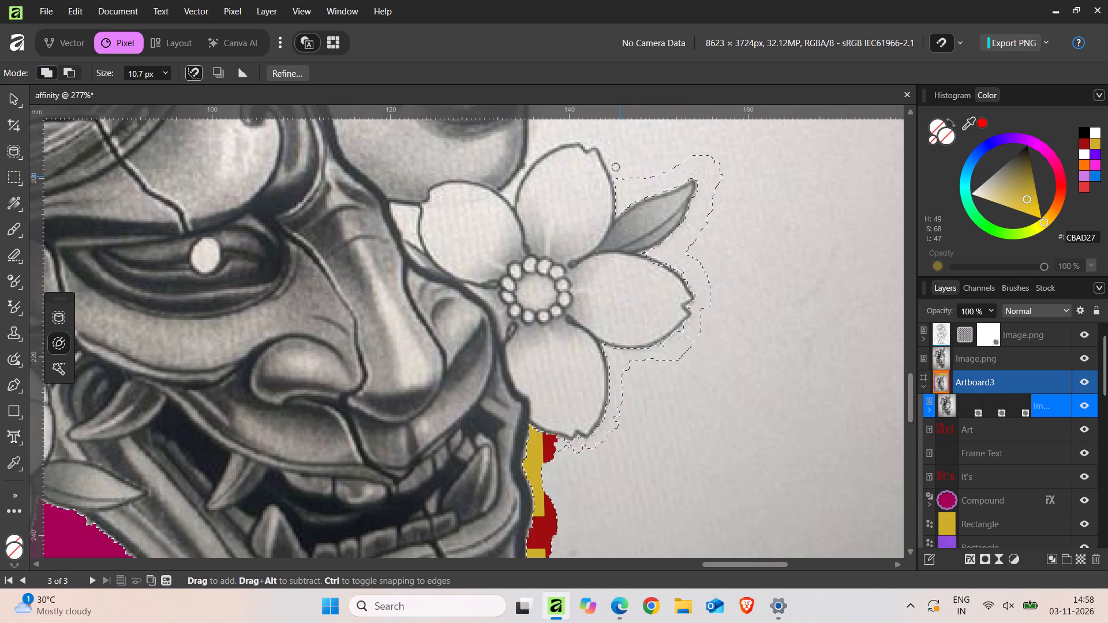
drag(616, 167, 600, 143)
key(ctrl+z)
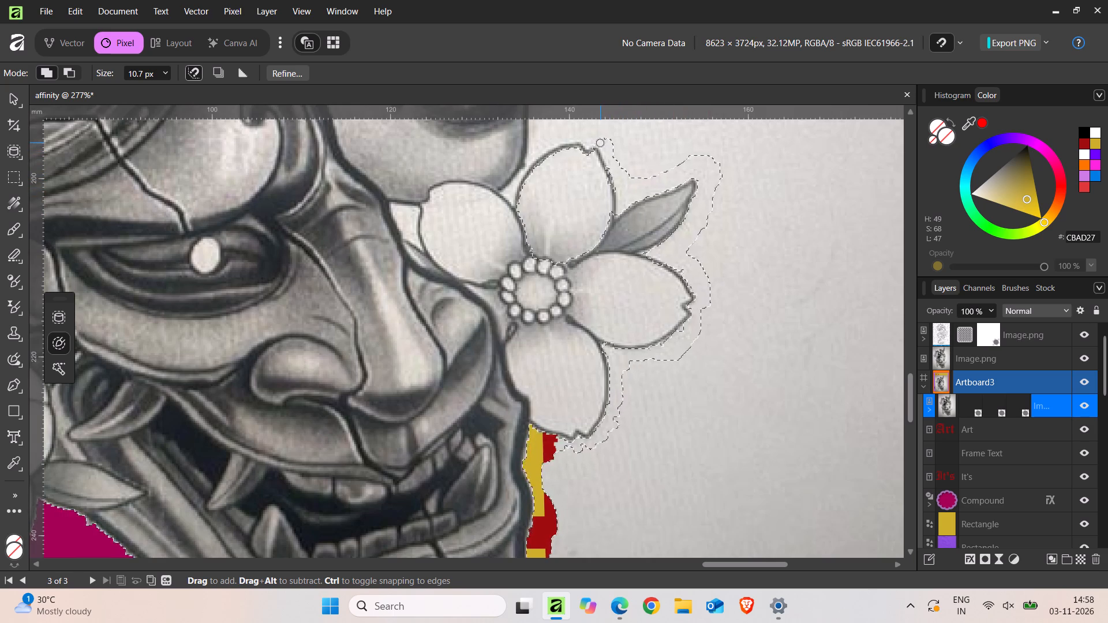
click(587, 145)
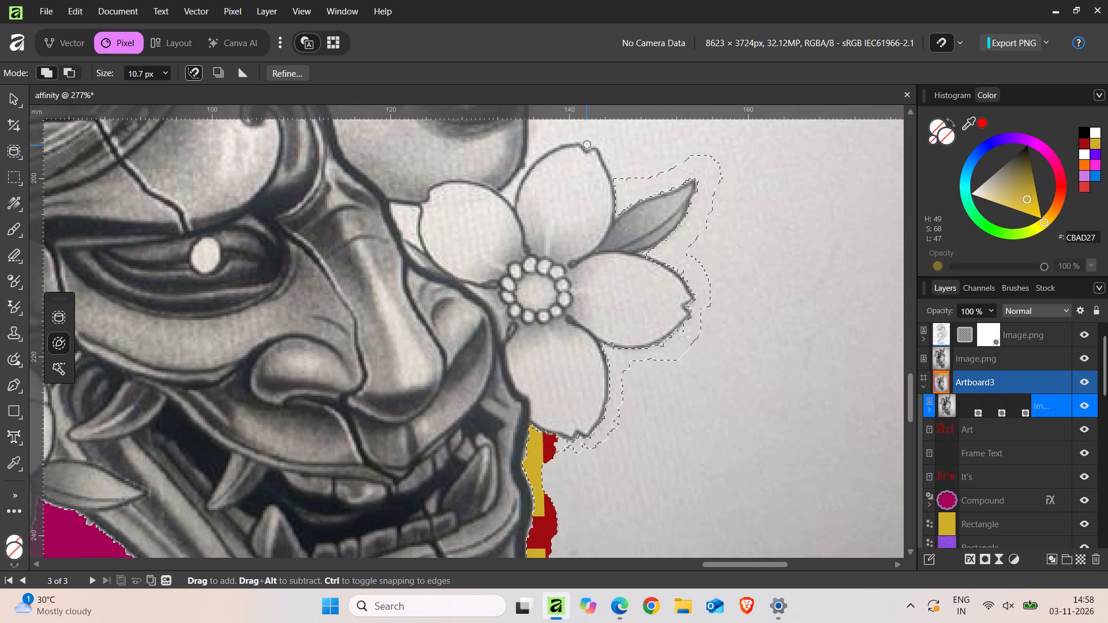
drag(587, 145, 623, 172)
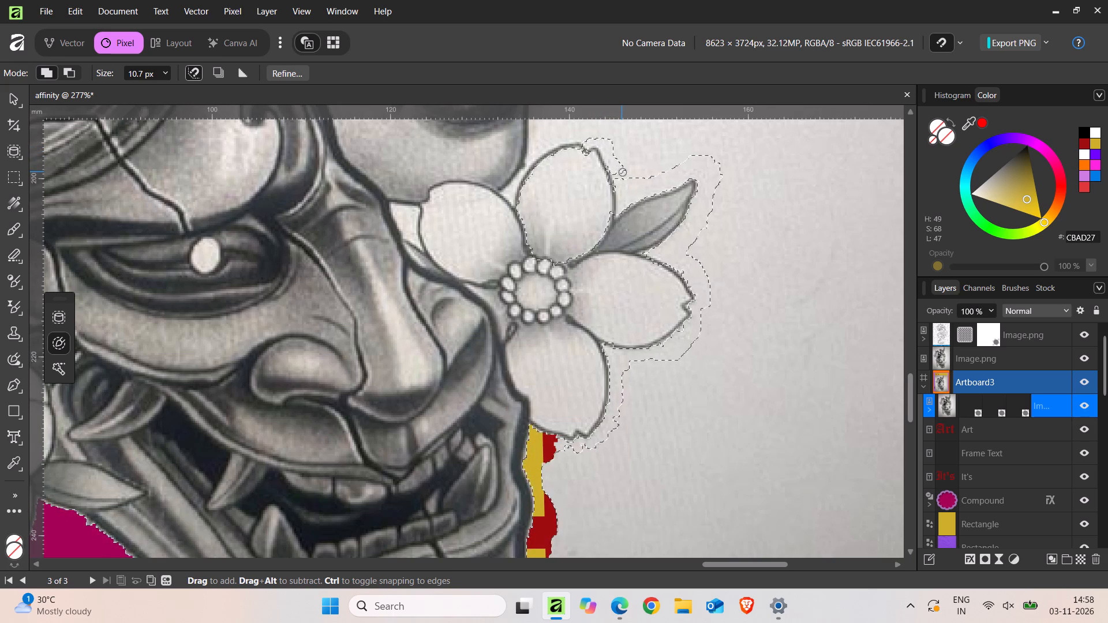
drag(623, 172, 623, 173)
key(ctrl+z)
drag(623, 173, 623, 174)
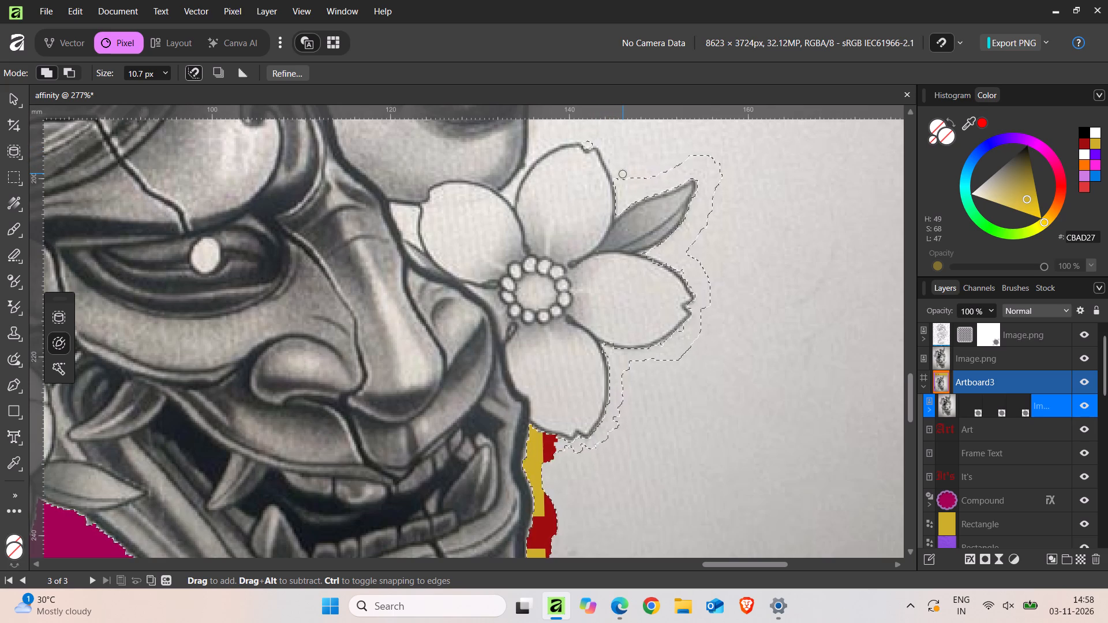
drag(623, 174, 598, 144)
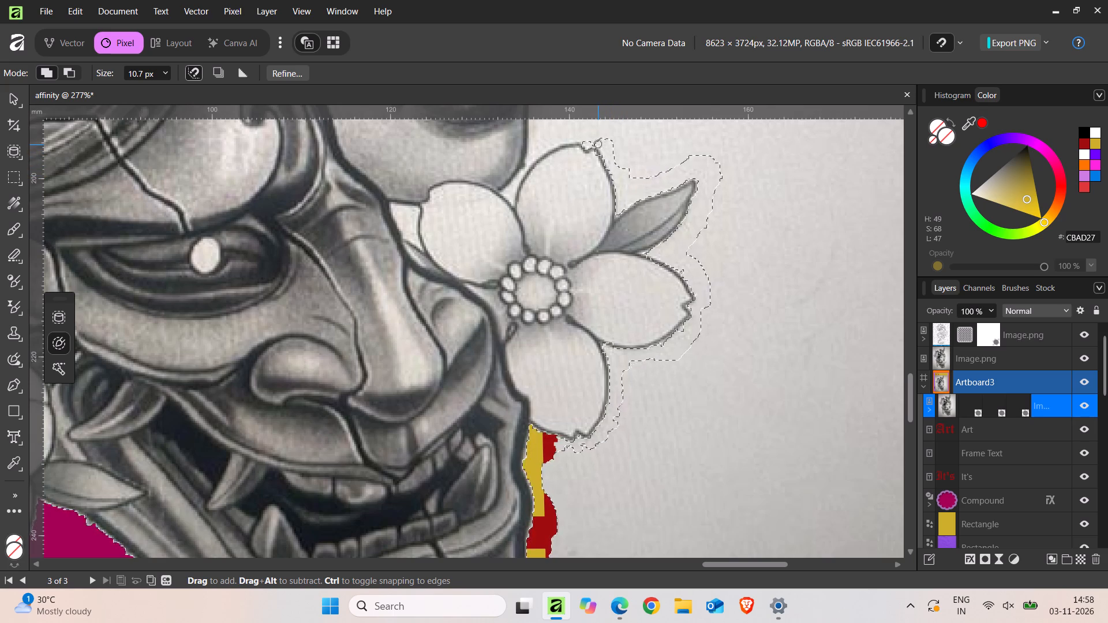
drag(598, 144, 590, 142)
Select the background between the woman's jaw and the top petal, continuing up past the lips and around the lower loose hair strand.
scroll(590, 142, up, 4)
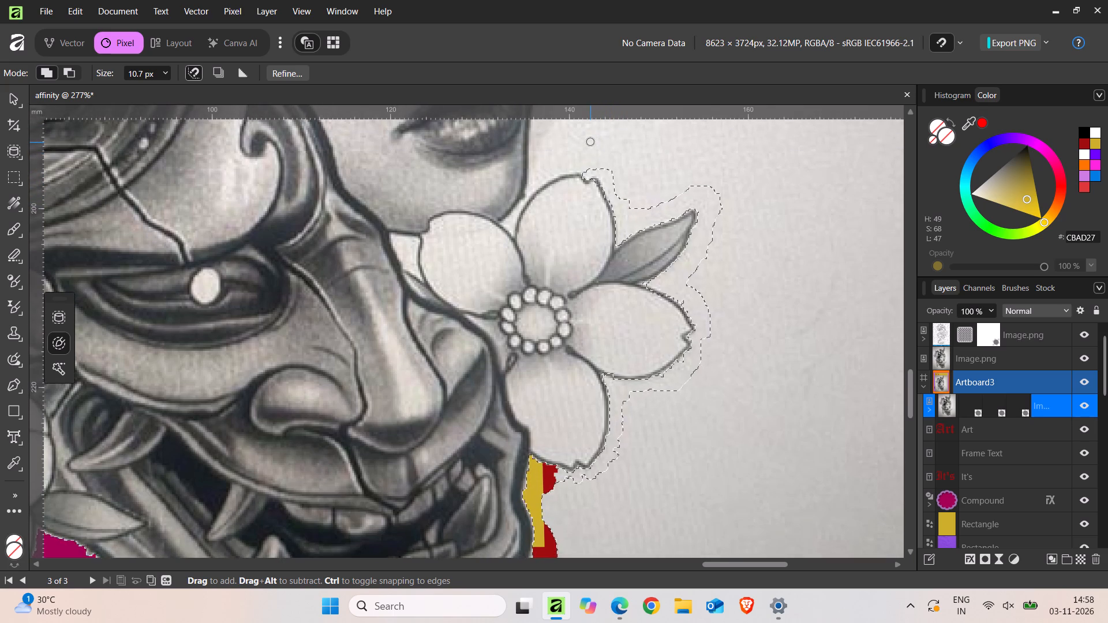
scroll(590, 142, up, 6)
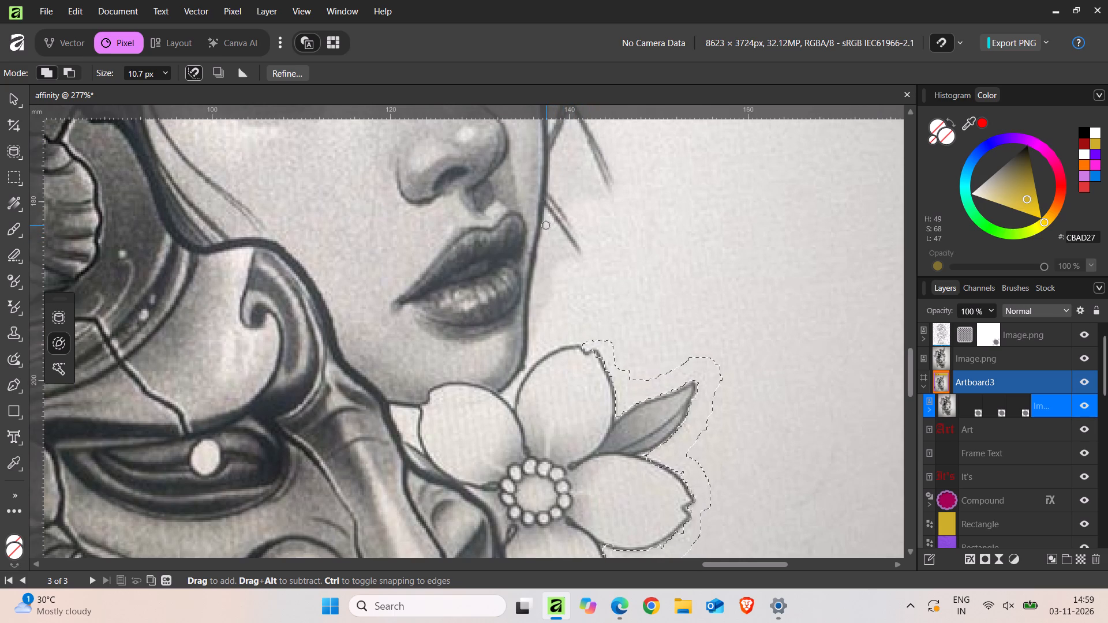
drag(549, 226, 582, 330)
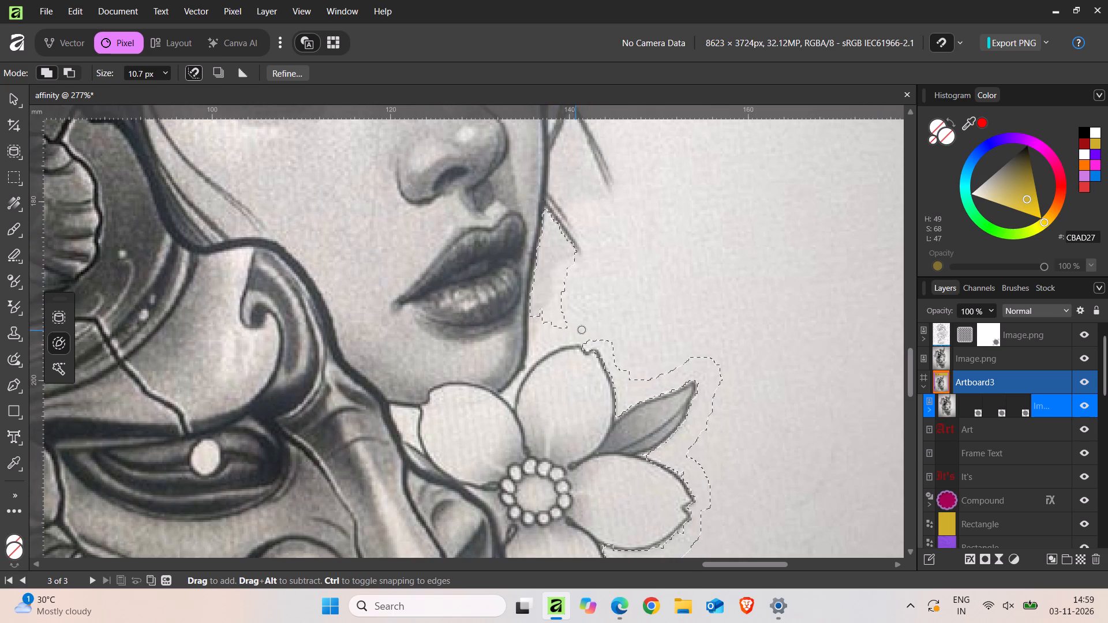
drag(582, 330, 616, 341)
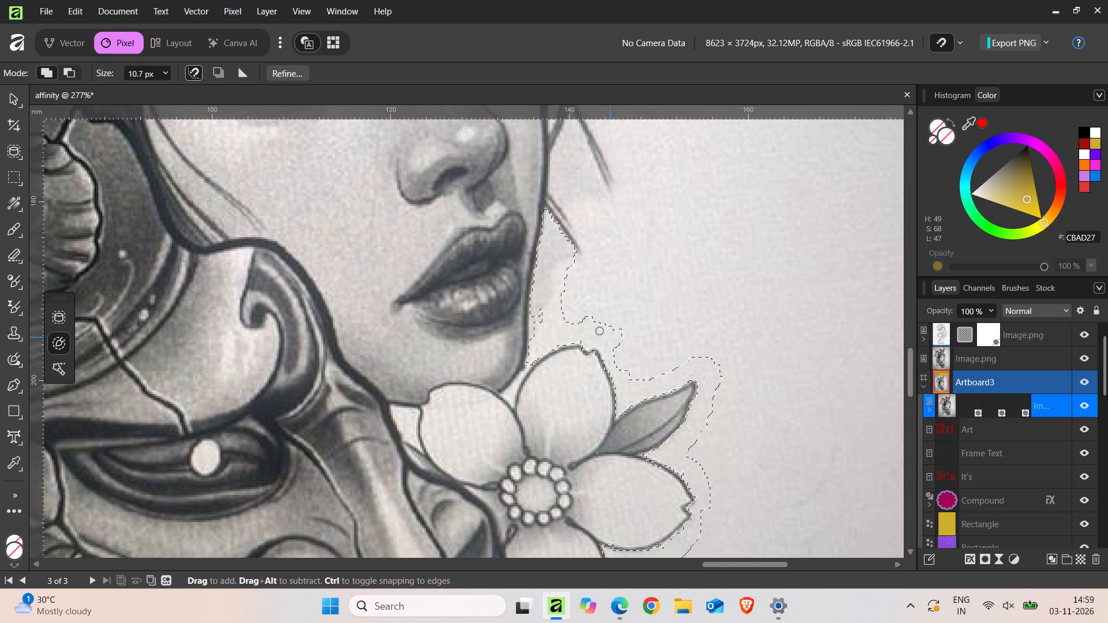
drag(568, 310, 579, 209)
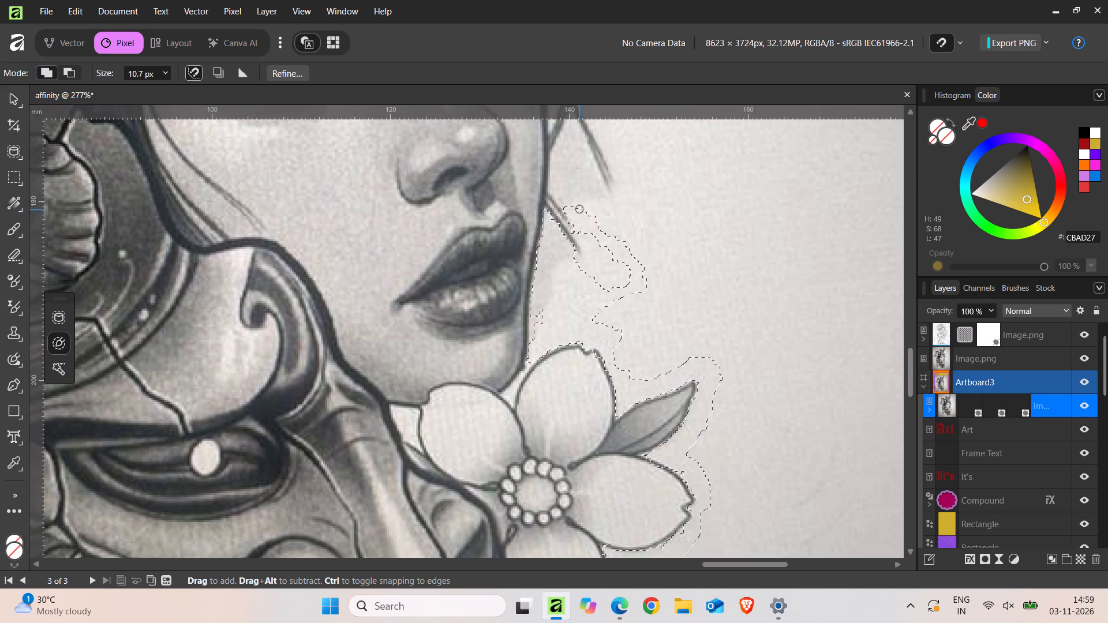
drag(579, 209, 572, 185)
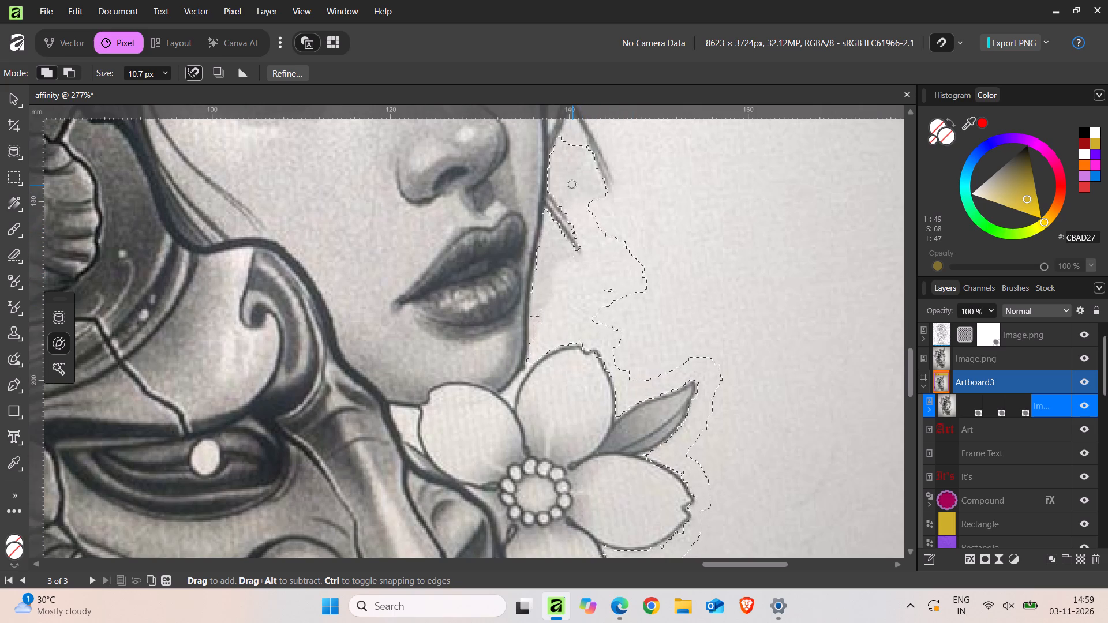
drag(572, 185, 572, 184)
Add the gap between the loose hair strands and the background outside the upper strand, joining it to the selection beside the face.
scroll(572, 167, up, 3)
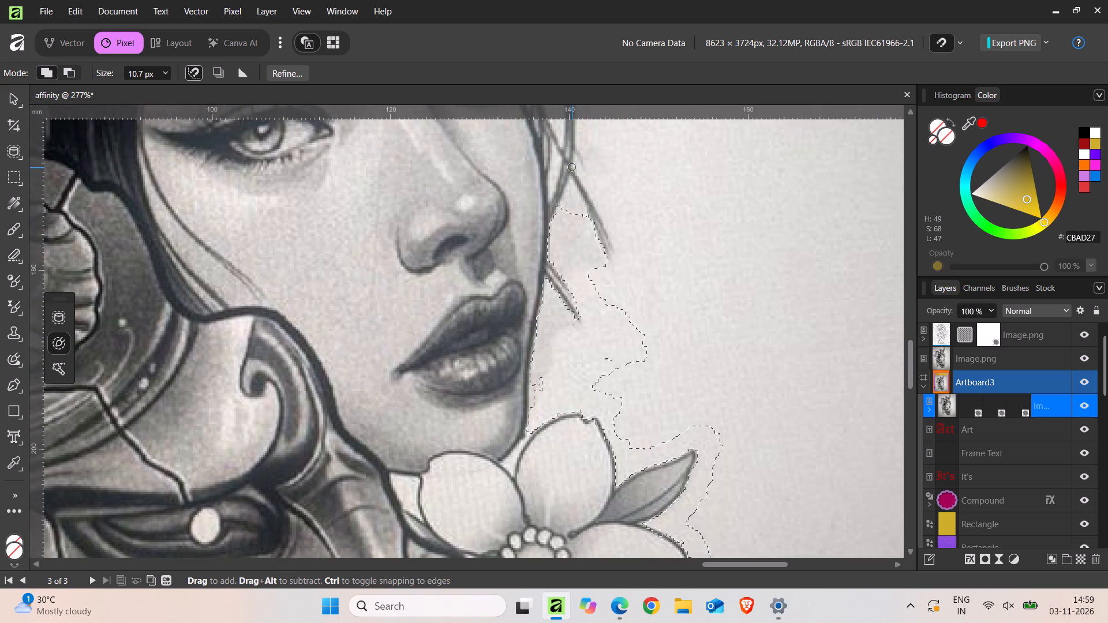
scroll(572, 167, up, 1)
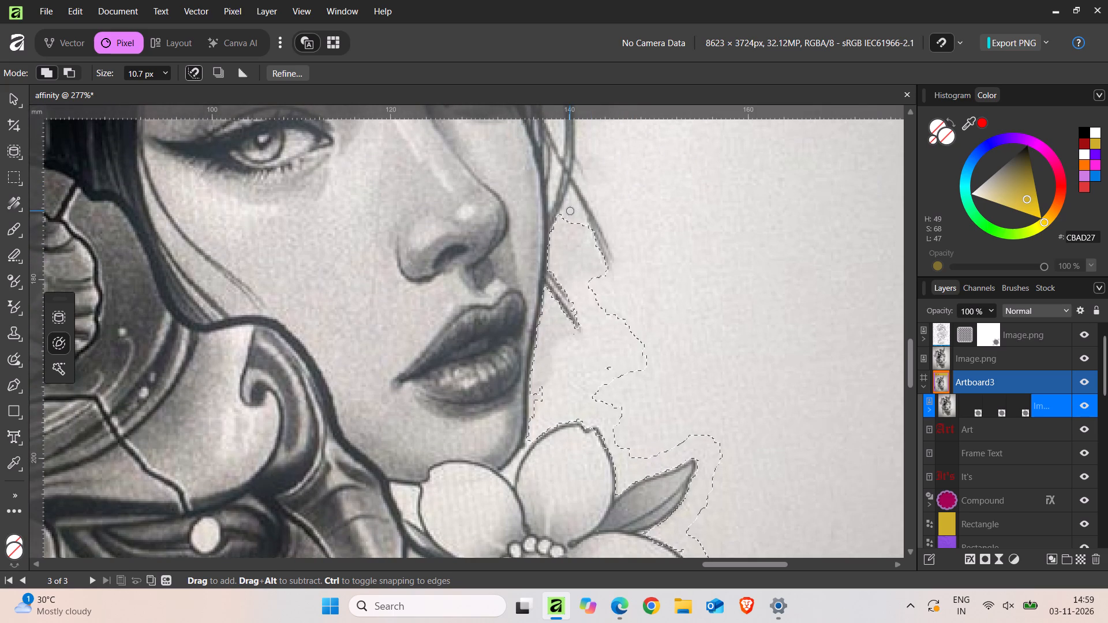
click(570, 211)
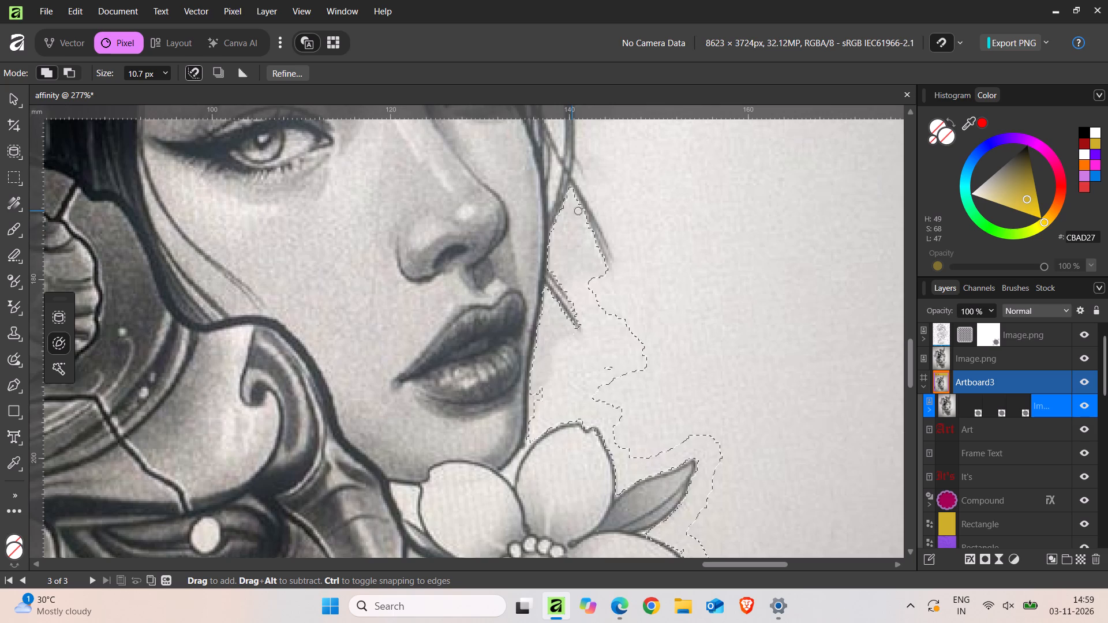
click(600, 185)
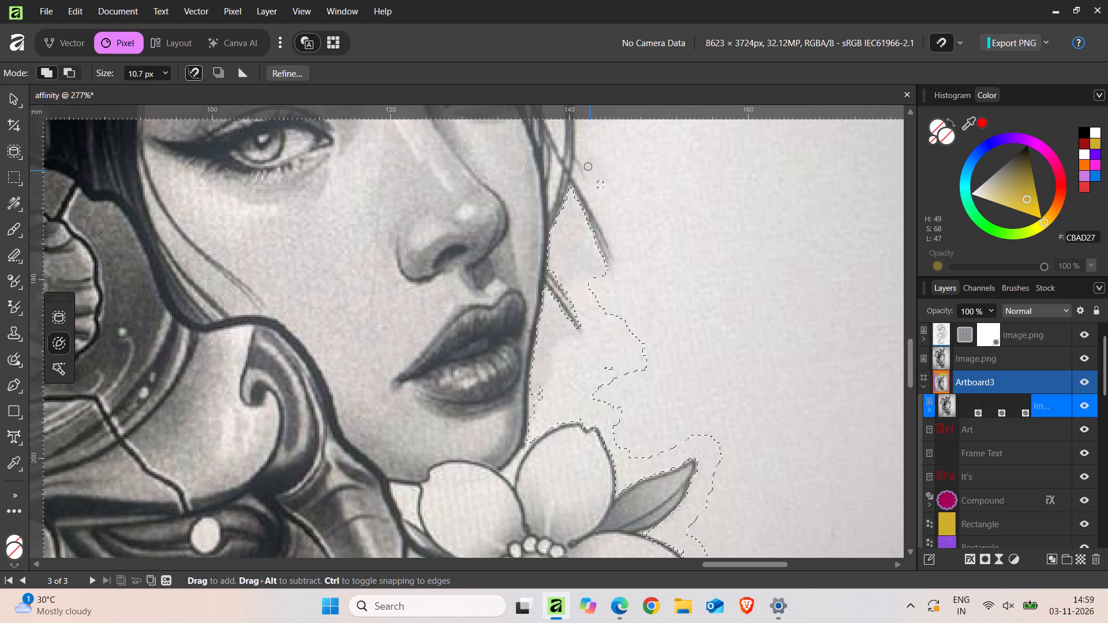
drag(585, 162, 615, 282)
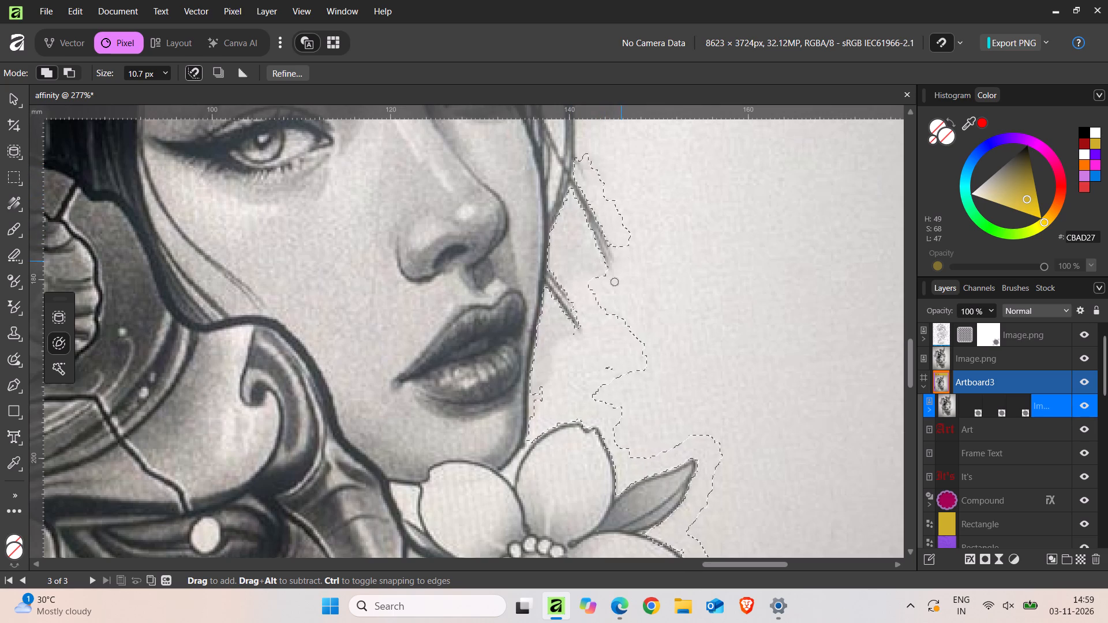
drag(615, 282, 645, 261)
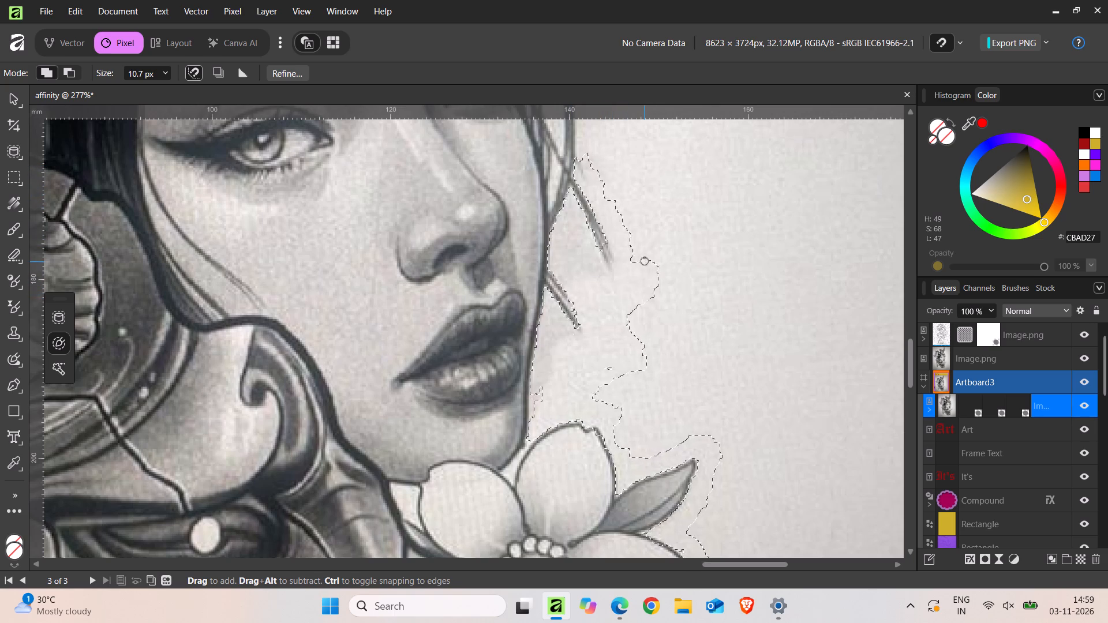
drag(645, 261, 658, 319)
drag(658, 320, 690, 421)
Extend the selection up beside the hair and around the pointed piece hanging from the head ornament, to the rounded part above it.
scroll(690, 421, up, 9)
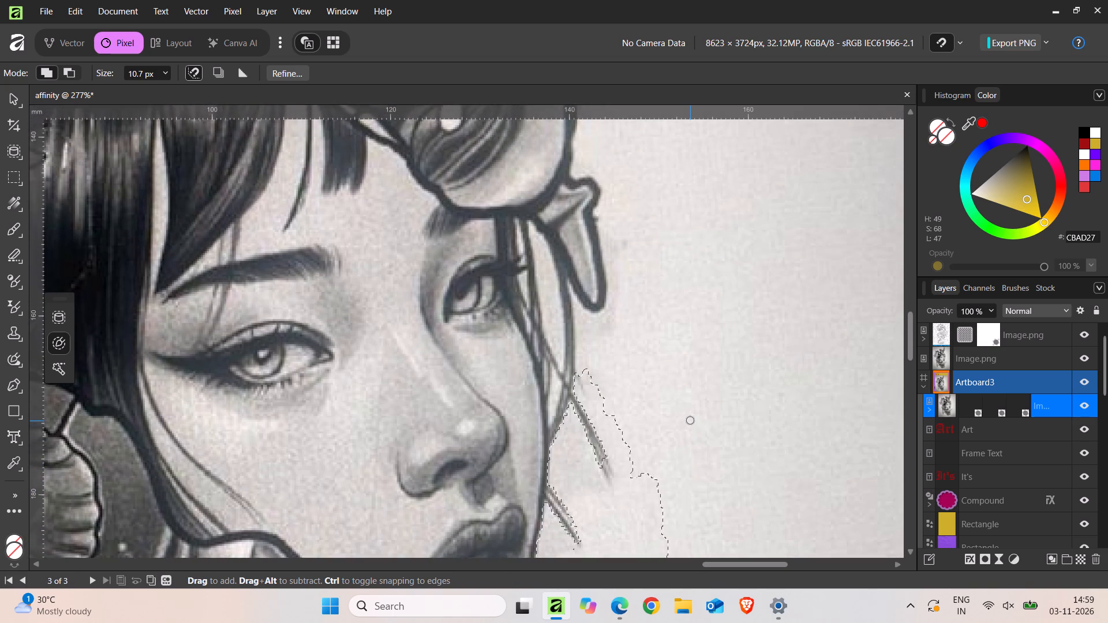
scroll(690, 421, up, 4)
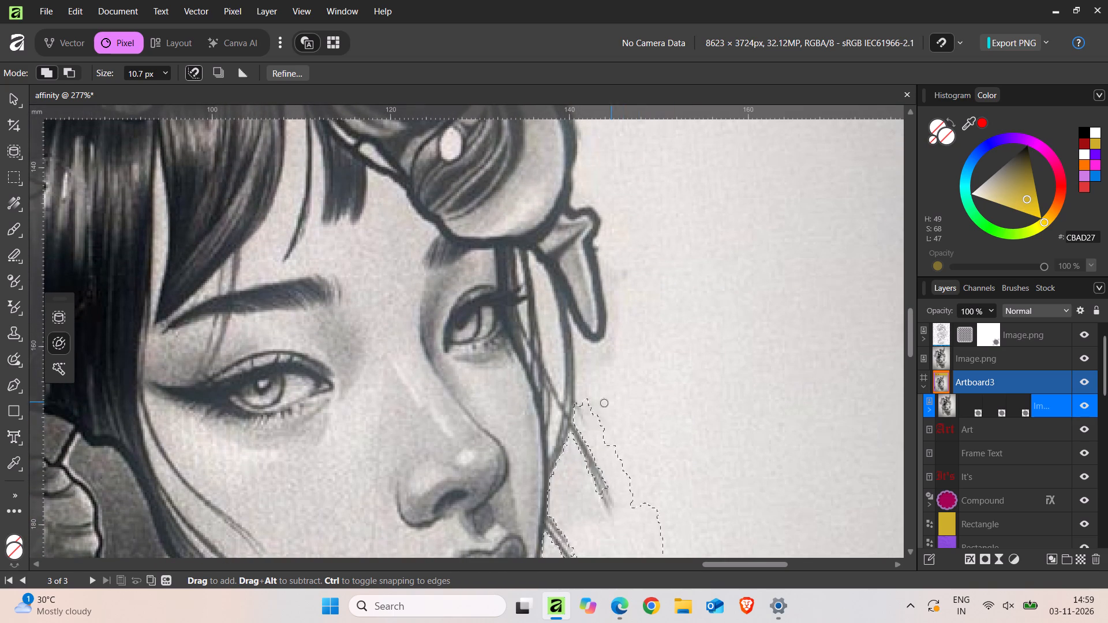
drag(590, 407, 586, 364)
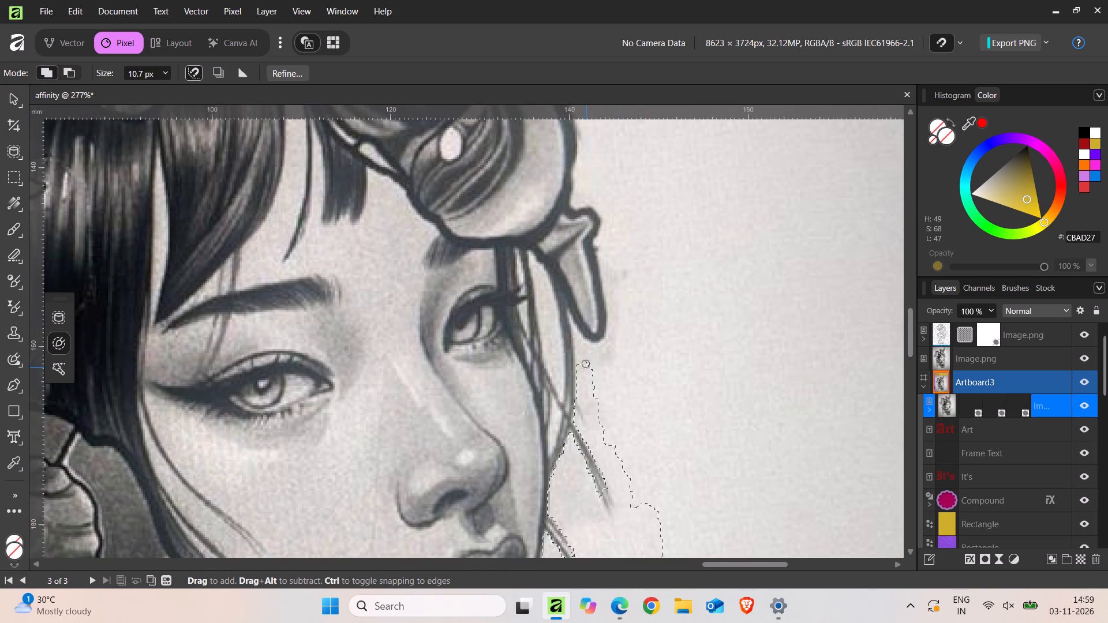
drag(586, 364, 583, 351)
drag(583, 351, 623, 308)
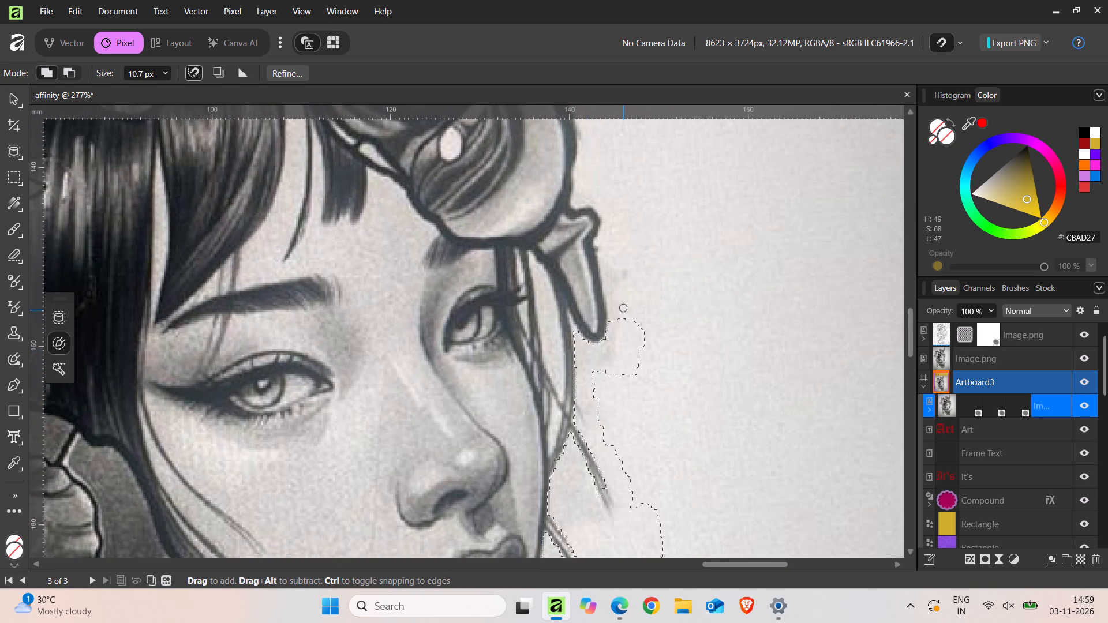
drag(623, 308, 622, 280)
drag(622, 280, 607, 206)
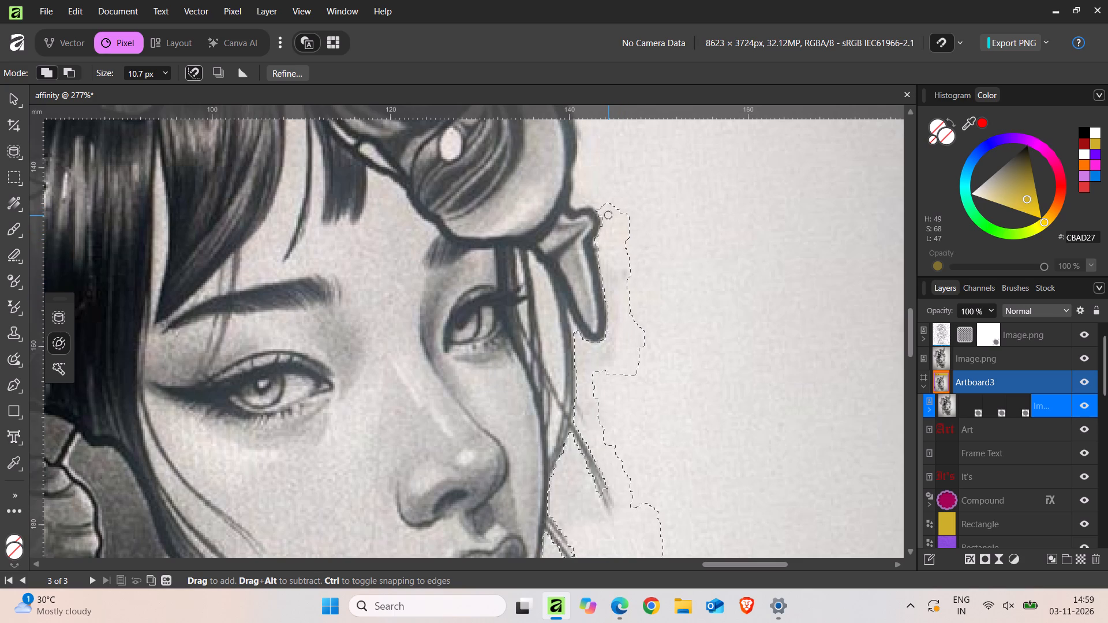
drag(608, 216, 597, 166)
Extend the selection up the rounded ornament's outer edge to the notch where it meets the ornament piece above.
scroll(597, 166, up, 3)
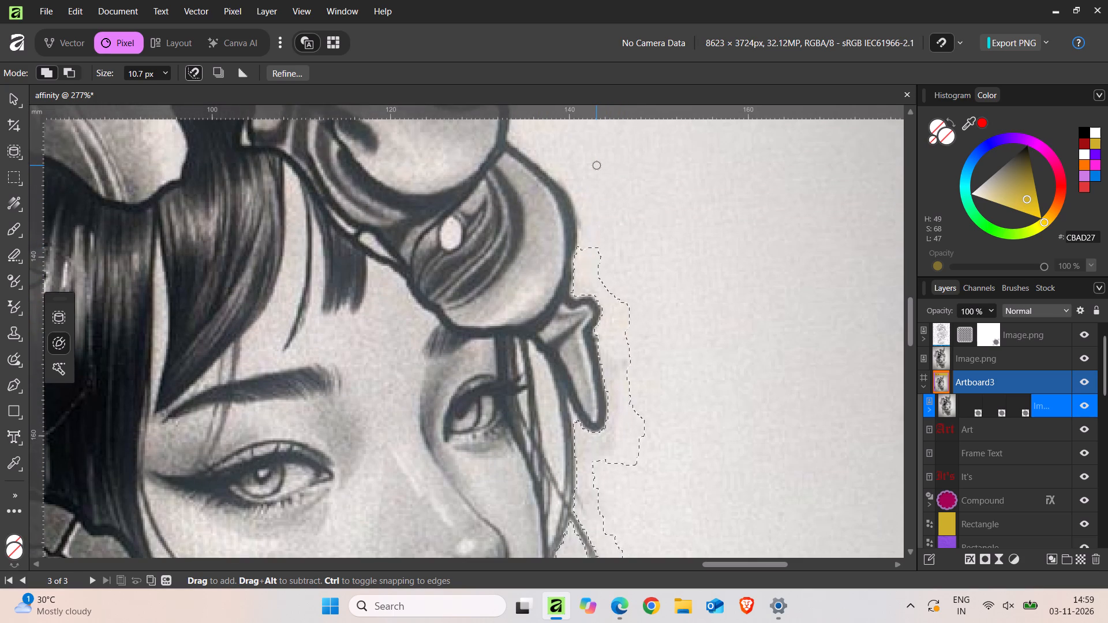
scroll(597, 166, up, 7)
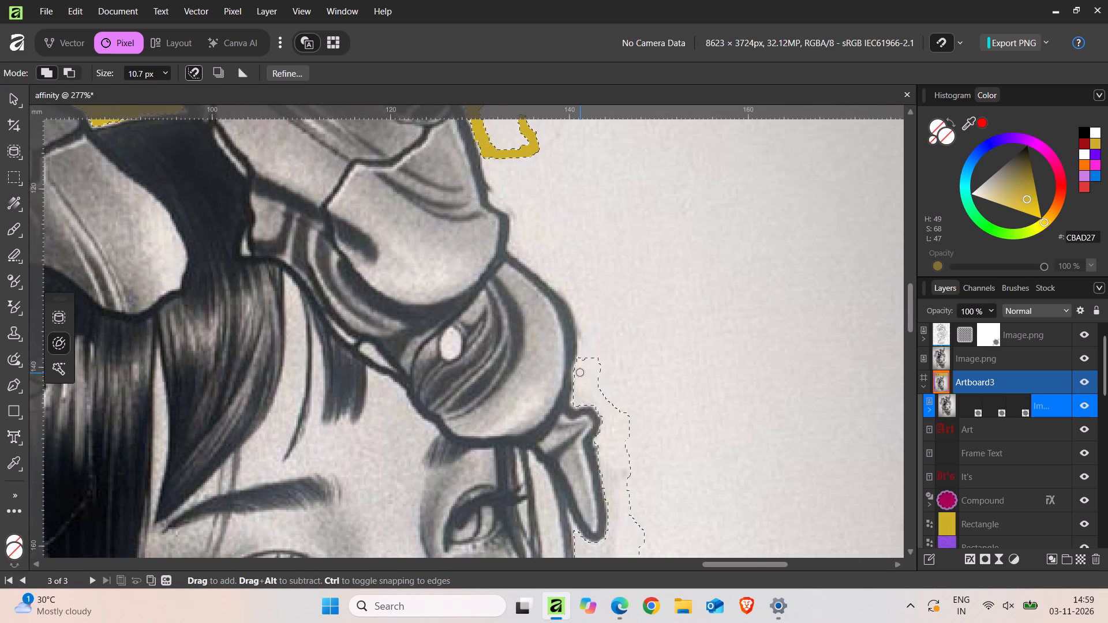
drag(586, 373, 605, 262)
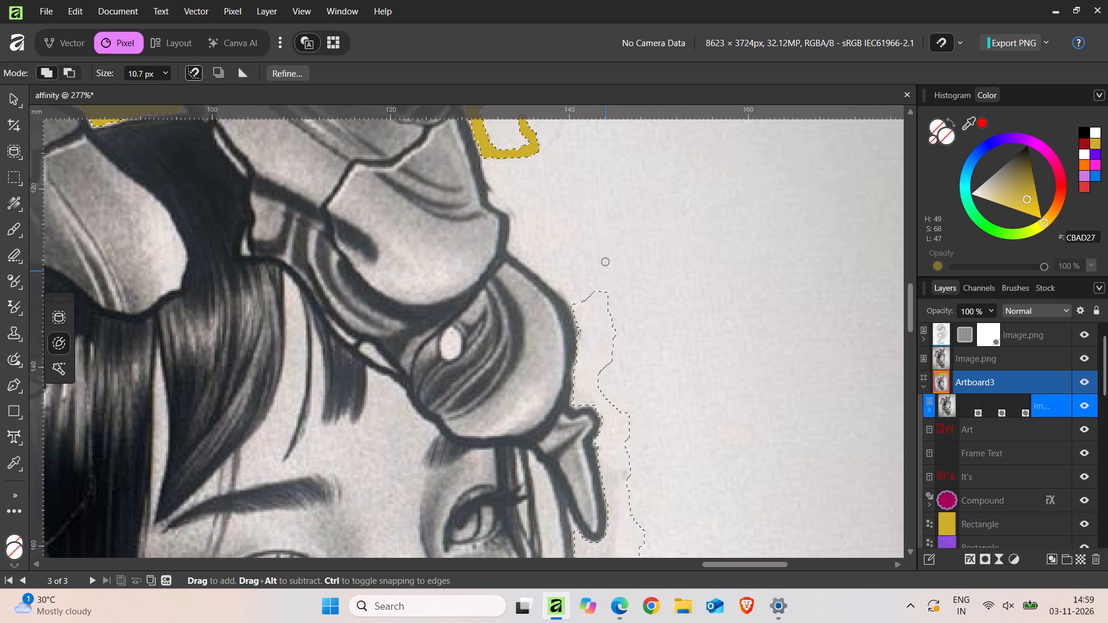
drag(605, 262, 562, 234)
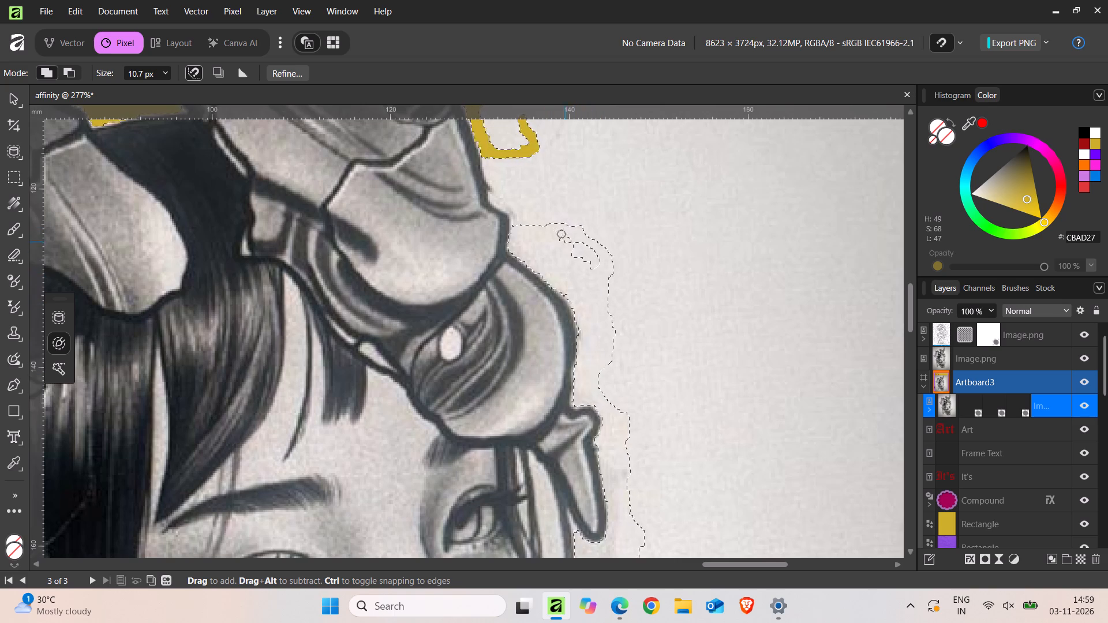
drag(562, 234, 587, 264)
Extend the selection from the ornament notch up to the cleared strip along the upper piece, and delete the selected background.
drag(527, 238, 510, 180)
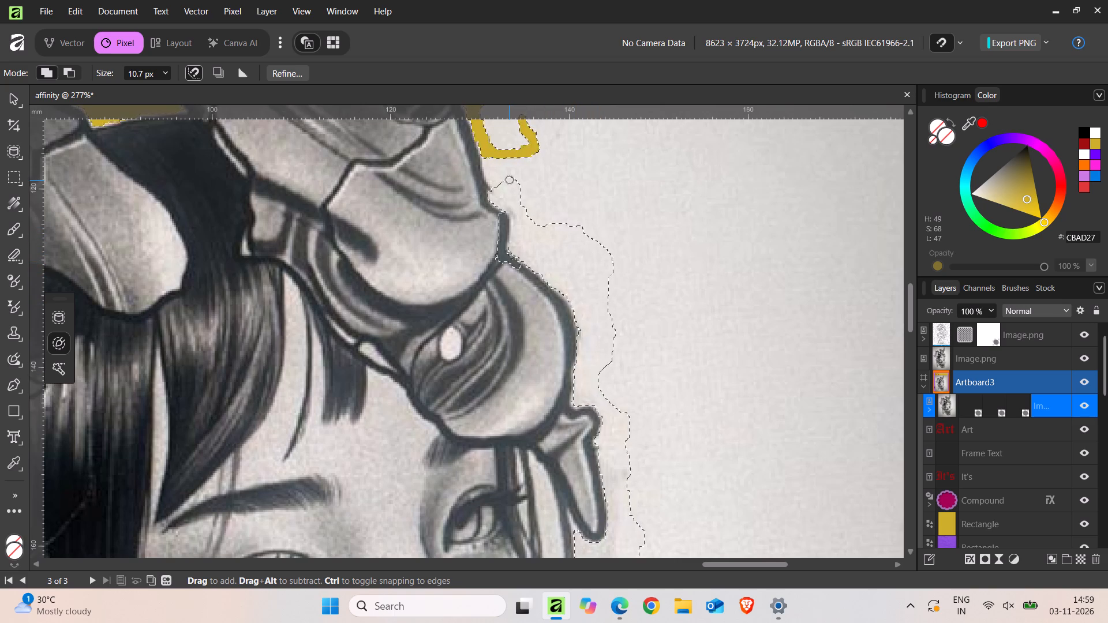
key(ctrl+z)
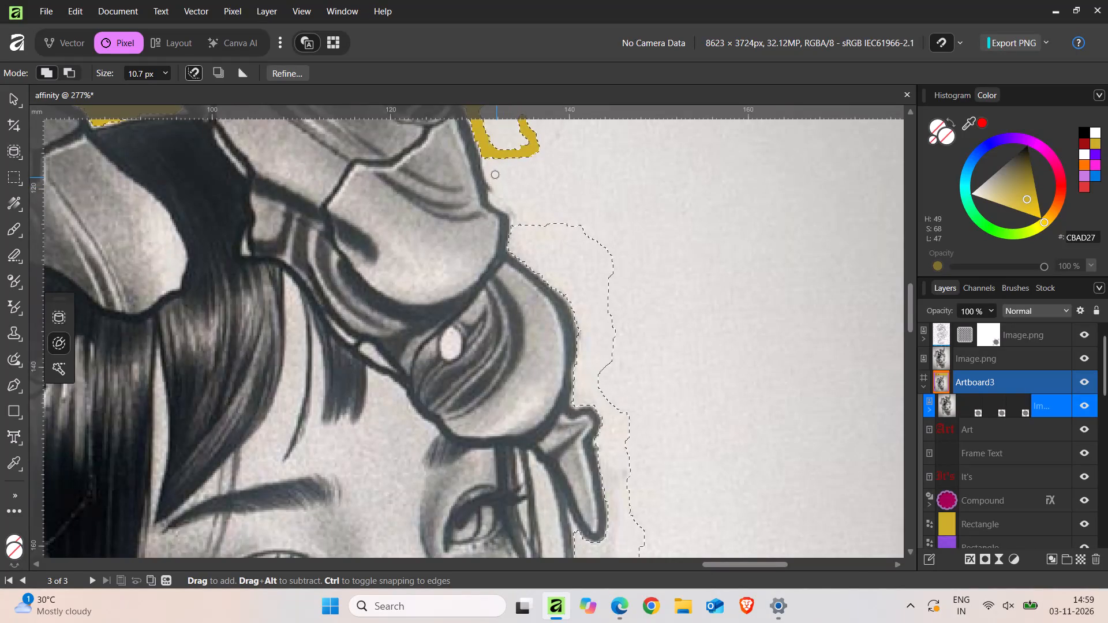
drag(493, 162, 493, 172)
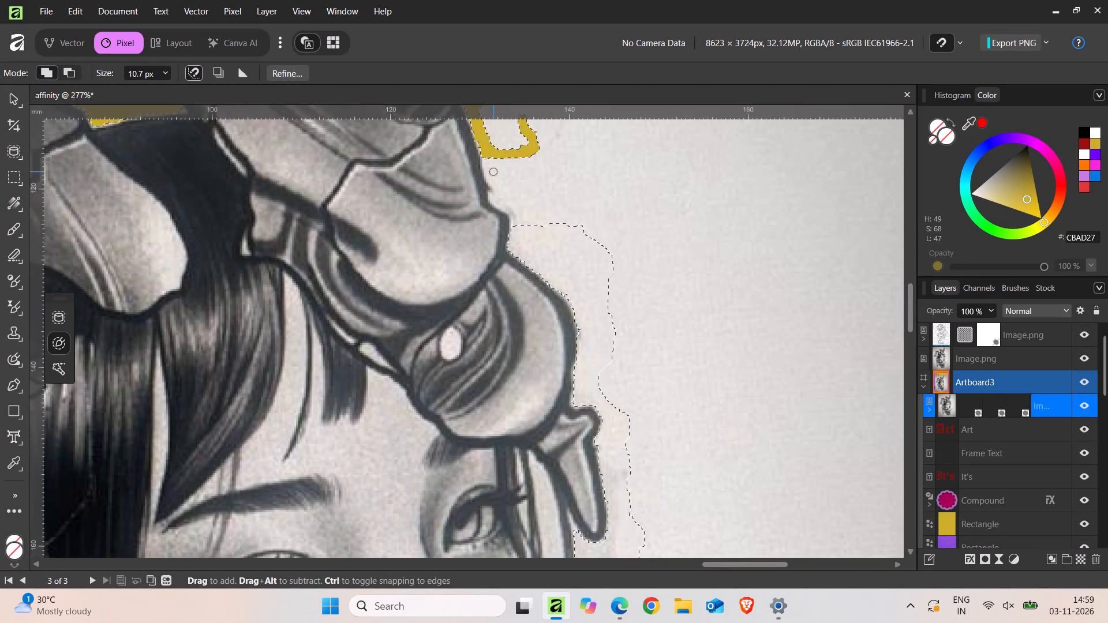
drag(493, 172, 527, 225)
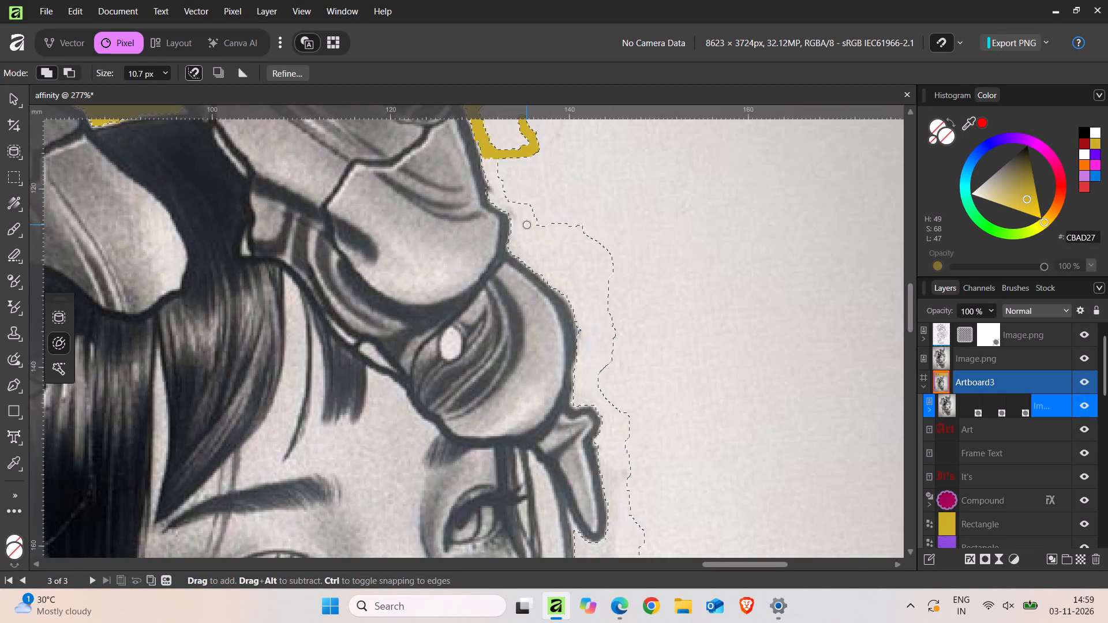
key(BackSpace)
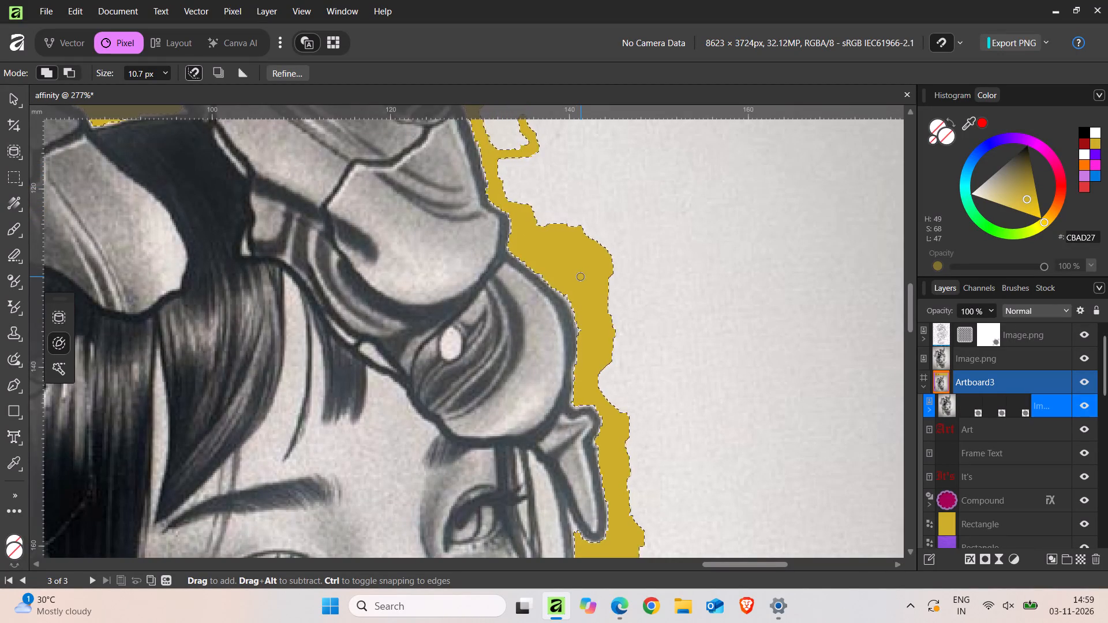
Select the remaining grey background from the large horn's tip down the face side to the image's bottom edge, and delete it.
ctrl+scroll(581, 277, down, 5)
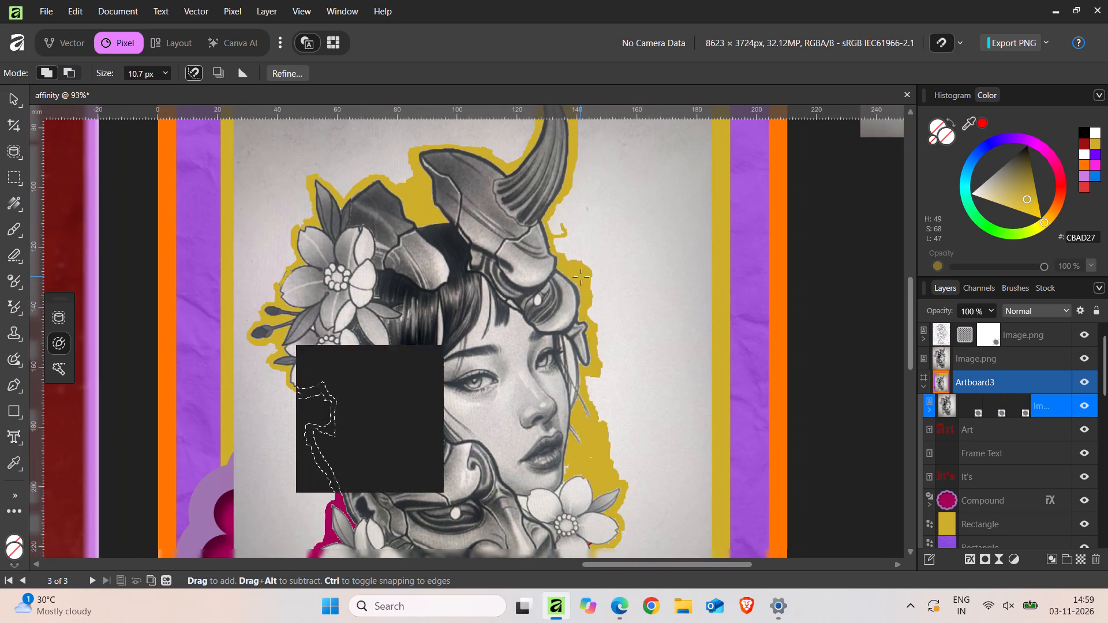
ctrl+scroll(581, 277, down, 6)
ctrl+scroll(581, 277, up, 3)
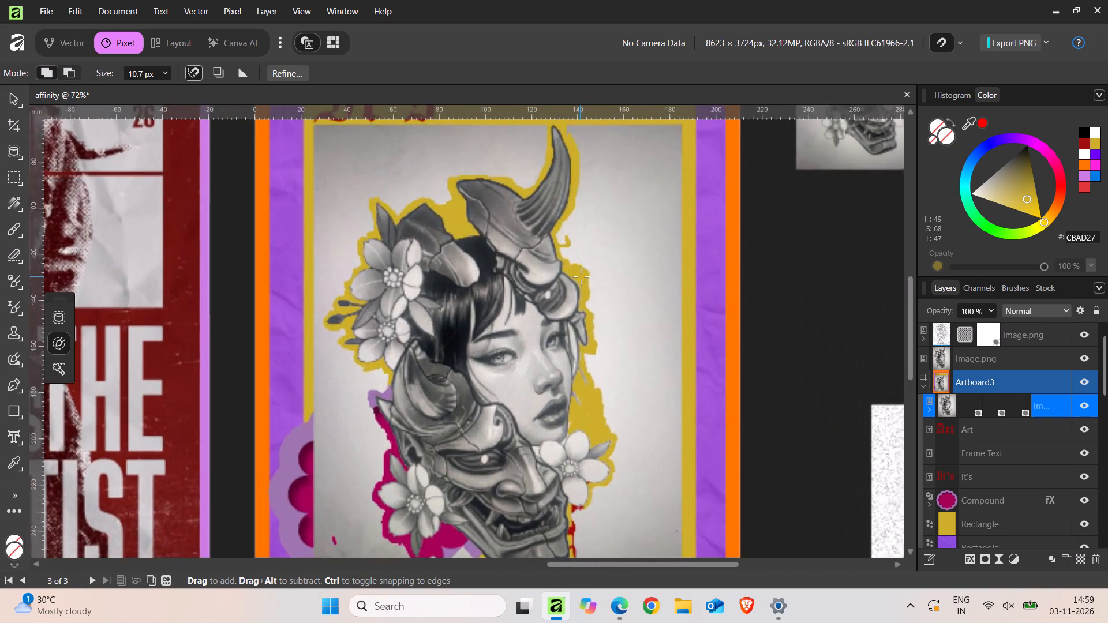
ctrl+scroll(581, 277, up, 1)
ctrl+scroll(581, 277, down, 2)
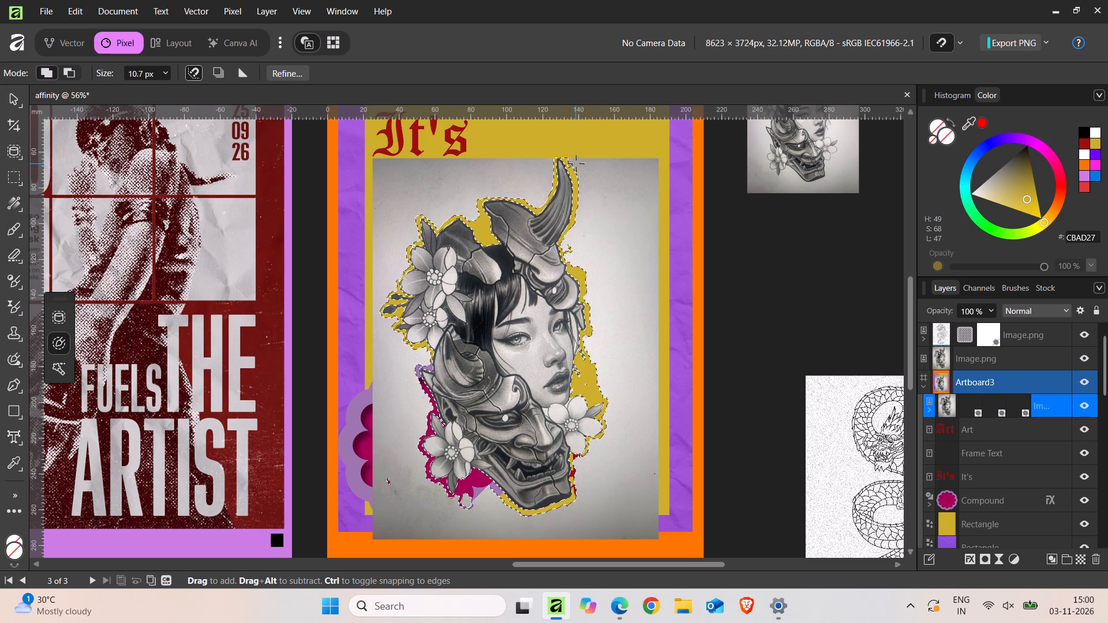
drag(573, 160, 622, 234)
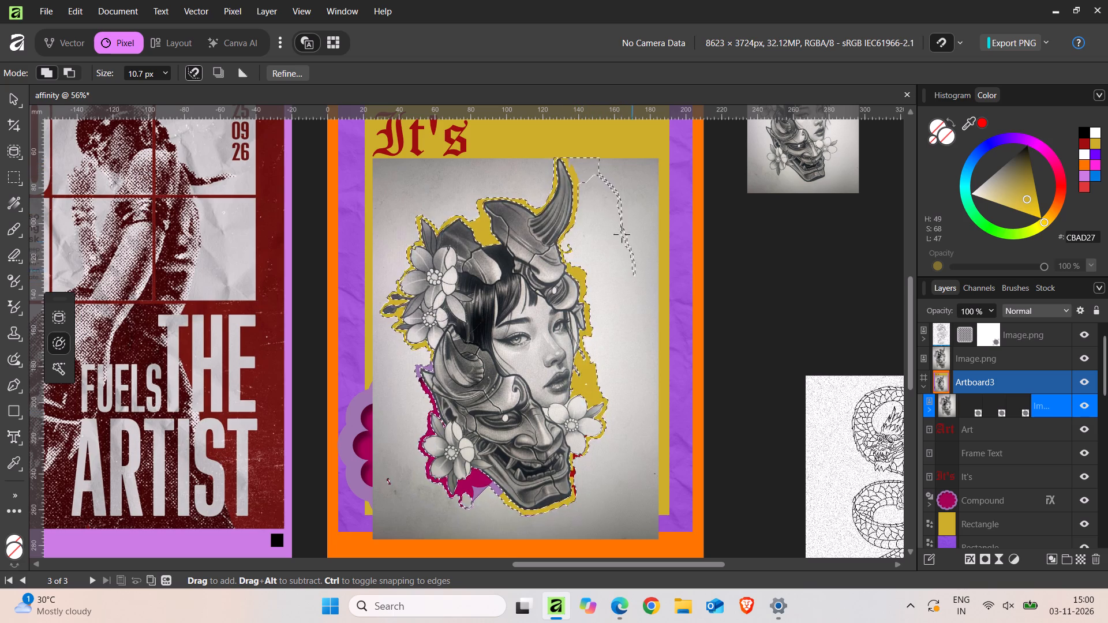
drag(622, 234, 590, 283)
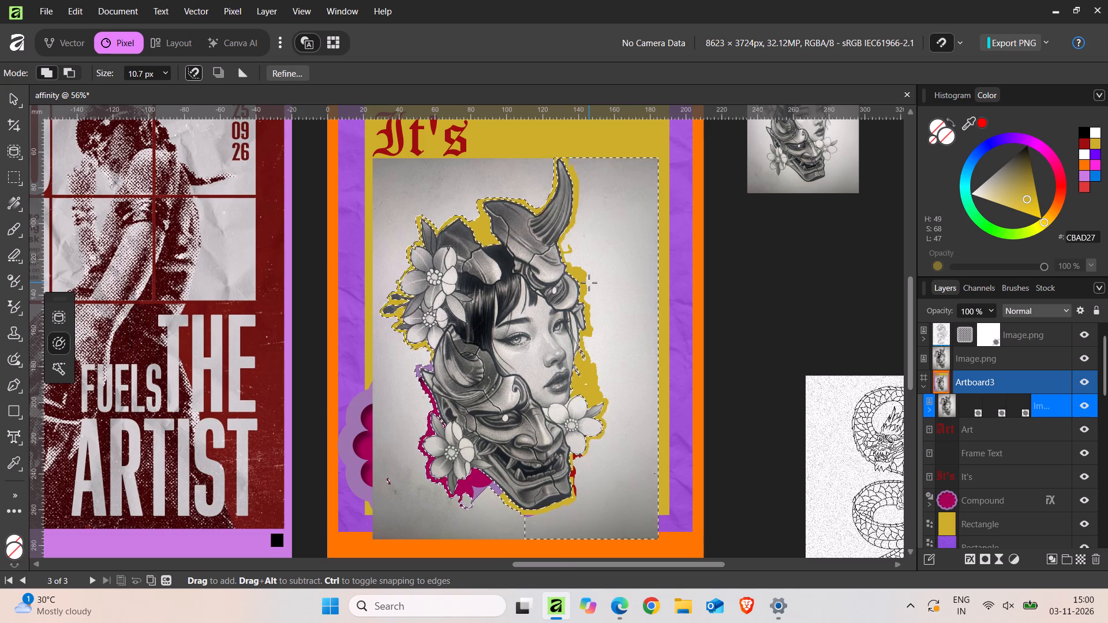
key(BackSpace)
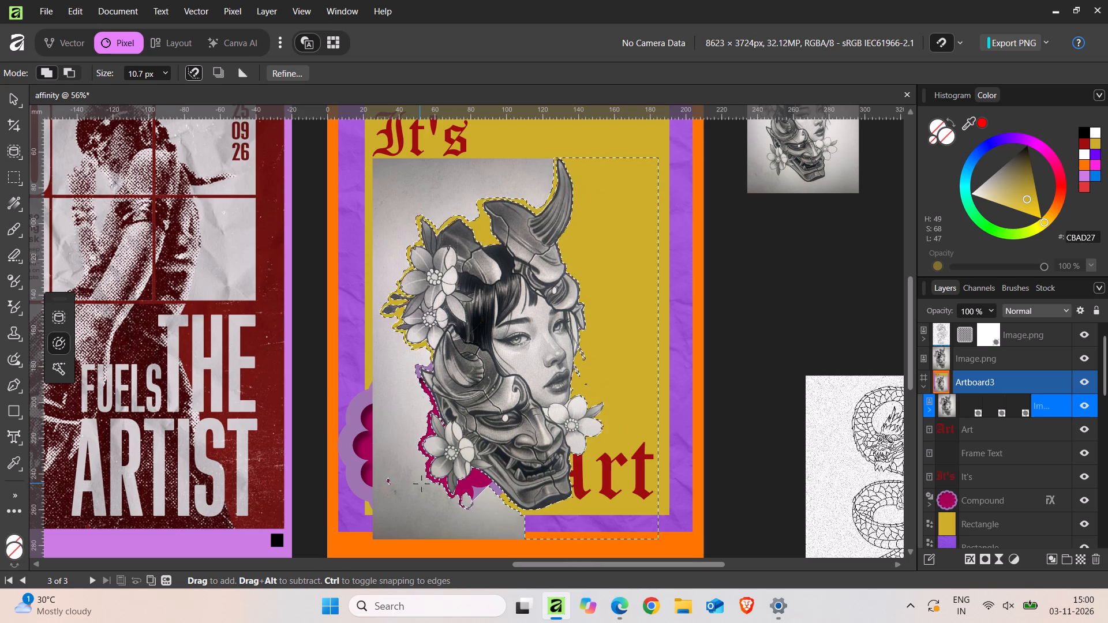
Select and delete the grey background below the mask and beside the lower flower, over the scalloped shape.
drag(433, 483, 347, 521)
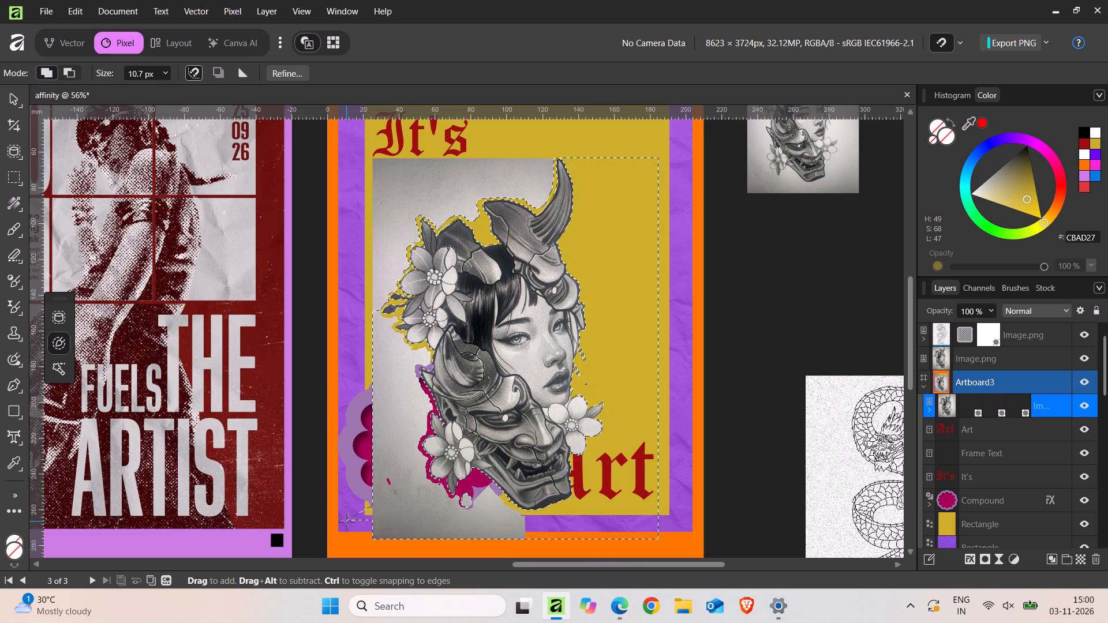
key(BackSpace)
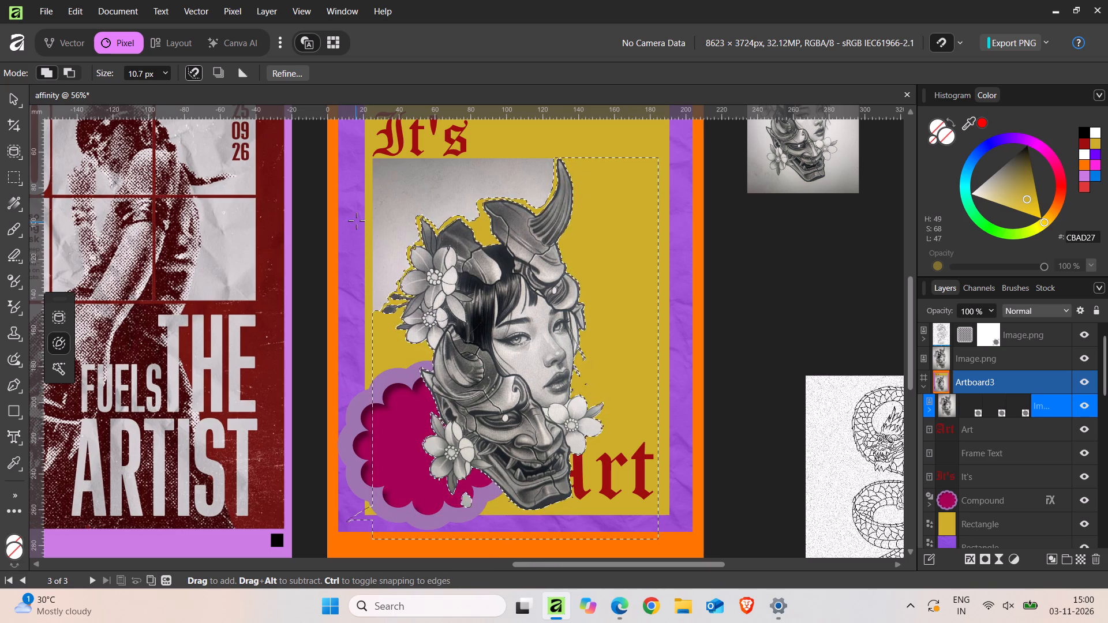
Select and delete the remaining grey background above the head ornaments and beside the upper flowers.
click(410, 205)
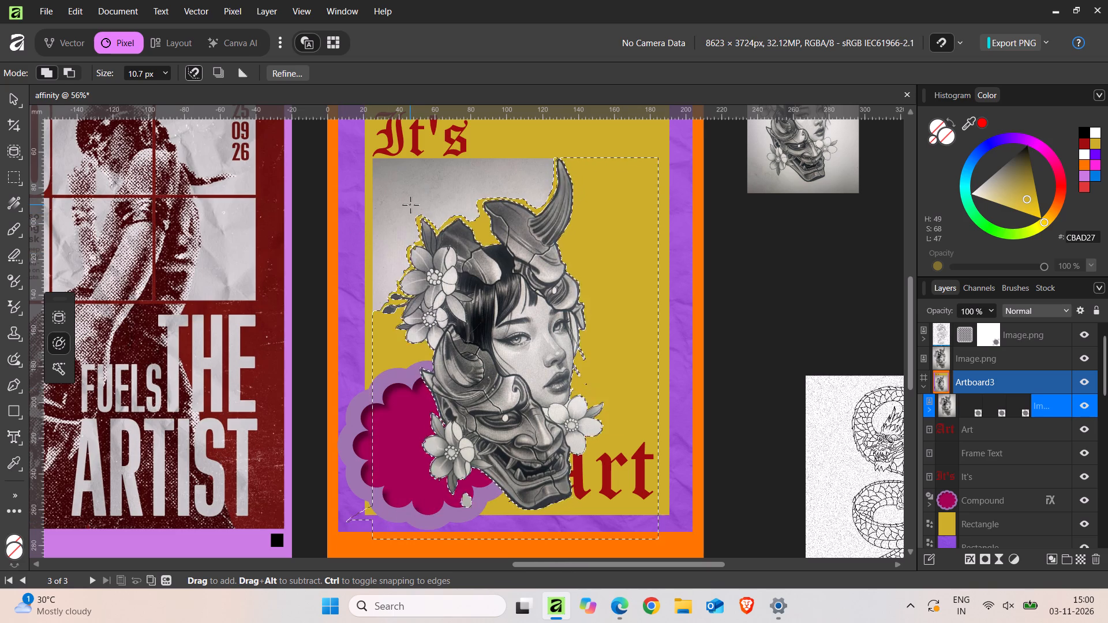
key(BackSpace)
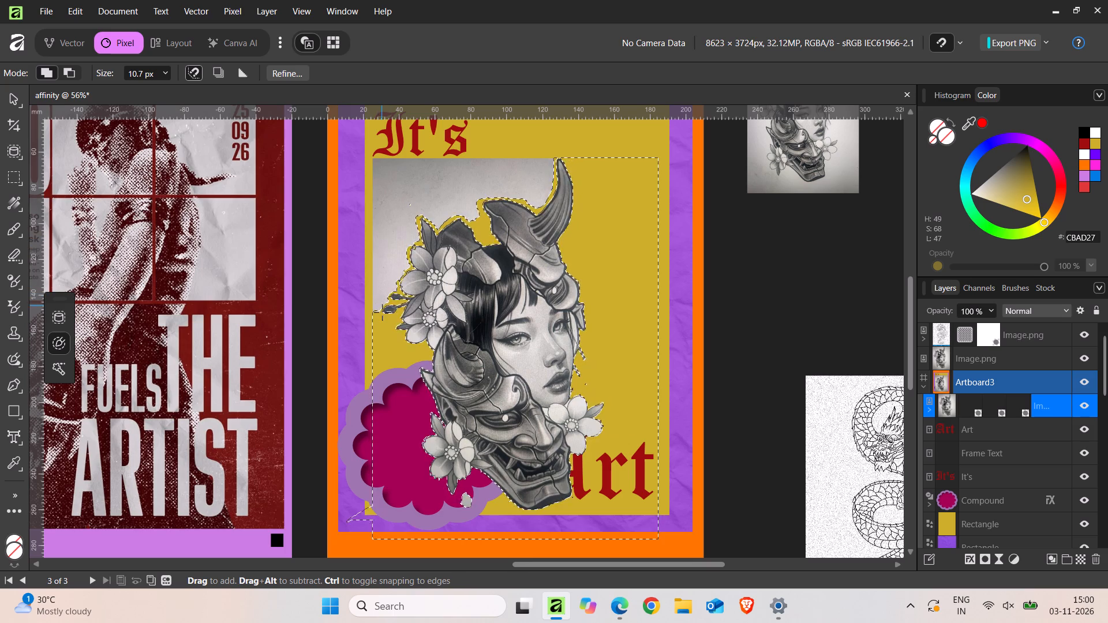
drag(382, 316, 448, 161)
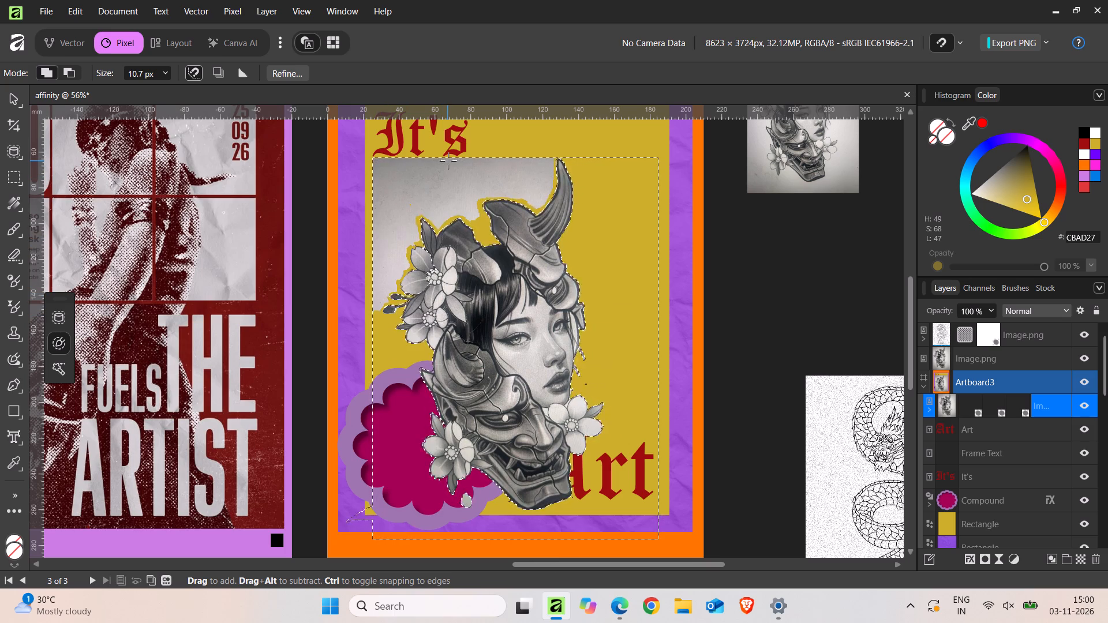
key(BackSpace)
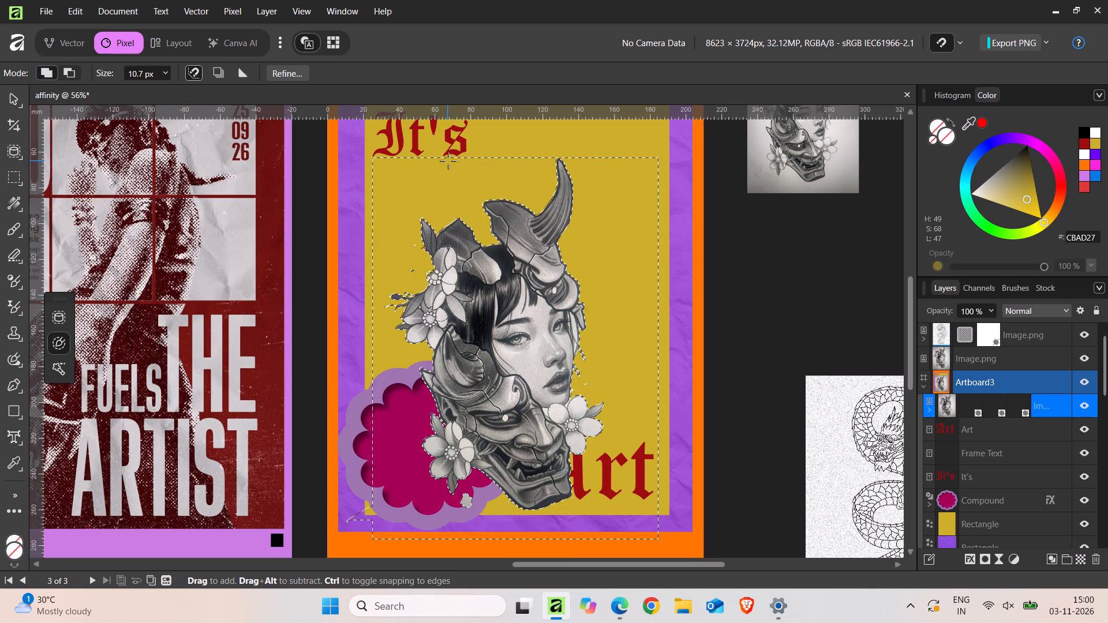
Add the stray leftover specks beside the topmost flower and beside the woman's lips to the selection.
drag(405, 246, 416, 243)
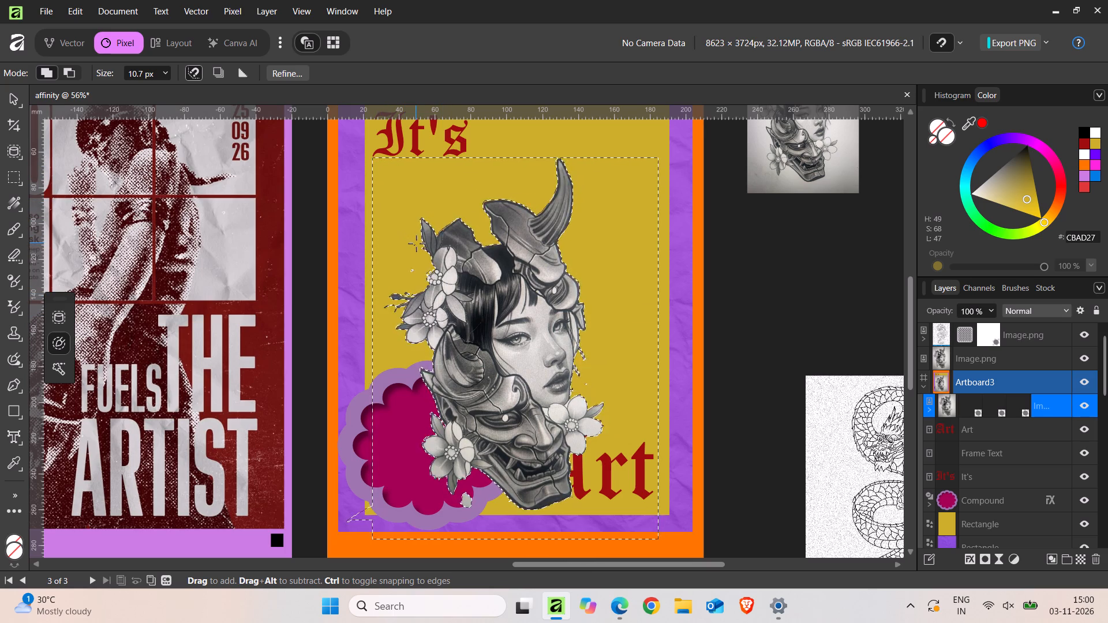
drag(416, 243, 416, 245)
double_click(416, 245)
drag(416, 245, 411, 272)
double_click(411, 272)
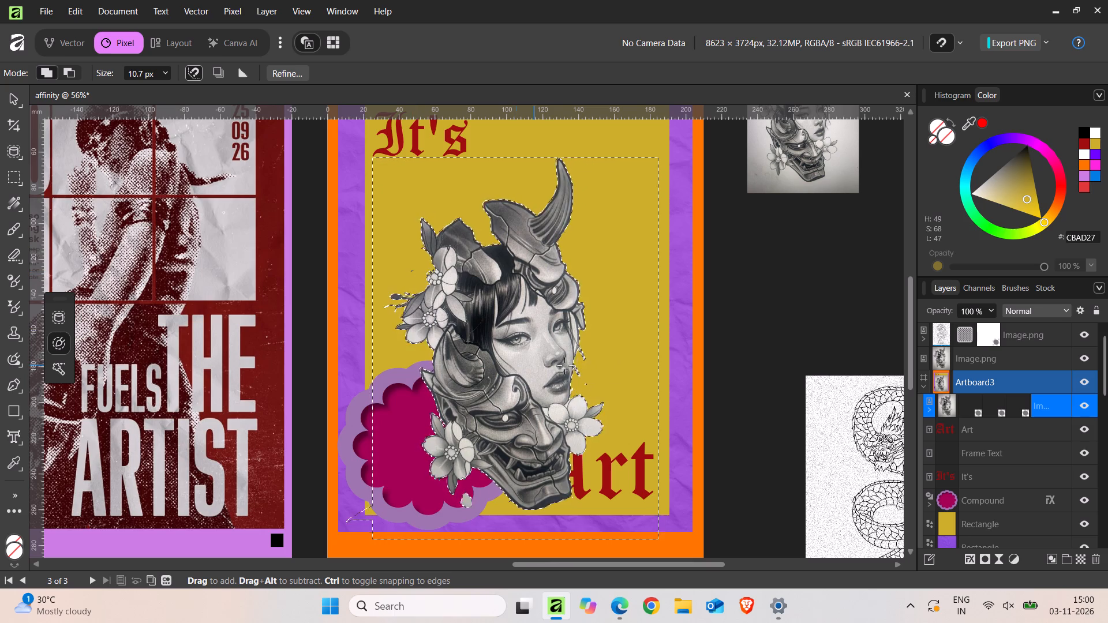
double_click(586, 385)
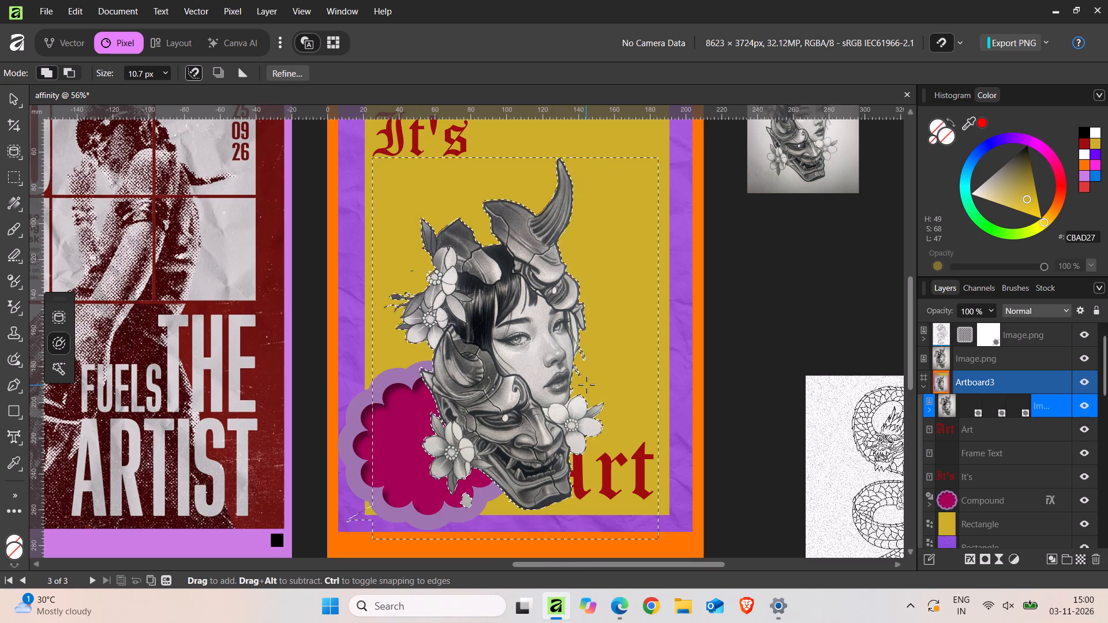
drag(586, 385, 628, 400)
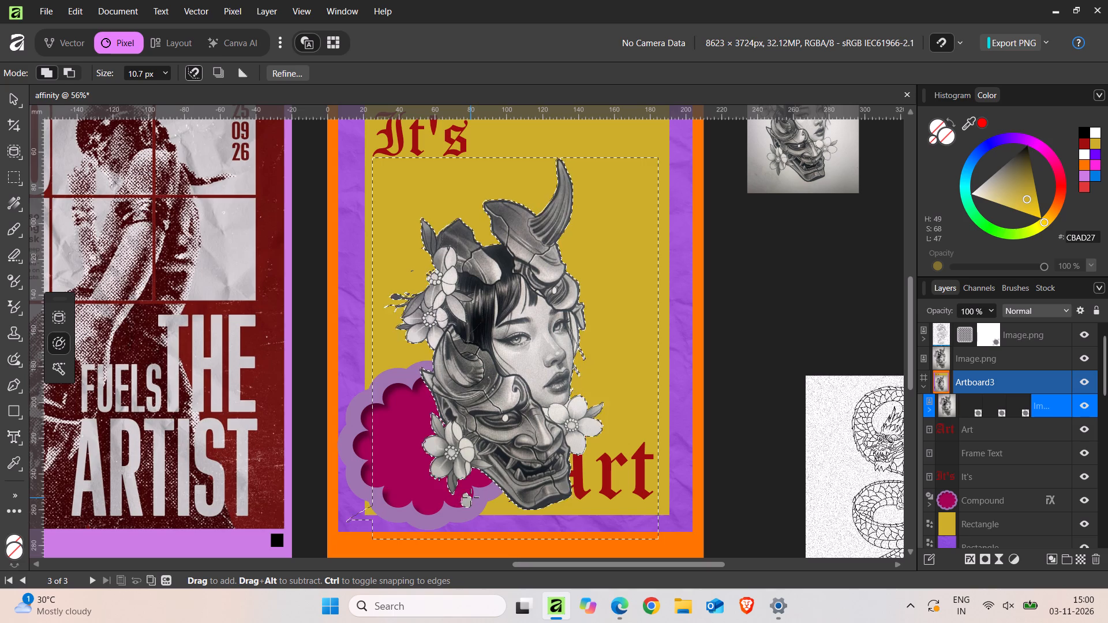
Brush over the leftover grey patch between the lower flower's leaf and the mask's chin to add it to the selection.
drag(470, 497, 460, 500)
drag(460, 500, 462, 500)
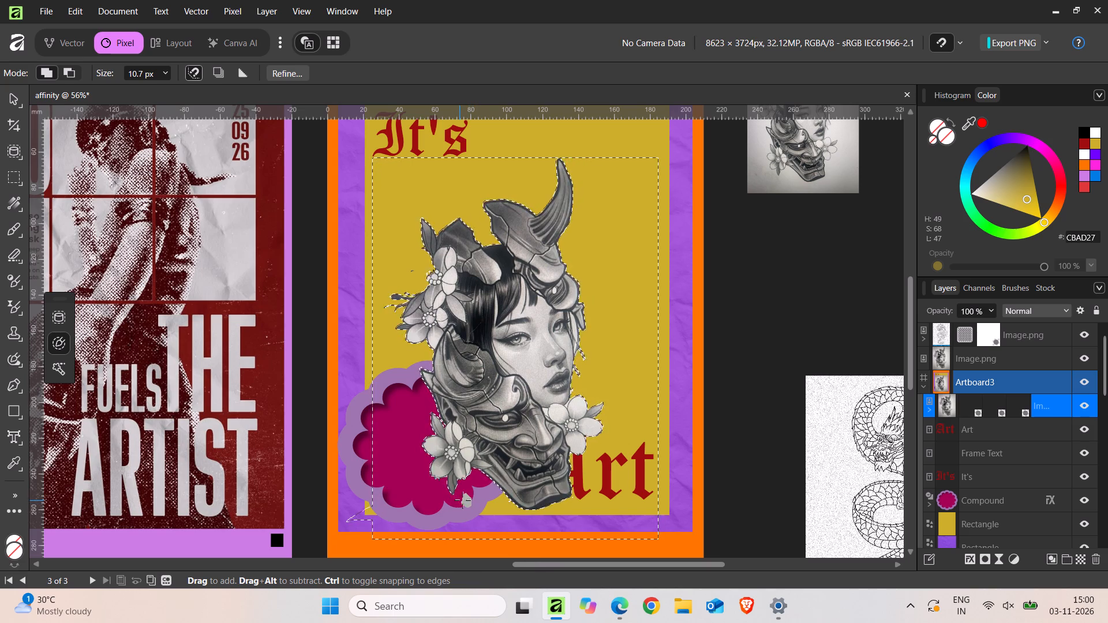
drag(462, 500, 466, 499)
click(466, 499)
click(466, 499)
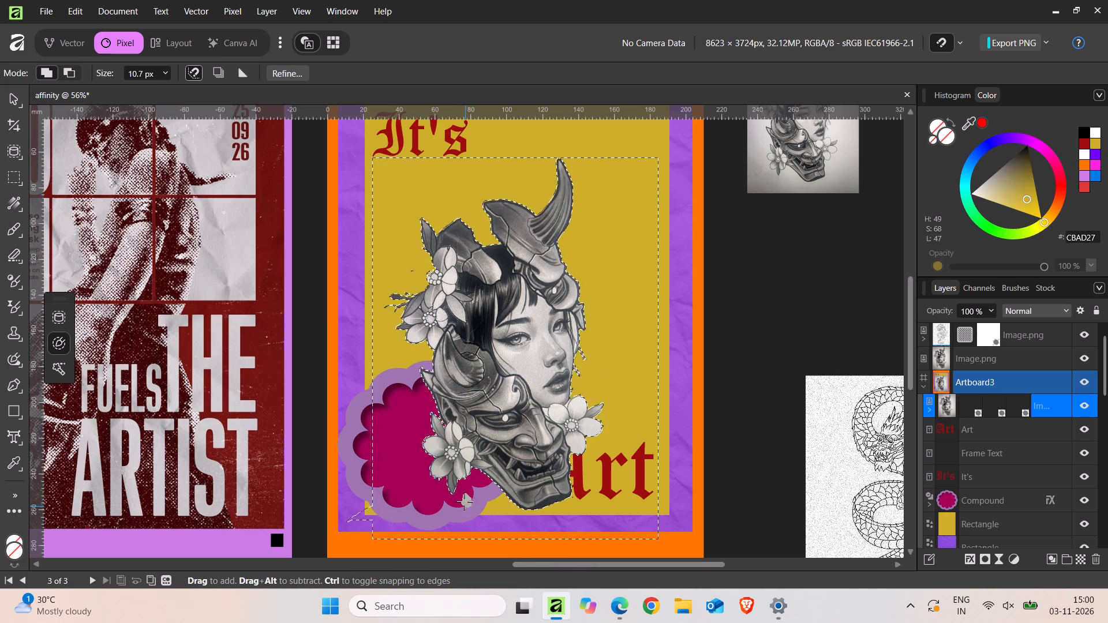
scroll(464, 497, down, 3)
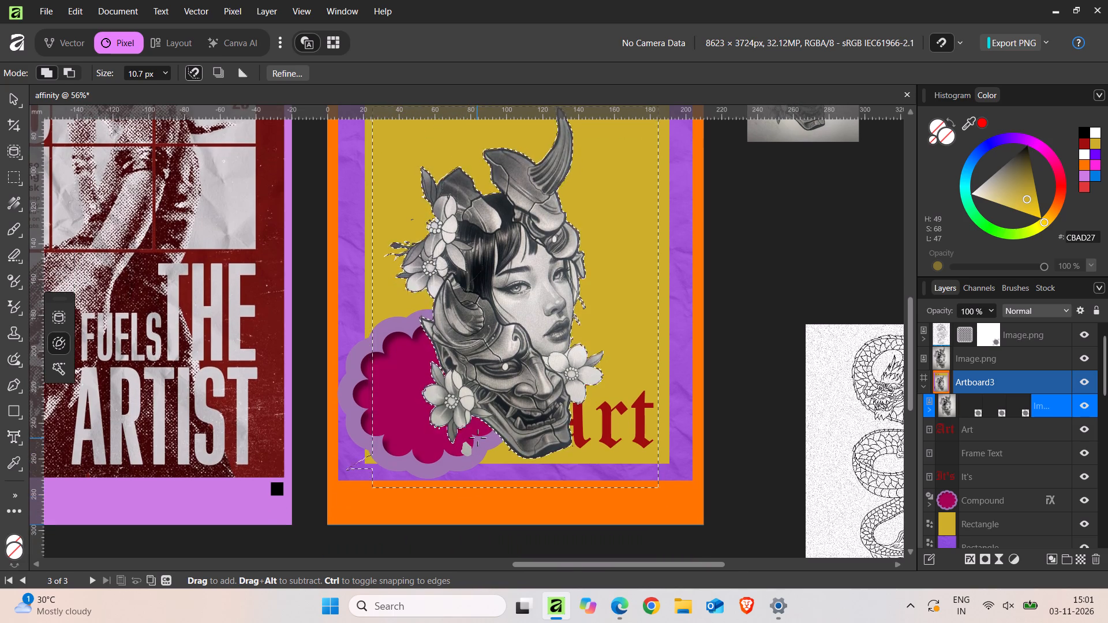
ctrl+scroll(477, 438, up, 11)
scroll(477, 438, down, 5)
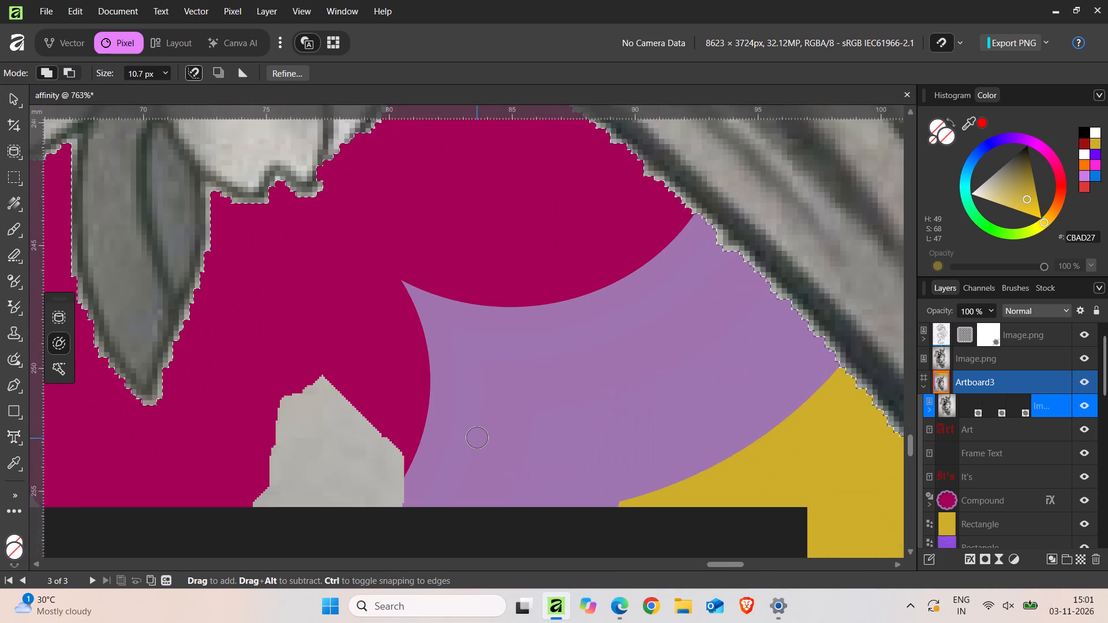
scroll(477, 438, down, 3)
drag(477, 438, 356, 423)
drag(356, 423, 365, 425)
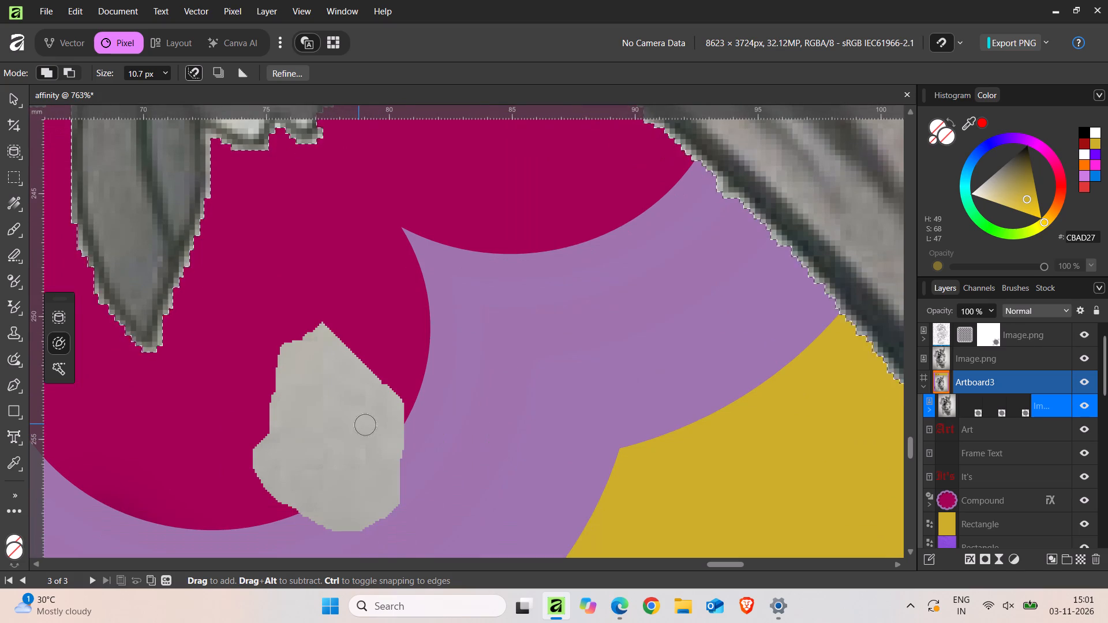
drag(365, 425, 320, 391)
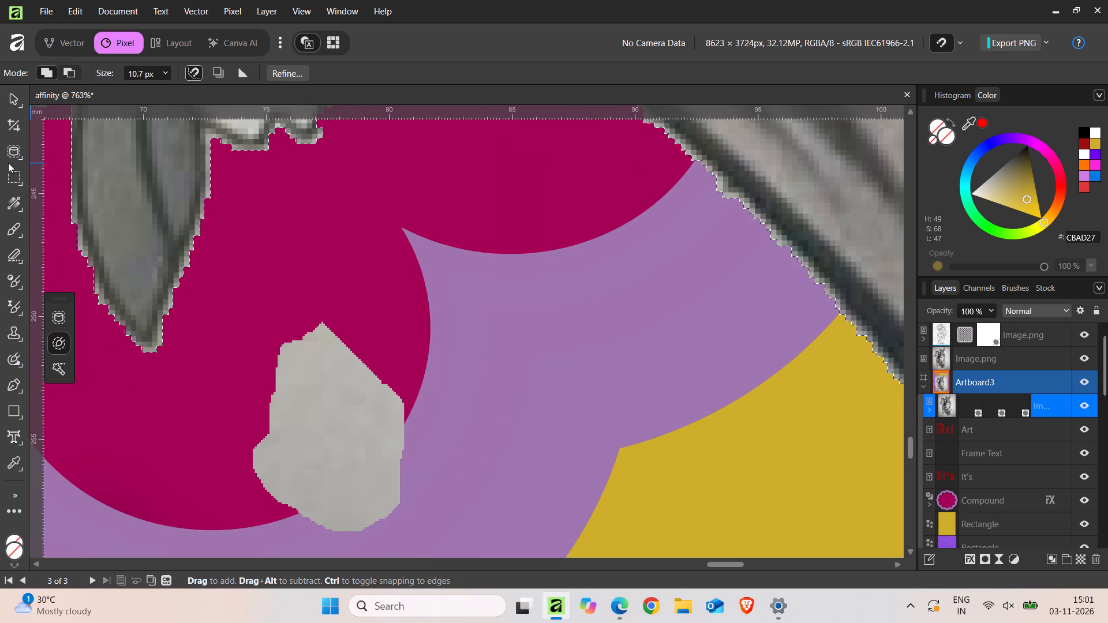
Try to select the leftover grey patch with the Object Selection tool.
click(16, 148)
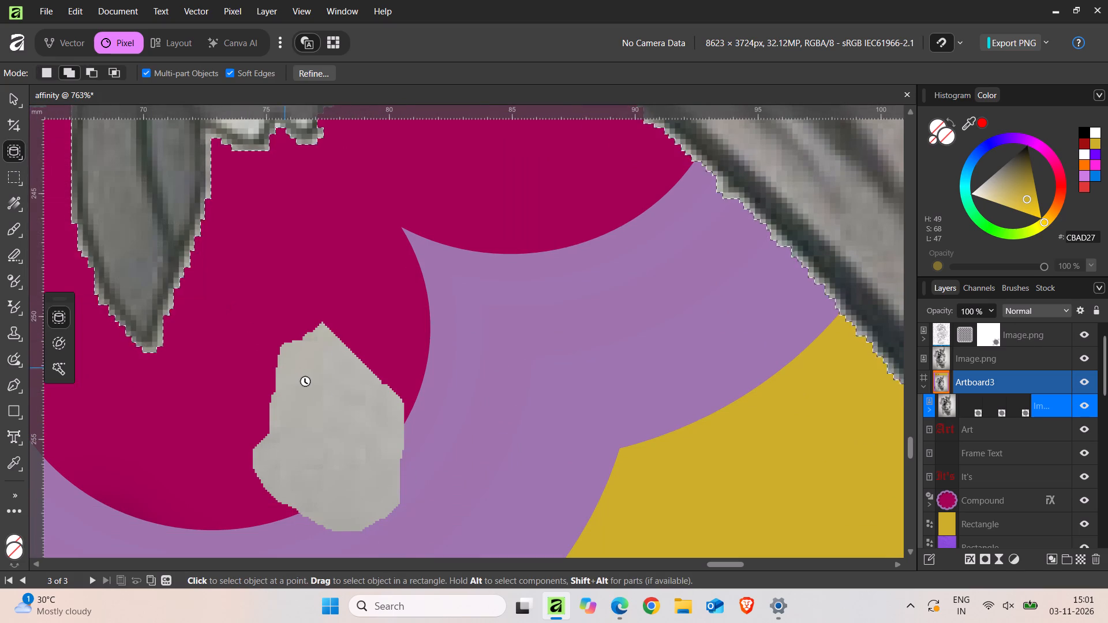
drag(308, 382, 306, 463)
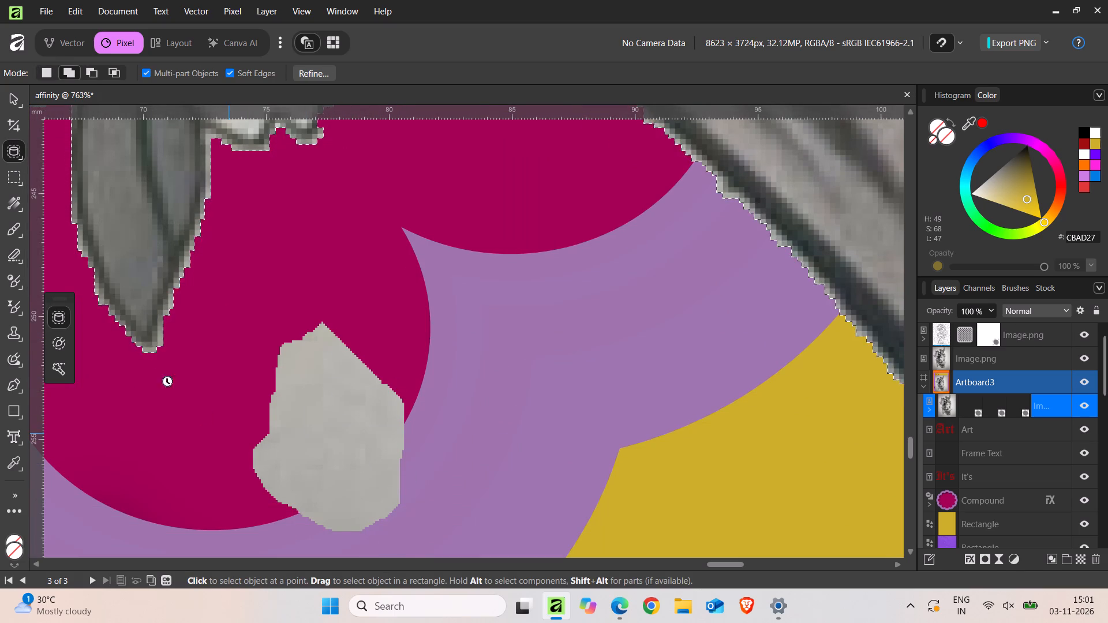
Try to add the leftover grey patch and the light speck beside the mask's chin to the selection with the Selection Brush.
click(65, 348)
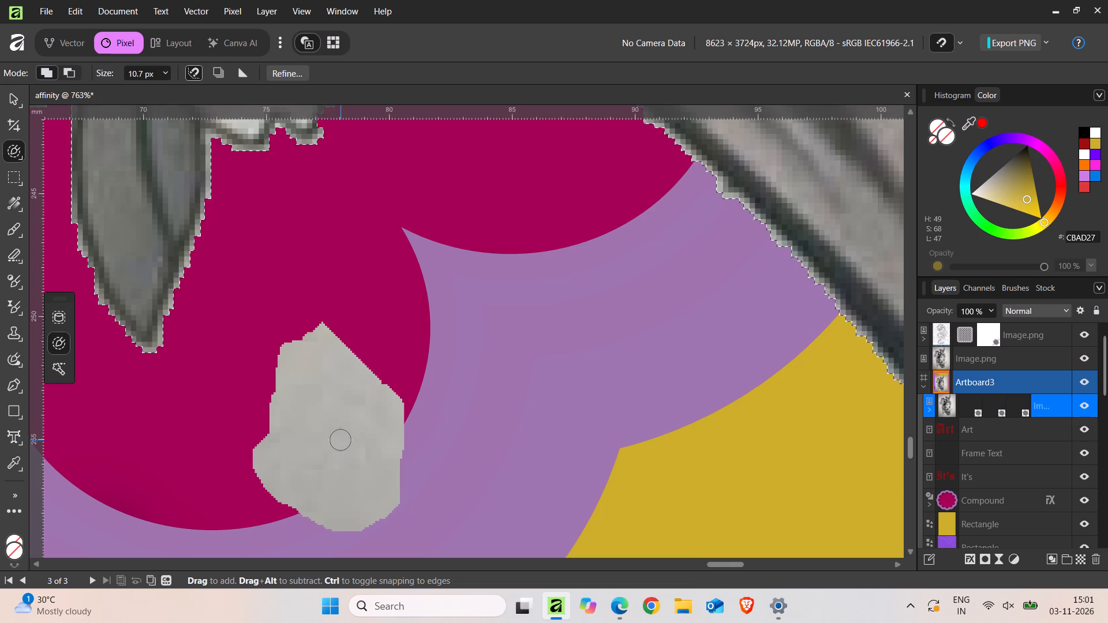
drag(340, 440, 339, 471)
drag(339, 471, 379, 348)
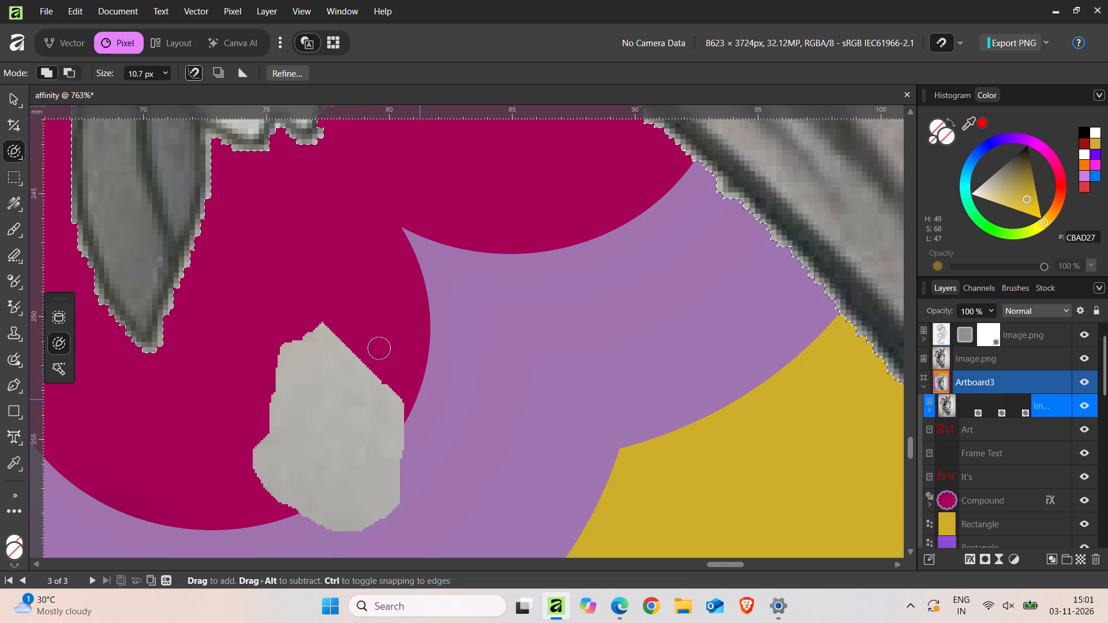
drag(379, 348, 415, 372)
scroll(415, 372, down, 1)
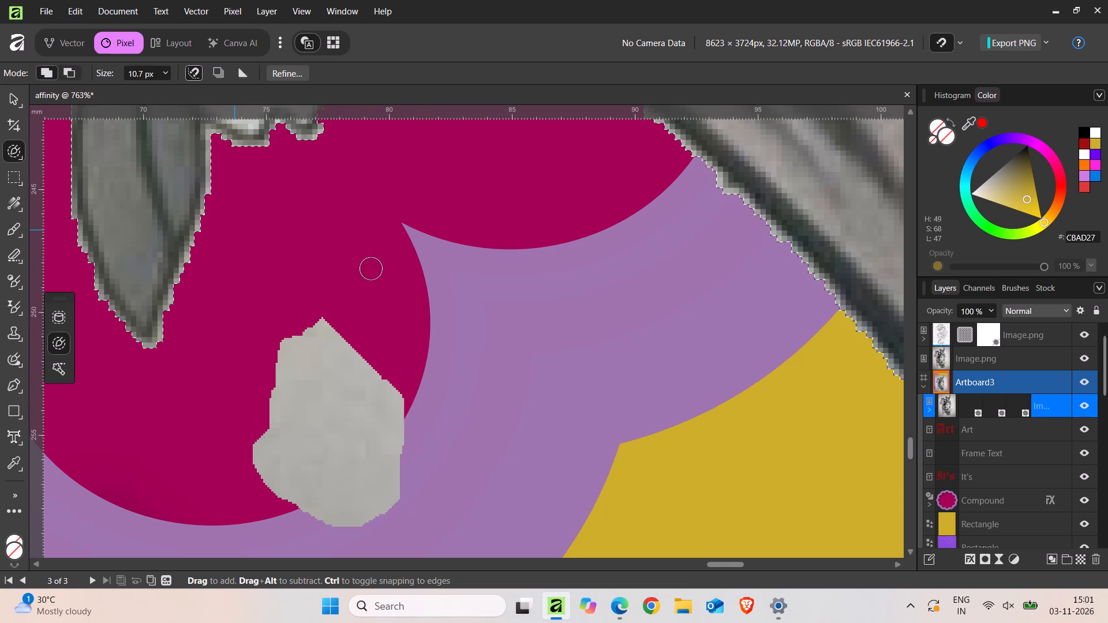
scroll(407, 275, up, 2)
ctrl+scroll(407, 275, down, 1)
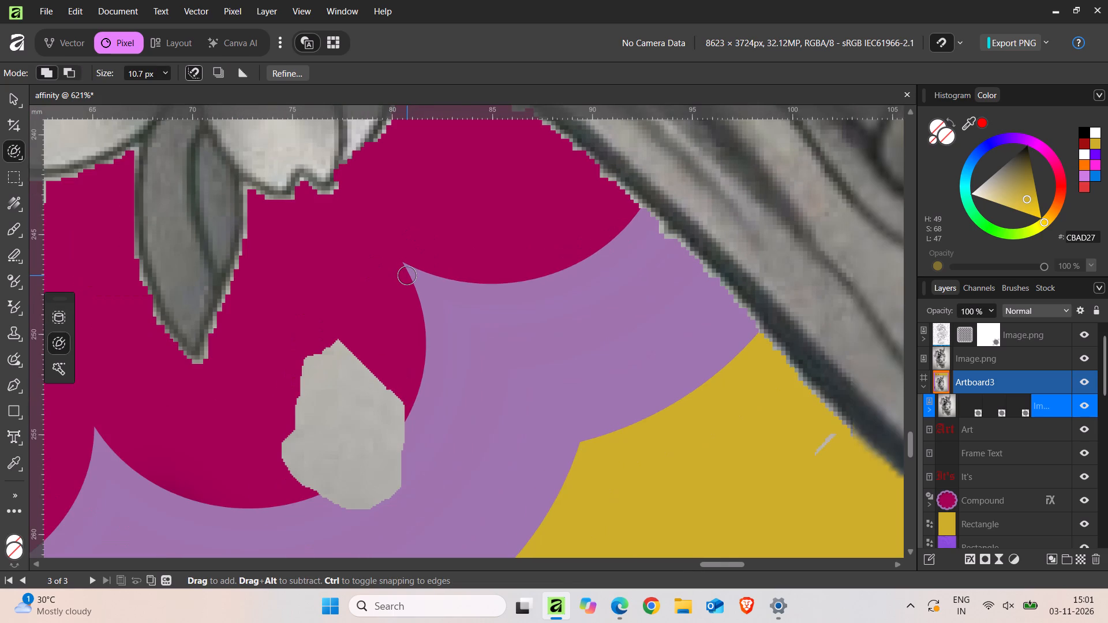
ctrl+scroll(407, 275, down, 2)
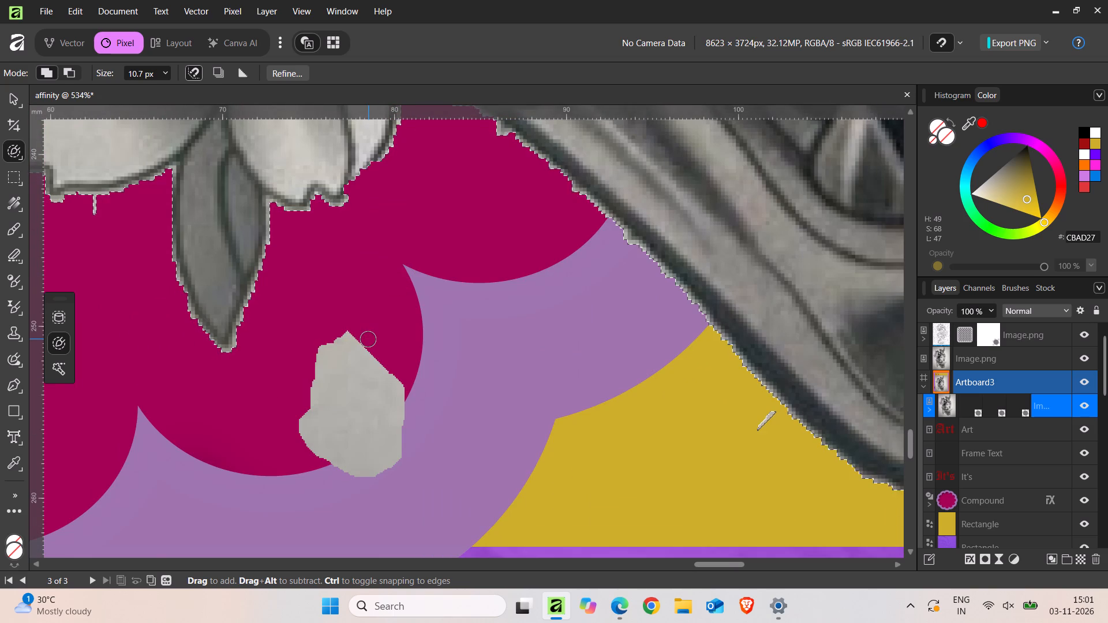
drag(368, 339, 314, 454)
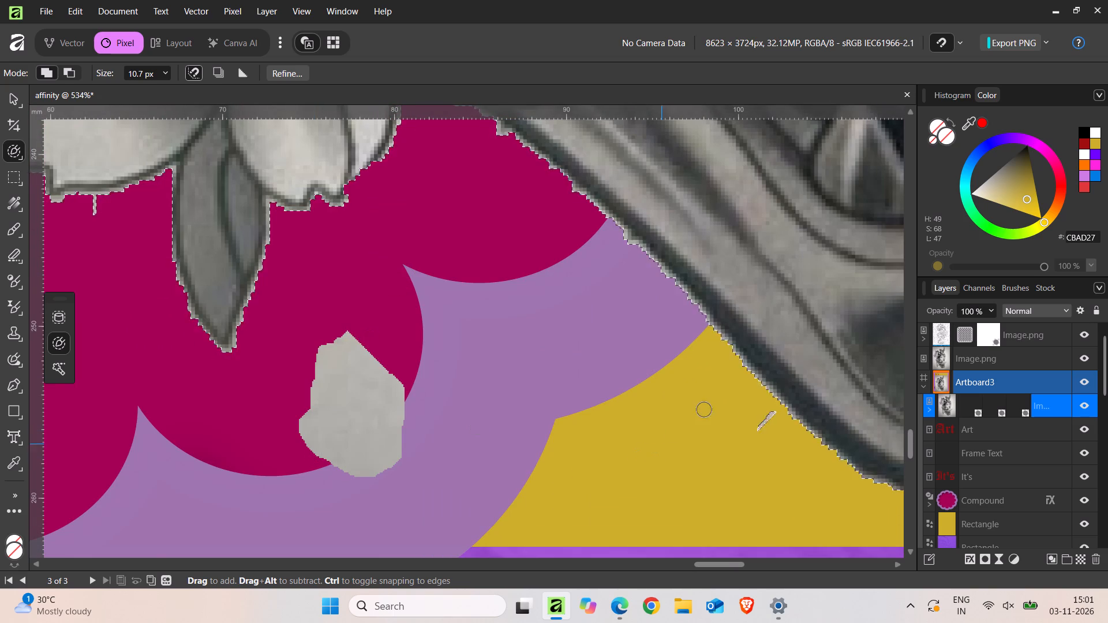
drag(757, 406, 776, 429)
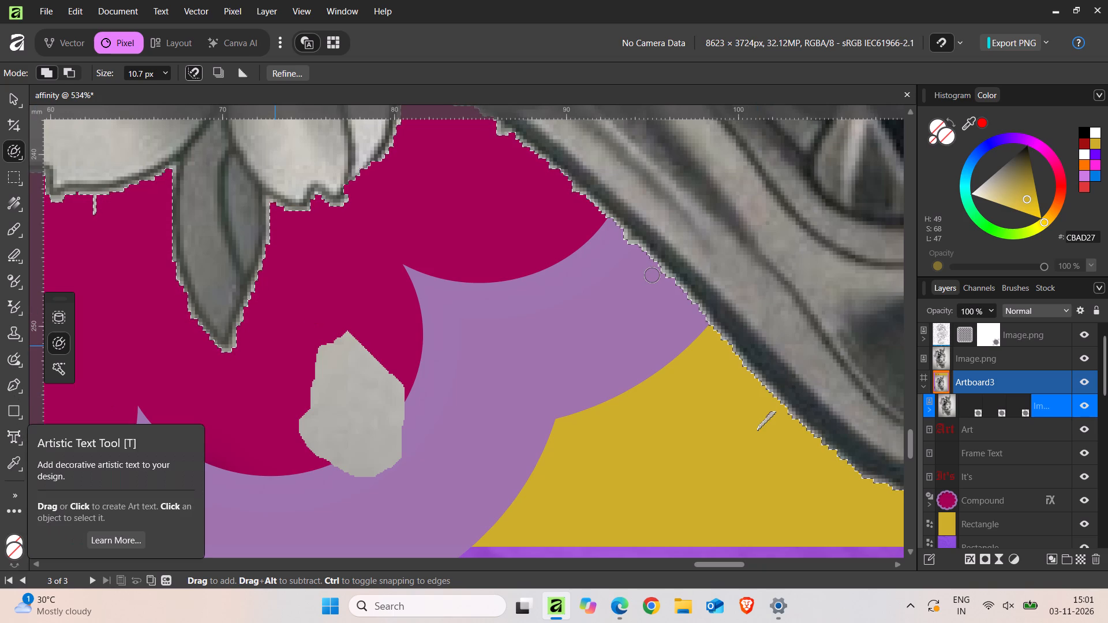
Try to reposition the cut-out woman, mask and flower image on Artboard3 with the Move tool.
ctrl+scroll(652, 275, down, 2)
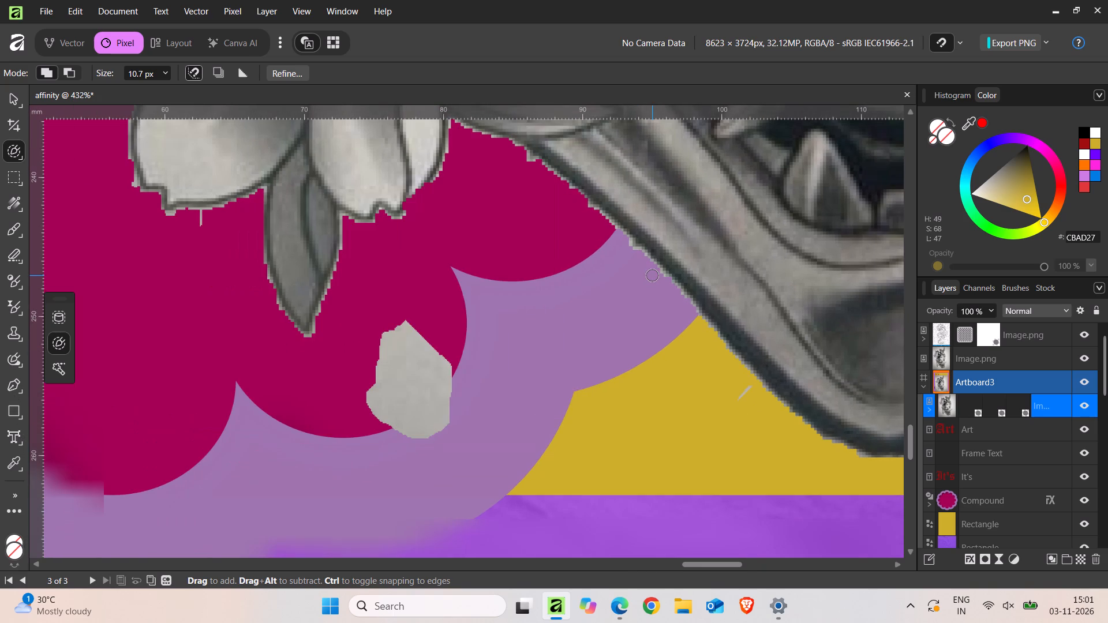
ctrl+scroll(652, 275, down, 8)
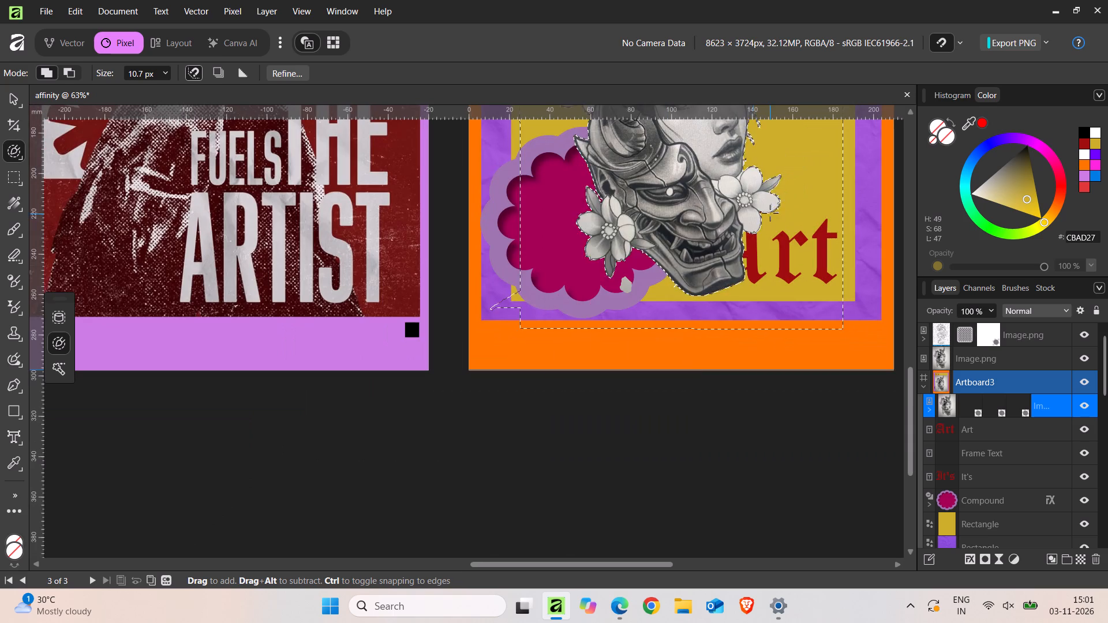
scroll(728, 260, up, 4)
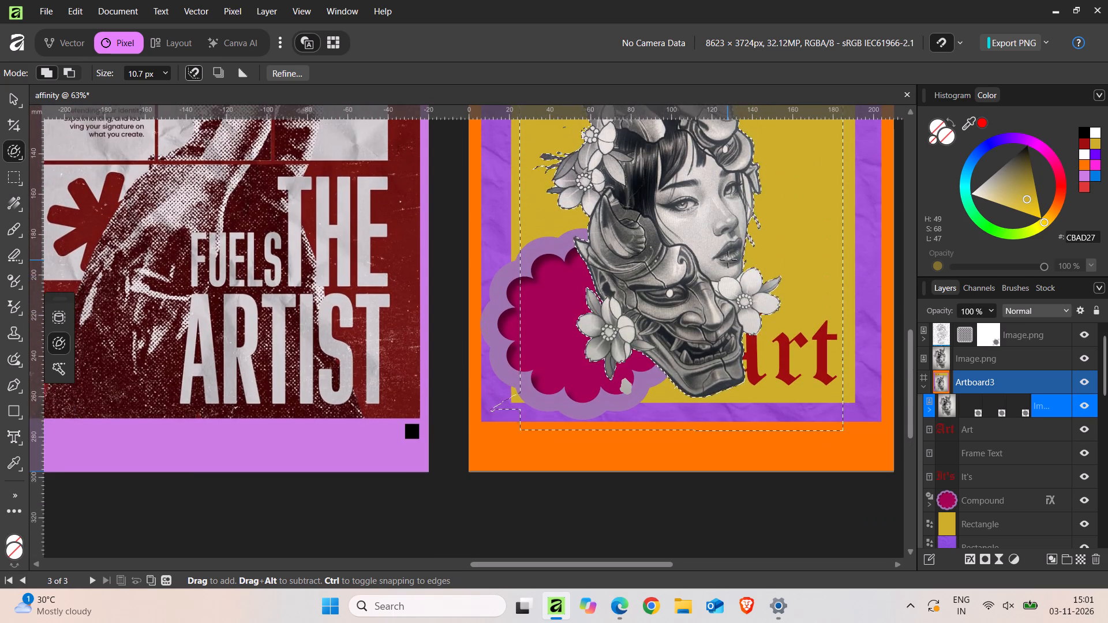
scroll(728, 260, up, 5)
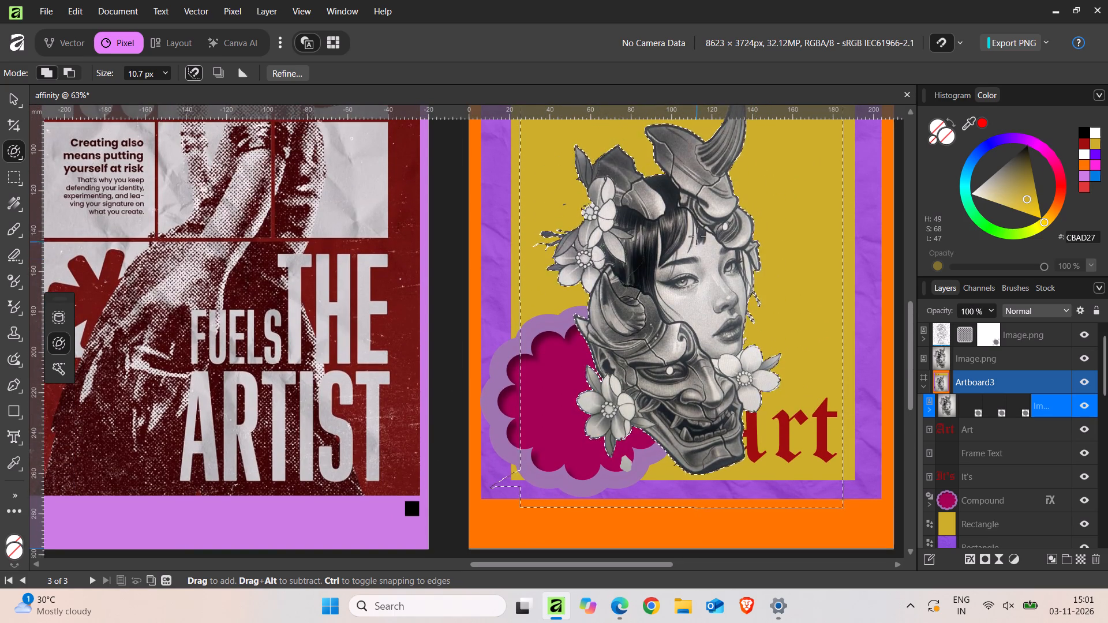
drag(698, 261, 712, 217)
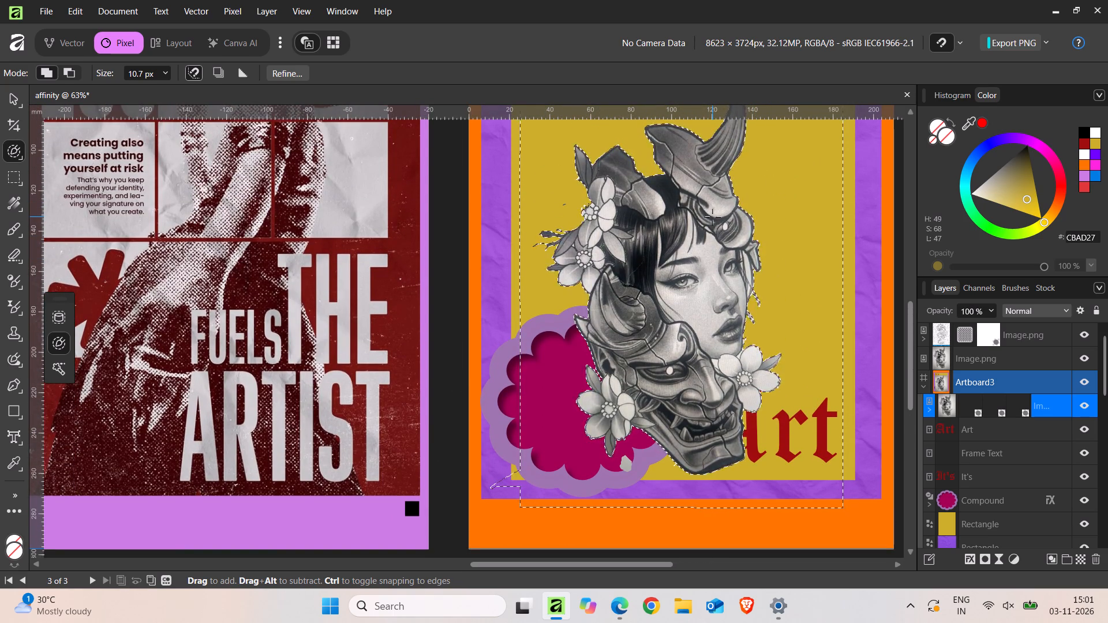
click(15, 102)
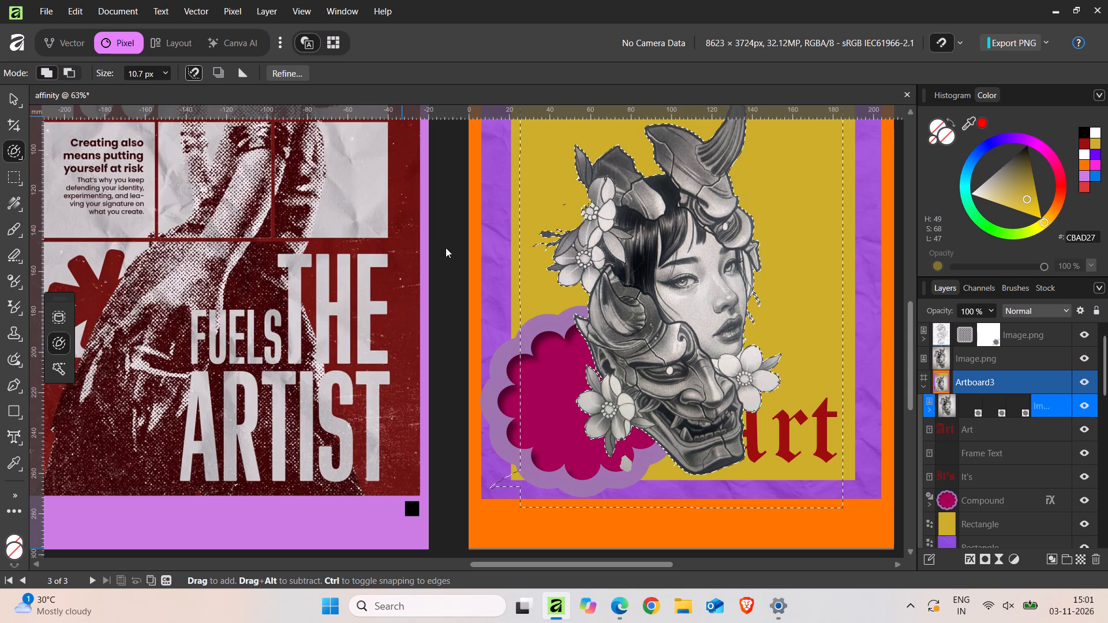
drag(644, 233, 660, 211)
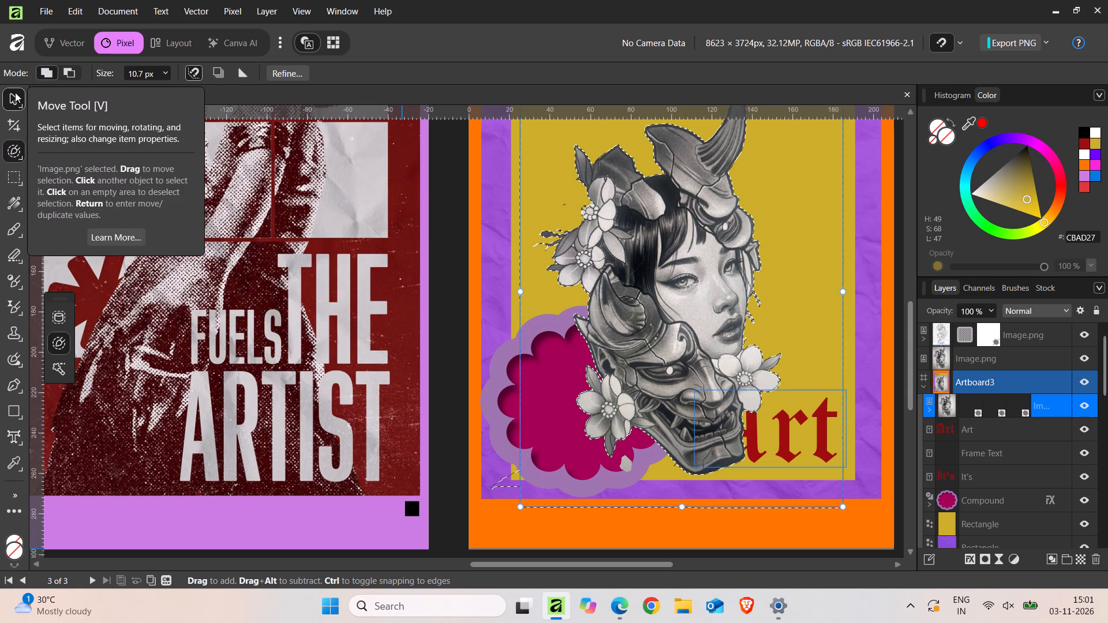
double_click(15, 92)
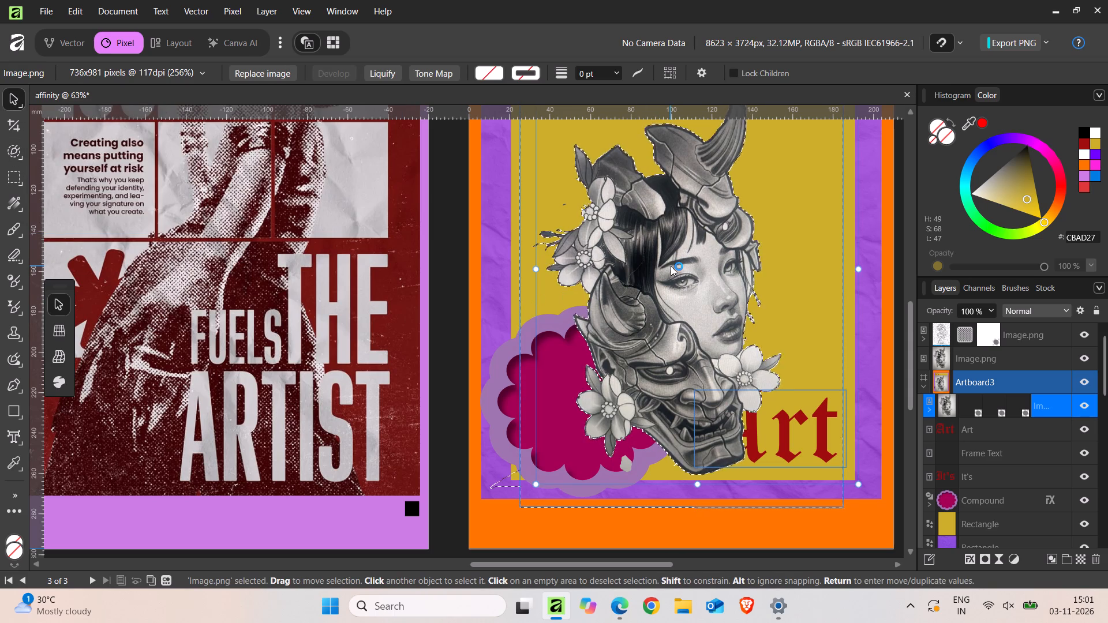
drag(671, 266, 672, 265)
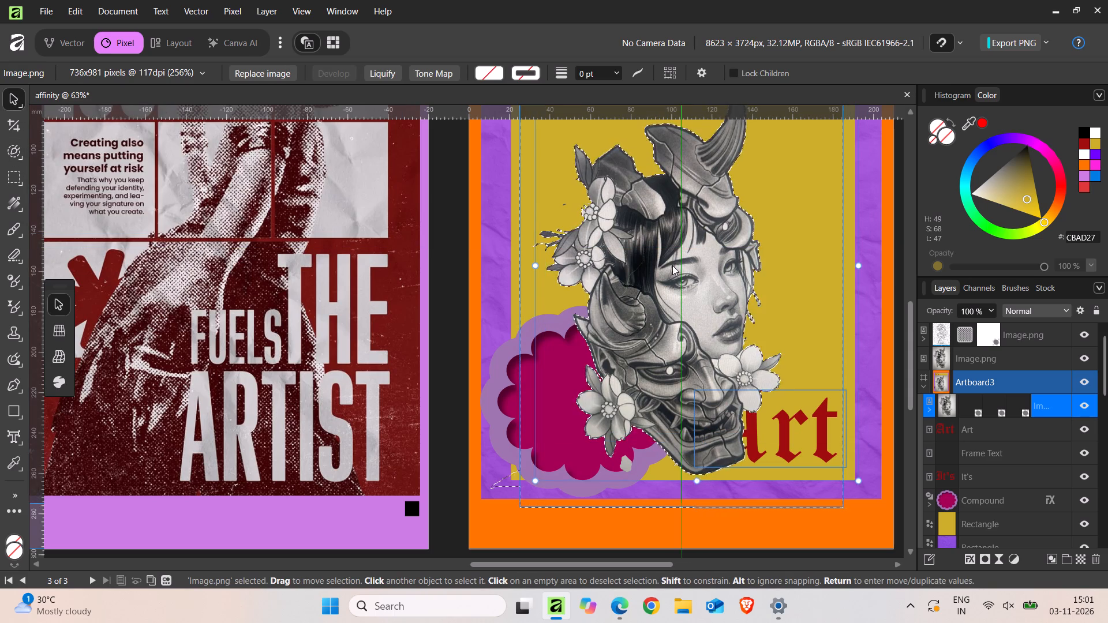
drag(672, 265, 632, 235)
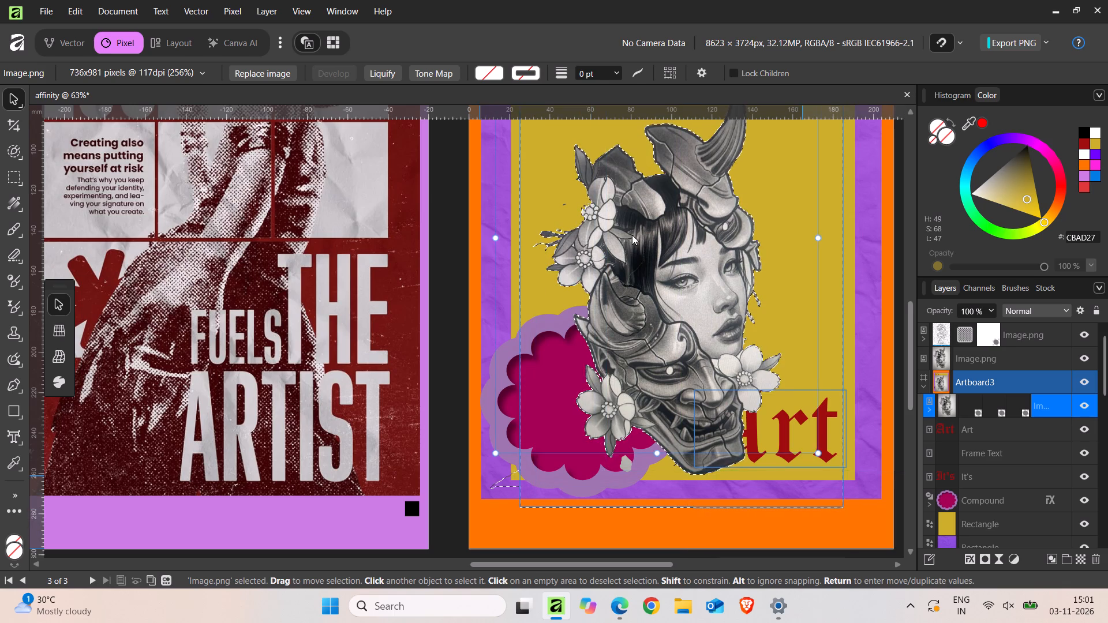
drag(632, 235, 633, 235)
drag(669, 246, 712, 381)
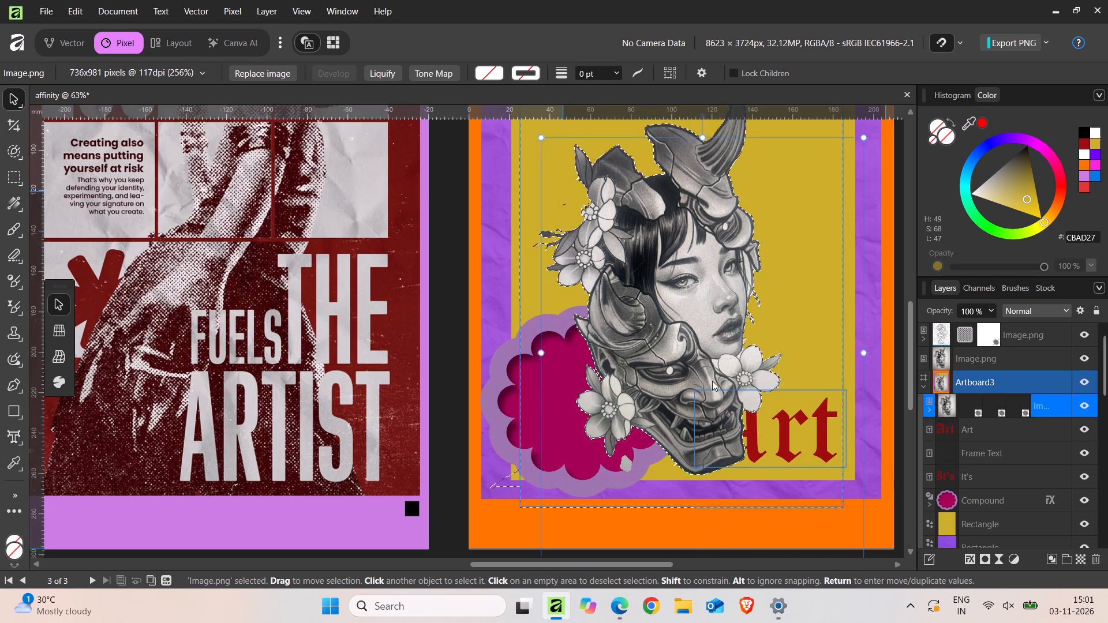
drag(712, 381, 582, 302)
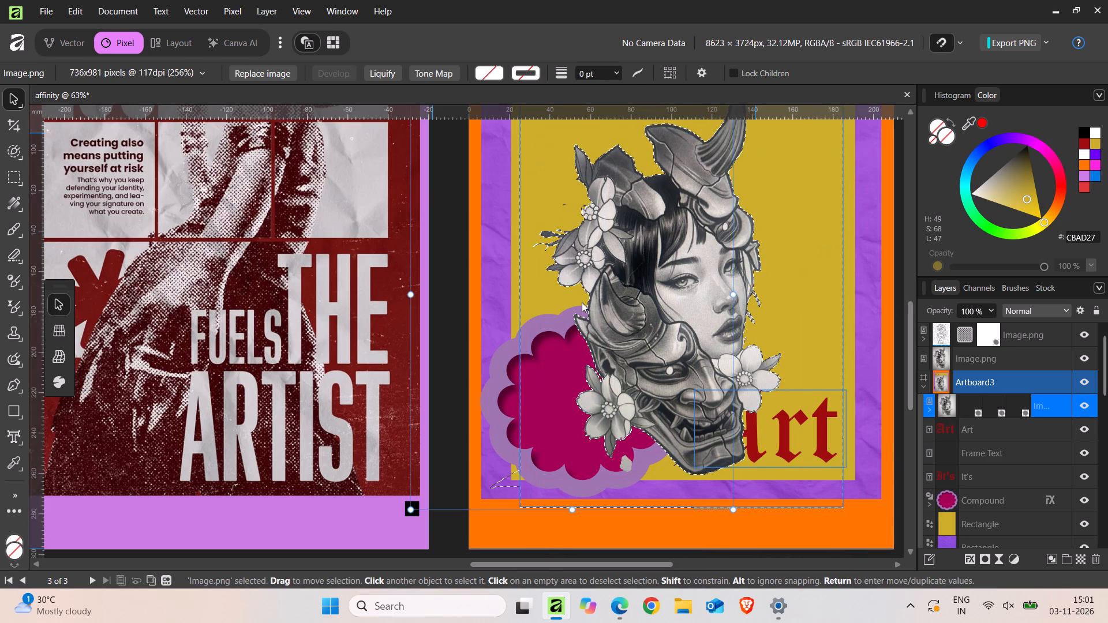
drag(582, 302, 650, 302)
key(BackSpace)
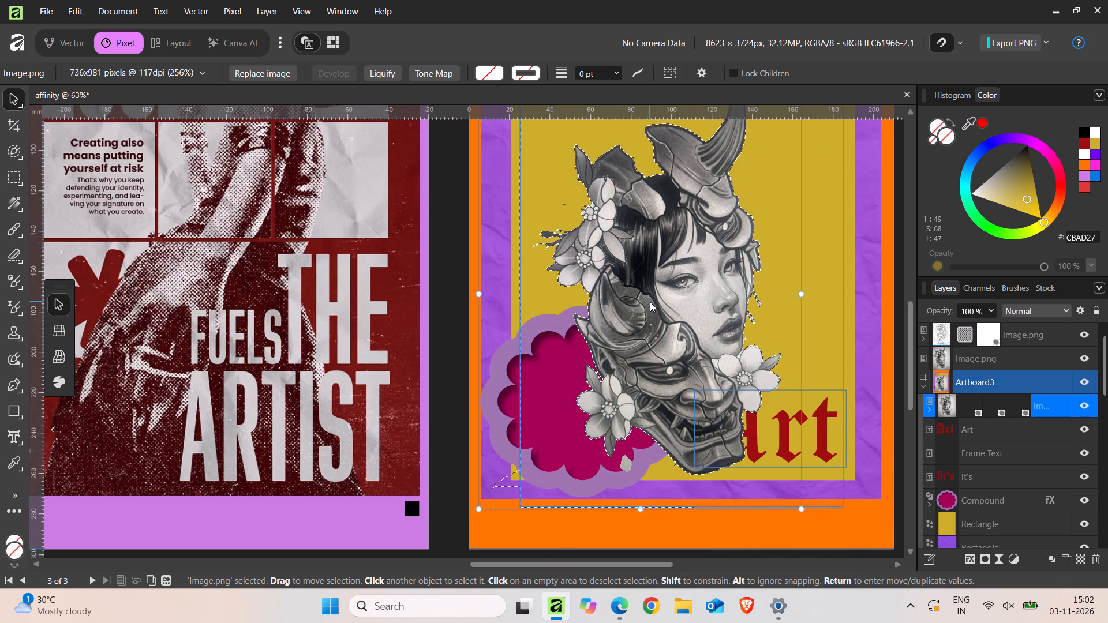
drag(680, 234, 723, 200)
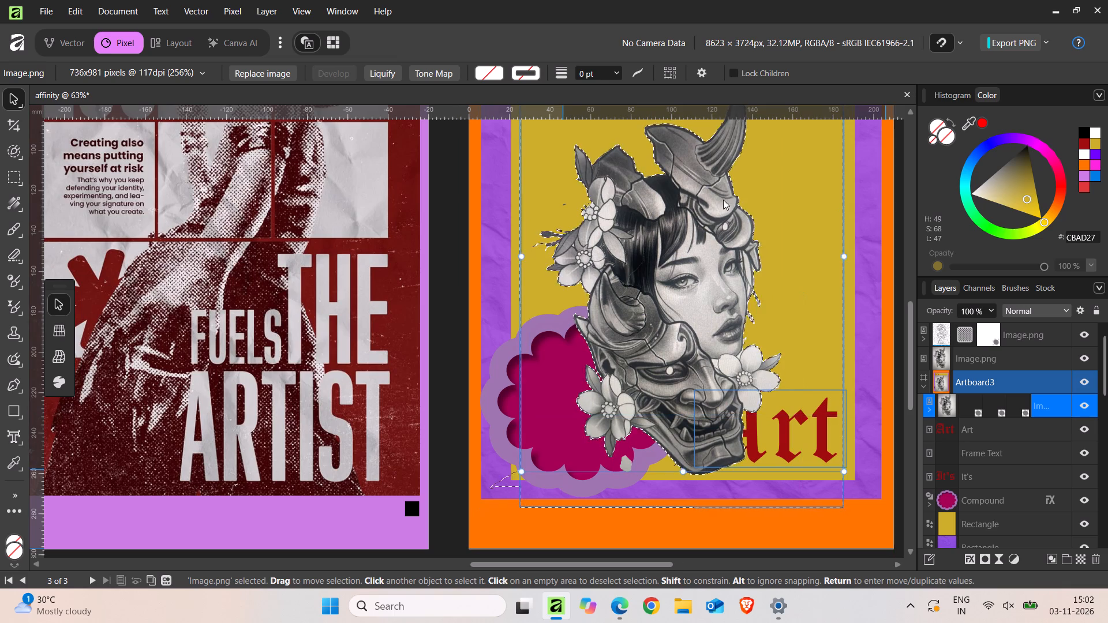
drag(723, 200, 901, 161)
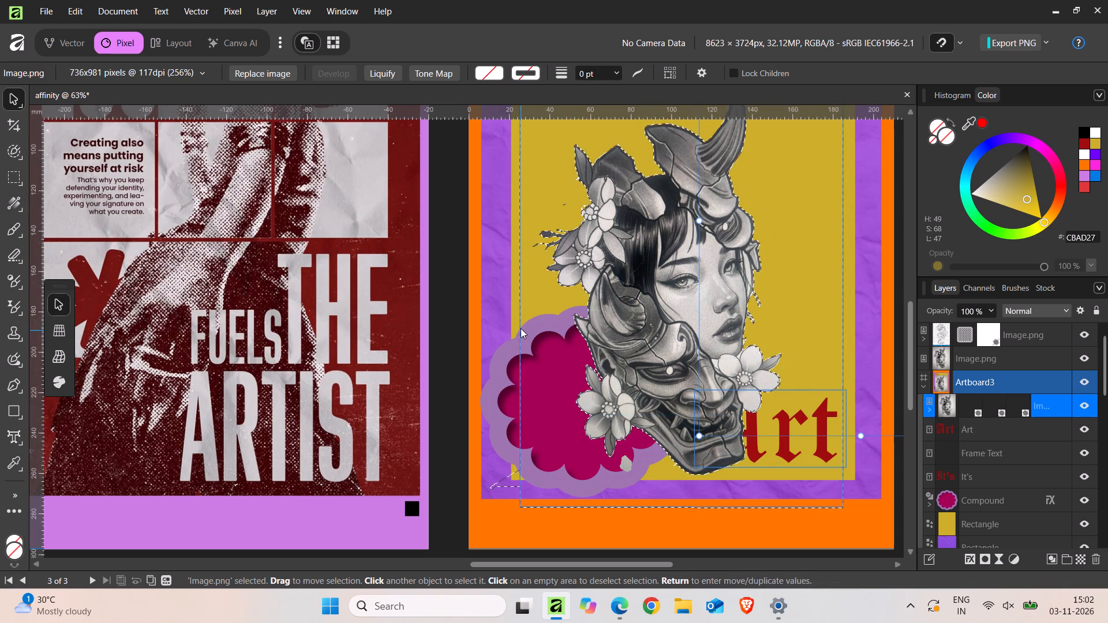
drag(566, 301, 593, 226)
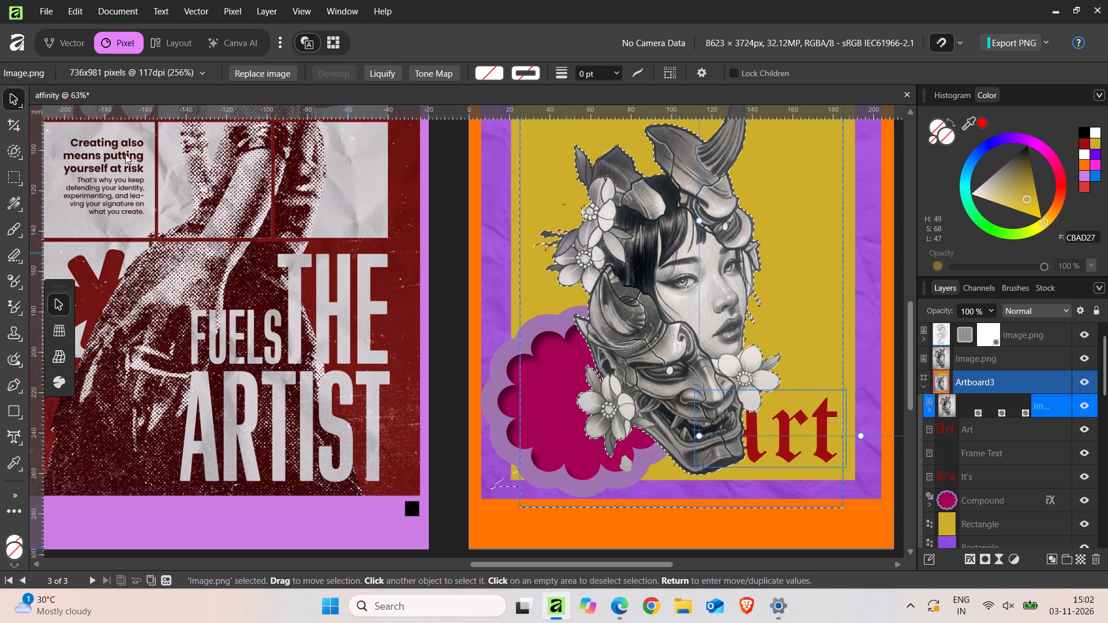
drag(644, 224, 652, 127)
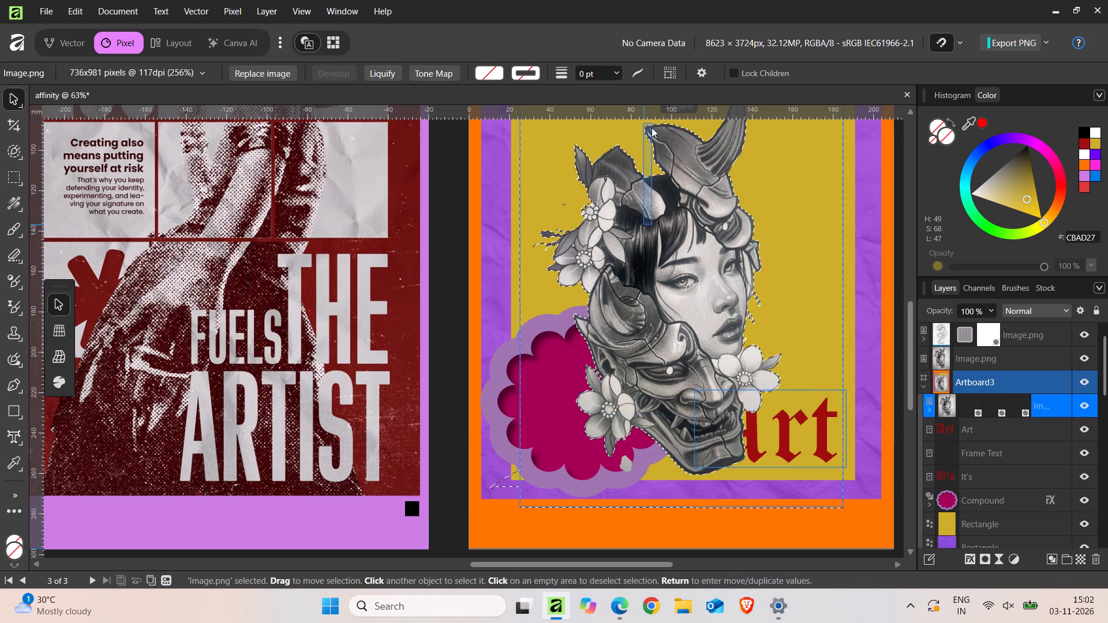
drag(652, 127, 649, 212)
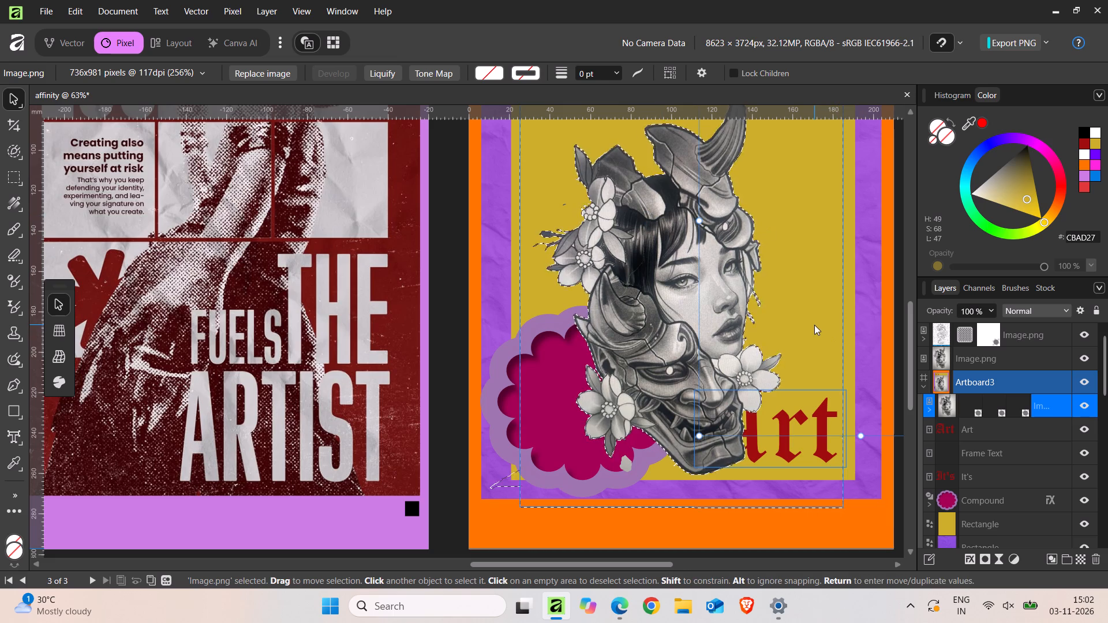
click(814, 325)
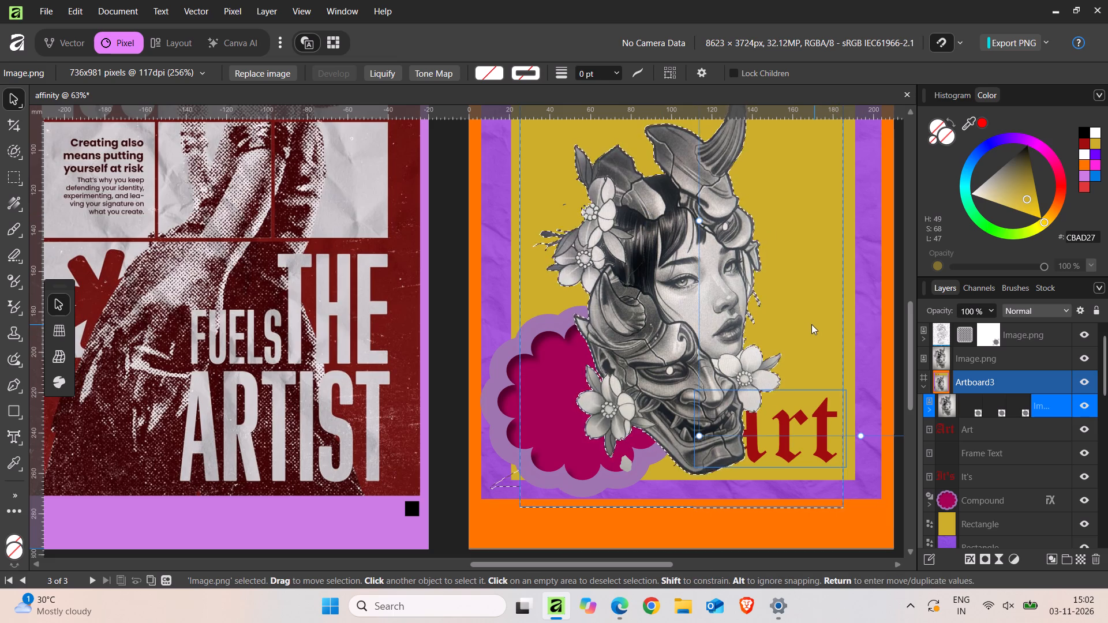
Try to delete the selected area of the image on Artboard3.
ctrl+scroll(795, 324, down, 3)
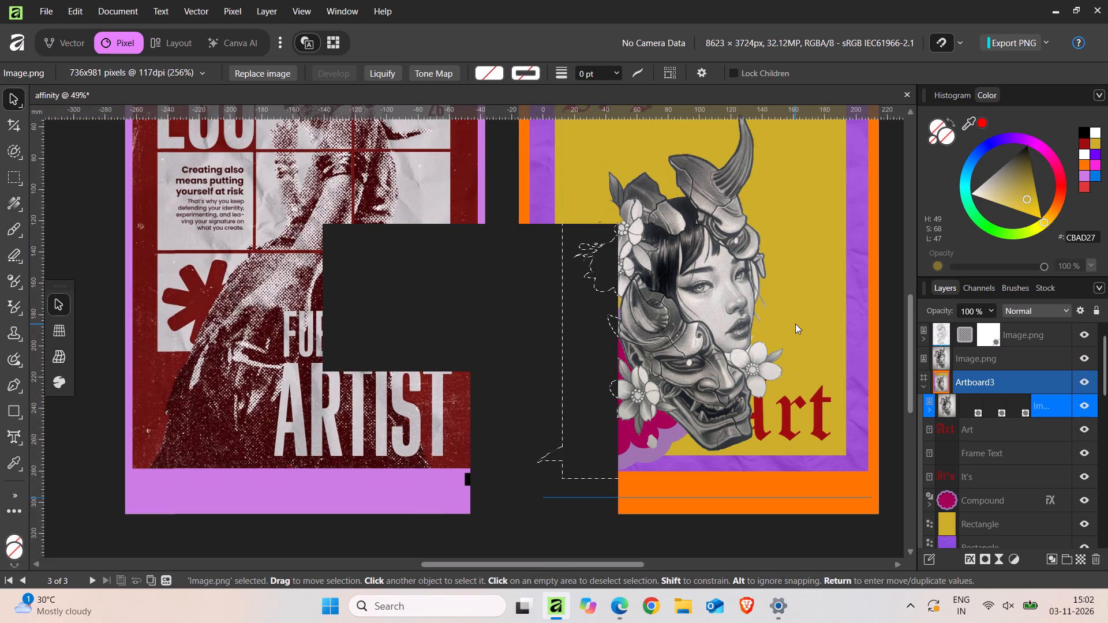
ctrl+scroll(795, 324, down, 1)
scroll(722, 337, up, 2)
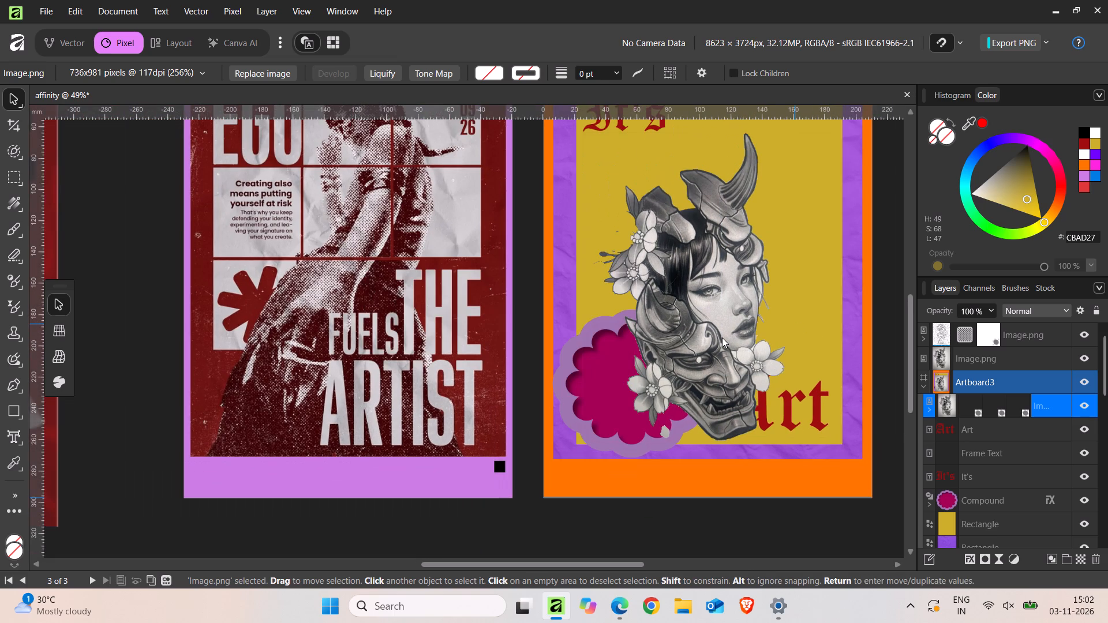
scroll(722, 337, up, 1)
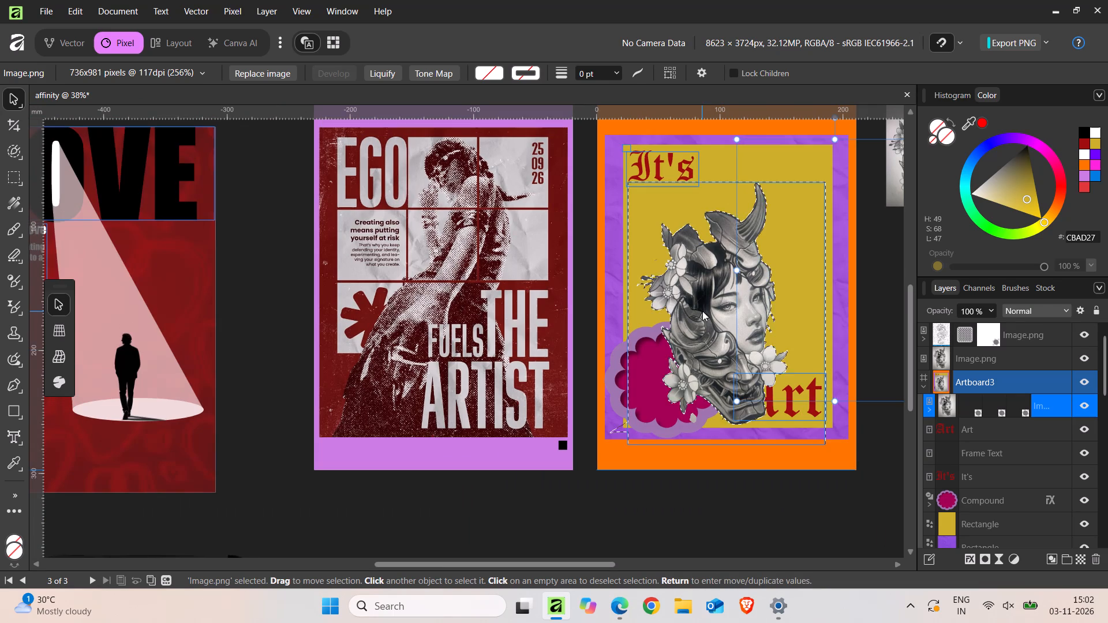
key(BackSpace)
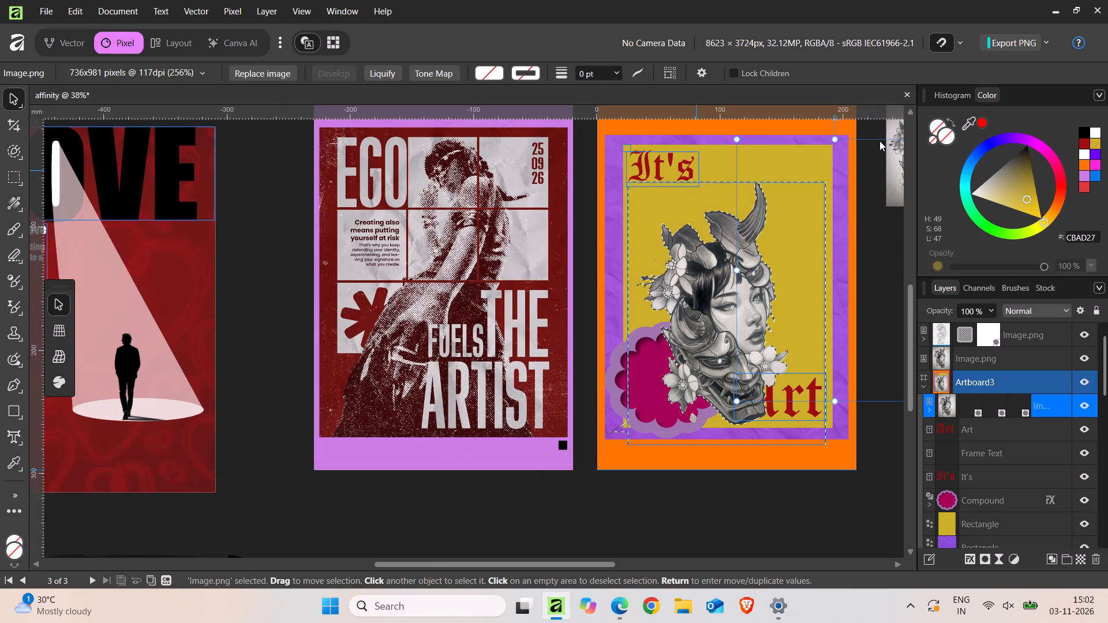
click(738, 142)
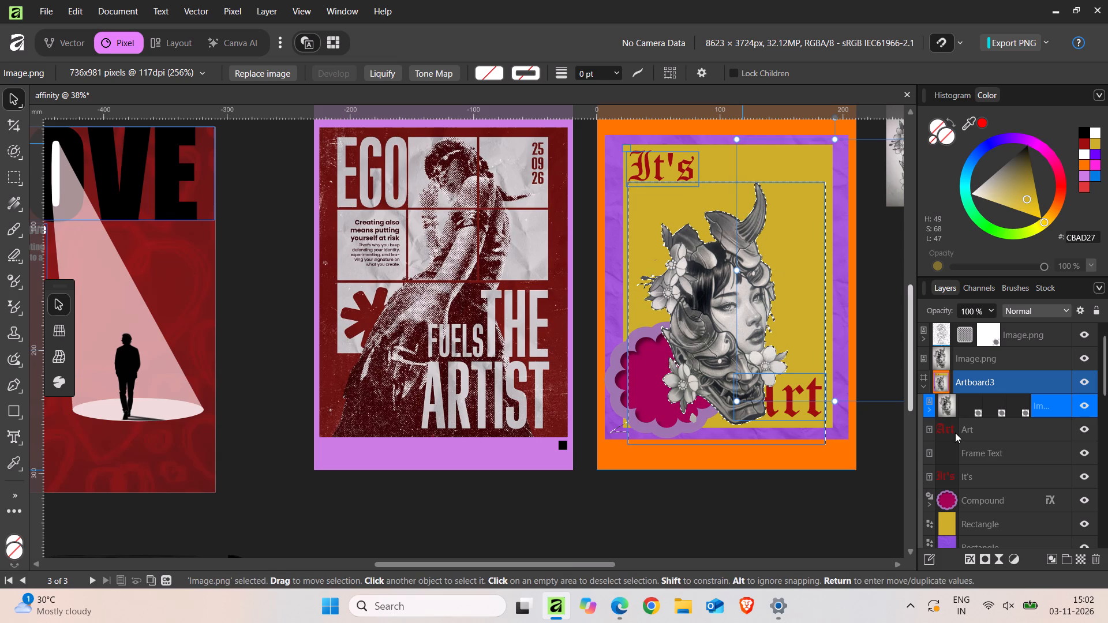
Expand the Image.png layer inside Artboard3 to show its nested masks.
click(929, 411)
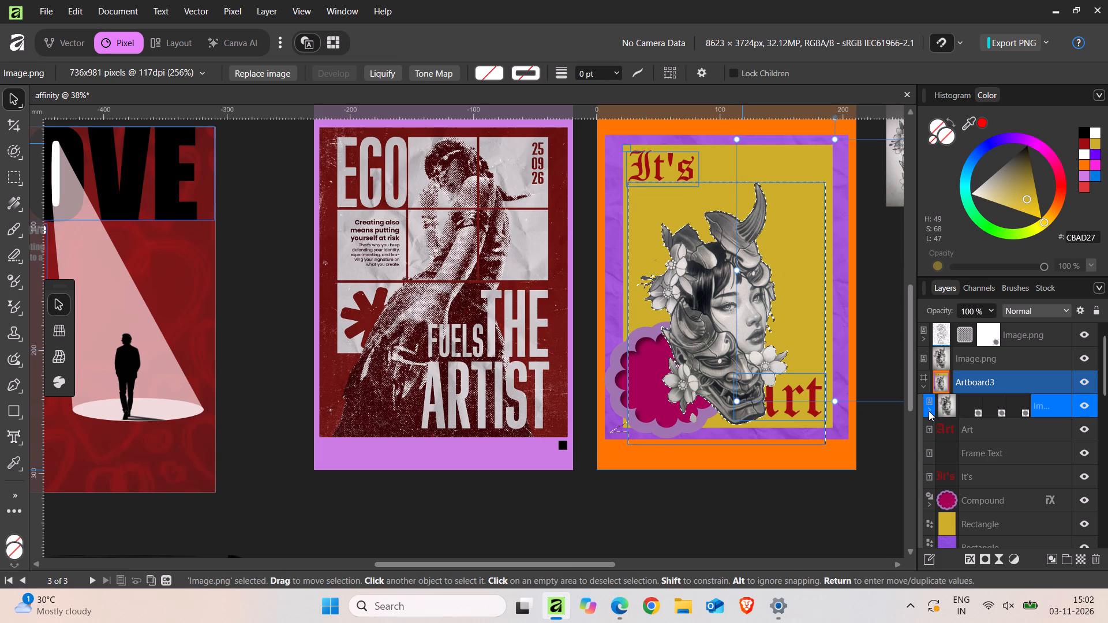
click(929, 411)
double_click(929, 411)
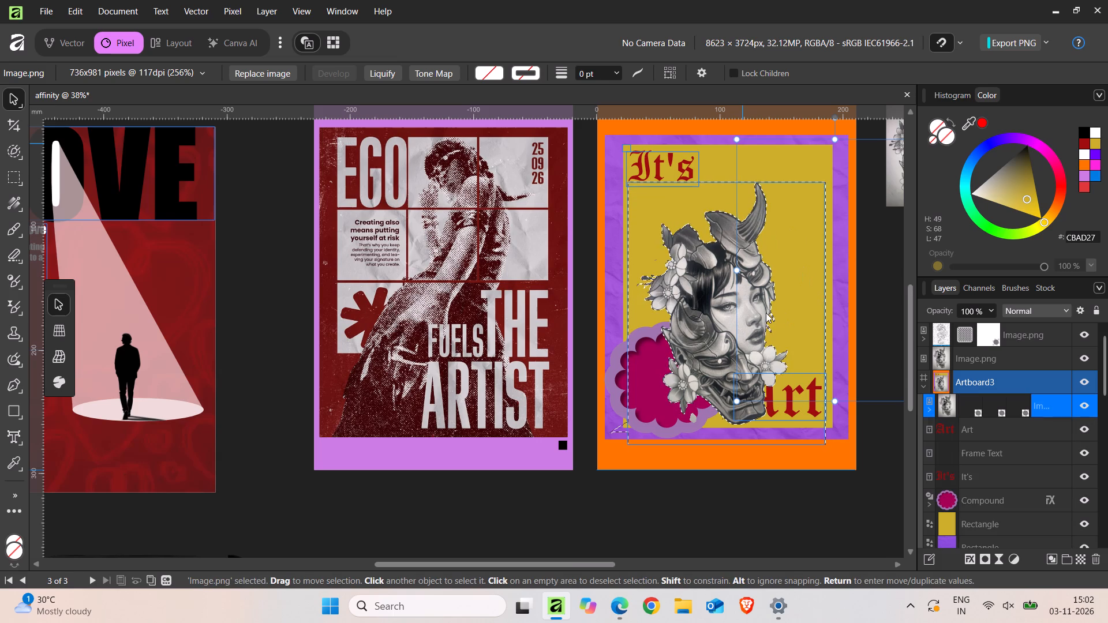
scroll(766, 313, down, 1)
scroll(766, 313, up, 1)
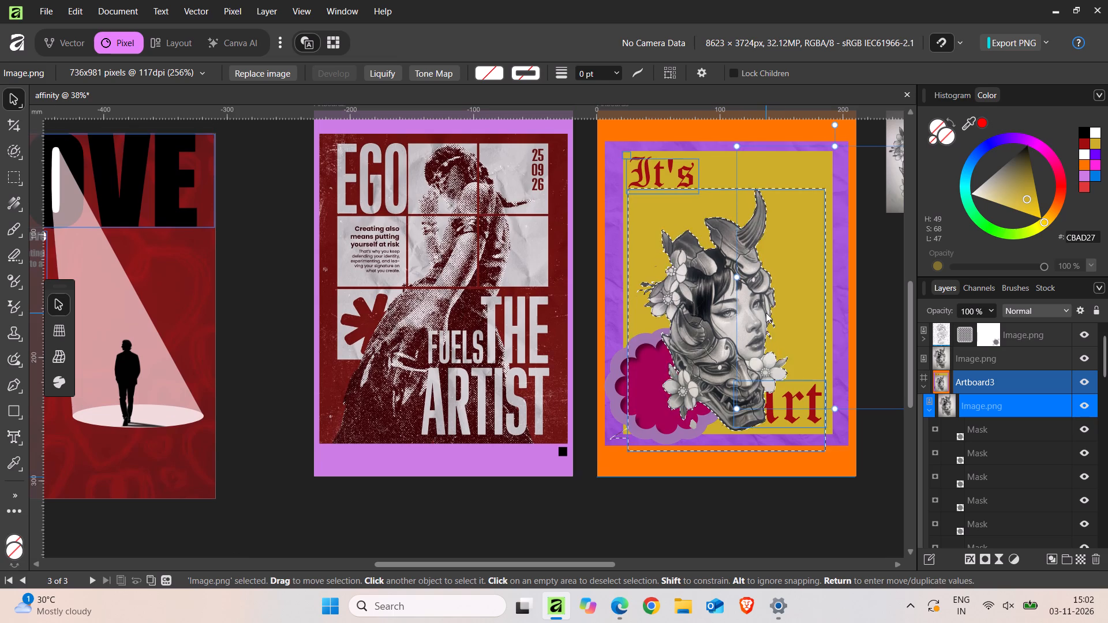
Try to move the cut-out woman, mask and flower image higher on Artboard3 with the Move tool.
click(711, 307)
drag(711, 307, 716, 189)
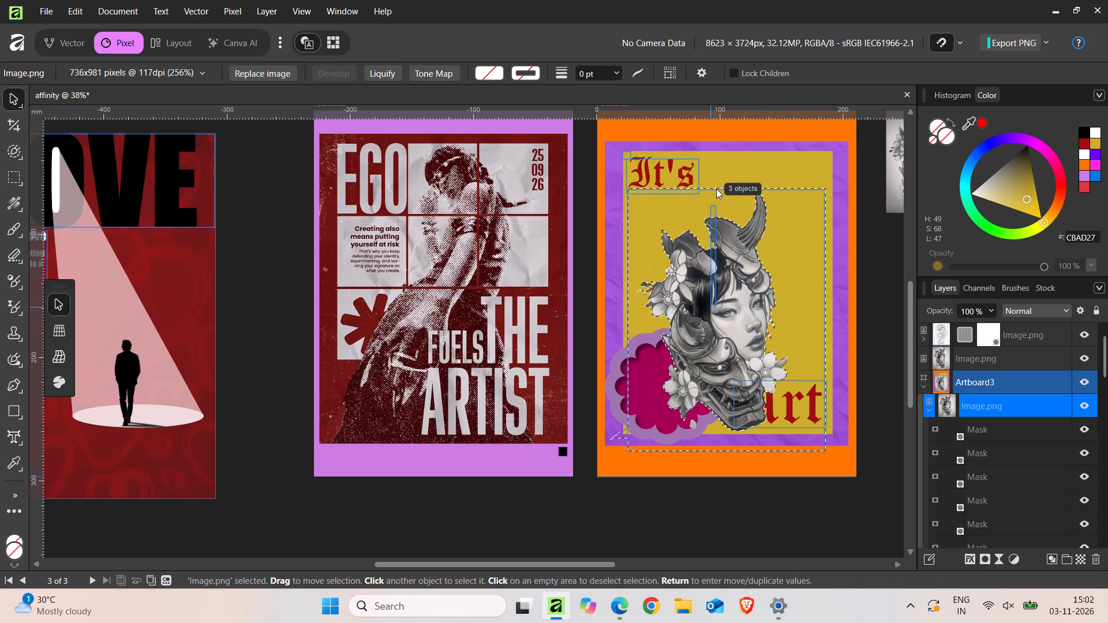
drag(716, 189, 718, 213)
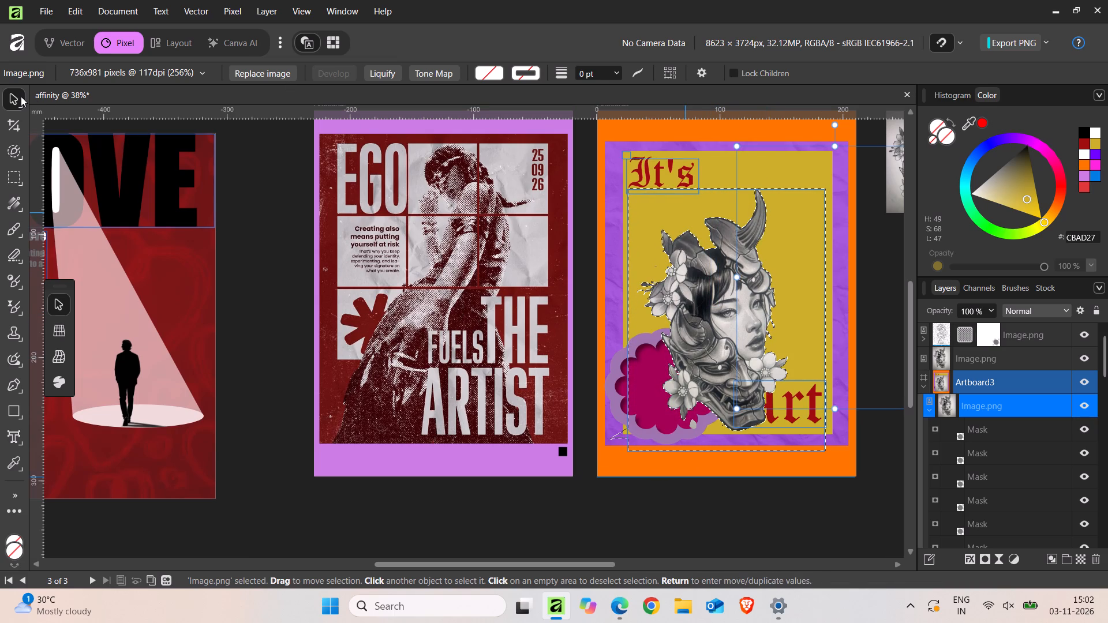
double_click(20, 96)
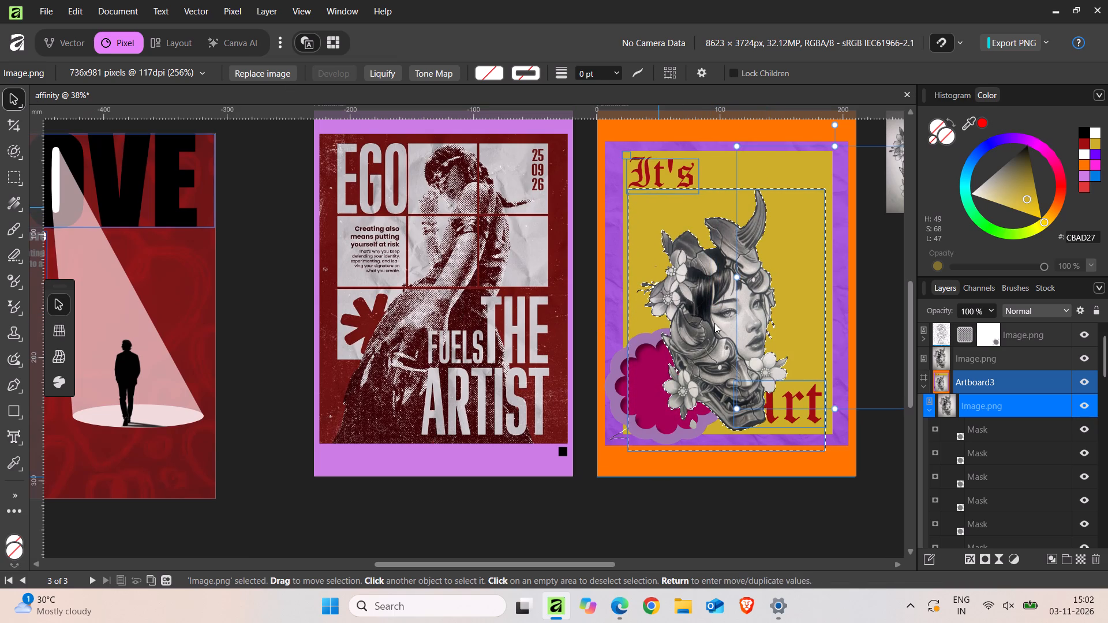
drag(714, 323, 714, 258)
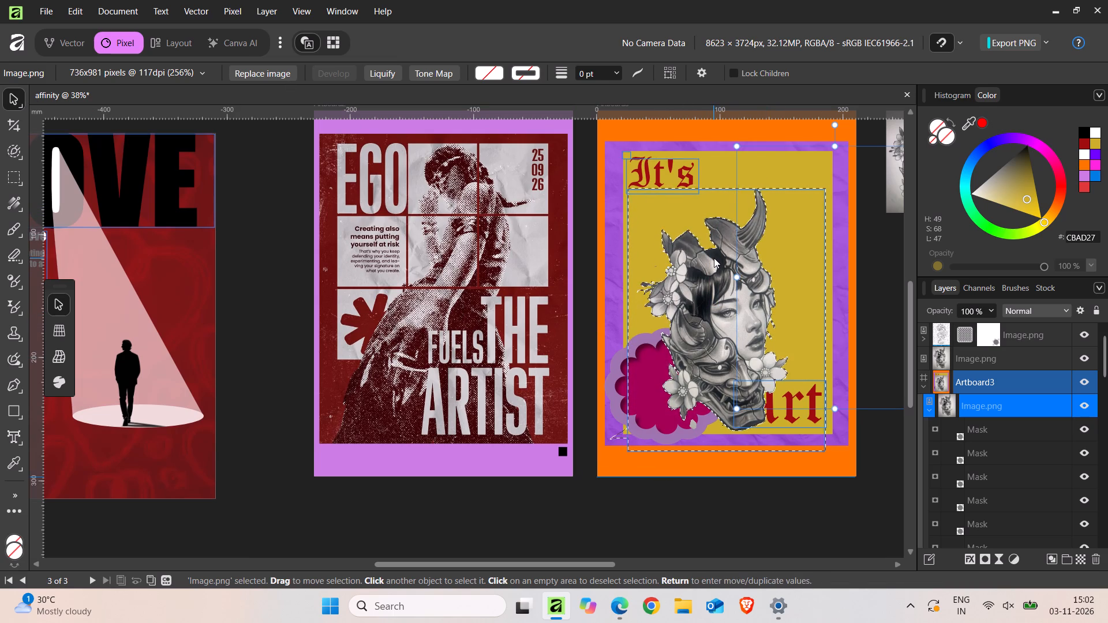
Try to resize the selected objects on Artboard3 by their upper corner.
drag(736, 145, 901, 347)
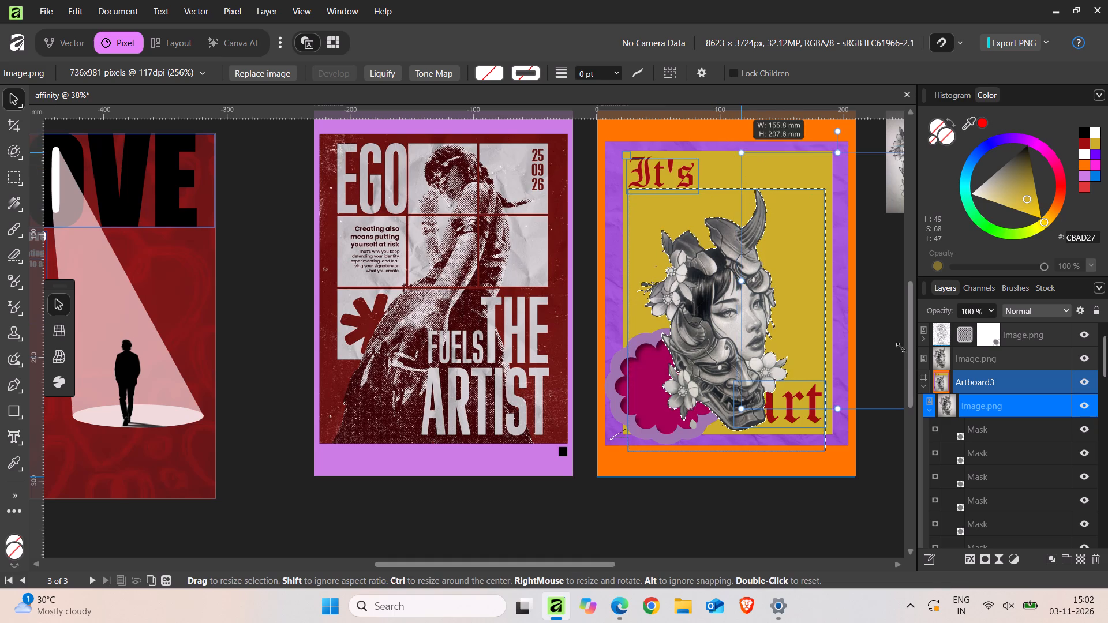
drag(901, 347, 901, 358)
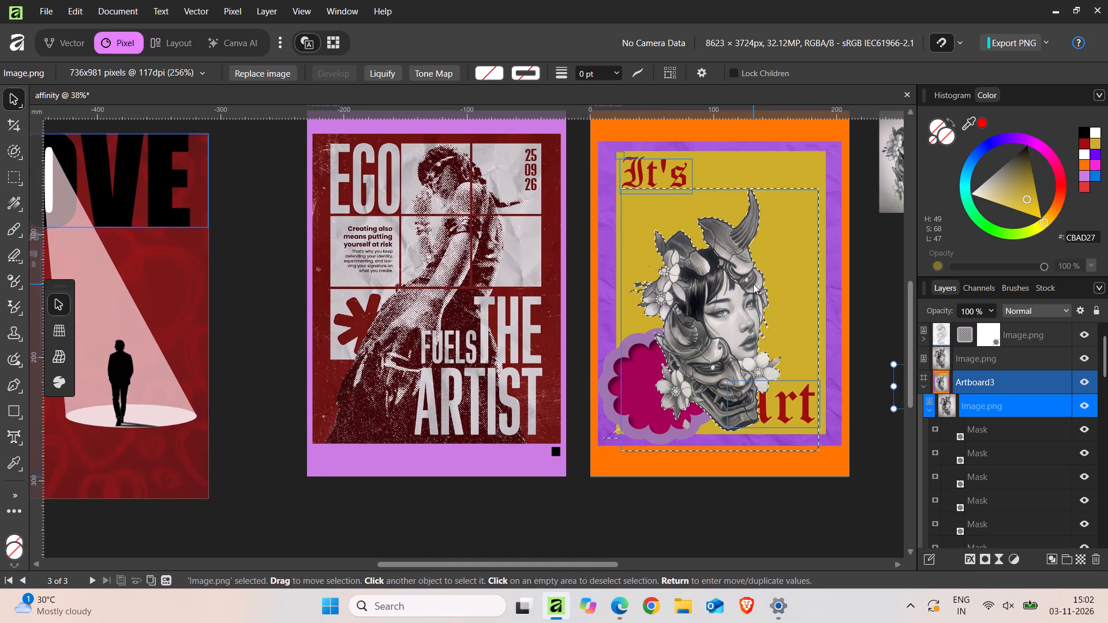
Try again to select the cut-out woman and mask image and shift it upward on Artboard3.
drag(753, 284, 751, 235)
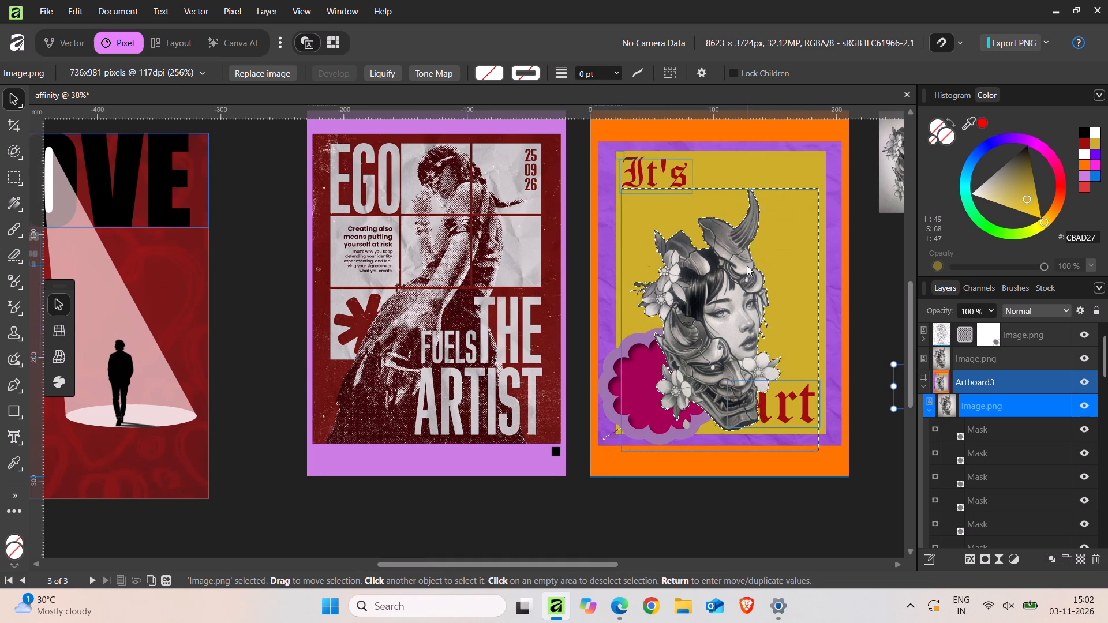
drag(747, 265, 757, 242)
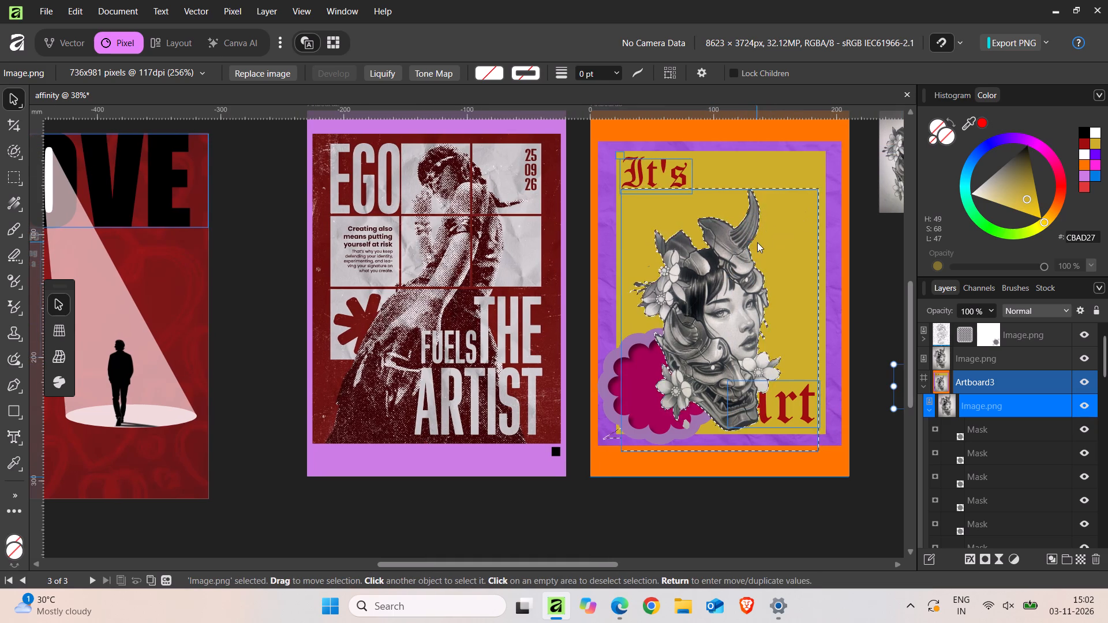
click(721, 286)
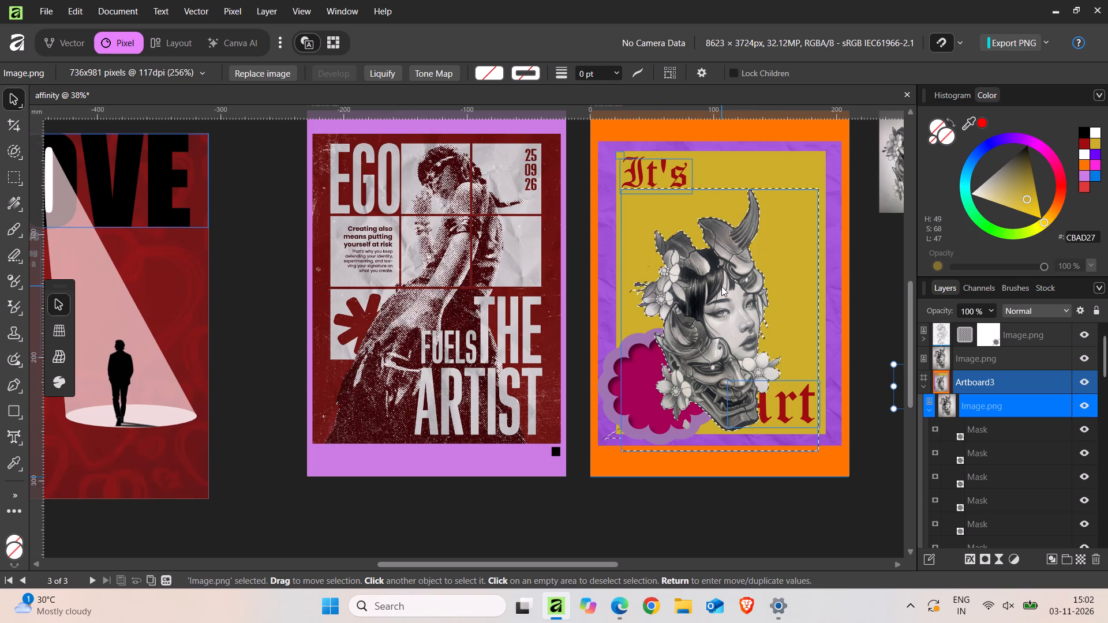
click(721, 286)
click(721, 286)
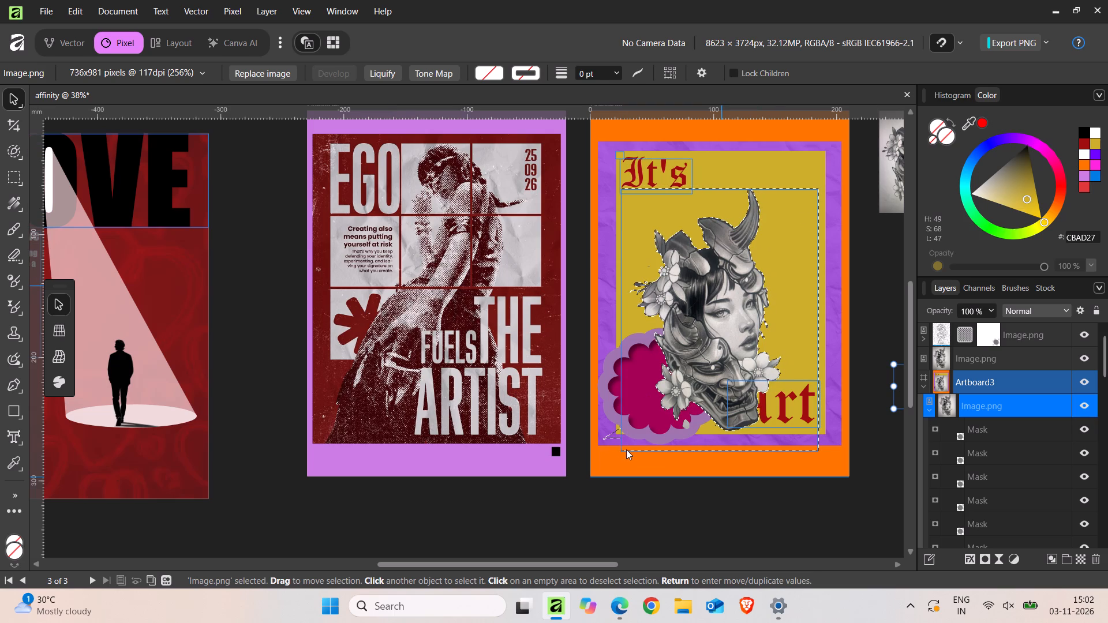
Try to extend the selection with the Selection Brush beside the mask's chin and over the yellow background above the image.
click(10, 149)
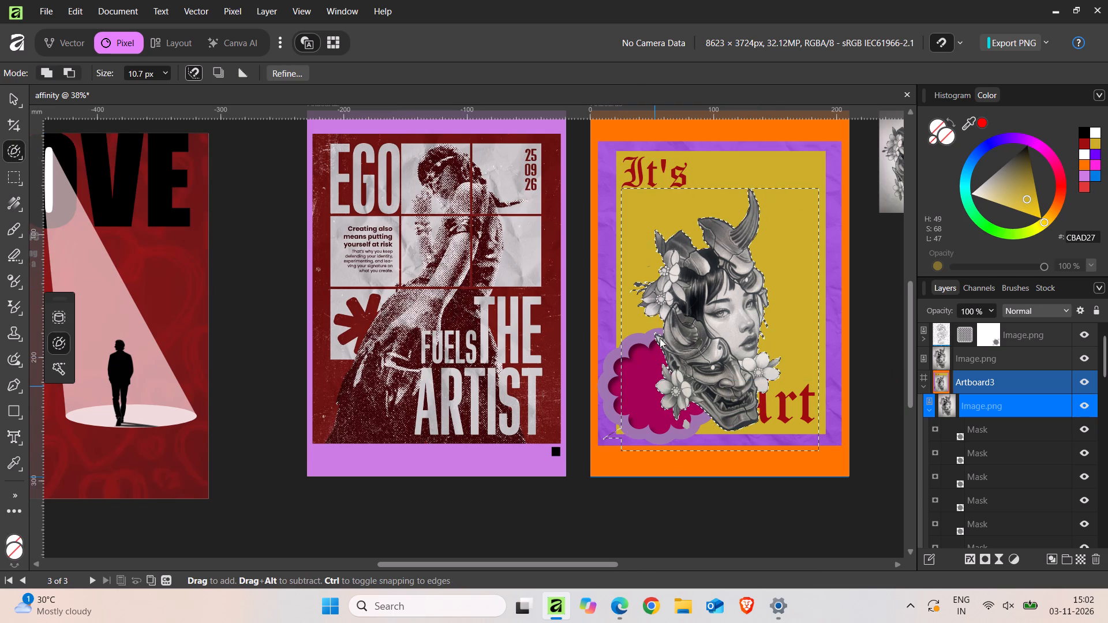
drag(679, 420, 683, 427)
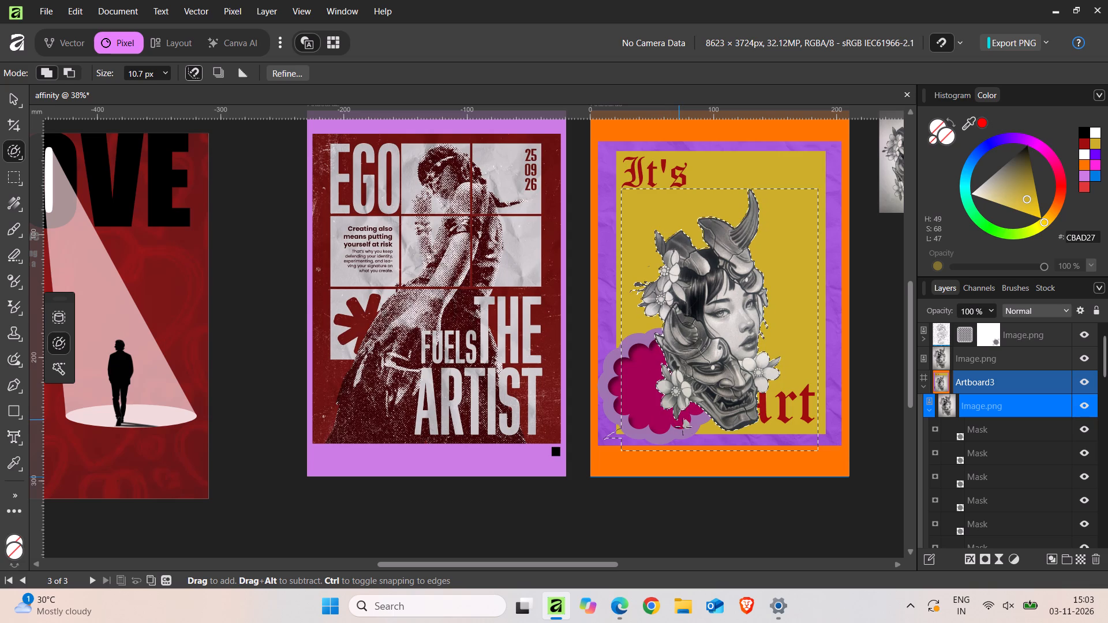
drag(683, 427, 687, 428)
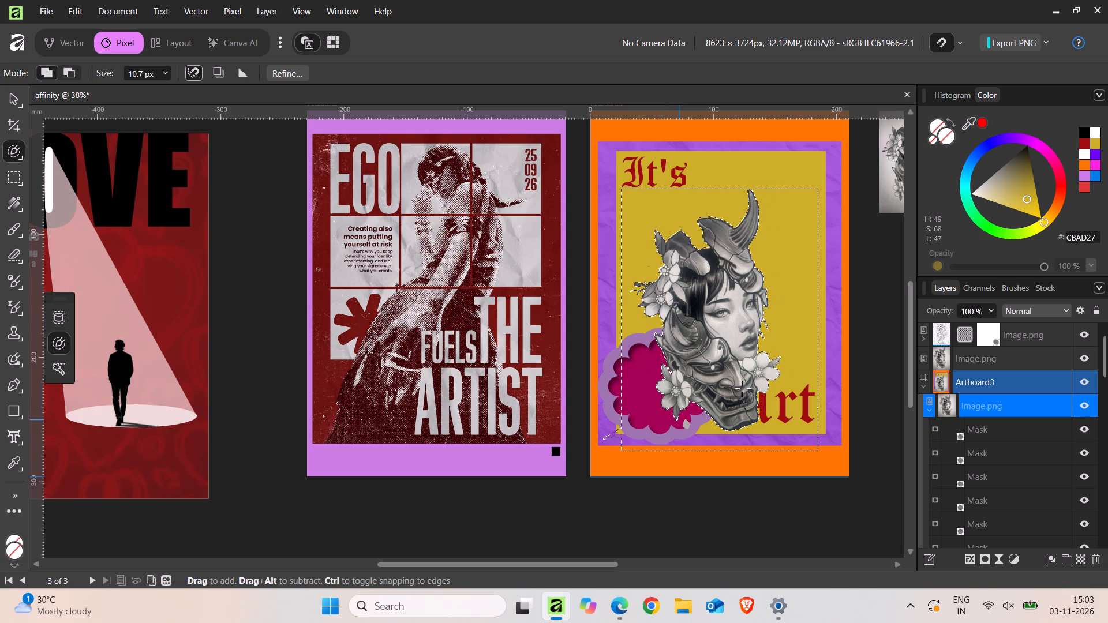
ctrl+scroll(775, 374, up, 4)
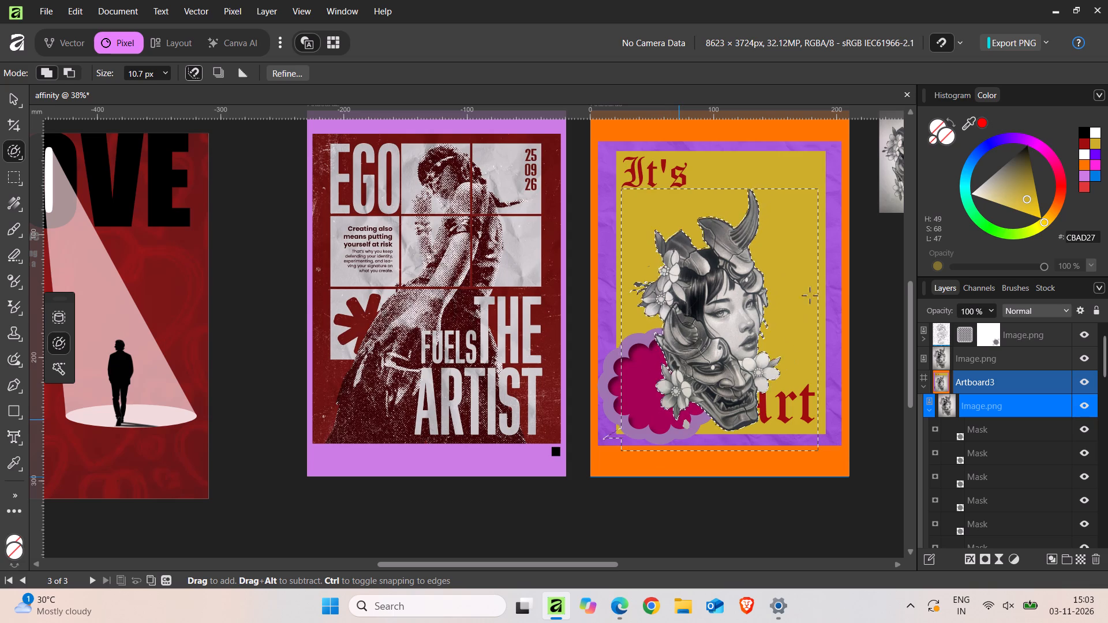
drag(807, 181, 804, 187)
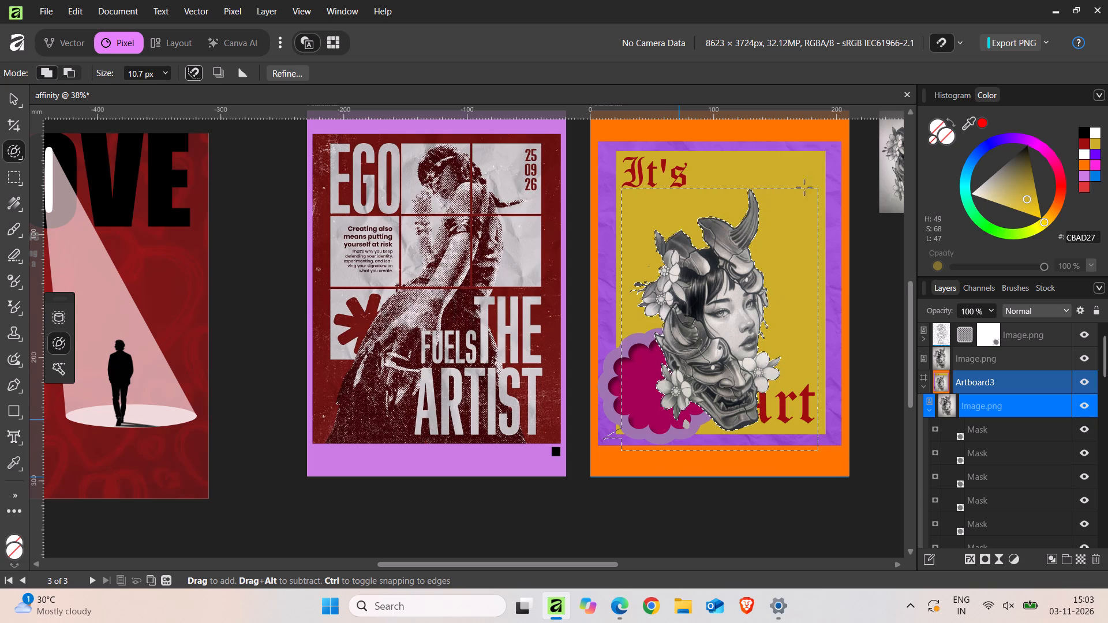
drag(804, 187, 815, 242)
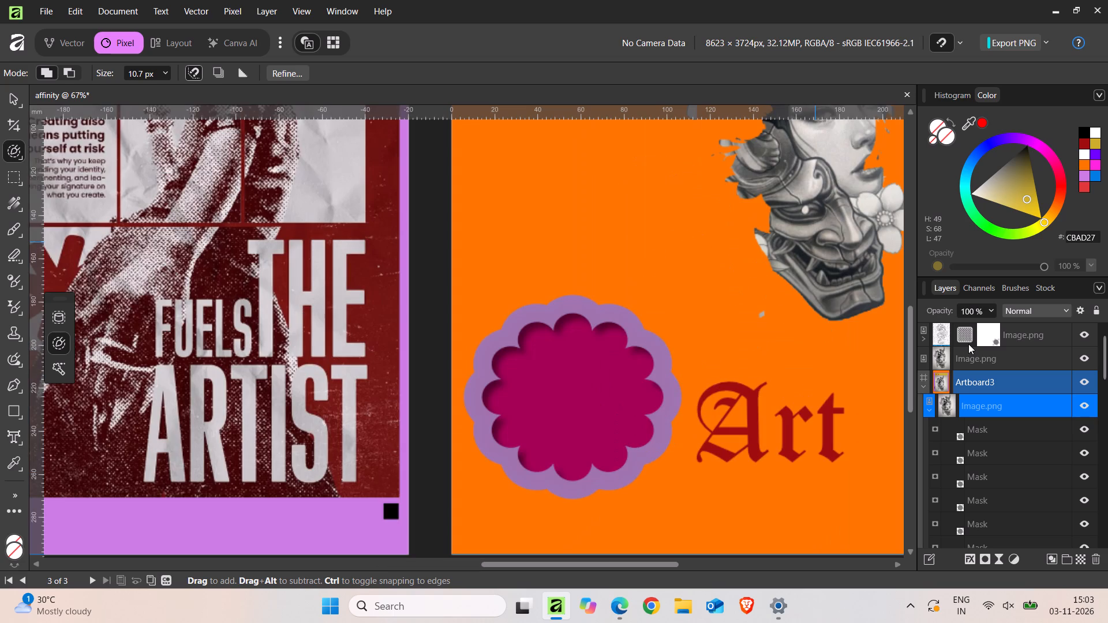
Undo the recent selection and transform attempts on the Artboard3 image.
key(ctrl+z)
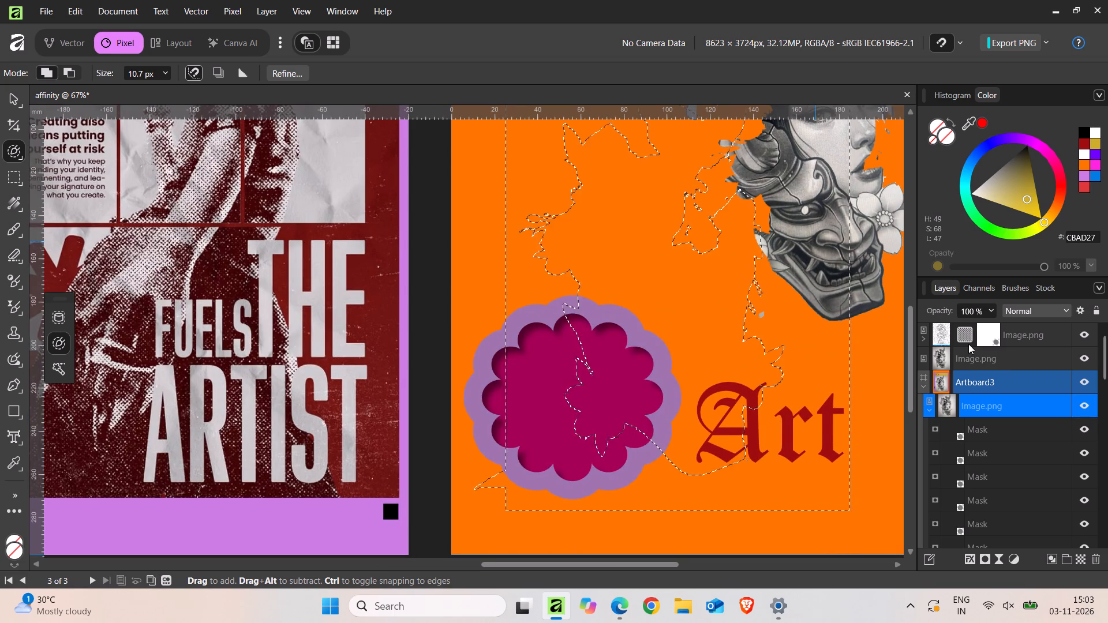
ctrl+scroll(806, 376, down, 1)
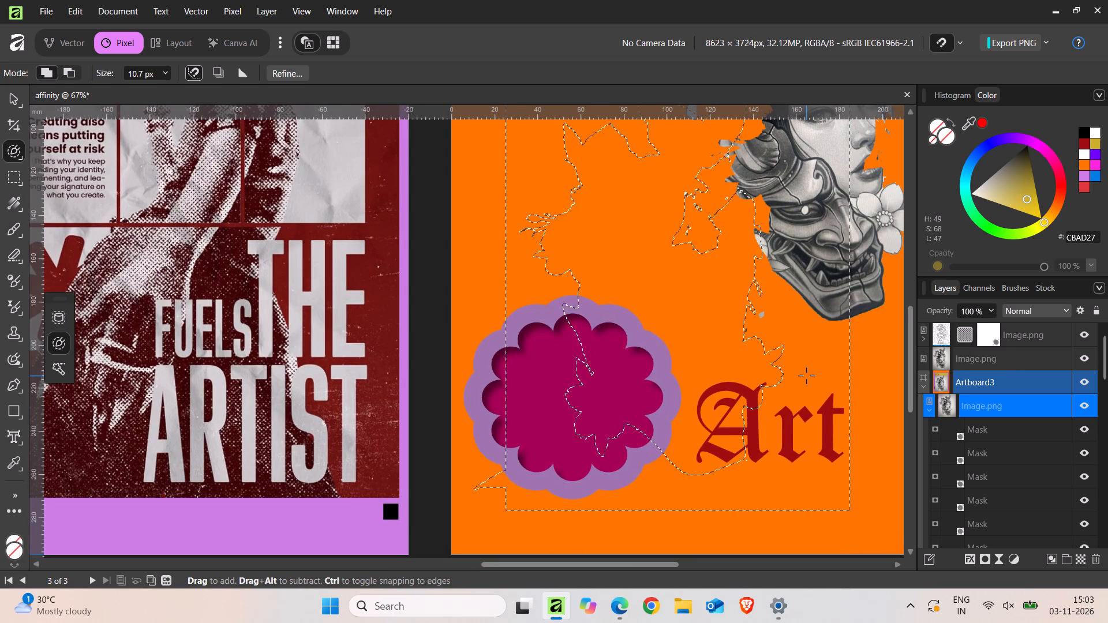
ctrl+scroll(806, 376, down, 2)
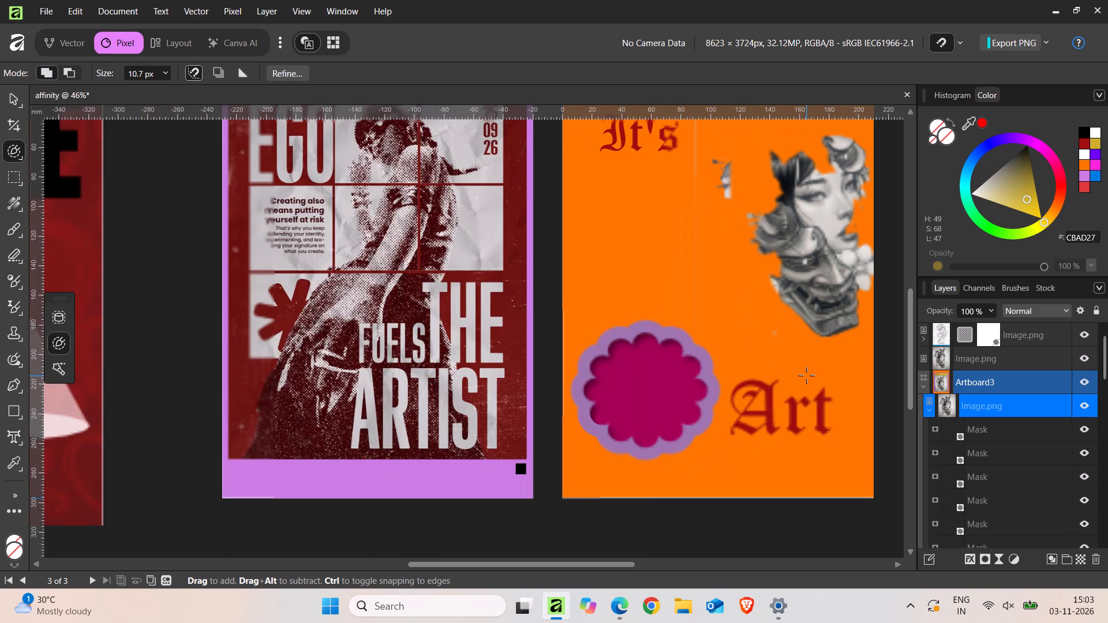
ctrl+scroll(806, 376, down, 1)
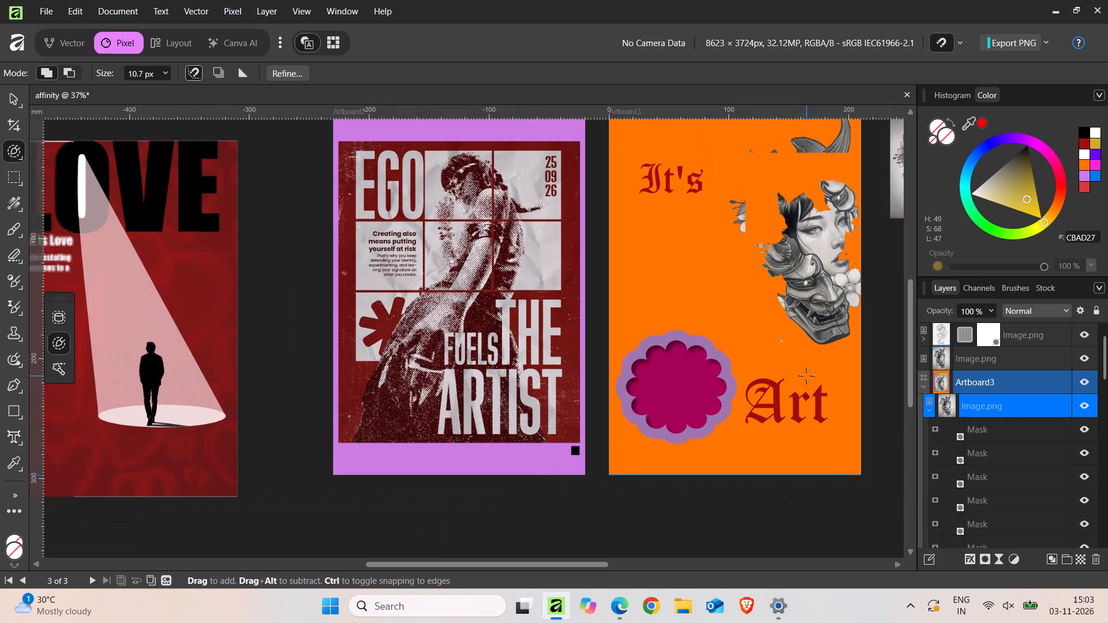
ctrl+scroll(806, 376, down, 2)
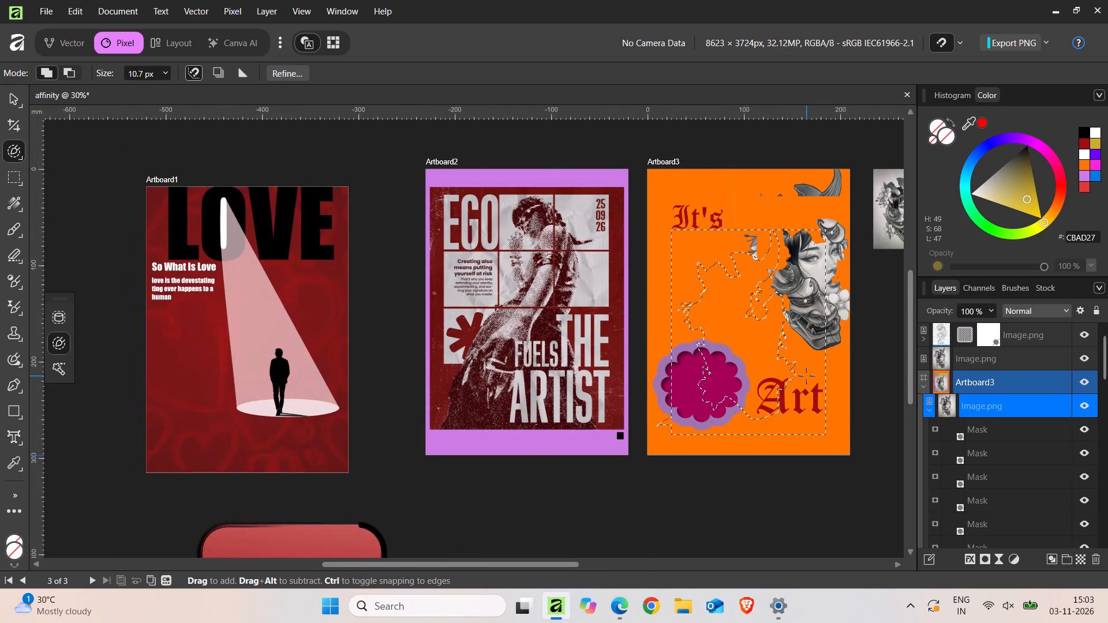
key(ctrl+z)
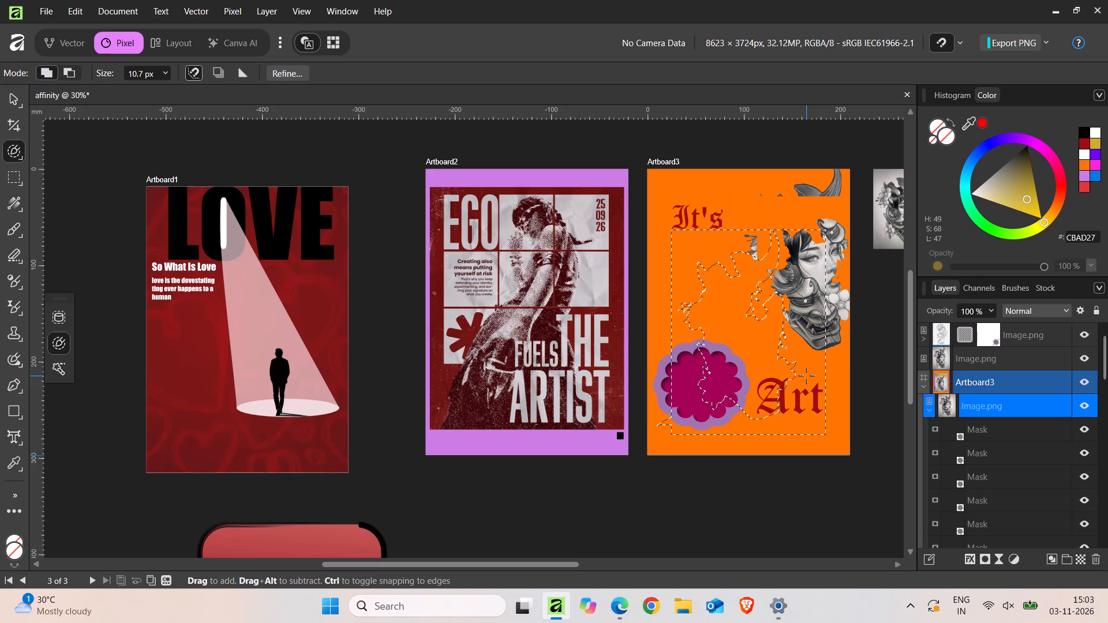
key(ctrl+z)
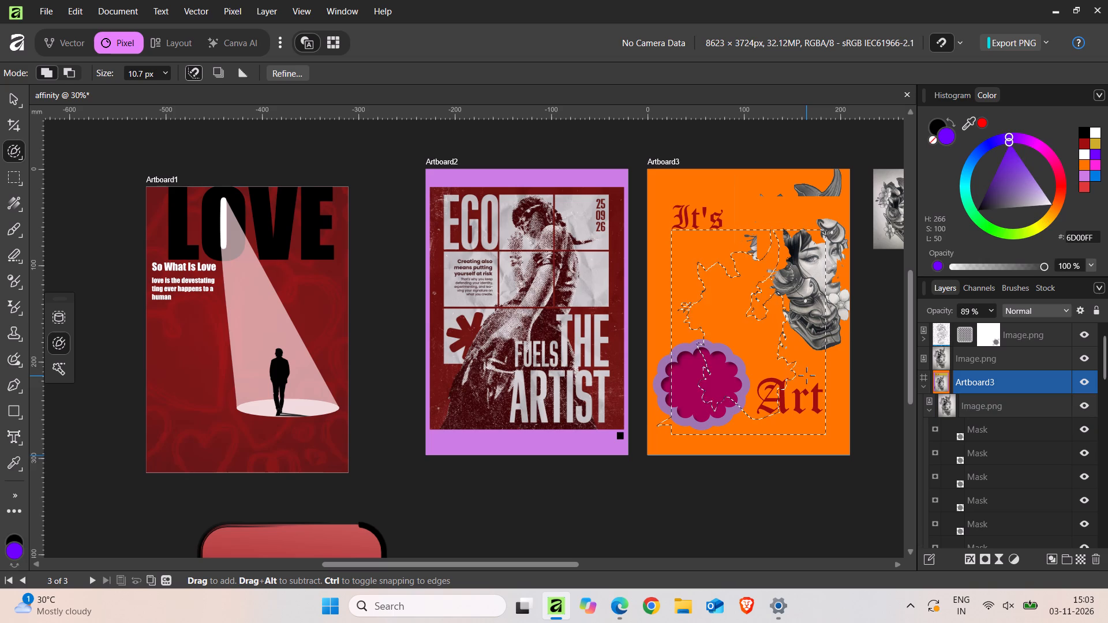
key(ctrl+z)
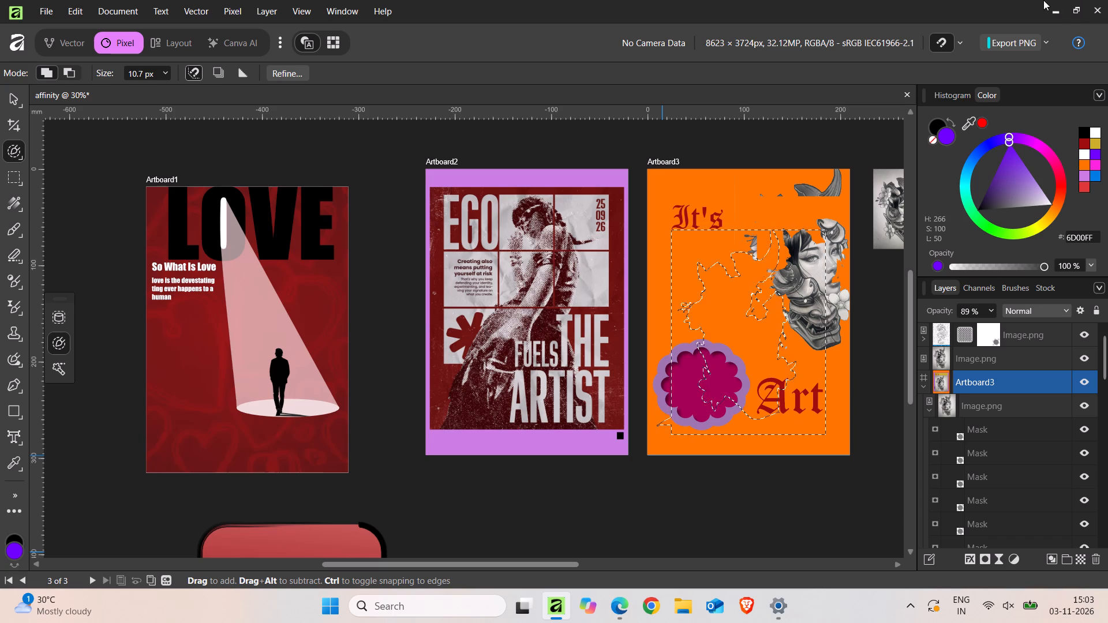
Minimize Affinity and close the Microsoft Edge window with the image searches.
click(1057, 20)
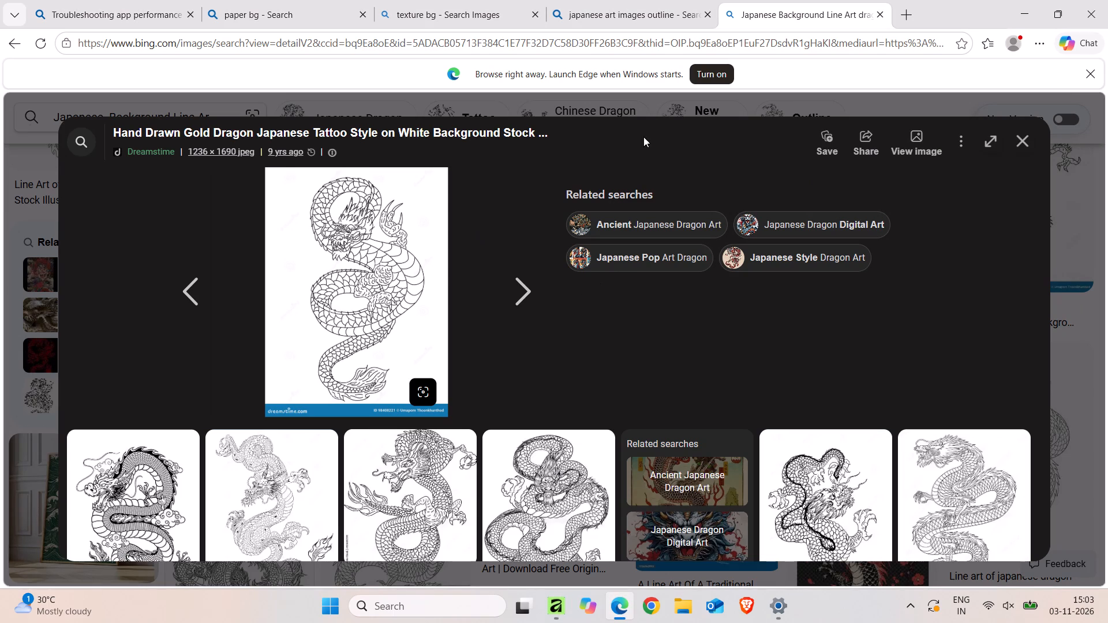
click(1107, 0)
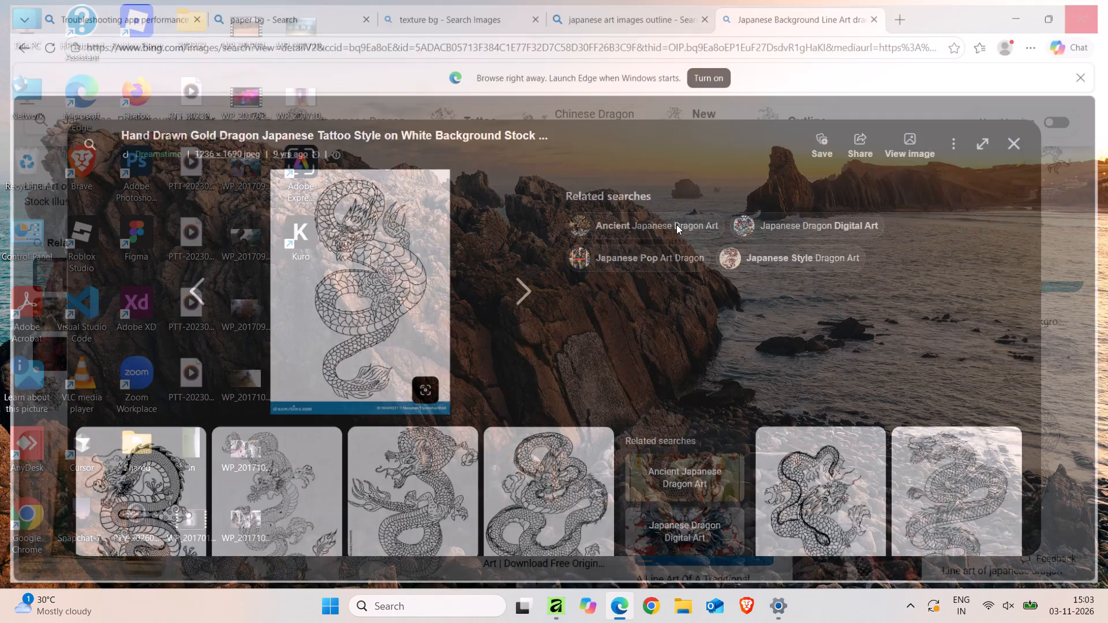
Open Kuro from the desktop.
double_click(321, 239)
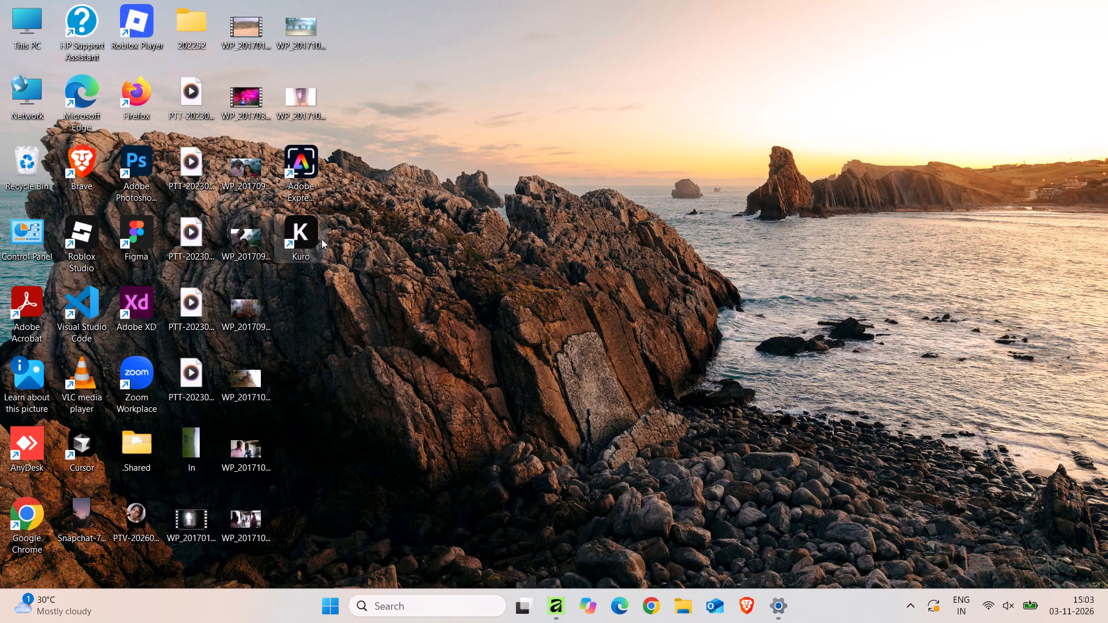
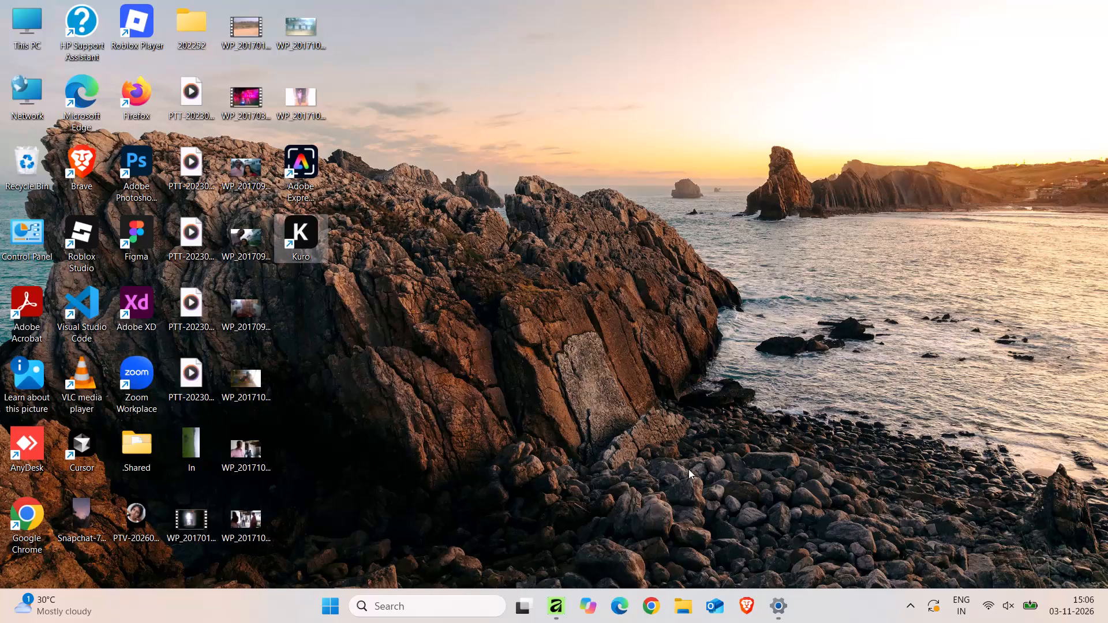
Switch back to Affinity and undo the removal of the yellow and purple rectangles on Artboard3.
click(551, 602)
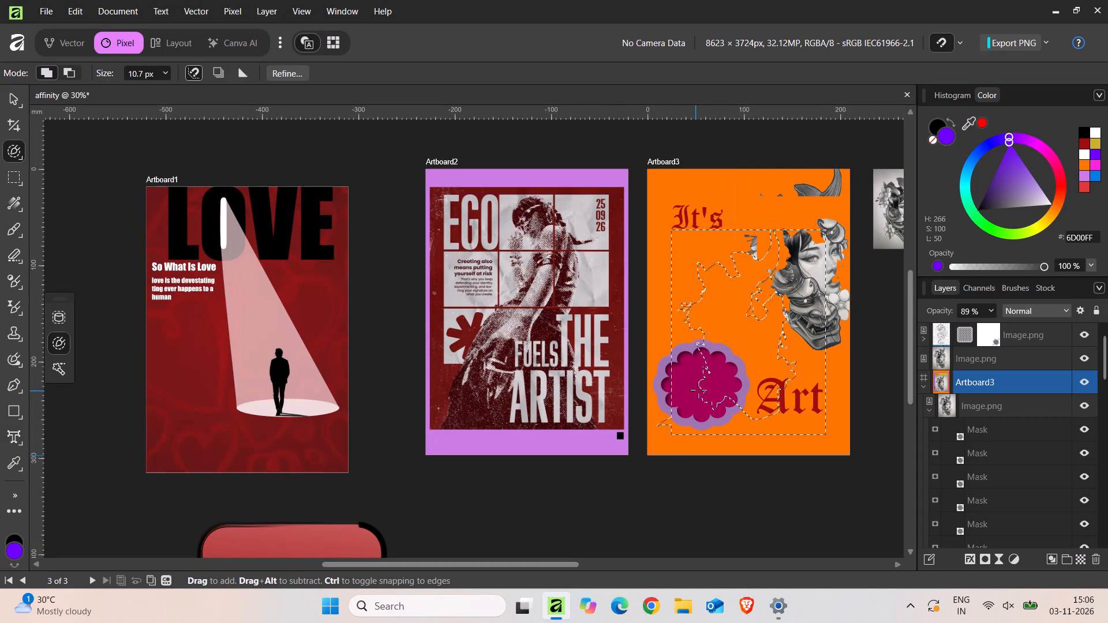
scroll(755, 340, left, 3)
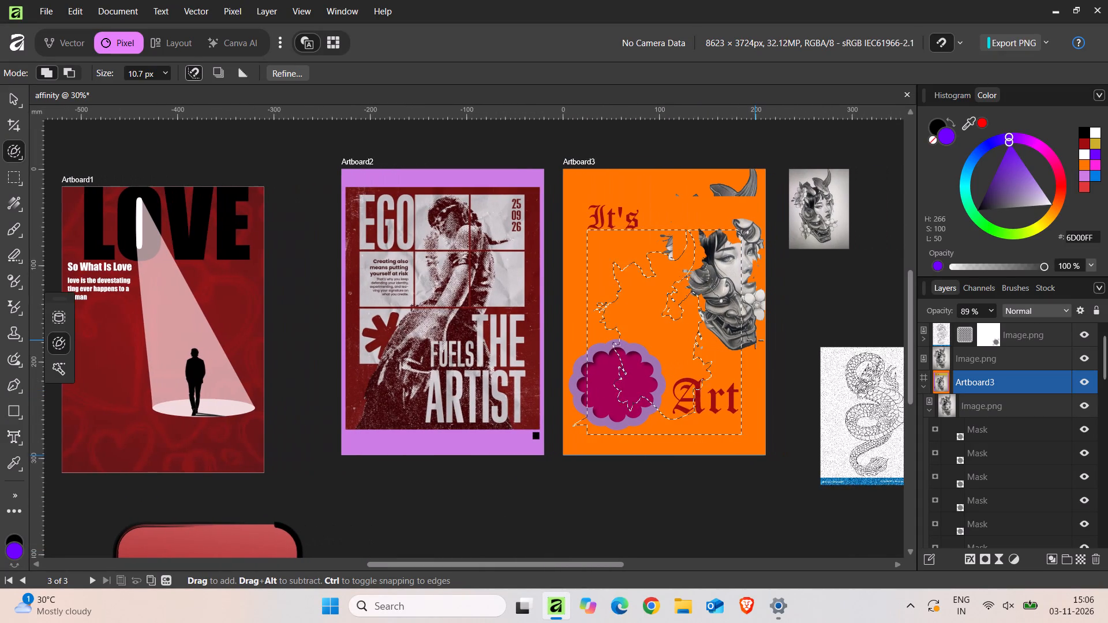
scroll(755, 340, left, 2)
key(ctrl+z)
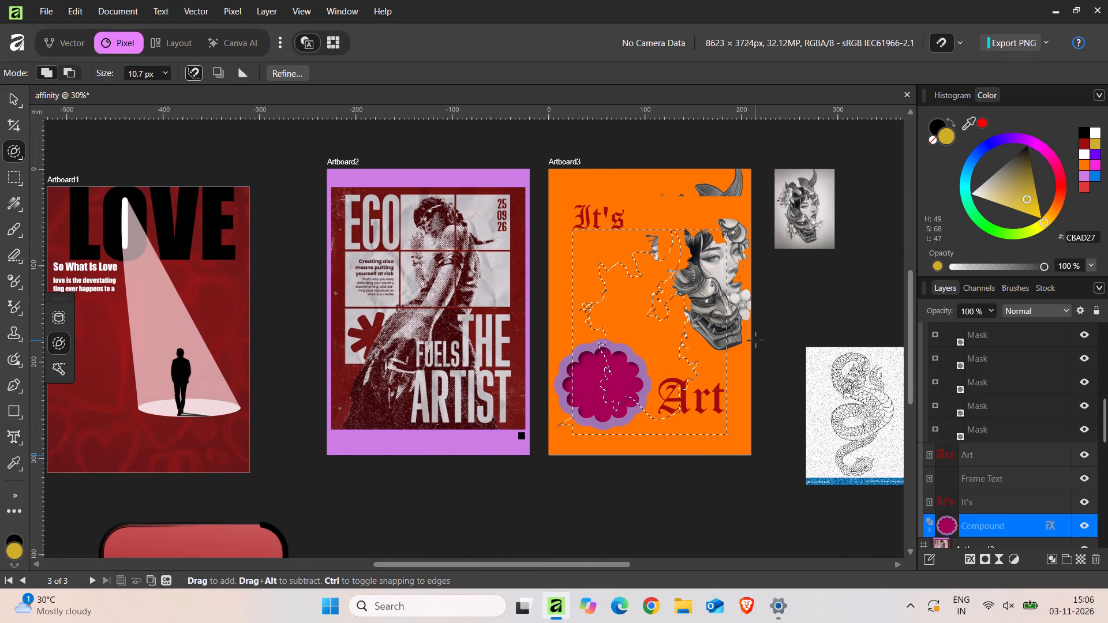
key(ctrl+z)
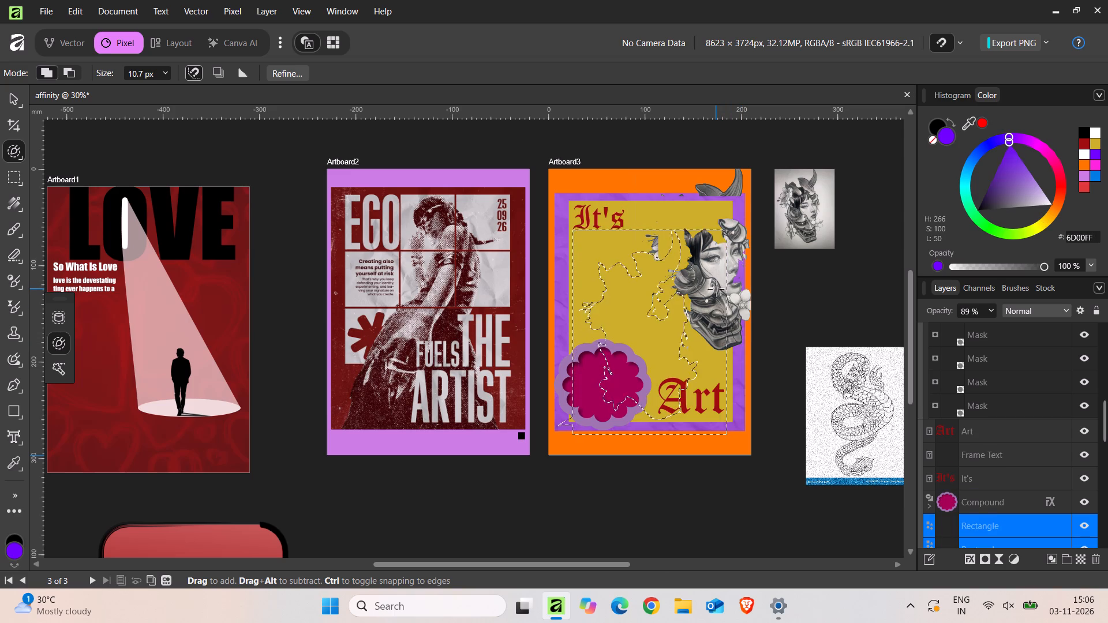
Undo the stray Selection Brush stroke and the earlier moves of the woman, mask and flower image on Artboard3.
drag(716, 289, 707, 314)
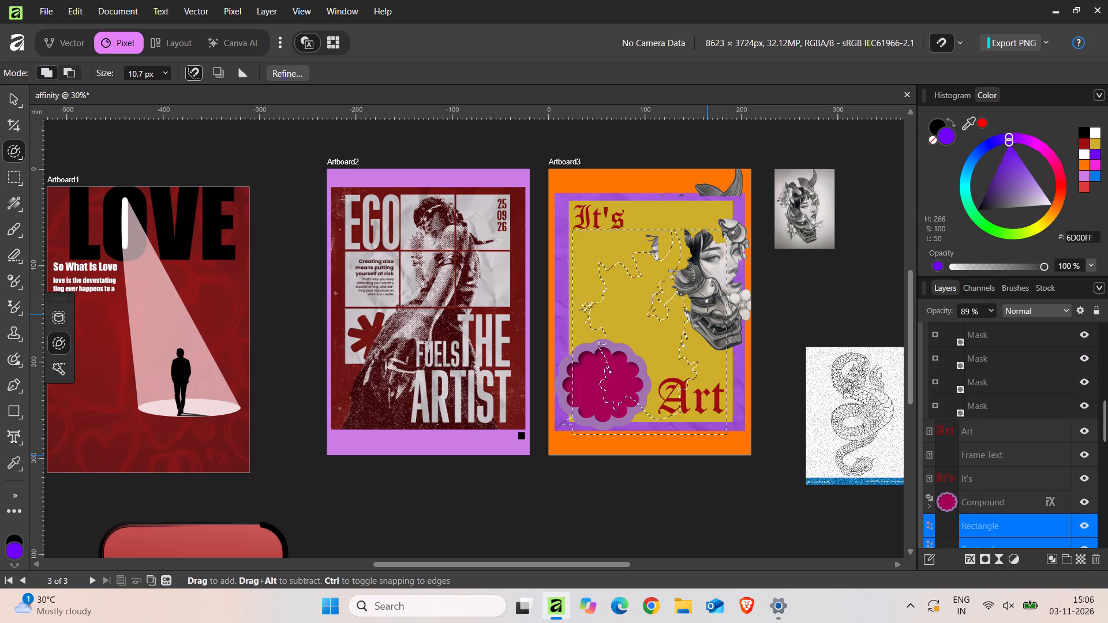
key(ctrl+z)
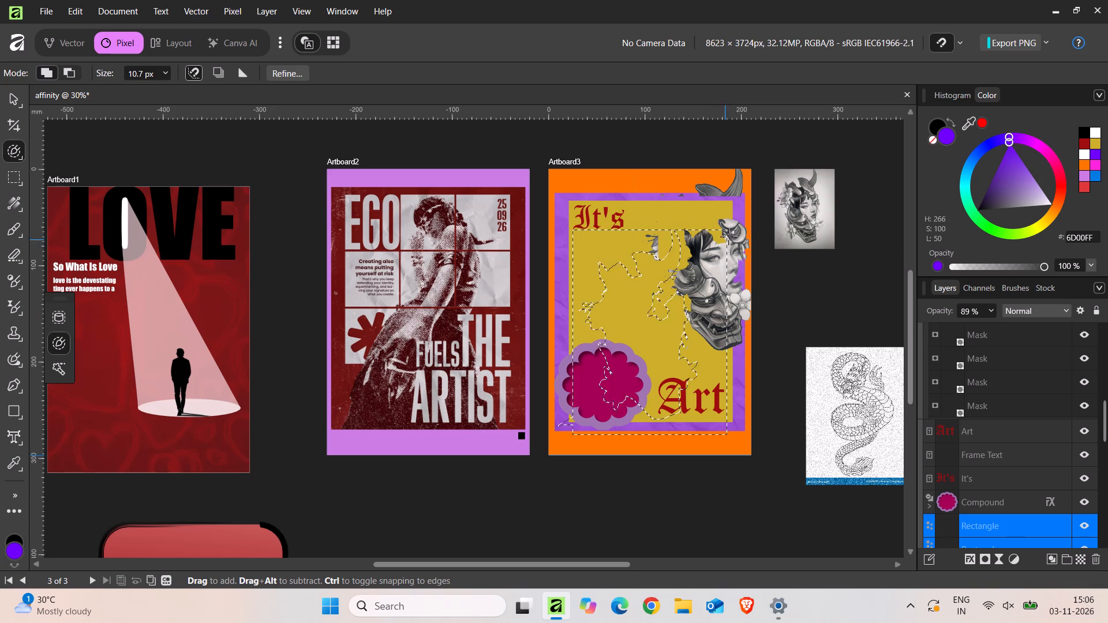
key(ctrl+z)
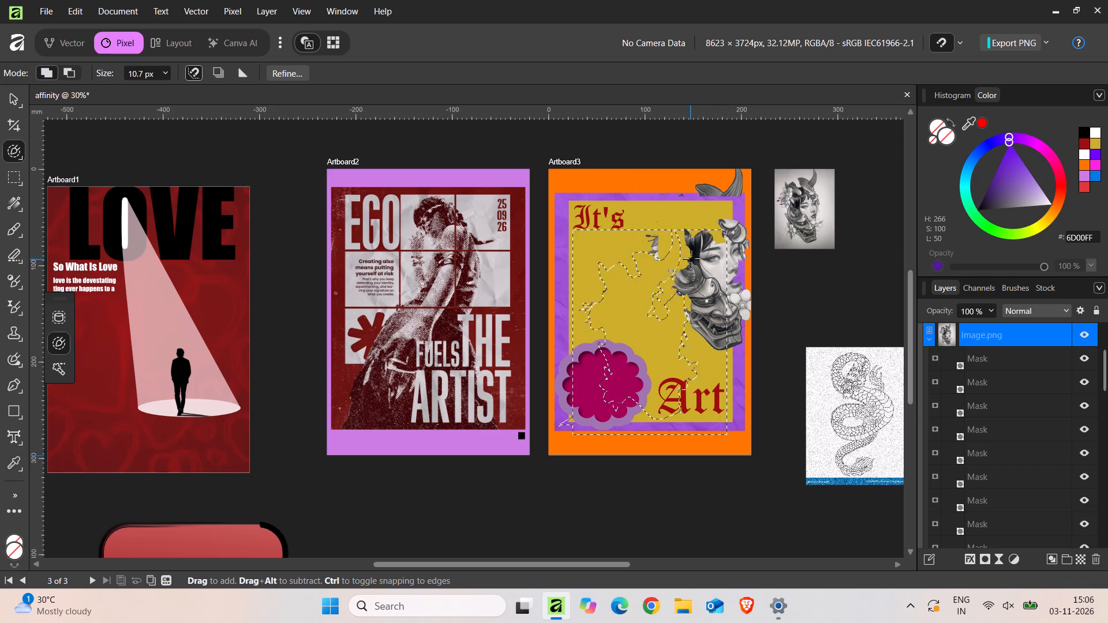
key(ctrl+z)
key(ctrl+z)
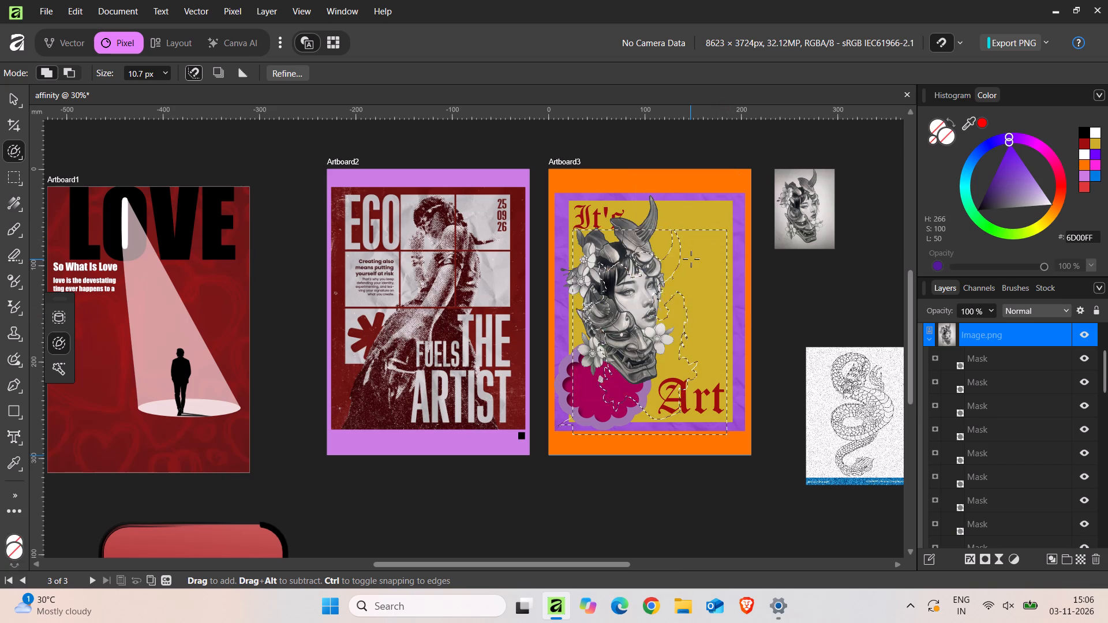
key(ctrl+z)
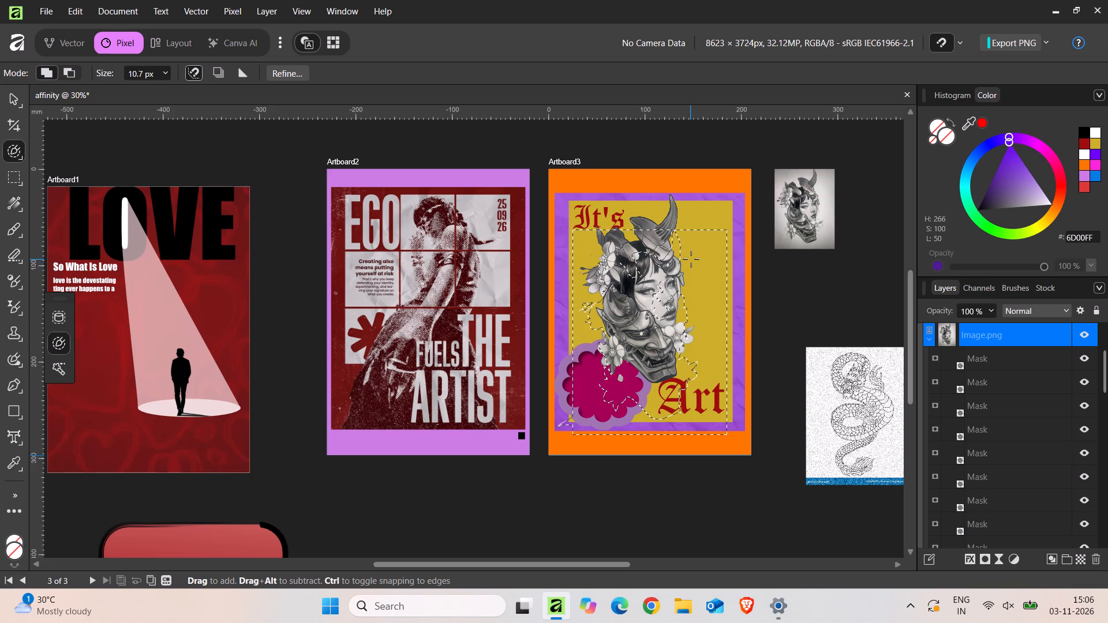
key(ctrl+z)
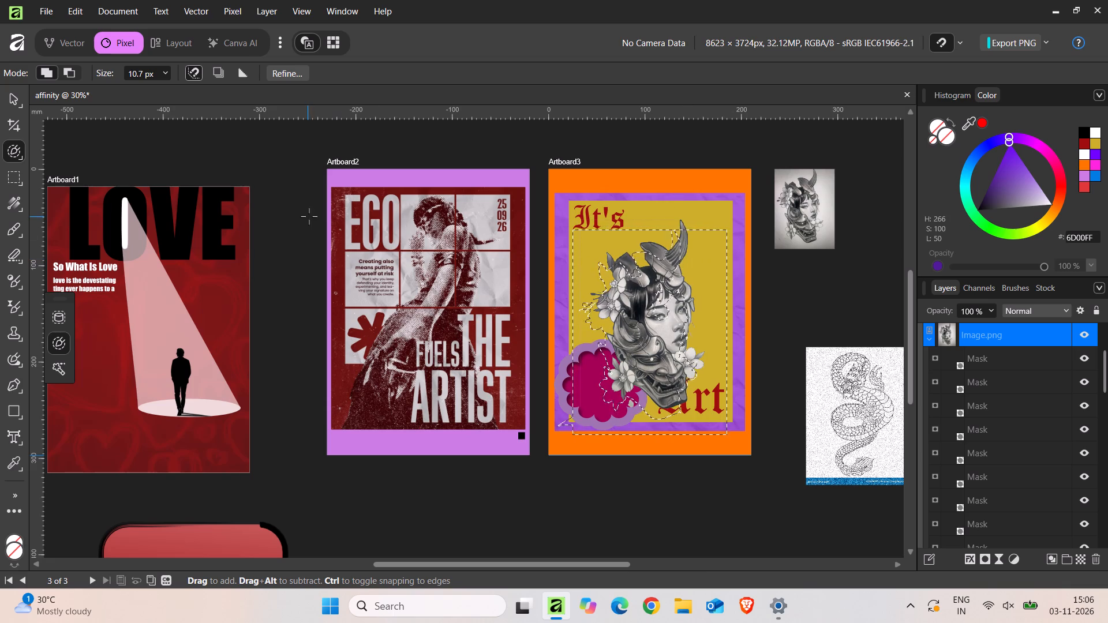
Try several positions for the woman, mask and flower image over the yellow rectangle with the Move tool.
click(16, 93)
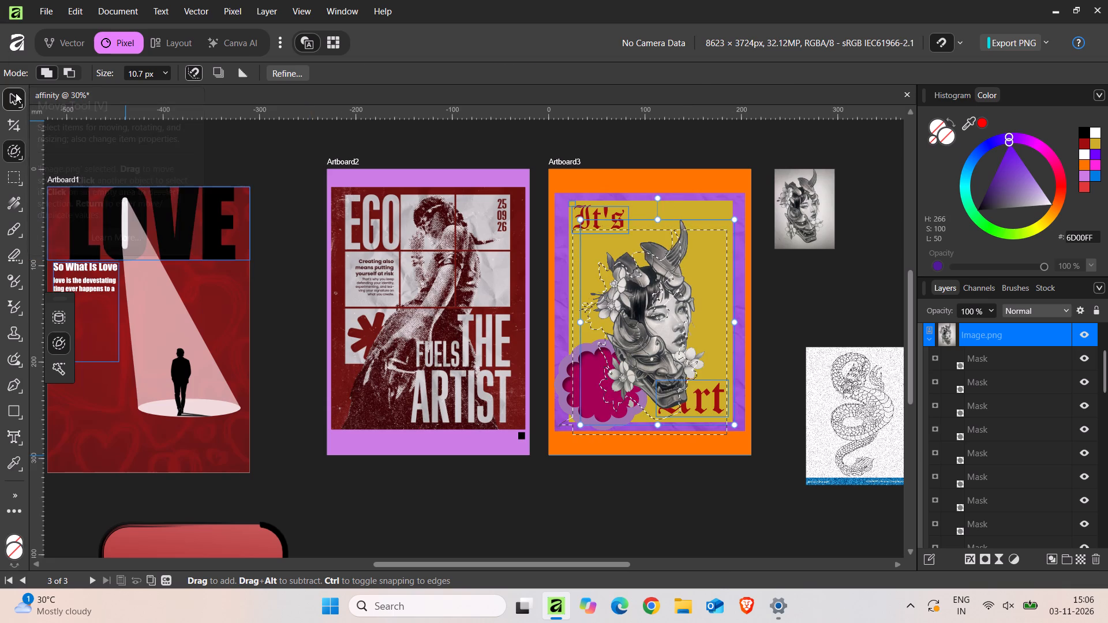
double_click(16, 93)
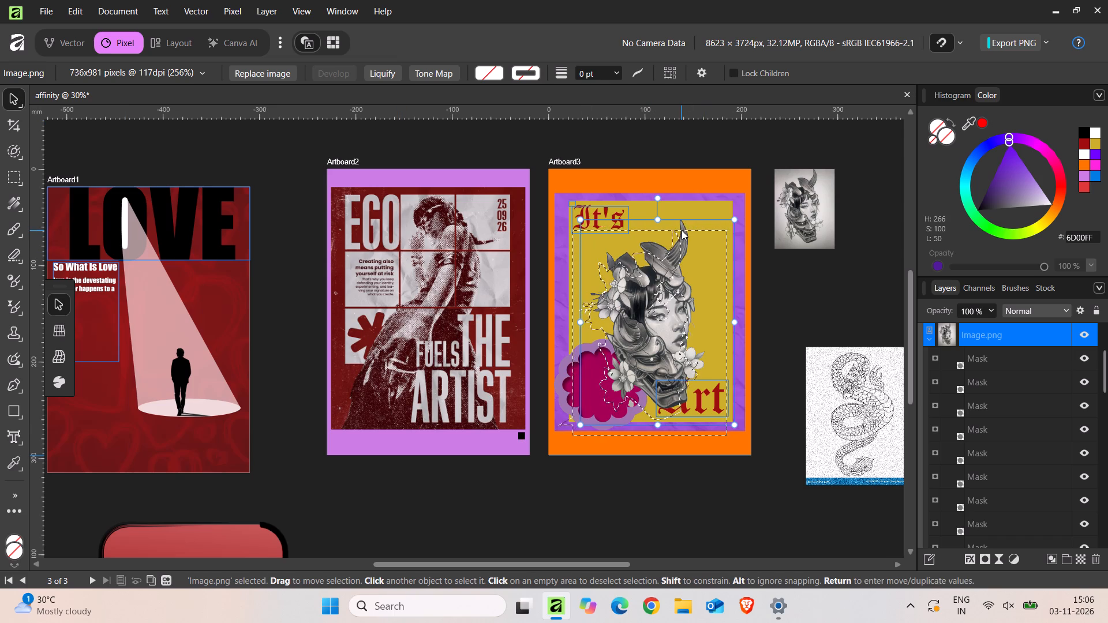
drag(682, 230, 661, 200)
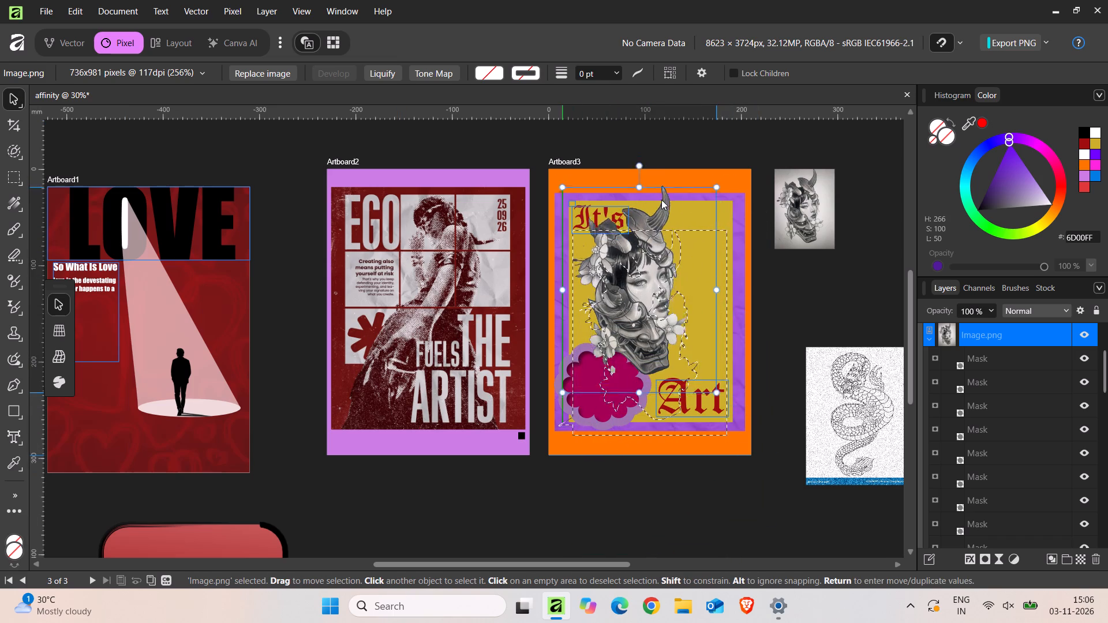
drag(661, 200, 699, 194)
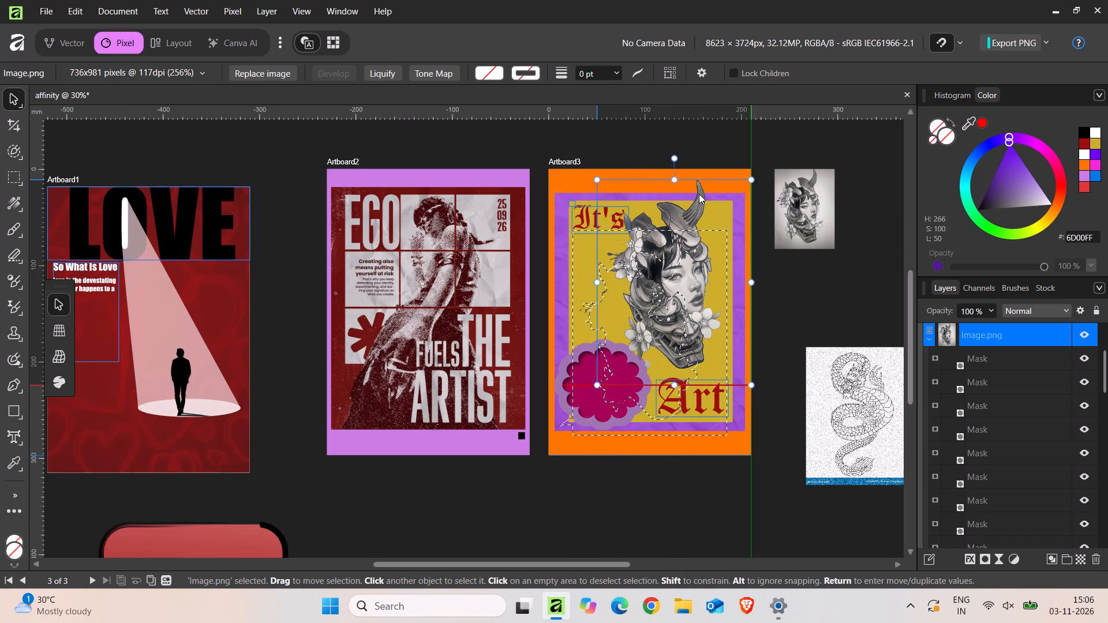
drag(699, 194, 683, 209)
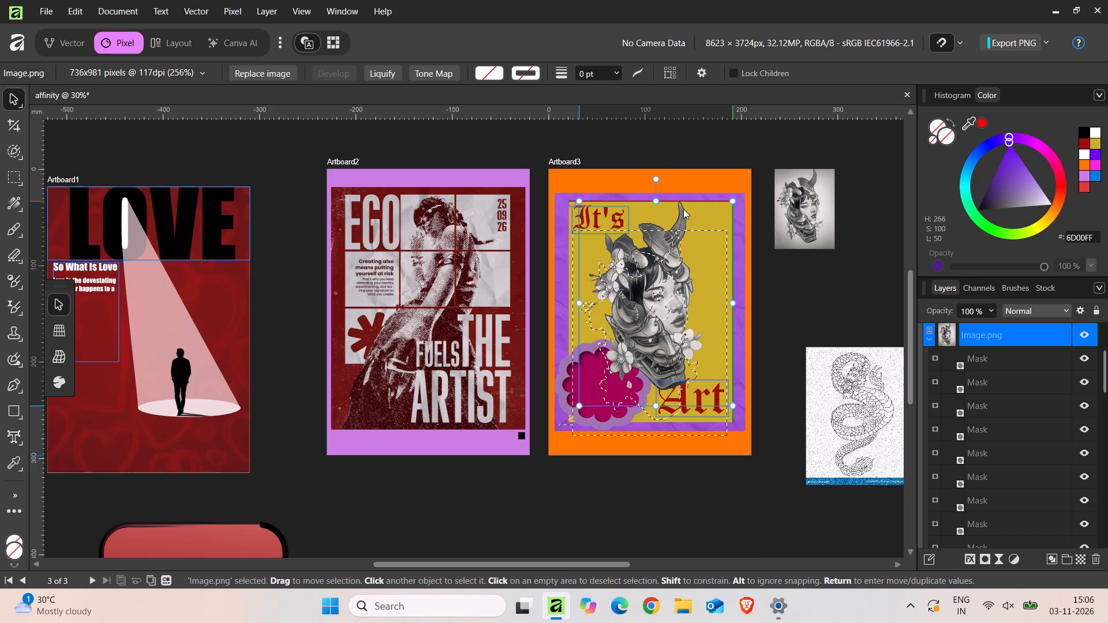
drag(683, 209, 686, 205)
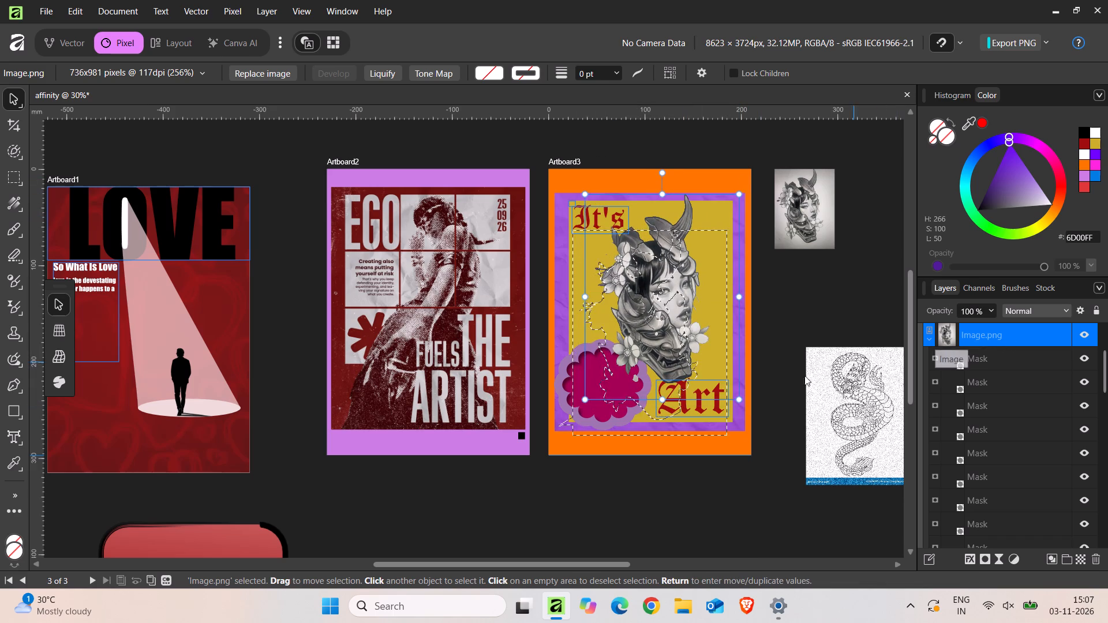
Move the woman, mask and flower image off Artboard3 onto the empty canvas beside it.
click(720, 435)
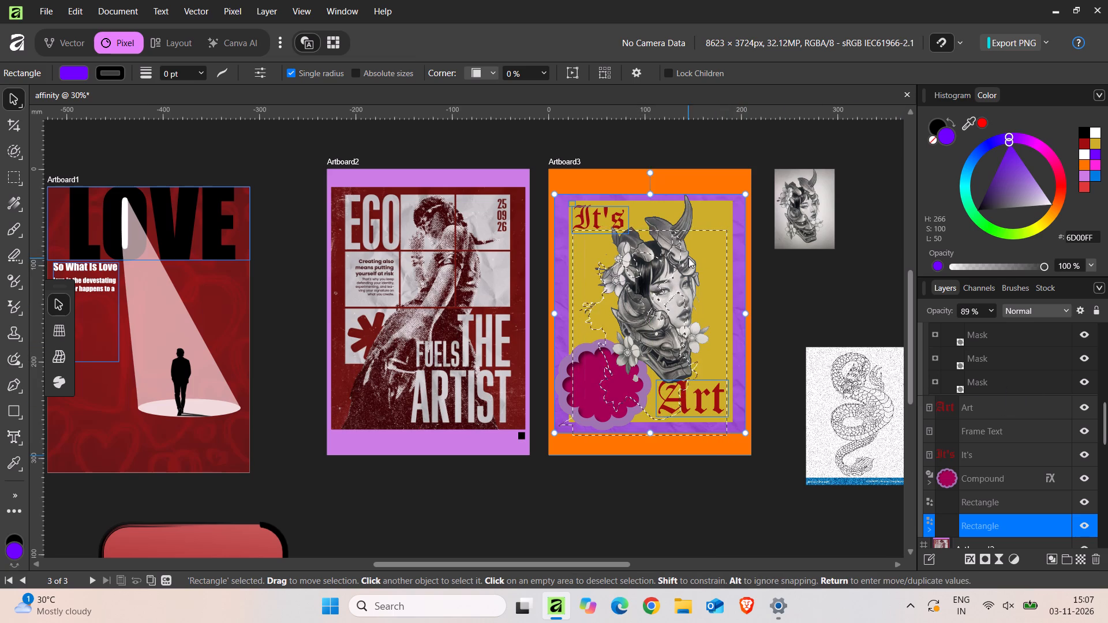
click(711, 231)
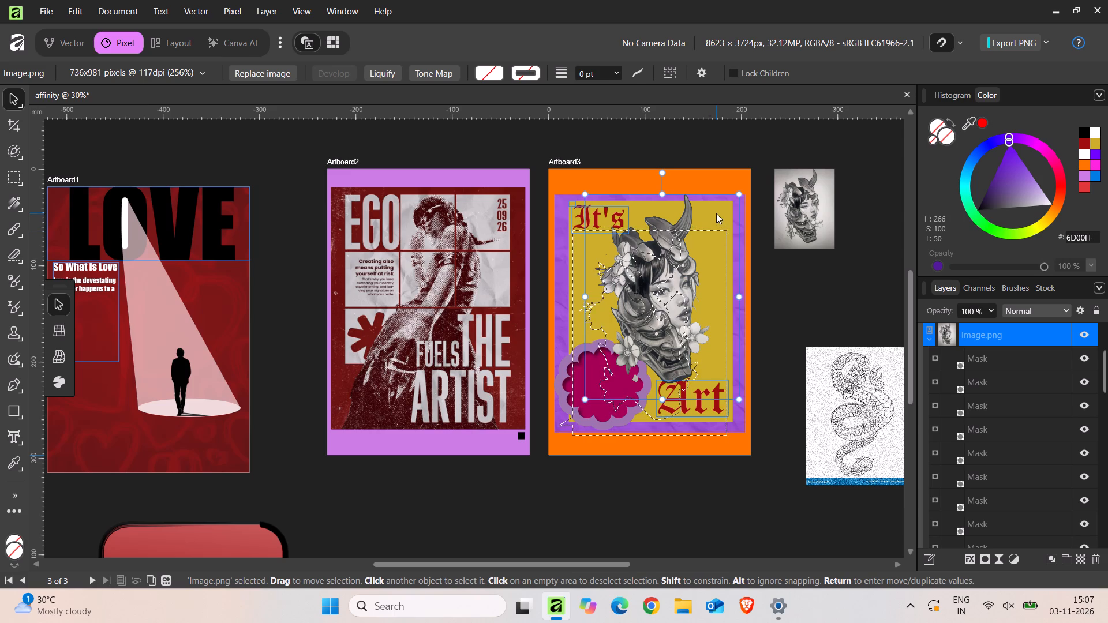
drag(716, 213, 909, 193)
Reposition the yellow rectangle inside the purple frame on Artboard3, trying a shear of its bottom edge on the way.
drag(691, 251, 707, 227)
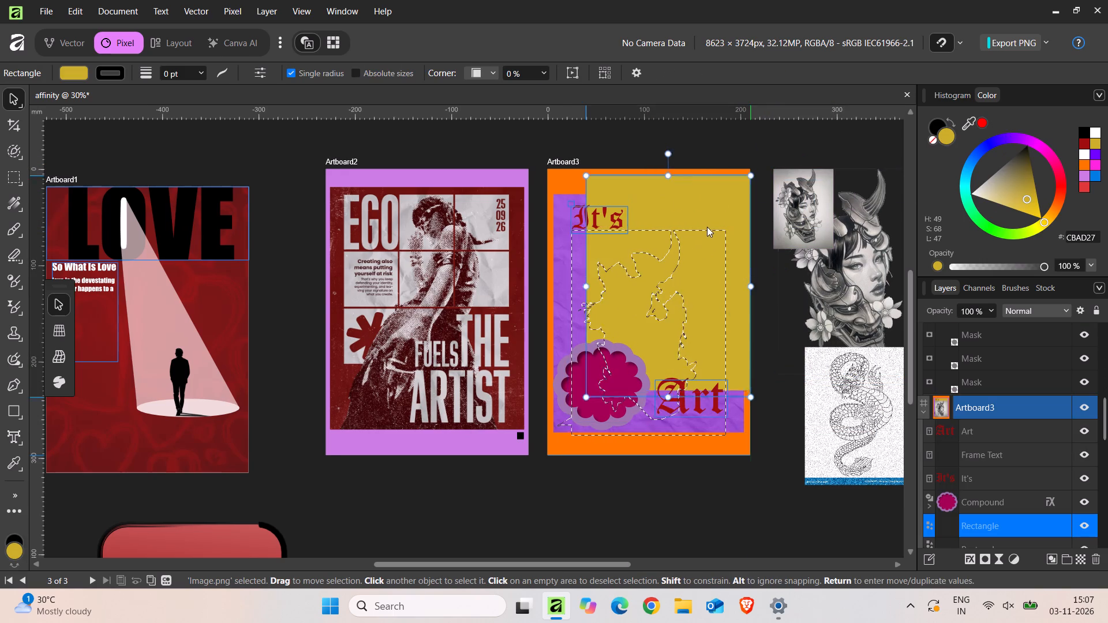
drag(707, 227, 690, 257)
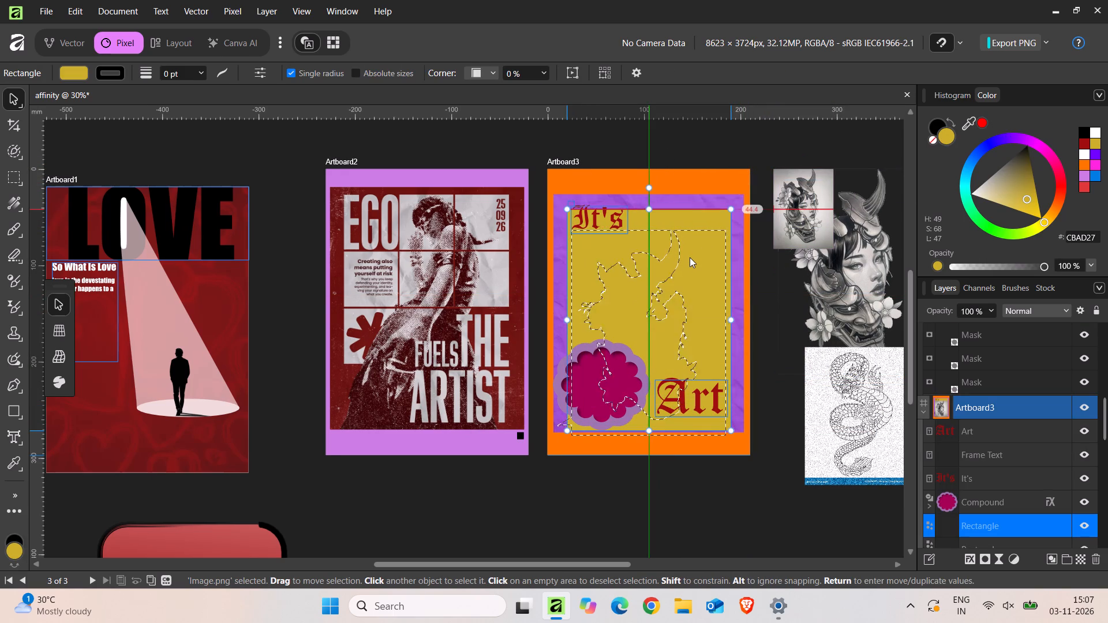
drag(690, 257, 688, 257)
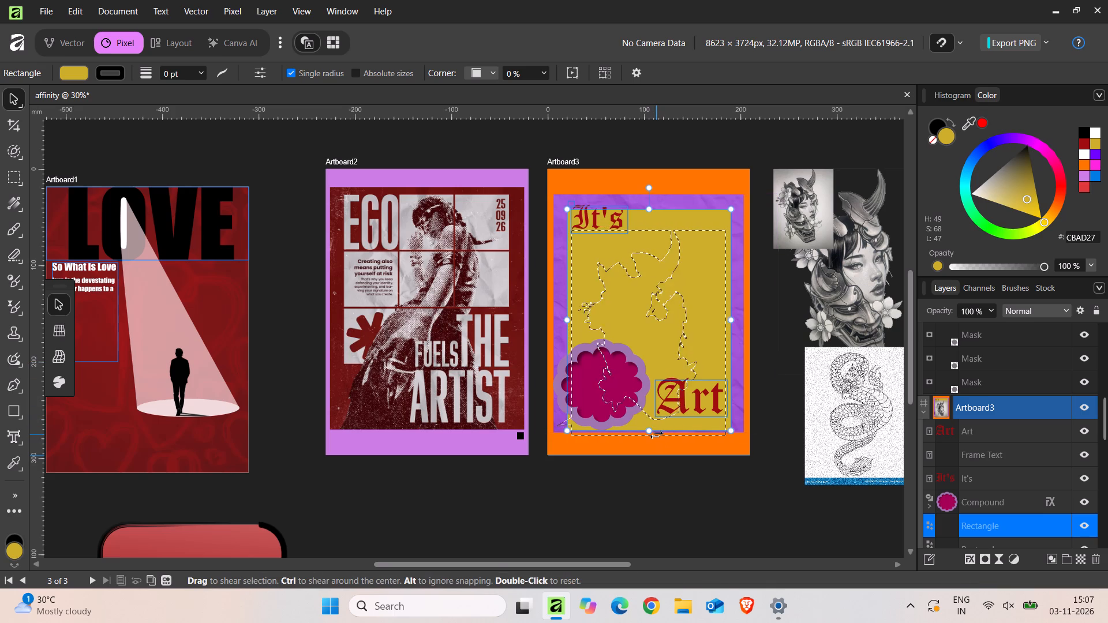
drag(658, 435, 661, 460)
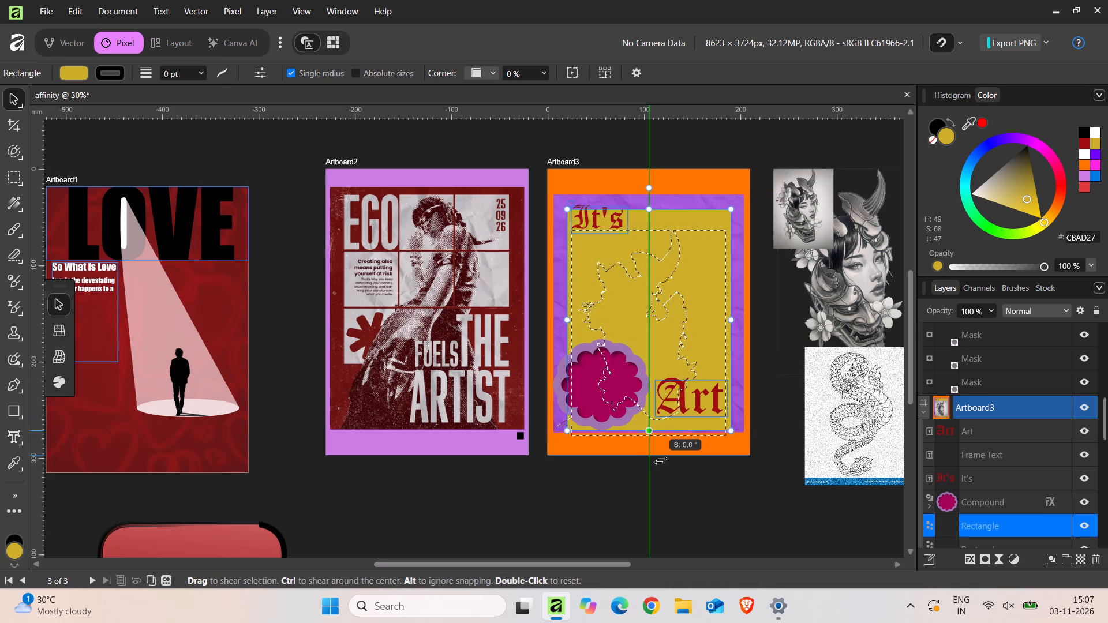
drag(661, 460, 687, 389)
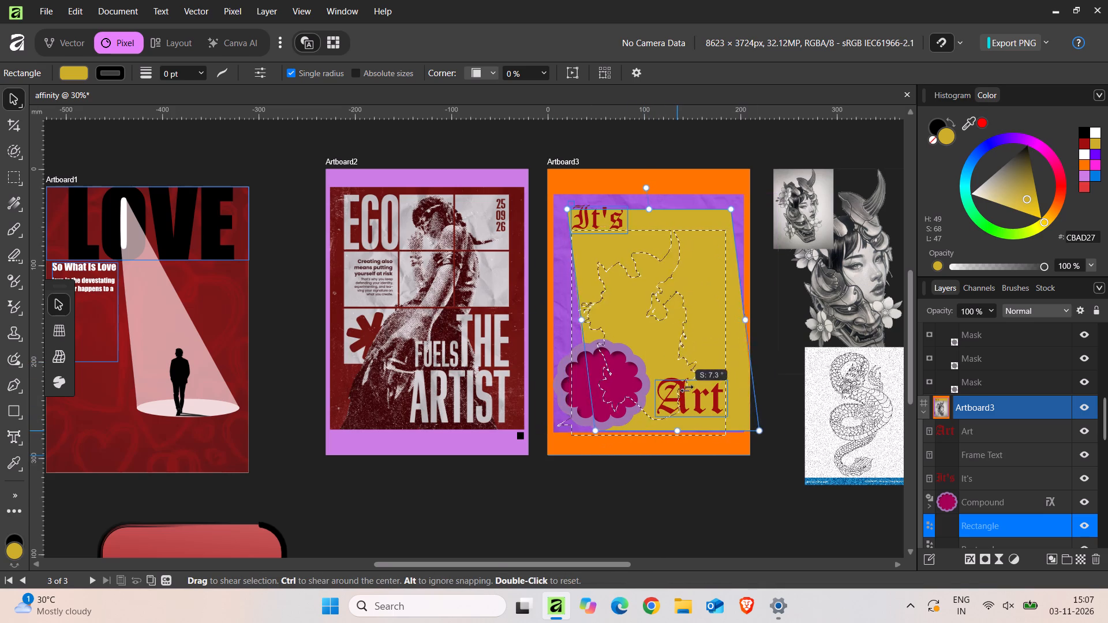
drag(687, 389, 660, 394)
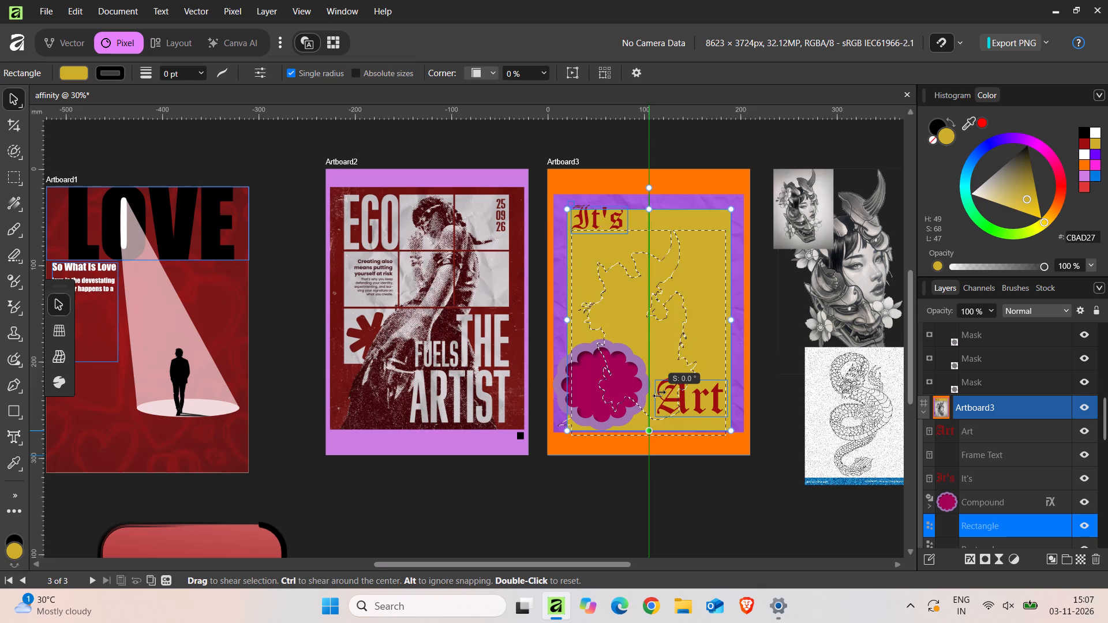
drag(660, 394, 656, 377)
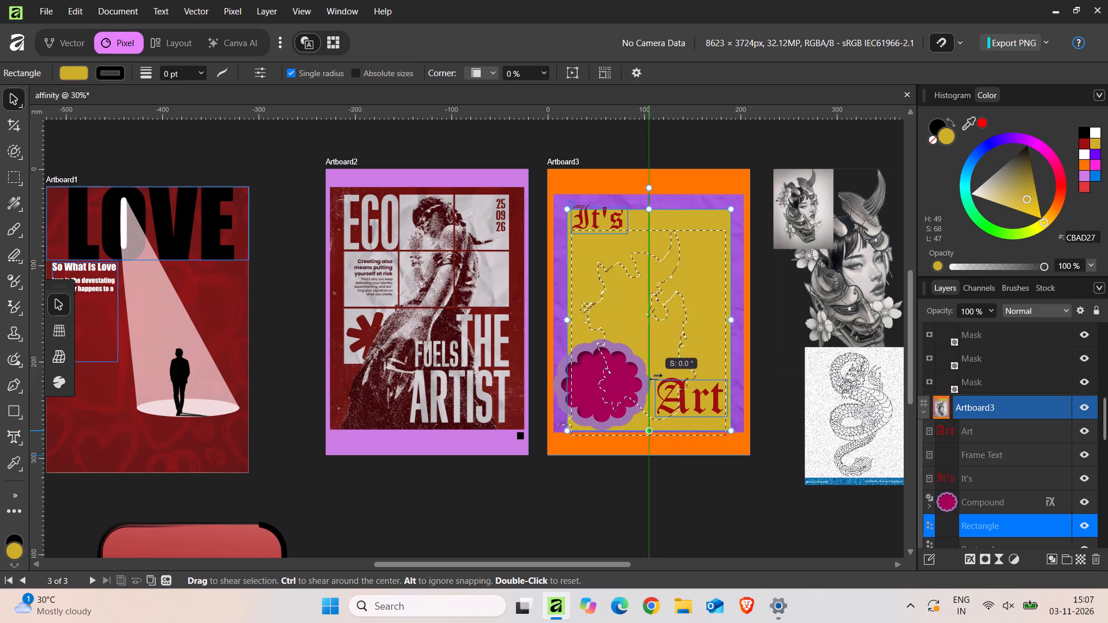
drag(656, 377, 660, 373)
drag(660, 373, 658, 364)
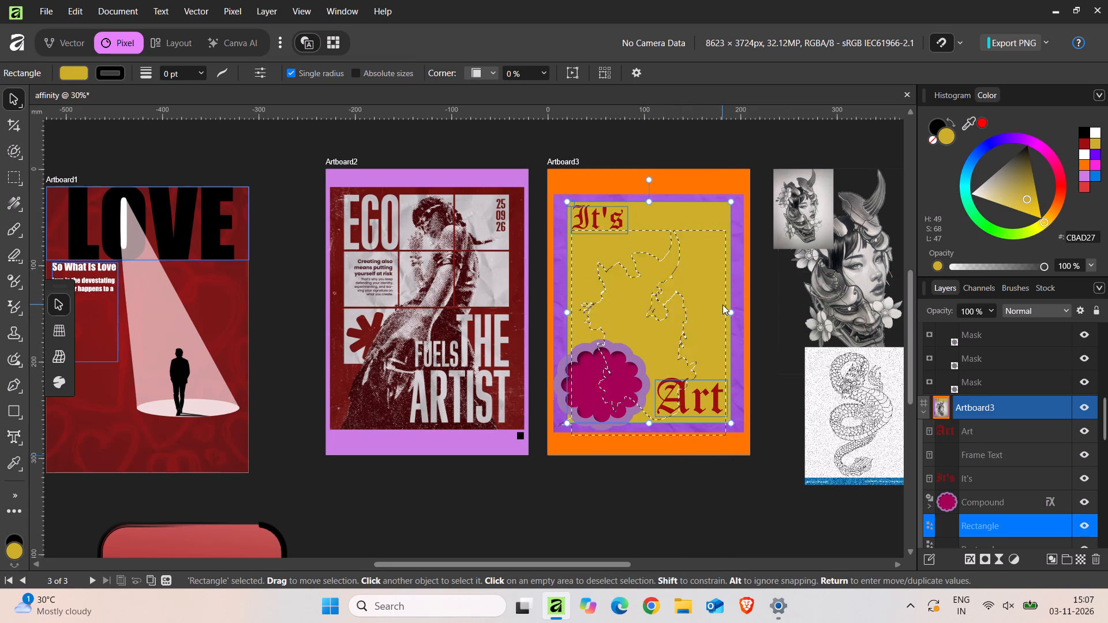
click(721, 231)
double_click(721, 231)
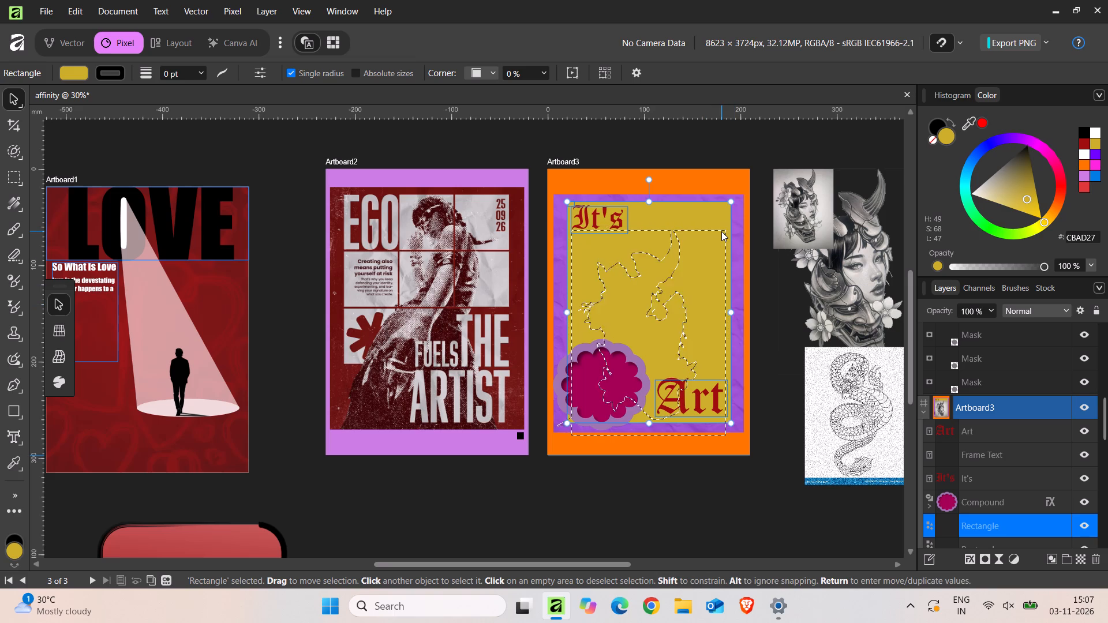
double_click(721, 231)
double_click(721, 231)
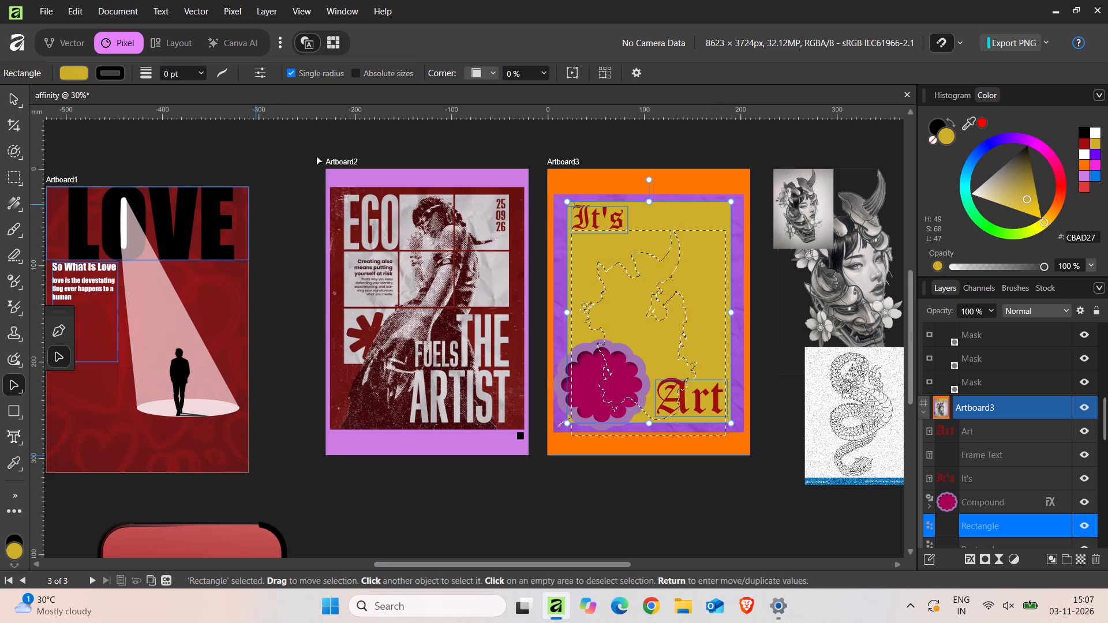
Select the small uncut woman and mask image beside Artboard3 by its layer and try to delete it.
drag(870, 262, 888, 207)
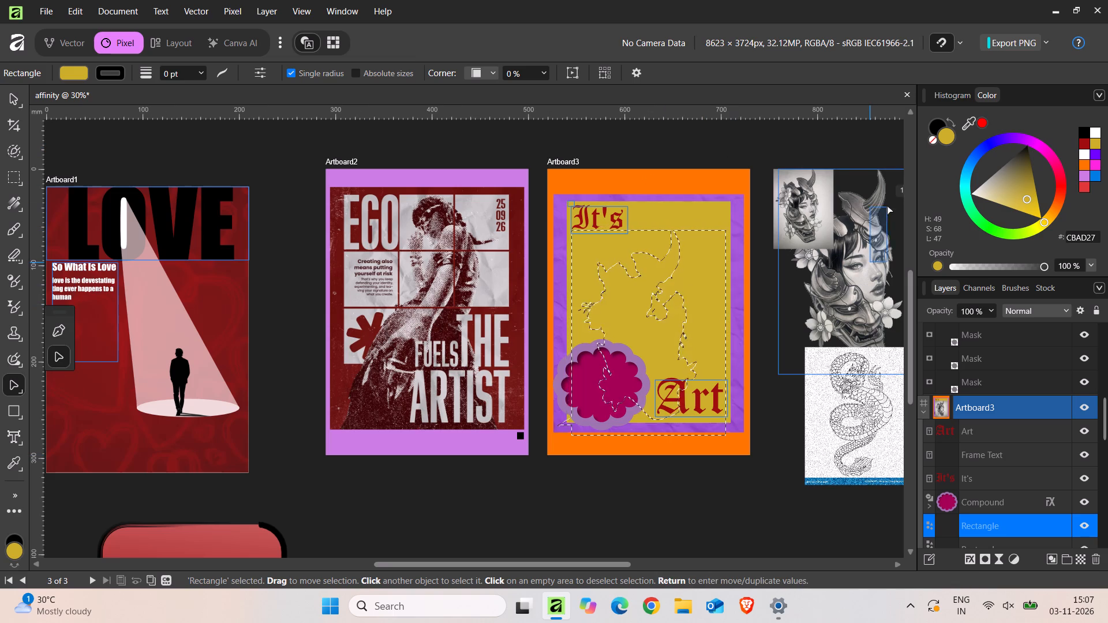
drag(888, 207, 880, 223)
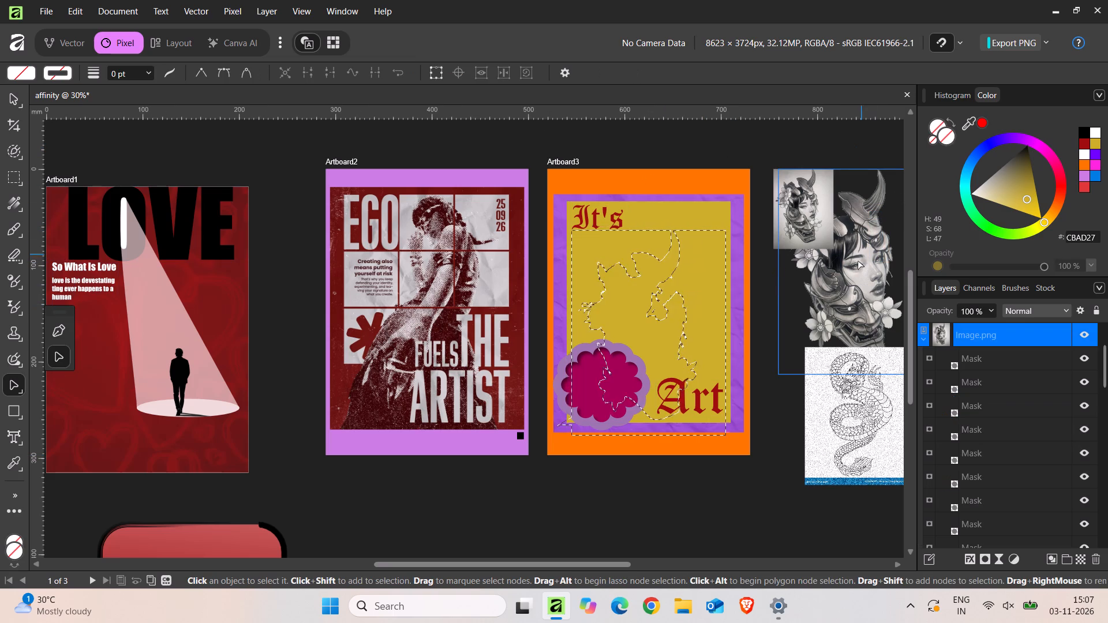
click(856, 265)
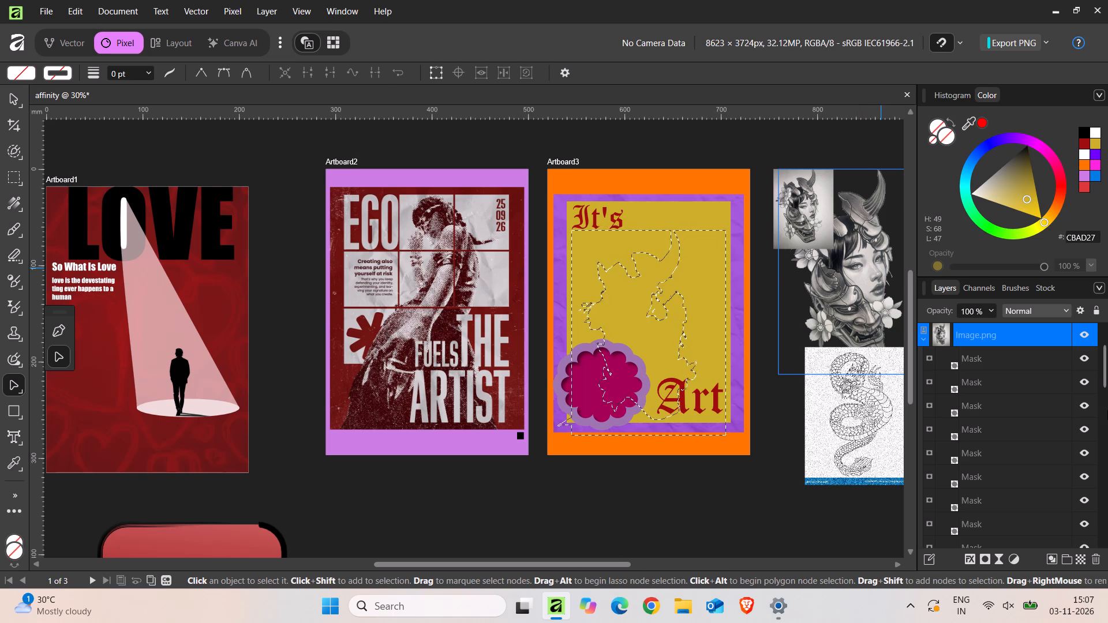
scroll(1025, 391, down, 3)
scroll(1025, 391, up, 1)
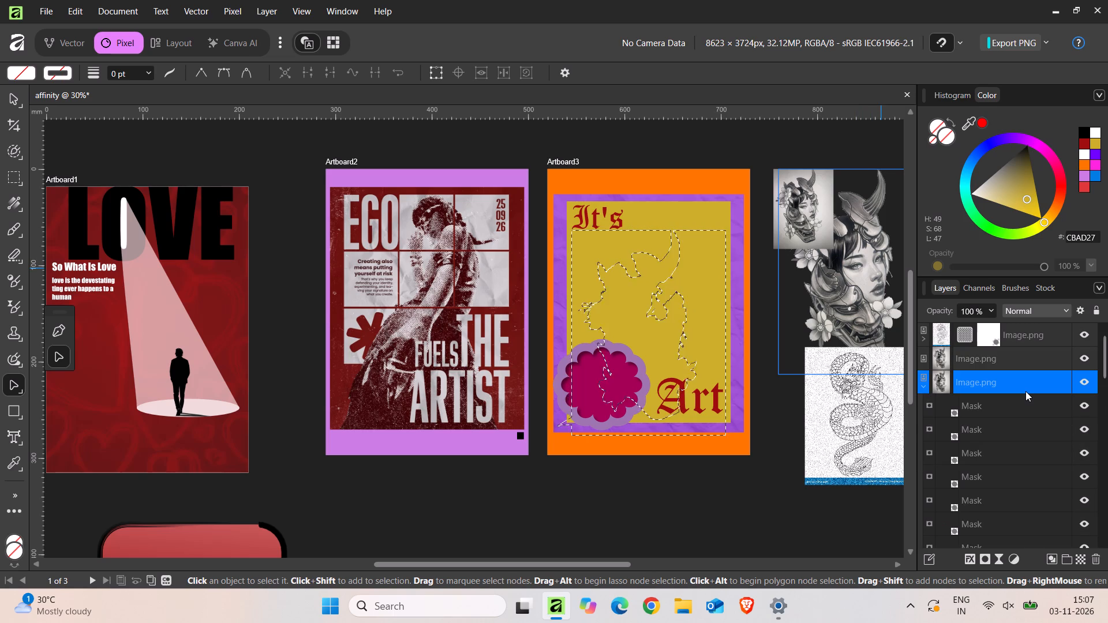
scroll(1025, 391, up, 1)
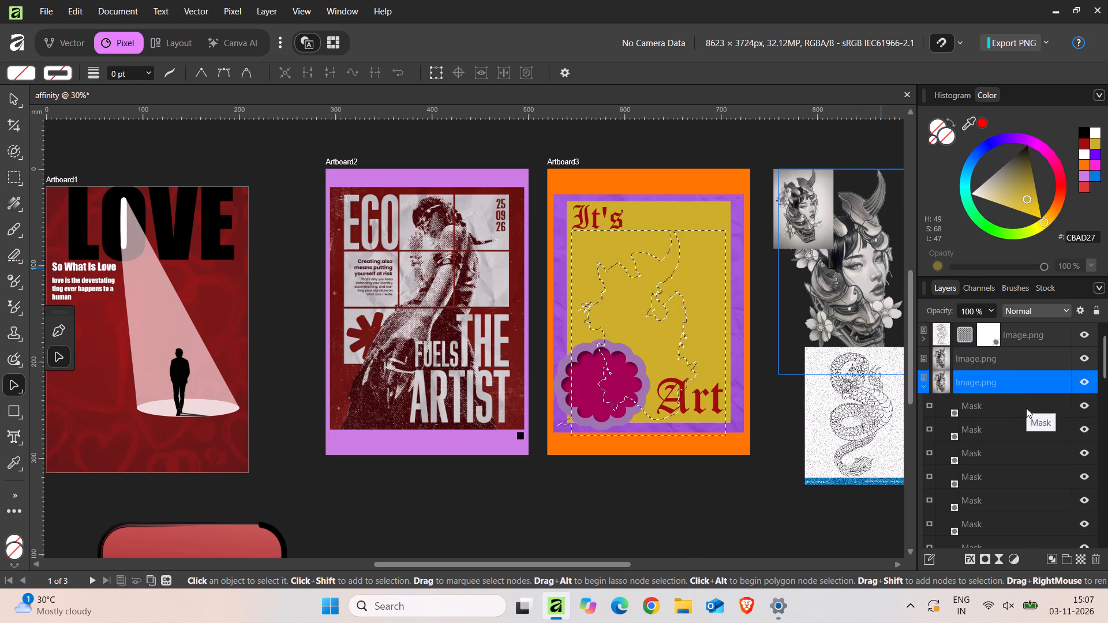
click(1019, 355)
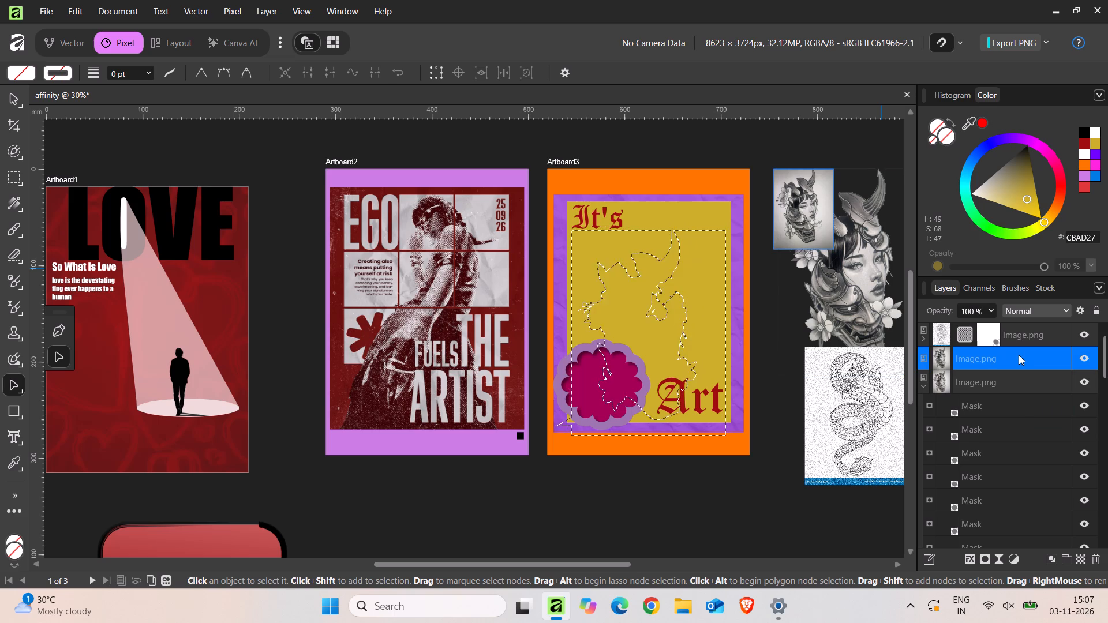
key(BackSpace)
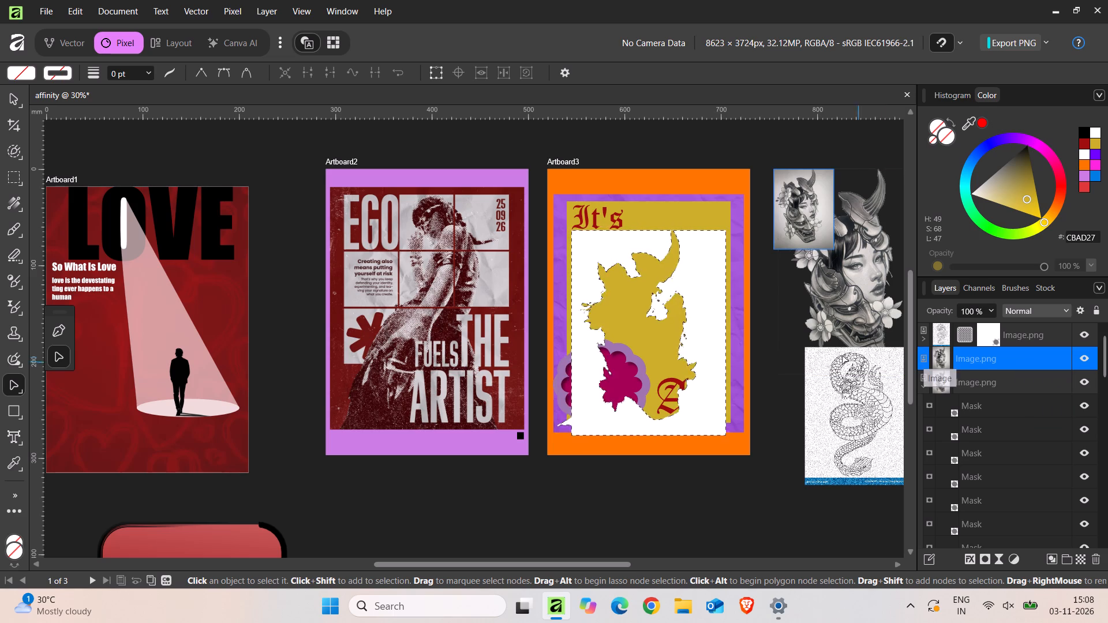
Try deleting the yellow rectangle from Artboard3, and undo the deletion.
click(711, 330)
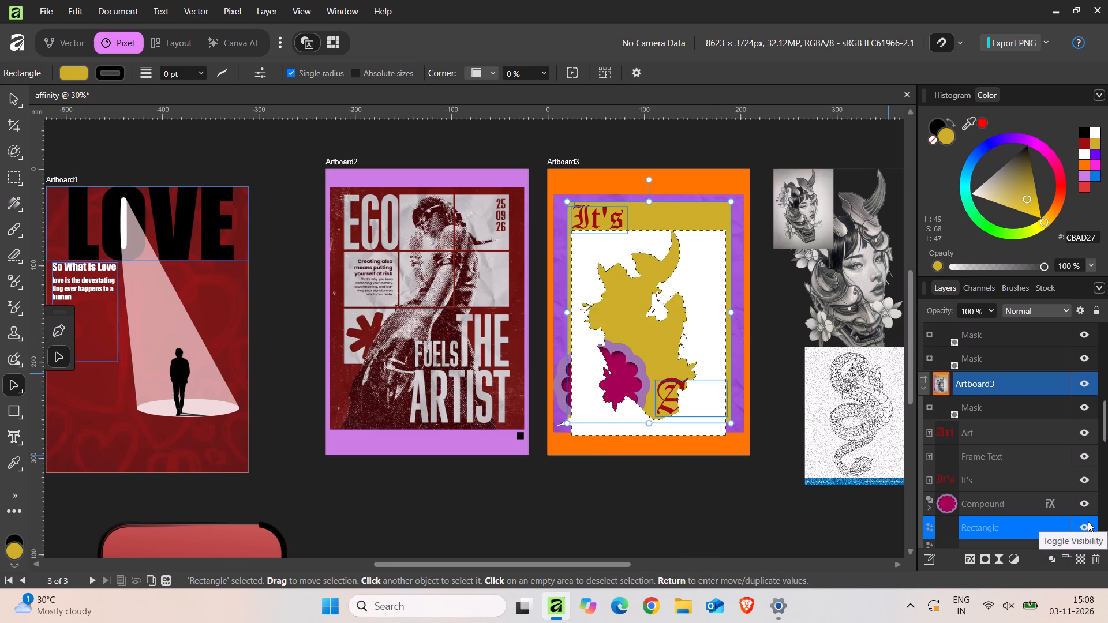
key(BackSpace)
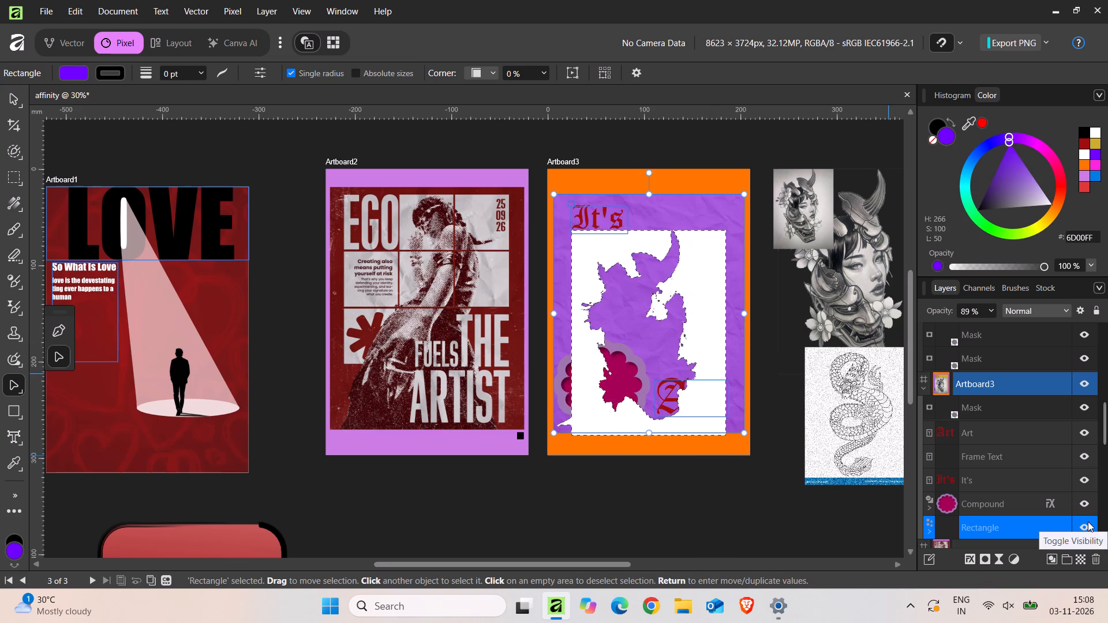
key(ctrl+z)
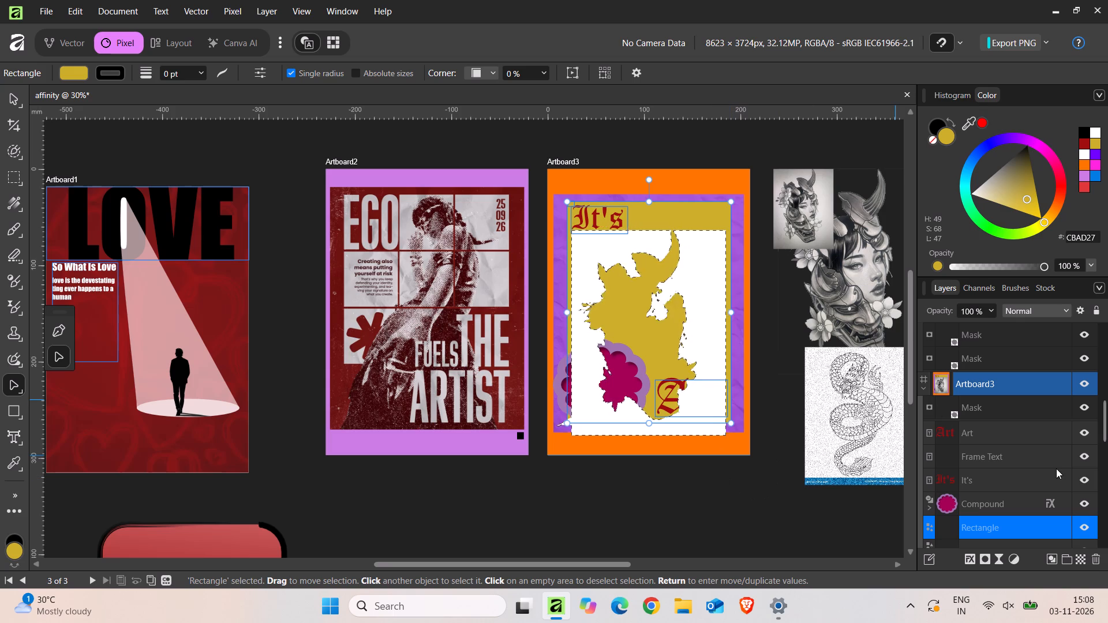
Examine the Artboard3 layers and the masks on the woman and mask image to find what produces Artboard3's white area.
click(1010, 479)
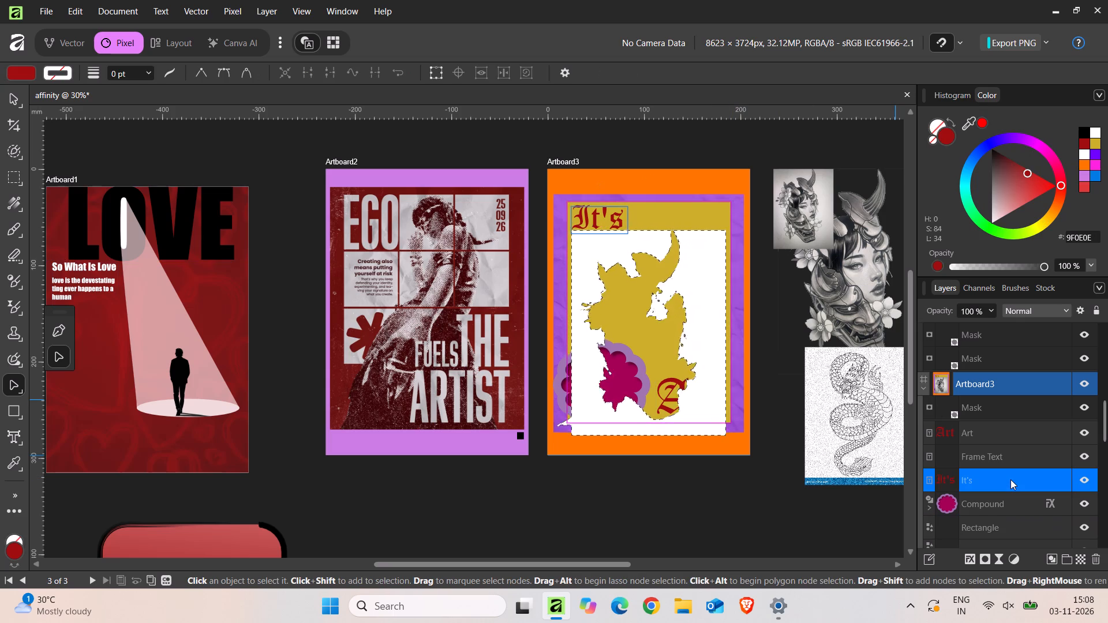
click(1010, 452)
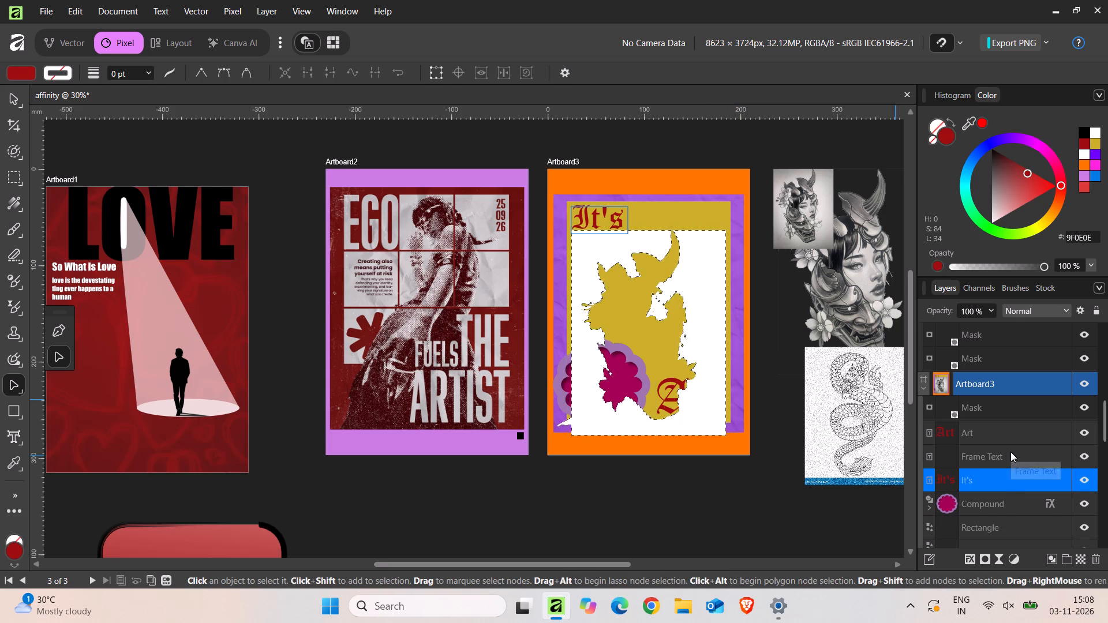
scroll(1010, 452, up, 2)
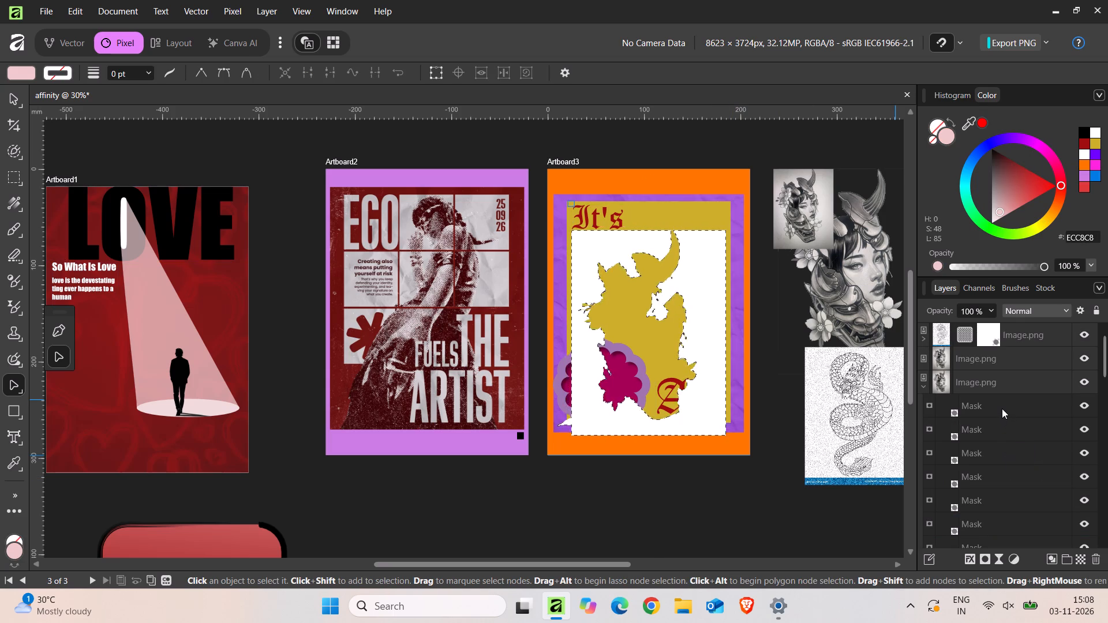
click(1002, 408)
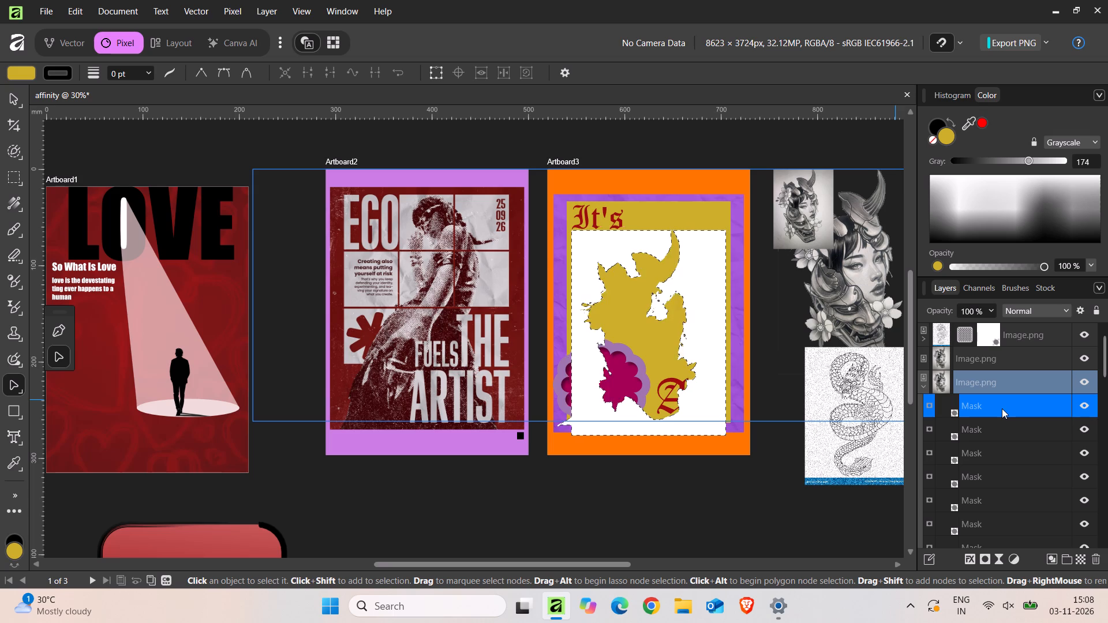
key(ctrl+z)
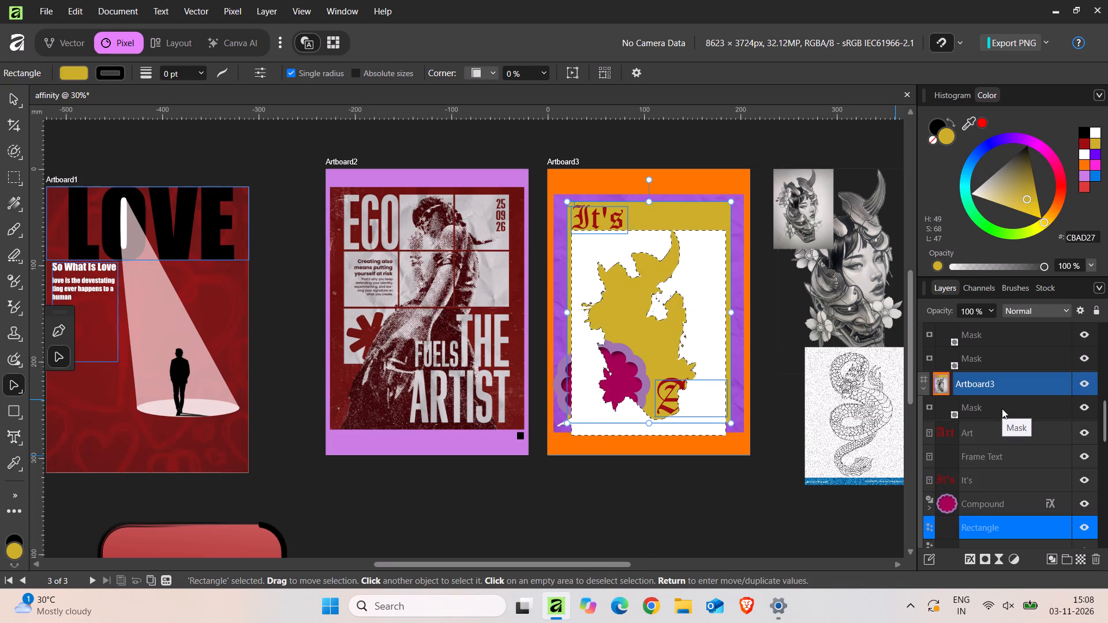
scroll(993, 422, up, 1)
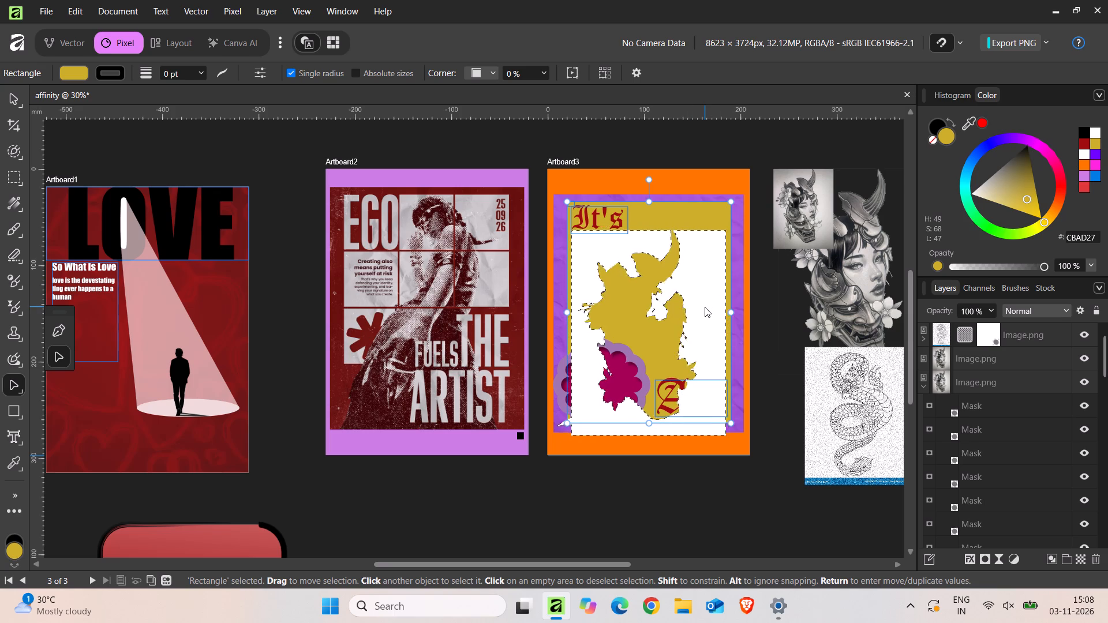
scroll(722, 384, up, 1)
scroll(722, 384, down, 1)
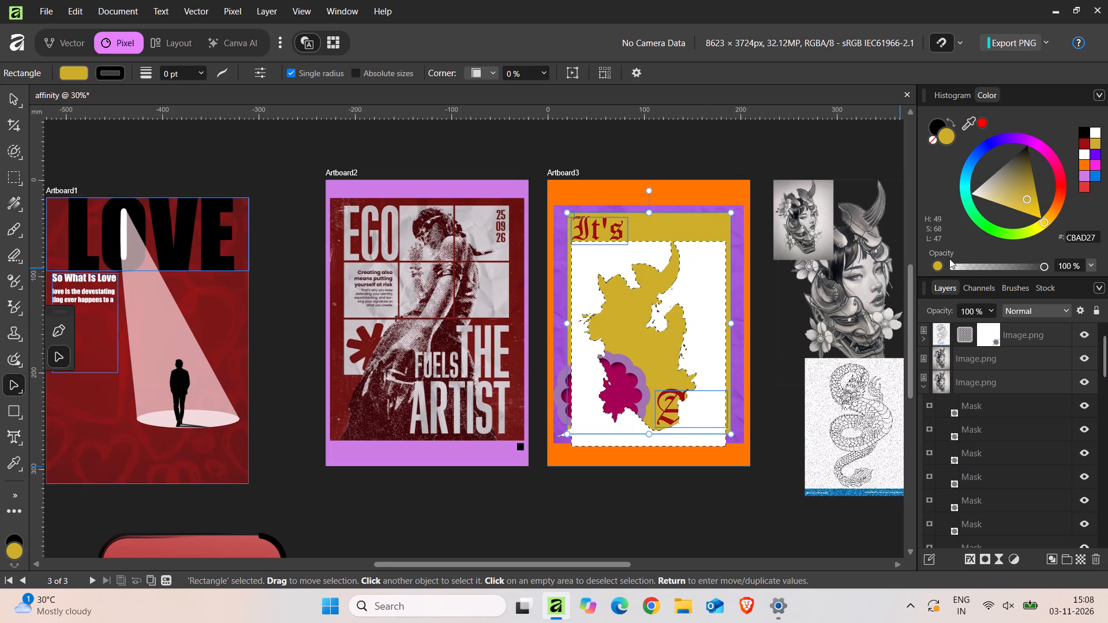
double_click(696, 284)
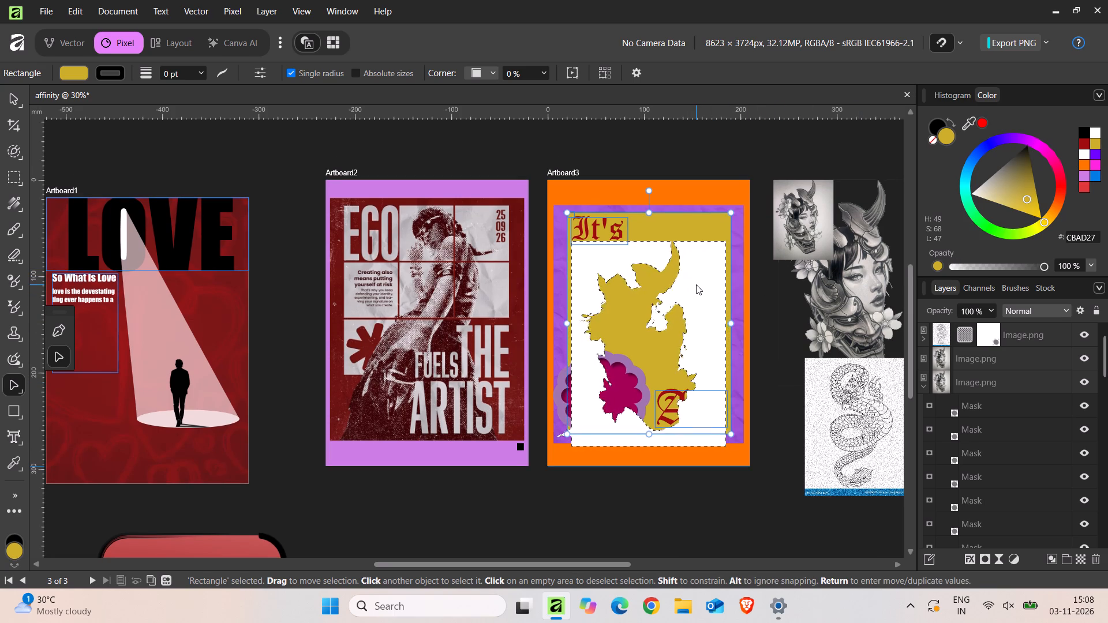
triple_click(696, 284)
click(696, 284)
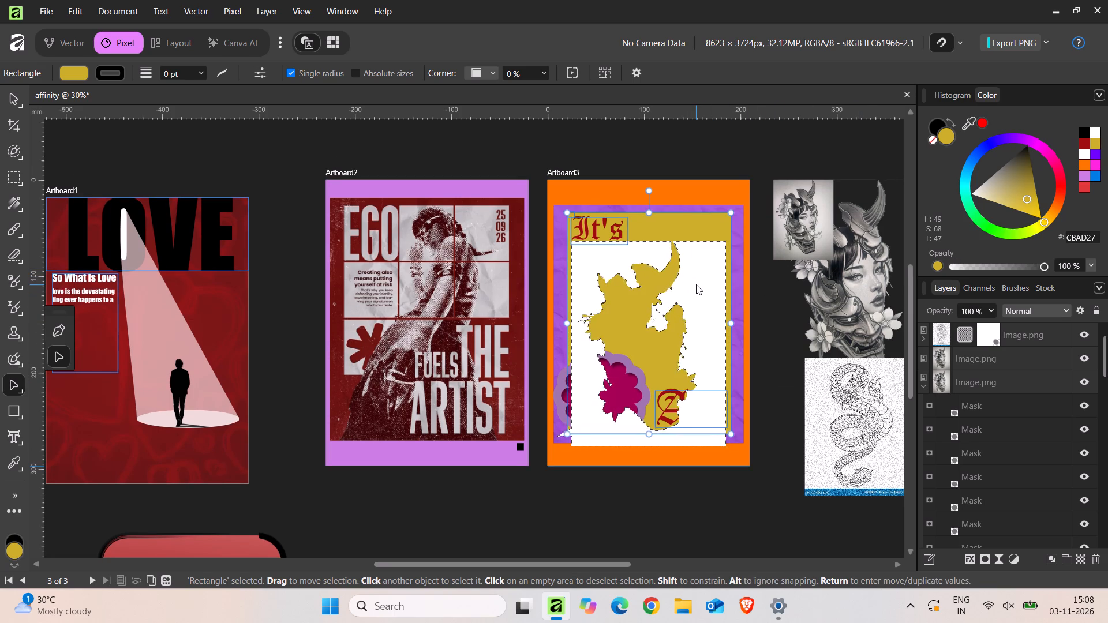
click(976, 404)
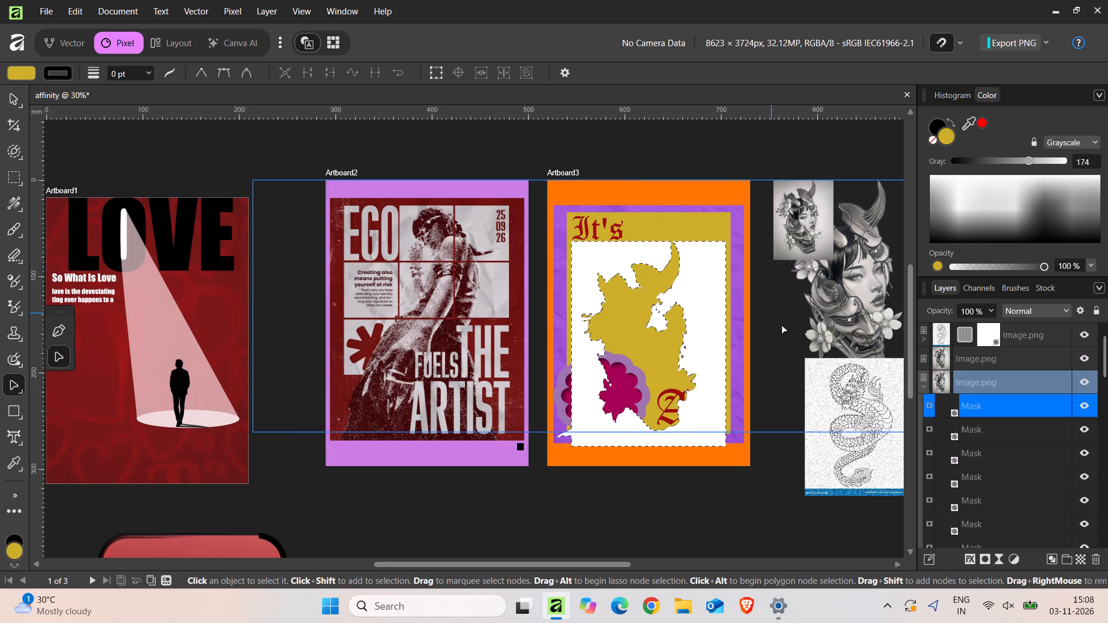
key(ctrl+z)
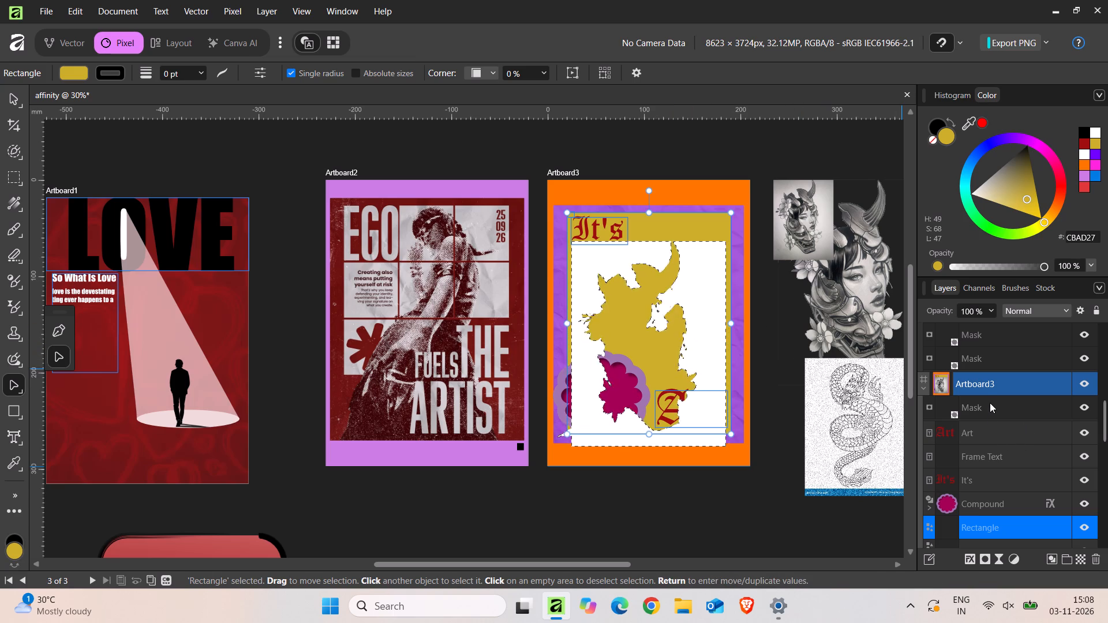
Select the mask at the top of Artboard3's layer contents and try to delete it.
click(926, 389)
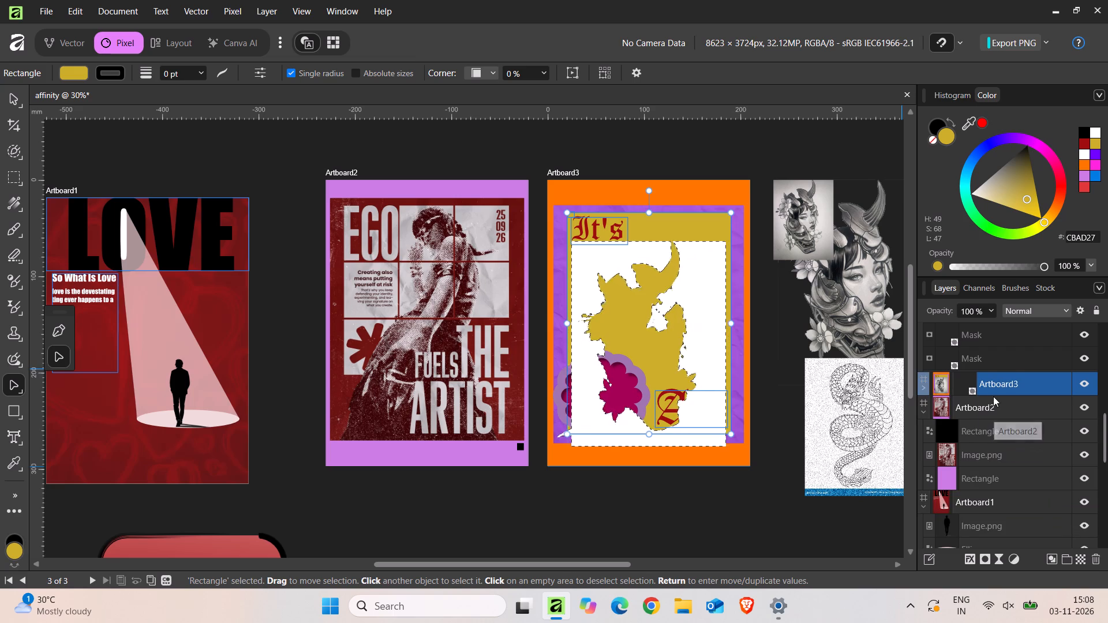
click(923, 391)
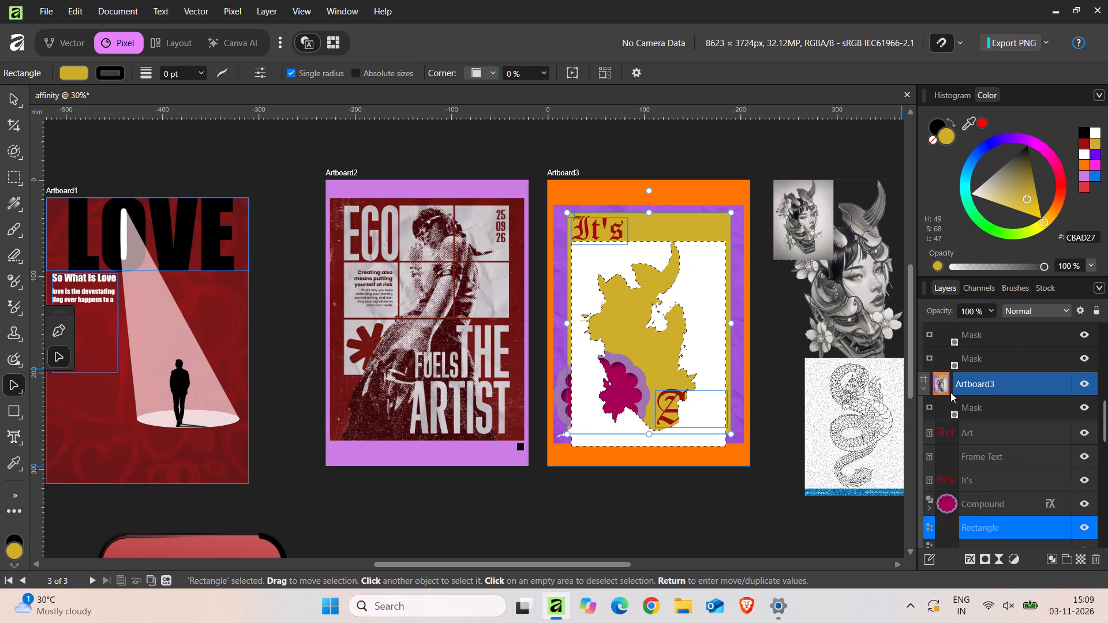
click(997, 411)
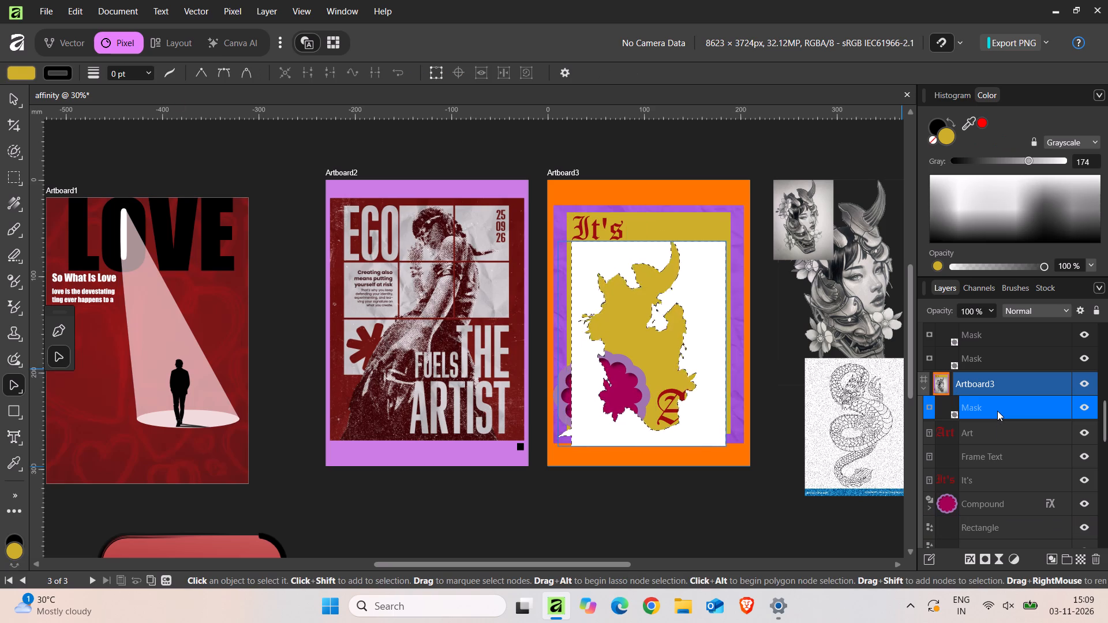
key(BackSpace)
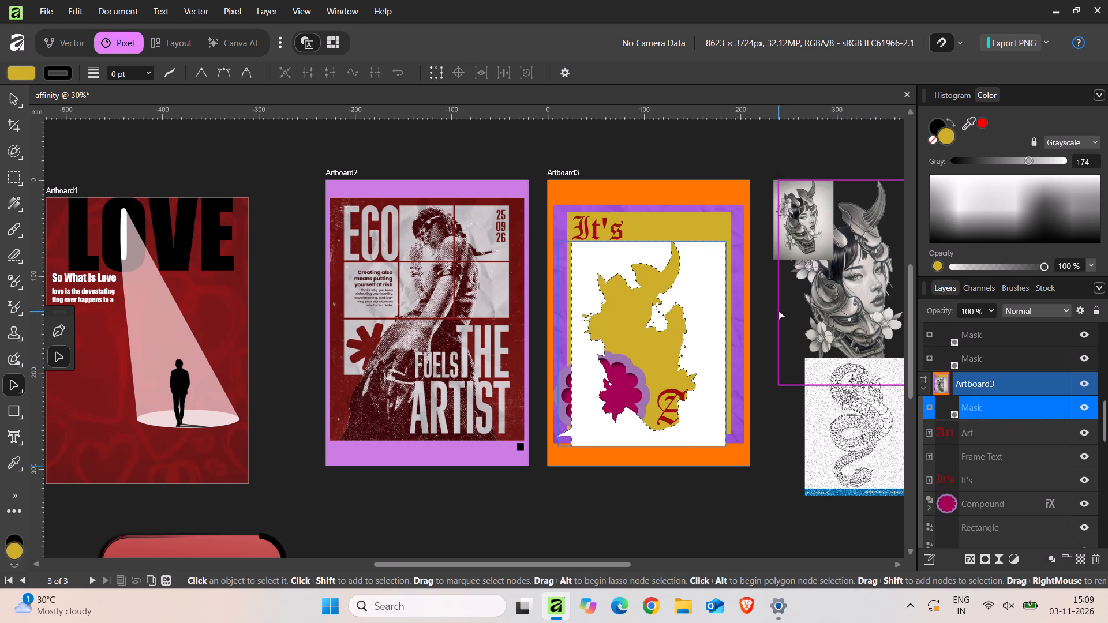
Close the document with its changes saved and exit Affinity.
click(1107, 0)
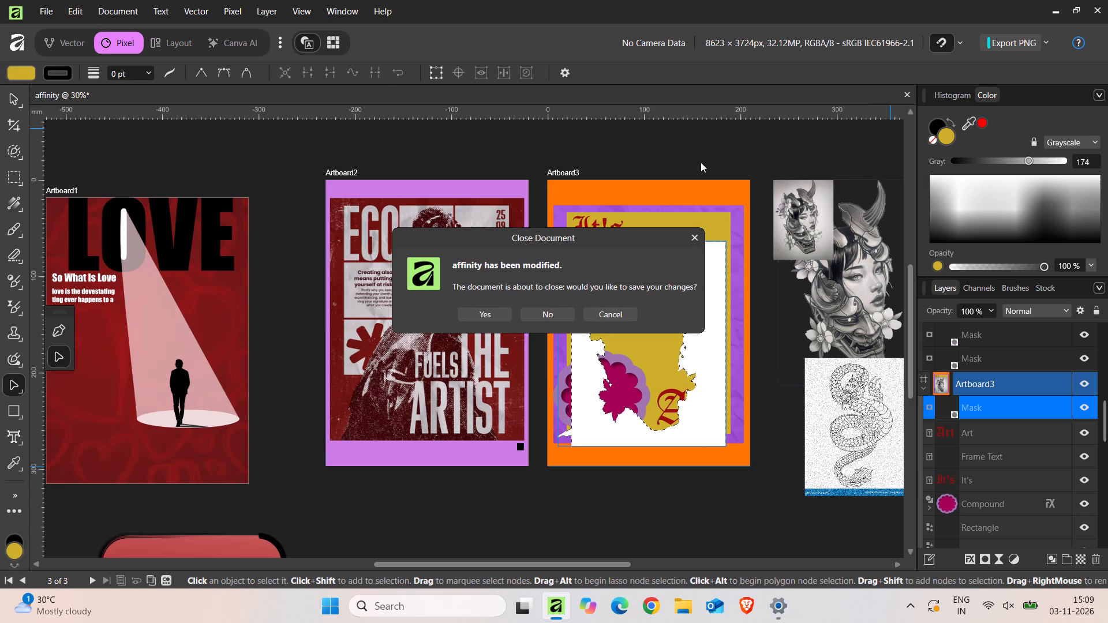
click(472, 313)
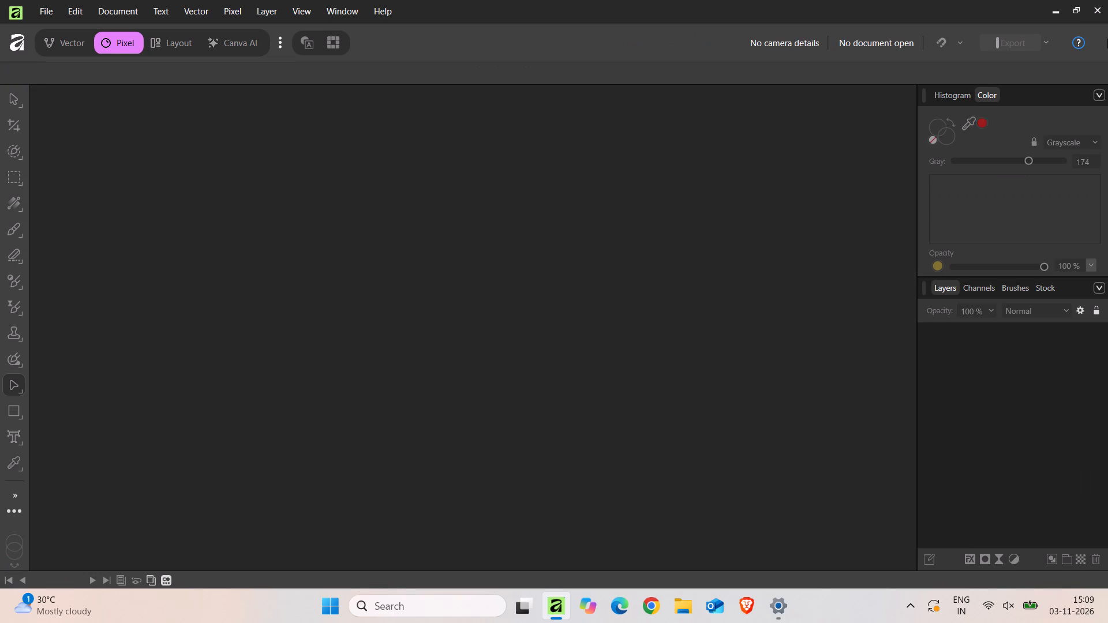
click(1098, 8)
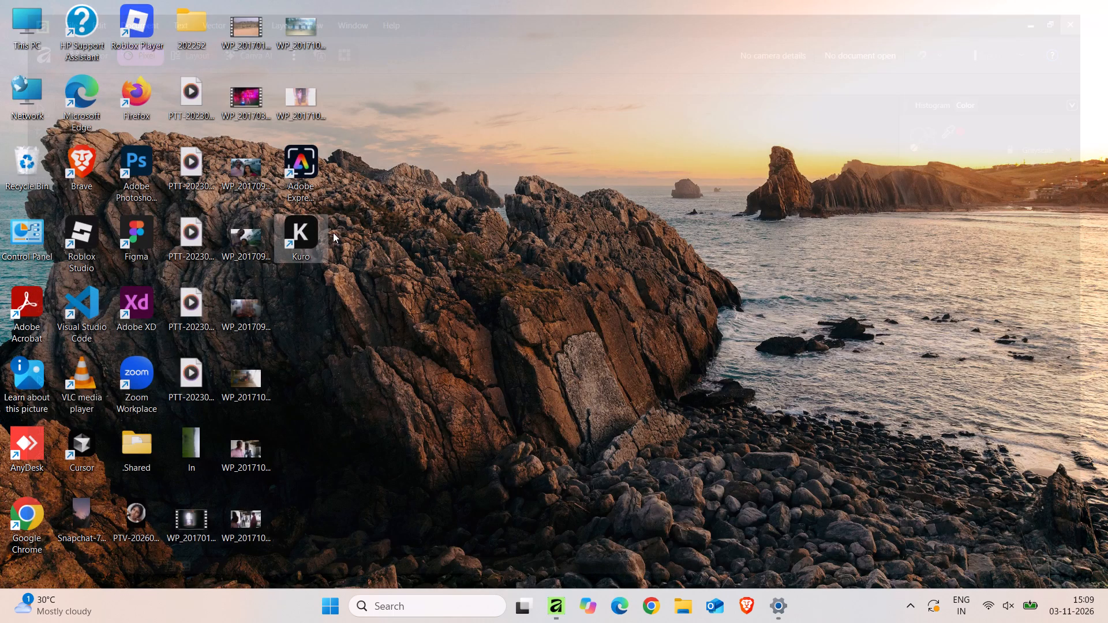
Launch Kuro from the desktop.
double_click(300, 232)
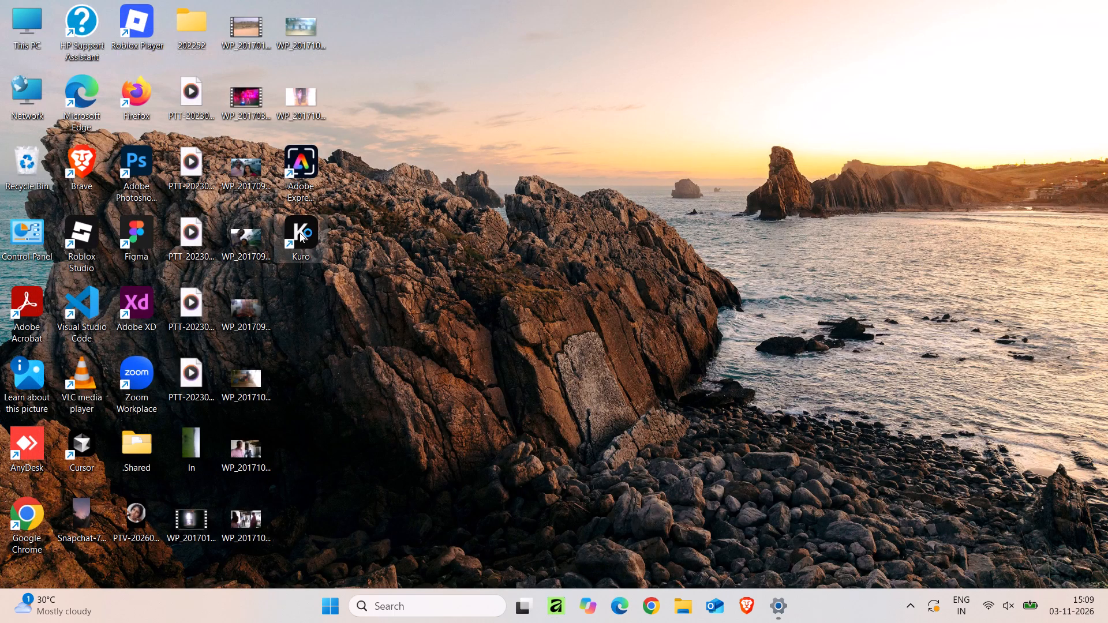
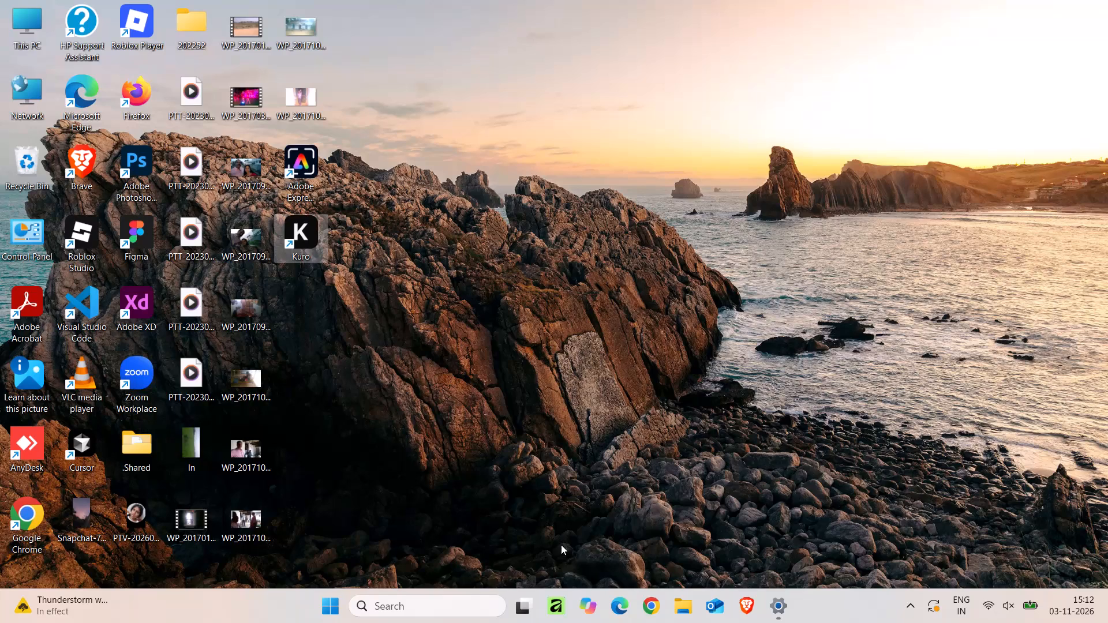
Launch Affinity and reopen the recent document affinity.af.
click(560, 609)
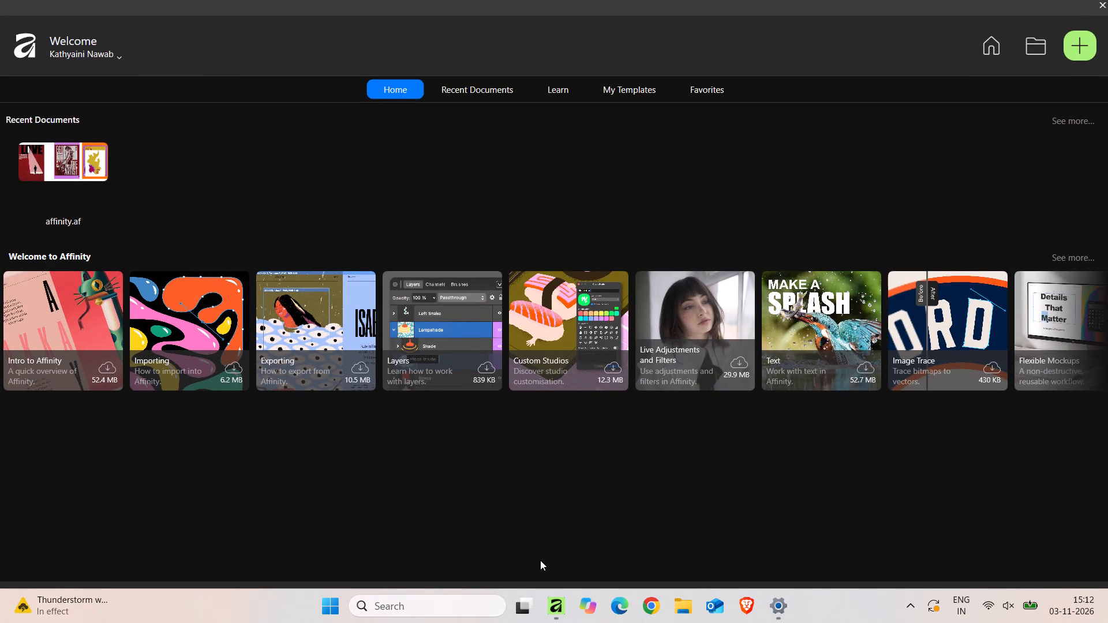
click(61, 176)
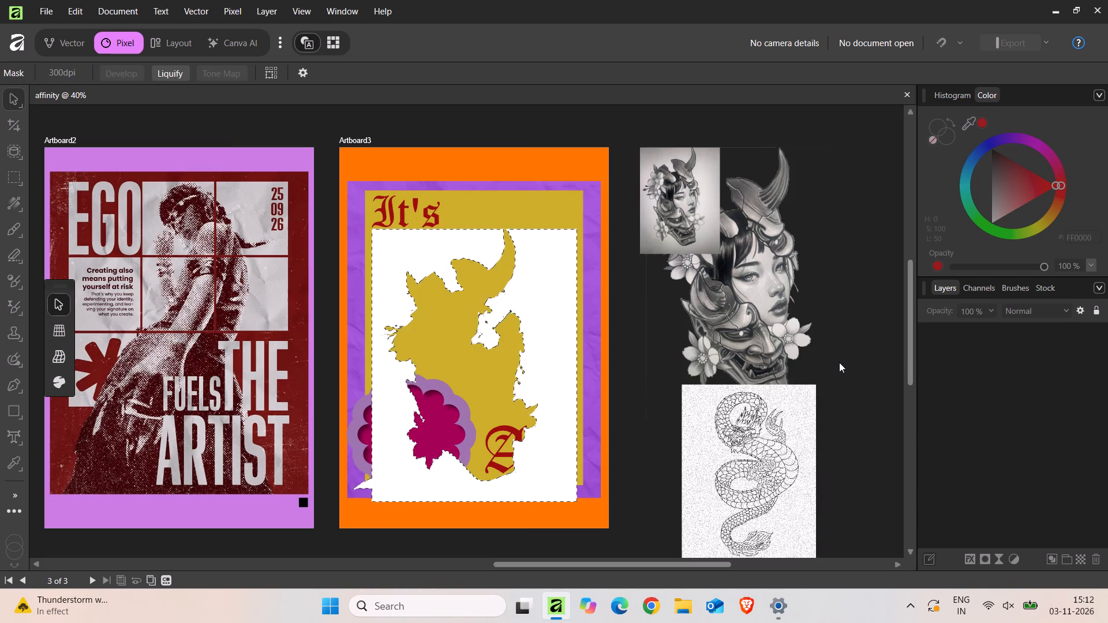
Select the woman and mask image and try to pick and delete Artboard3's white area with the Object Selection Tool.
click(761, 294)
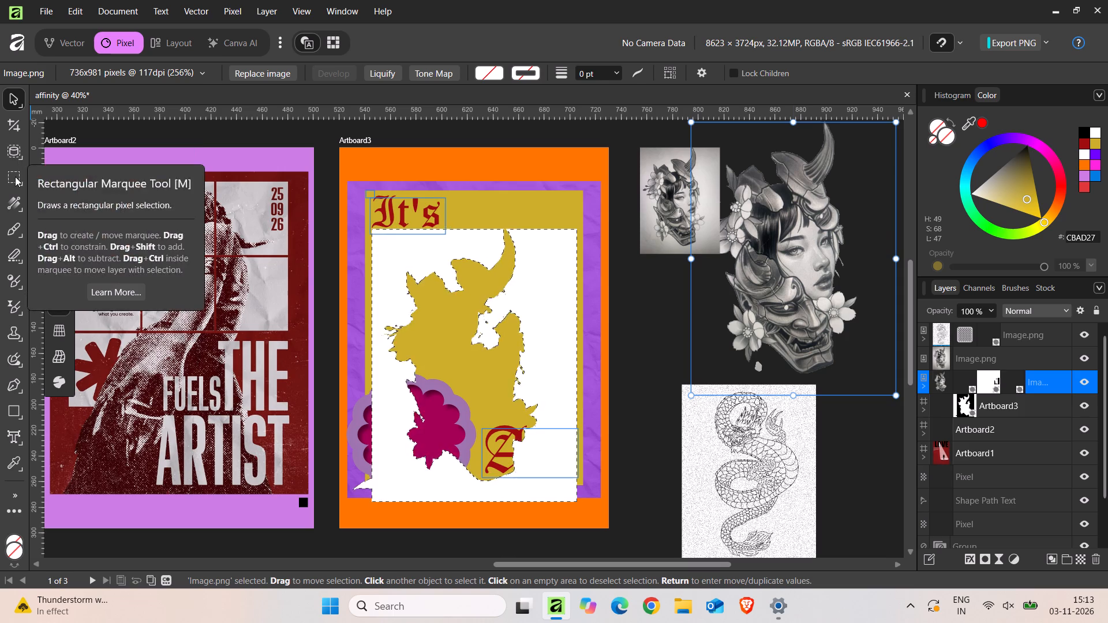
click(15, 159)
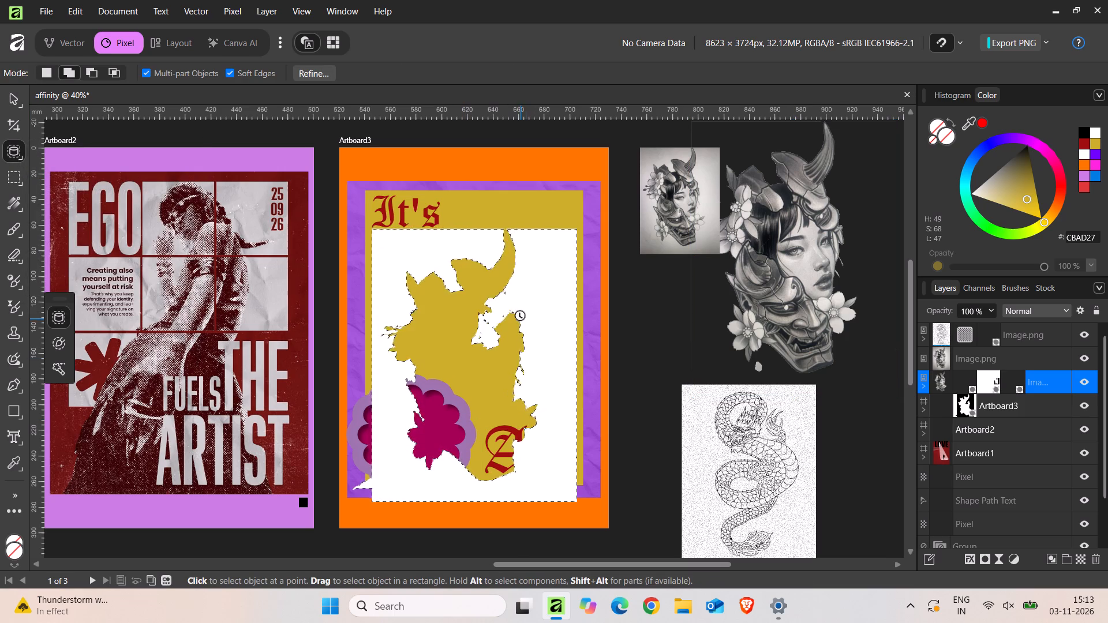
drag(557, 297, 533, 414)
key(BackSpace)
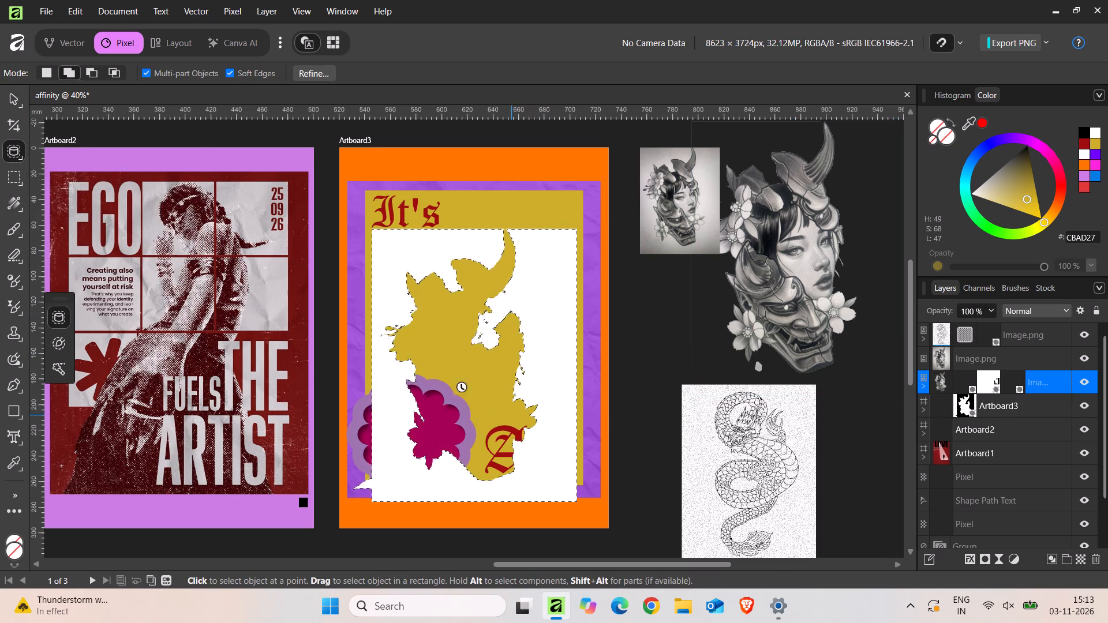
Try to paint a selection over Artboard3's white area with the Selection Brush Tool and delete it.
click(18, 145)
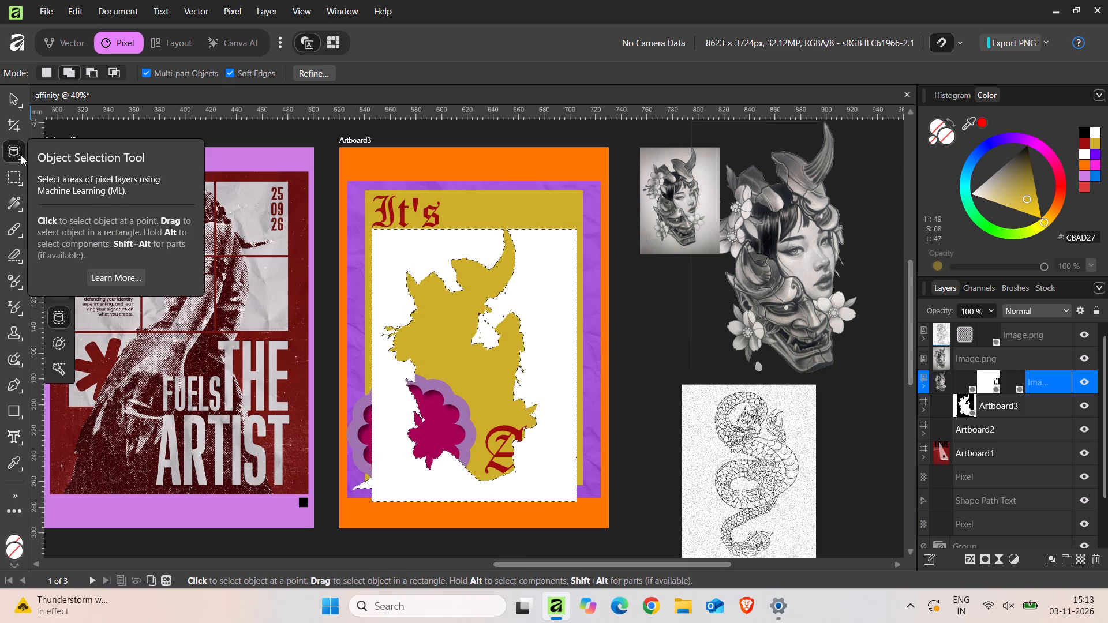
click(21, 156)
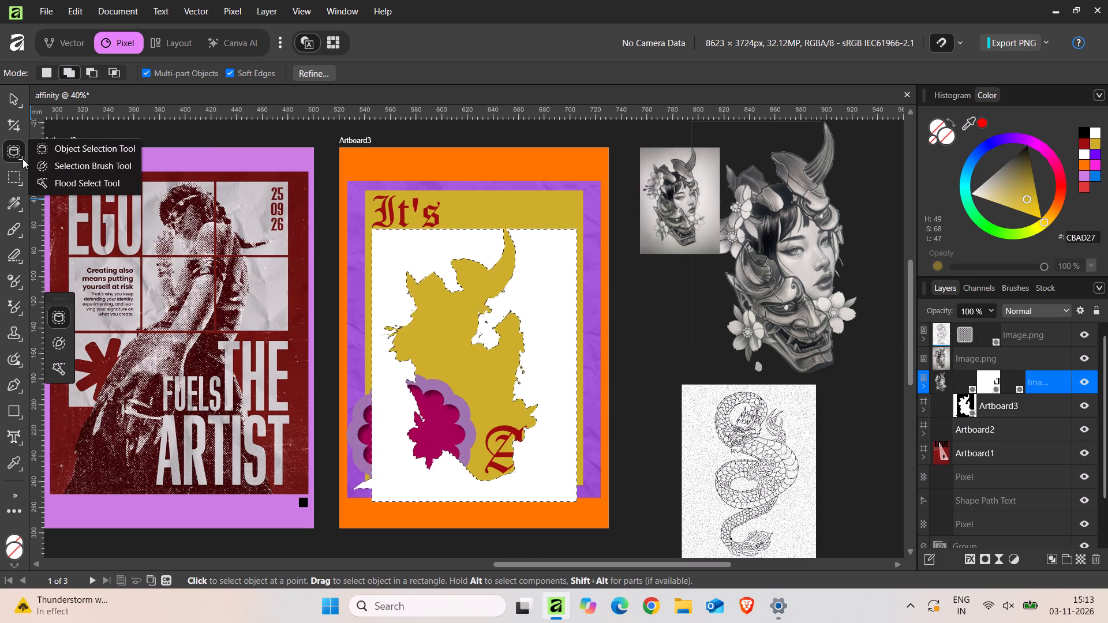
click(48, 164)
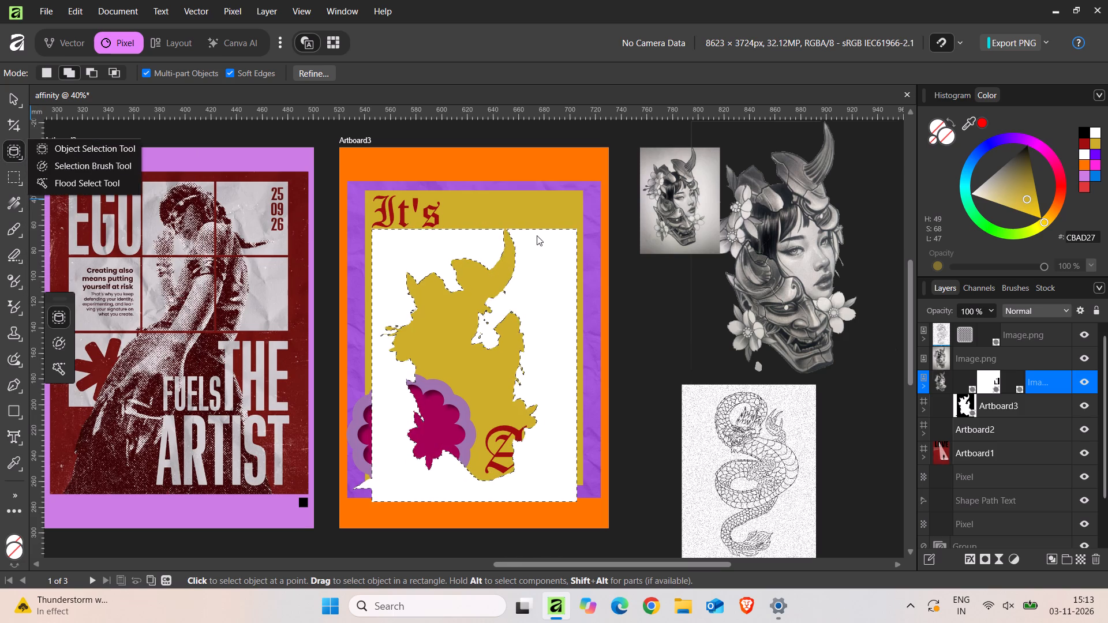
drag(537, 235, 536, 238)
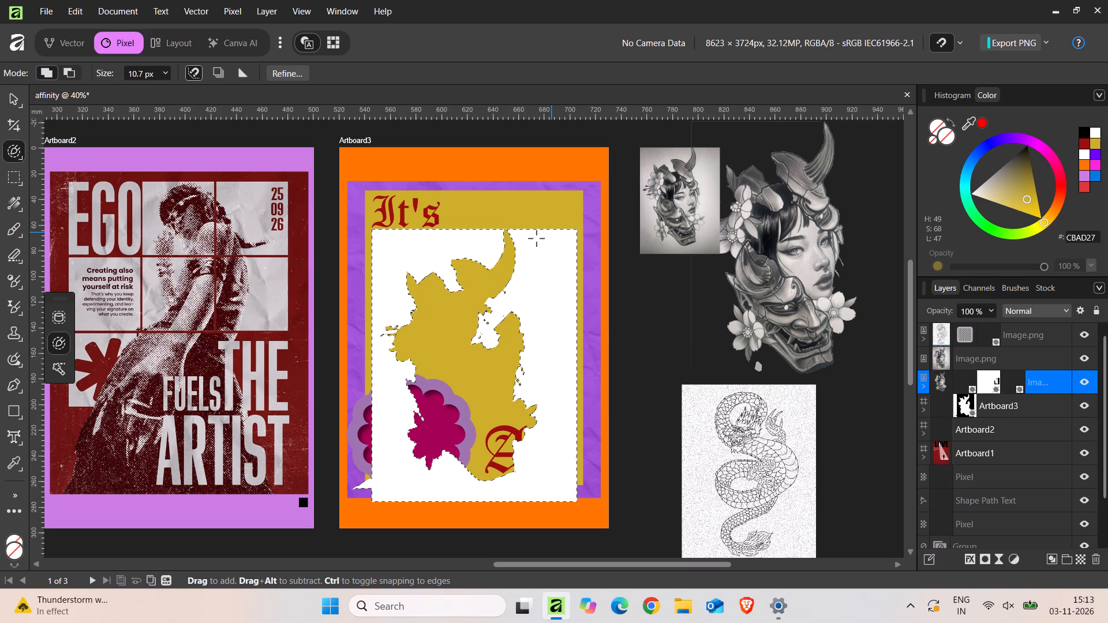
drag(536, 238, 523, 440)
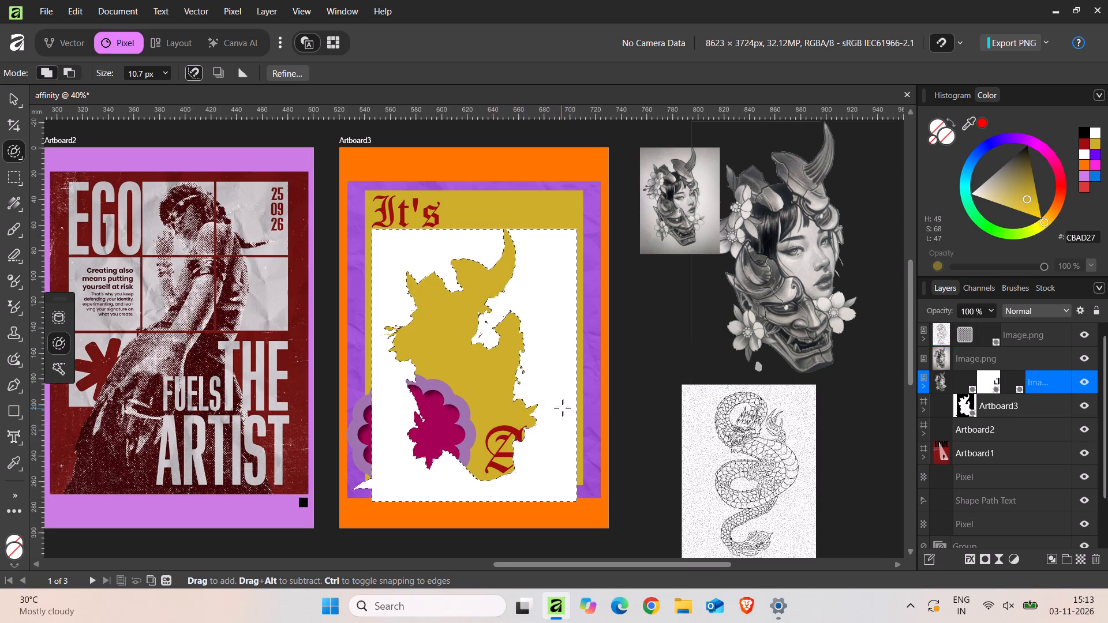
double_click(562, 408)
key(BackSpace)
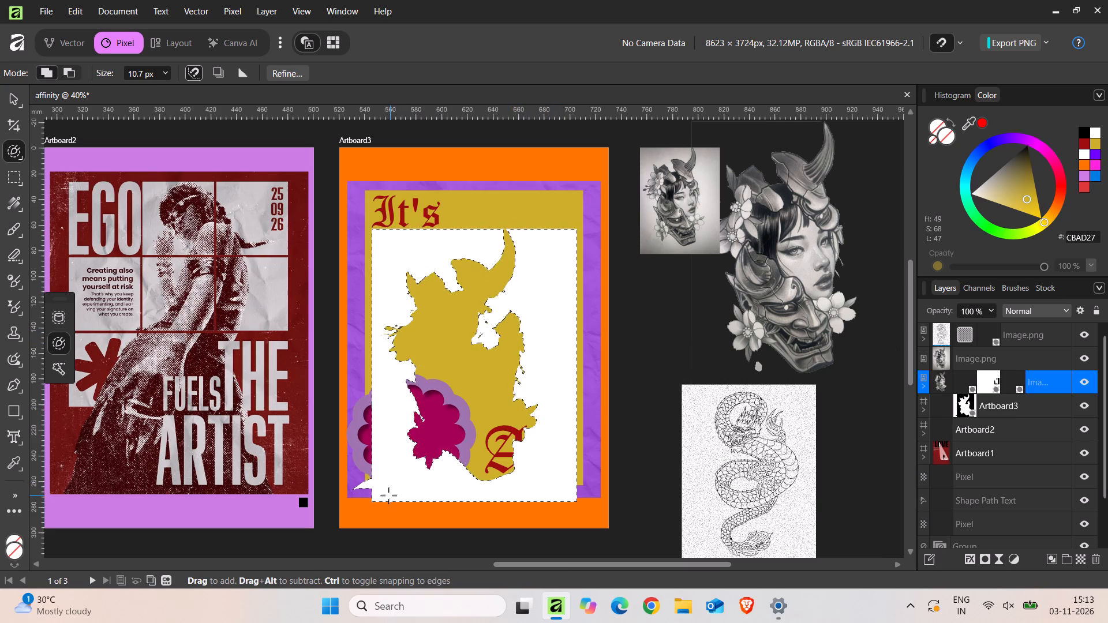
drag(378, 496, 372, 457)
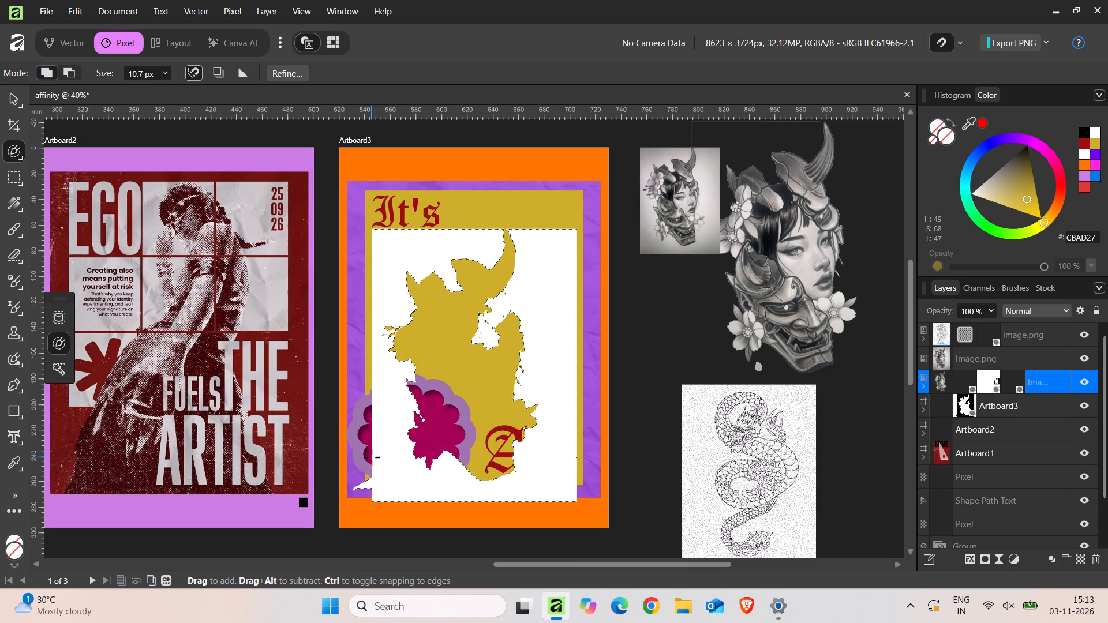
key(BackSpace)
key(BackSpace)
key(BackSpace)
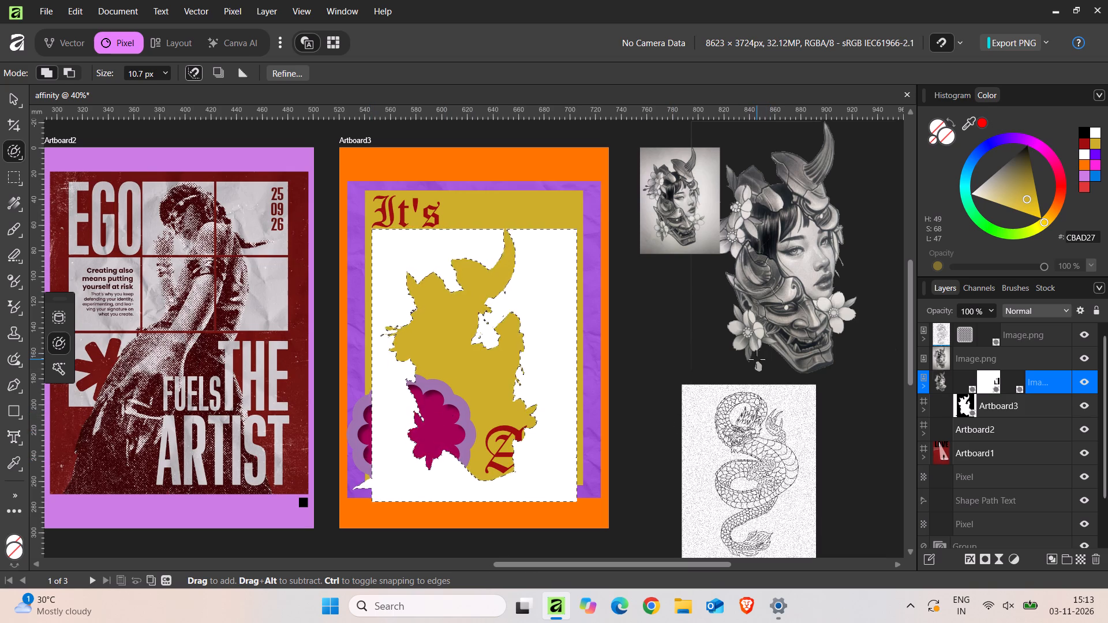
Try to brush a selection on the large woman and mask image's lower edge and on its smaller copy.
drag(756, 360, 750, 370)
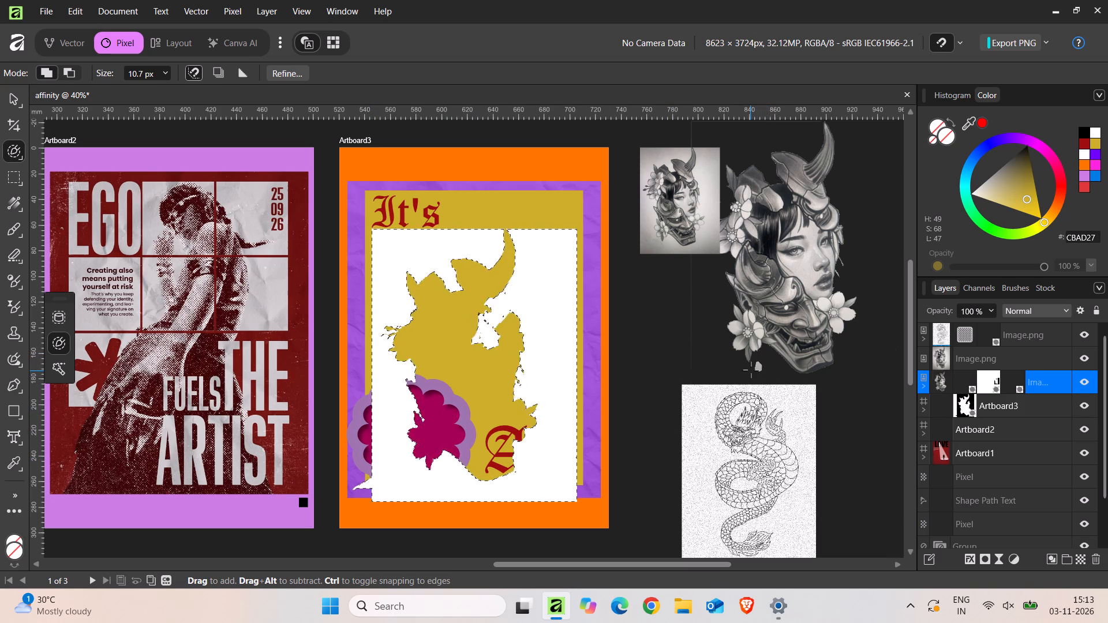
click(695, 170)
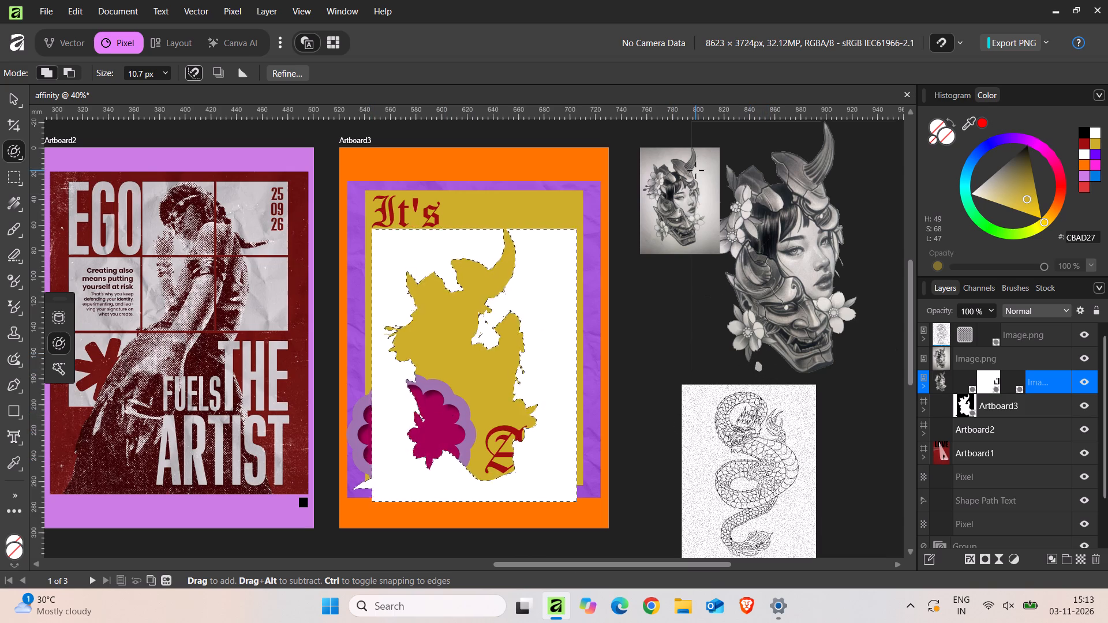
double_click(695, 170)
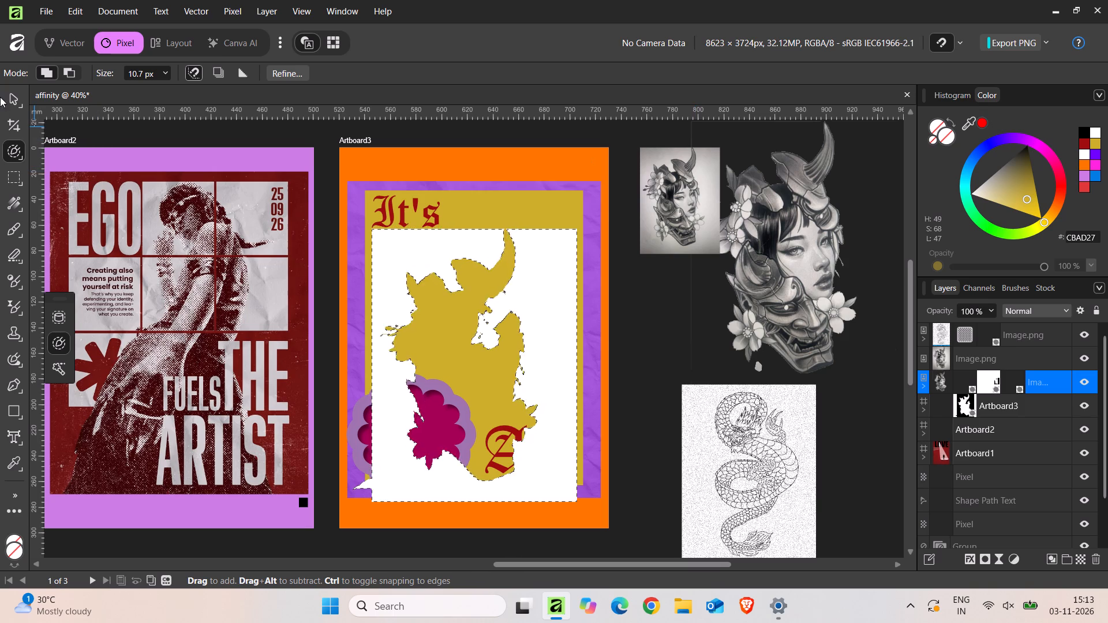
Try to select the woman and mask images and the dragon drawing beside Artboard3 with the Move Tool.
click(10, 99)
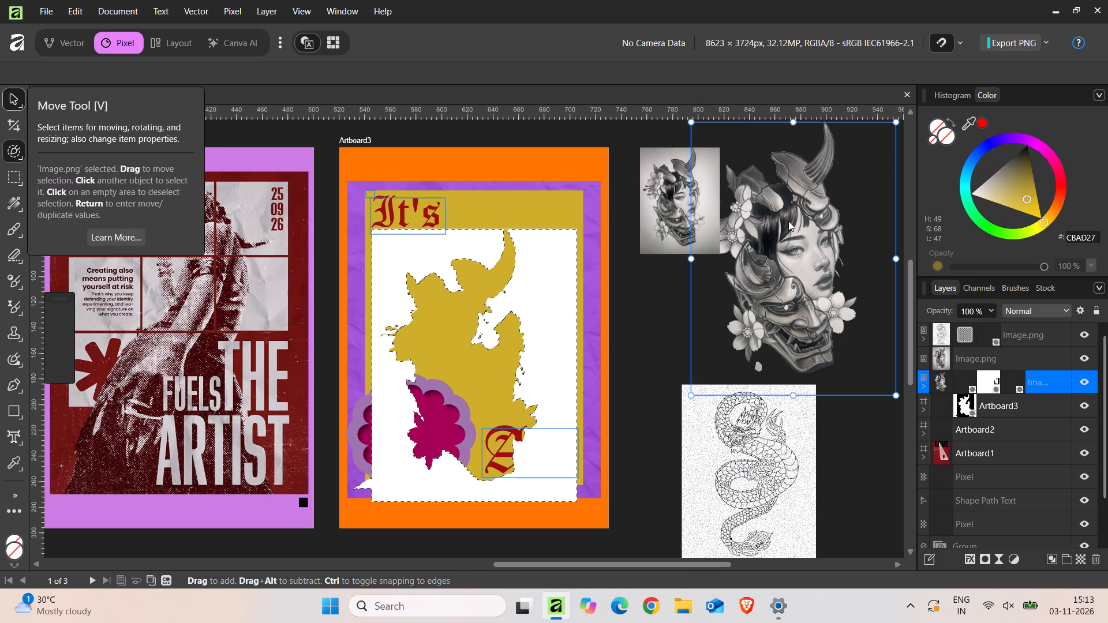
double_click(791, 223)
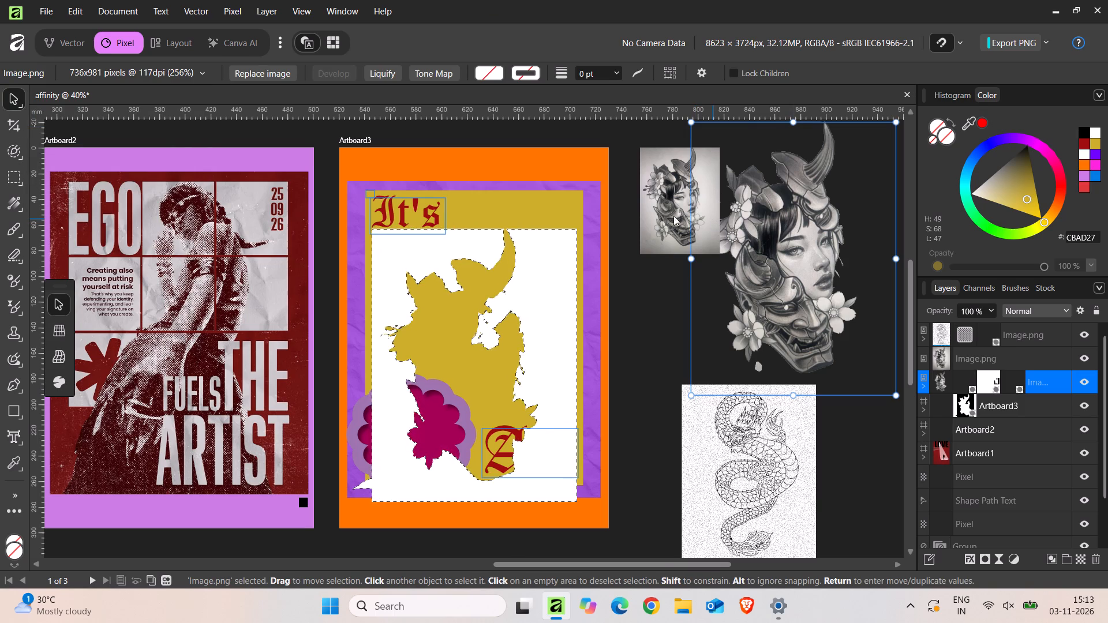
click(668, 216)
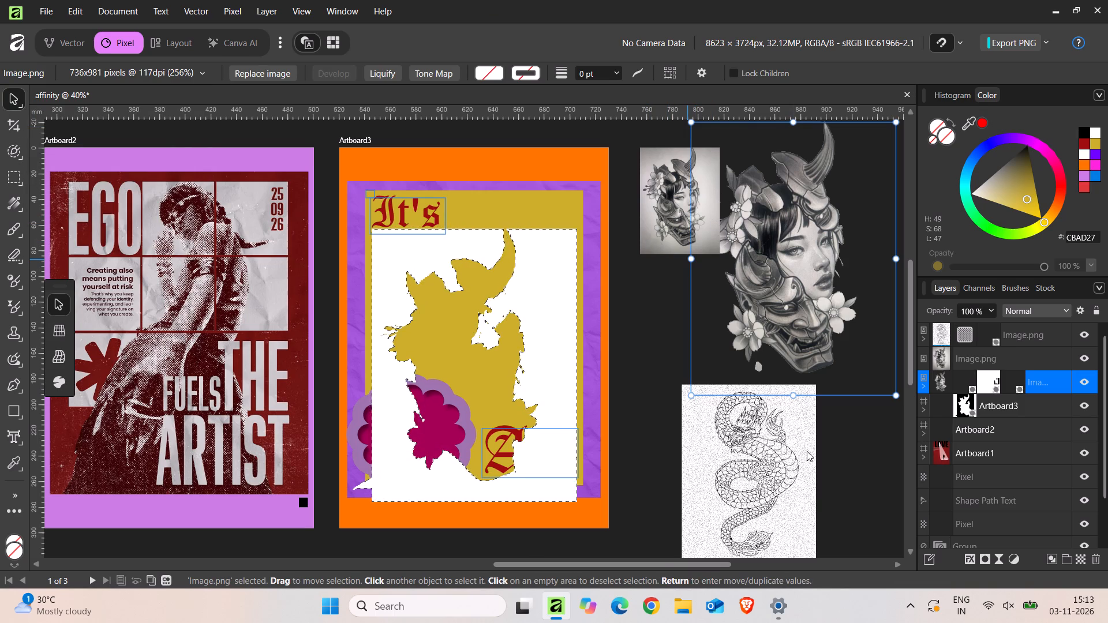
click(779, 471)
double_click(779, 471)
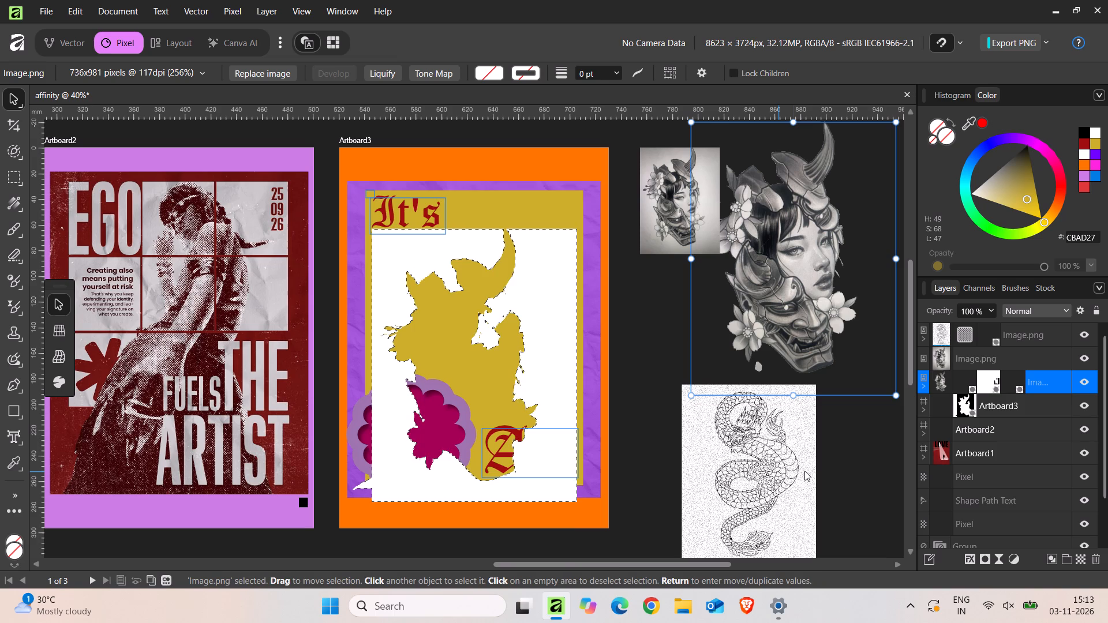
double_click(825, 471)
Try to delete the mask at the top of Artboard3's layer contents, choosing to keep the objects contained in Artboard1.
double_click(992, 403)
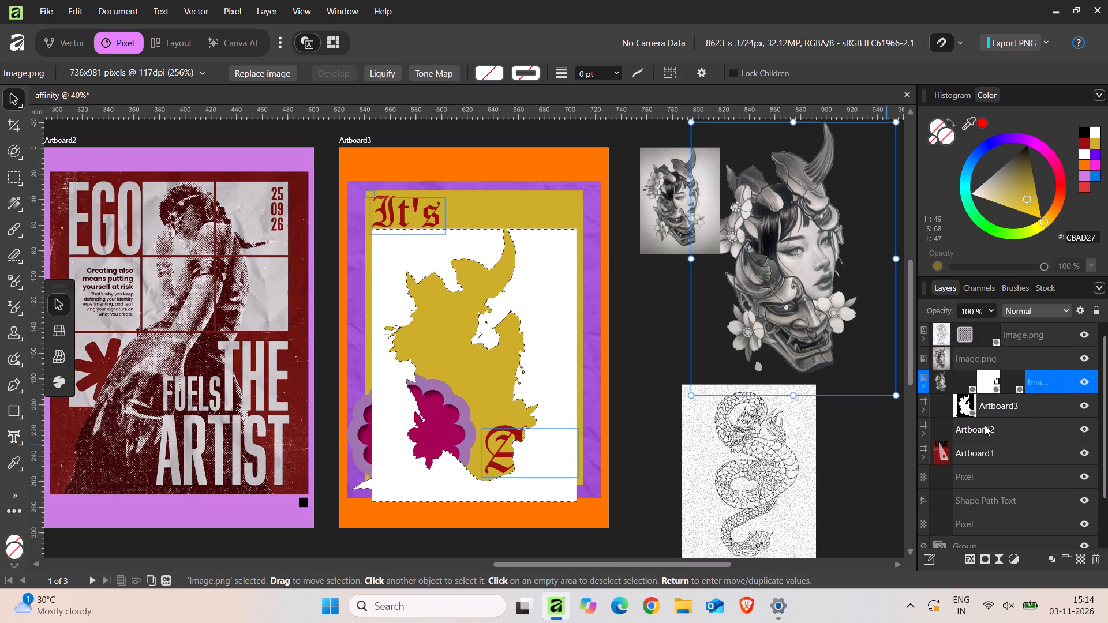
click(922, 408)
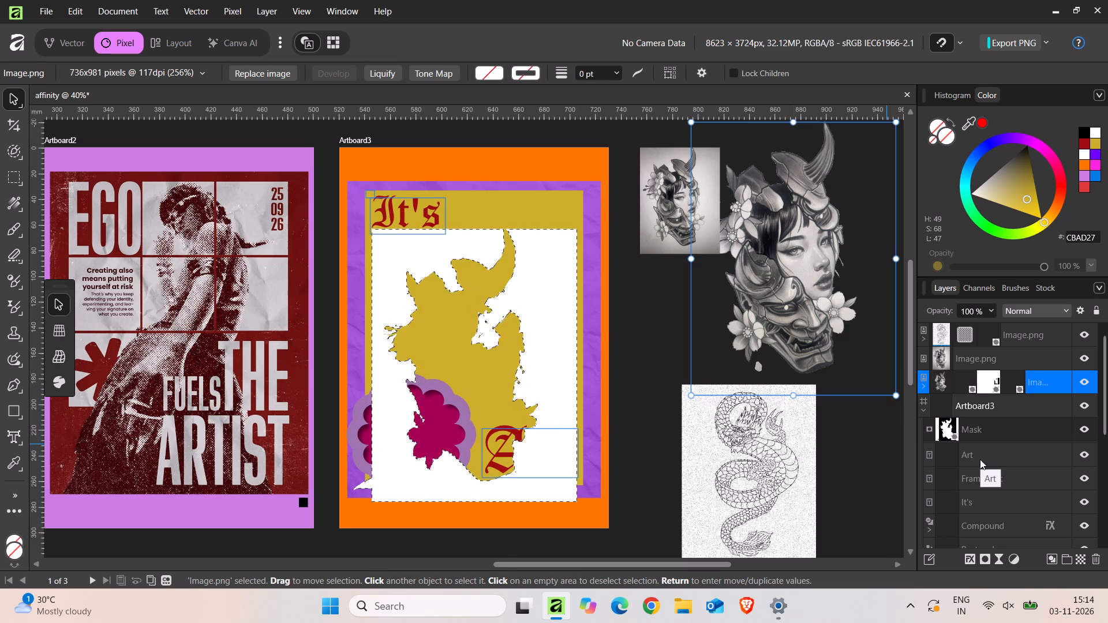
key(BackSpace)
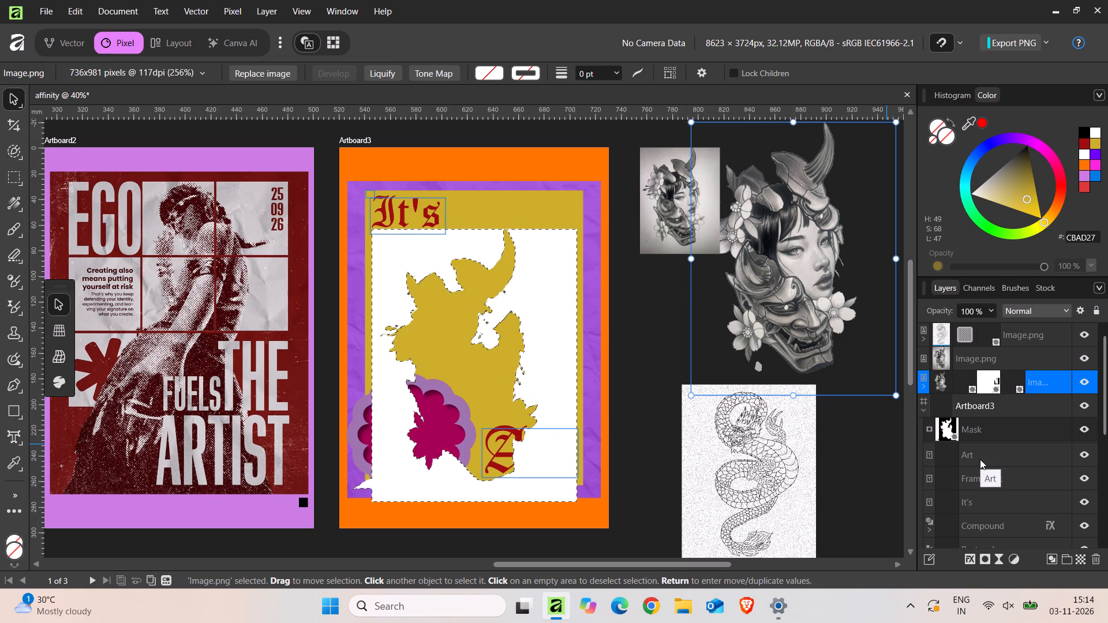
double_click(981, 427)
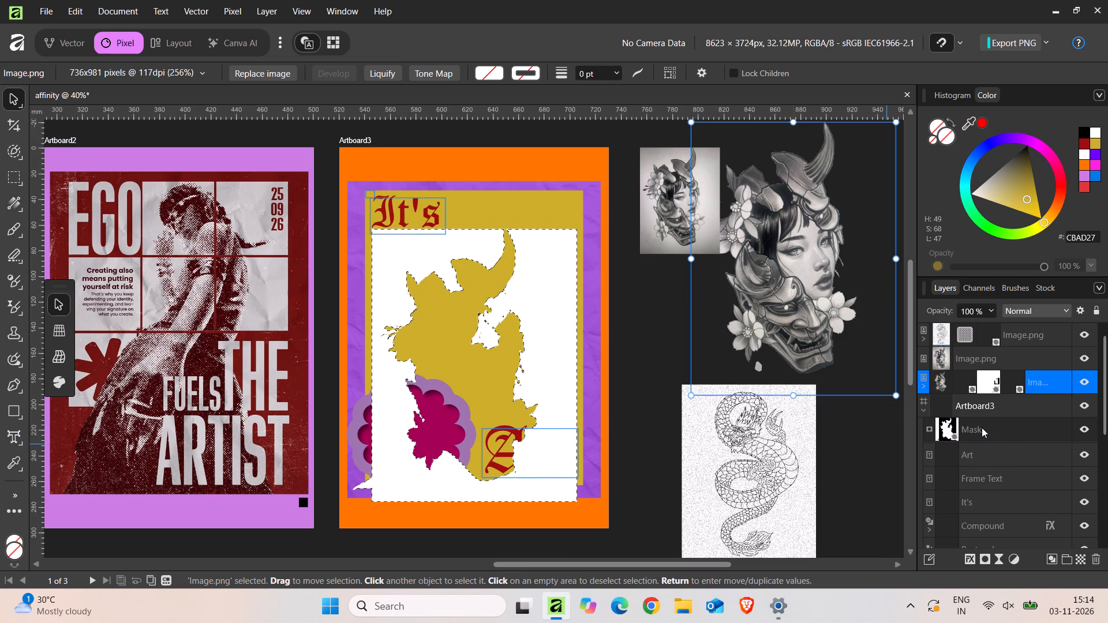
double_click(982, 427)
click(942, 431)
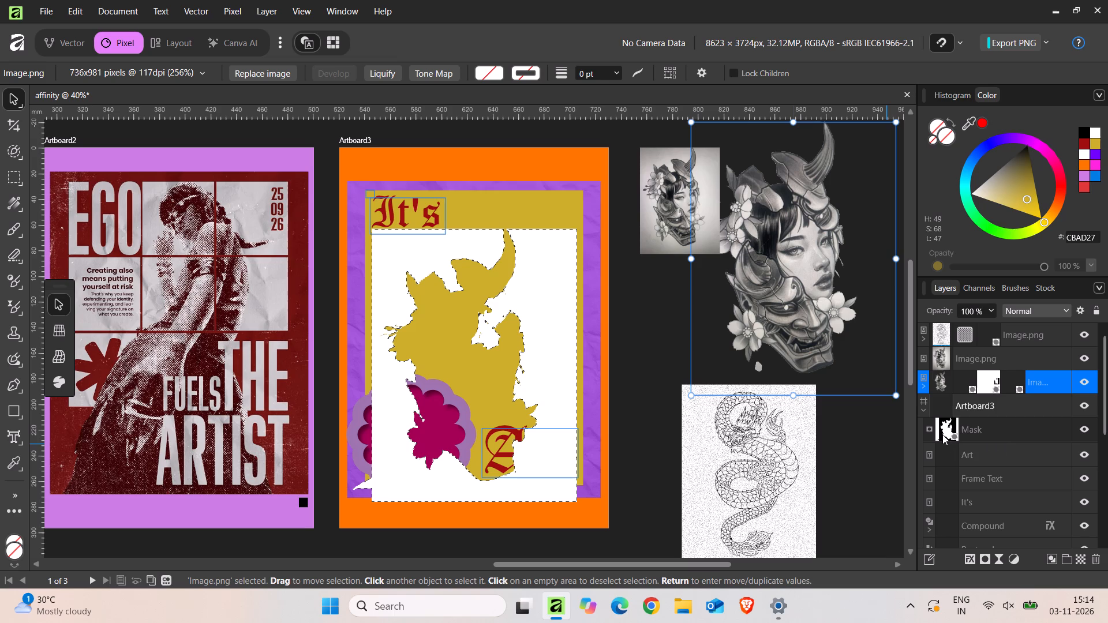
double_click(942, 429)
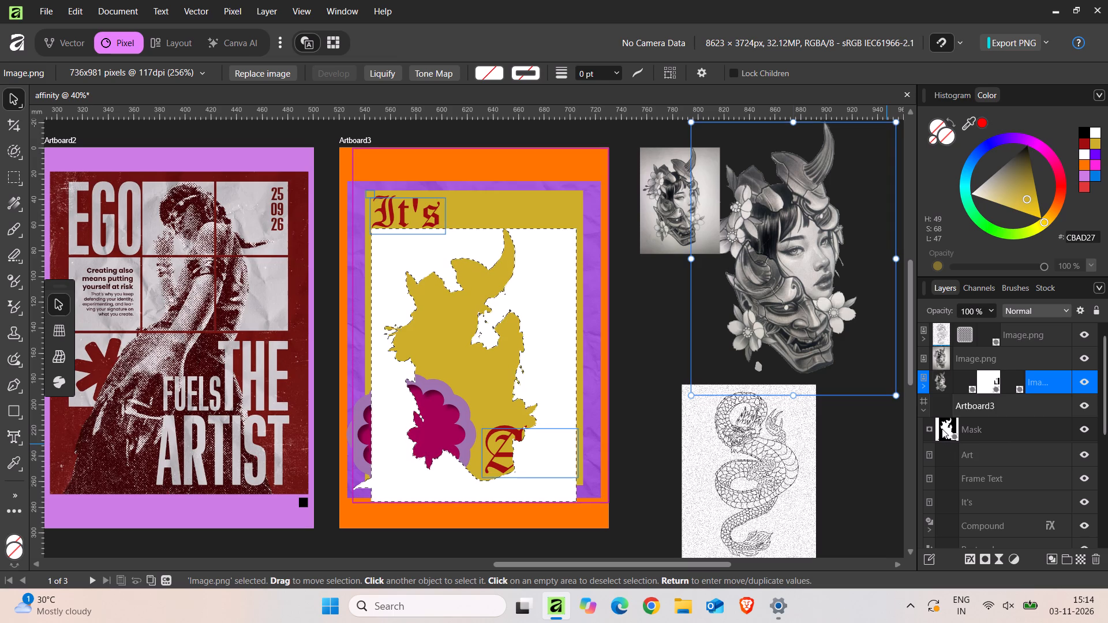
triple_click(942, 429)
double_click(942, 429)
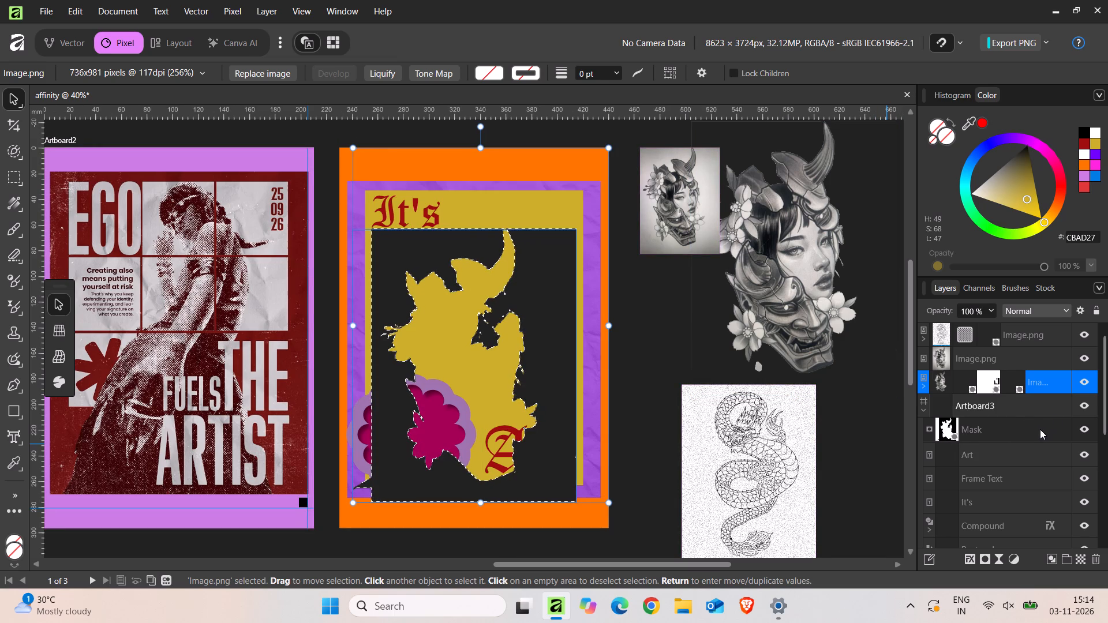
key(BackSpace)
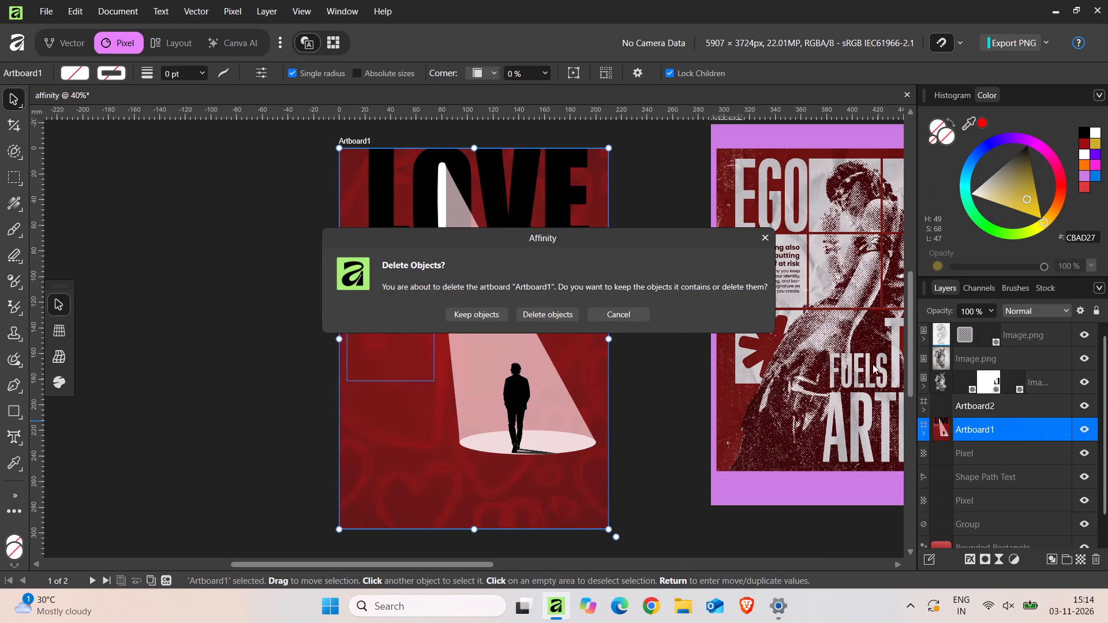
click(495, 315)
Undo the recent artboard deletions to bring back Artboard1, Artboard2 and Artboard3 with their contents.
scroll(724, 335, left, 1)
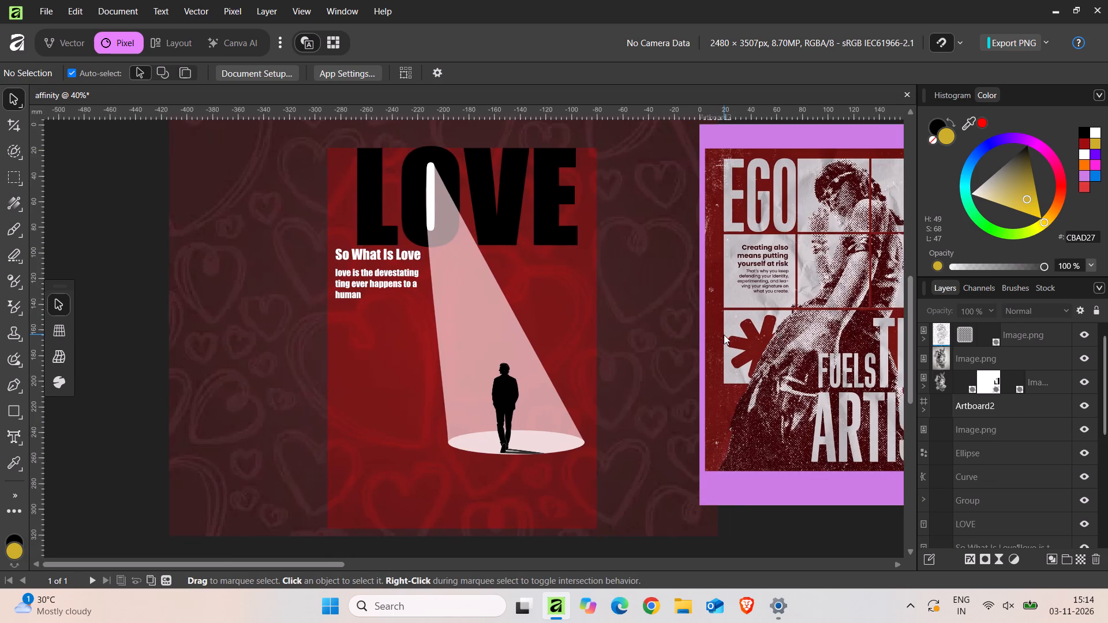
scroll(724, 335, left, 14)
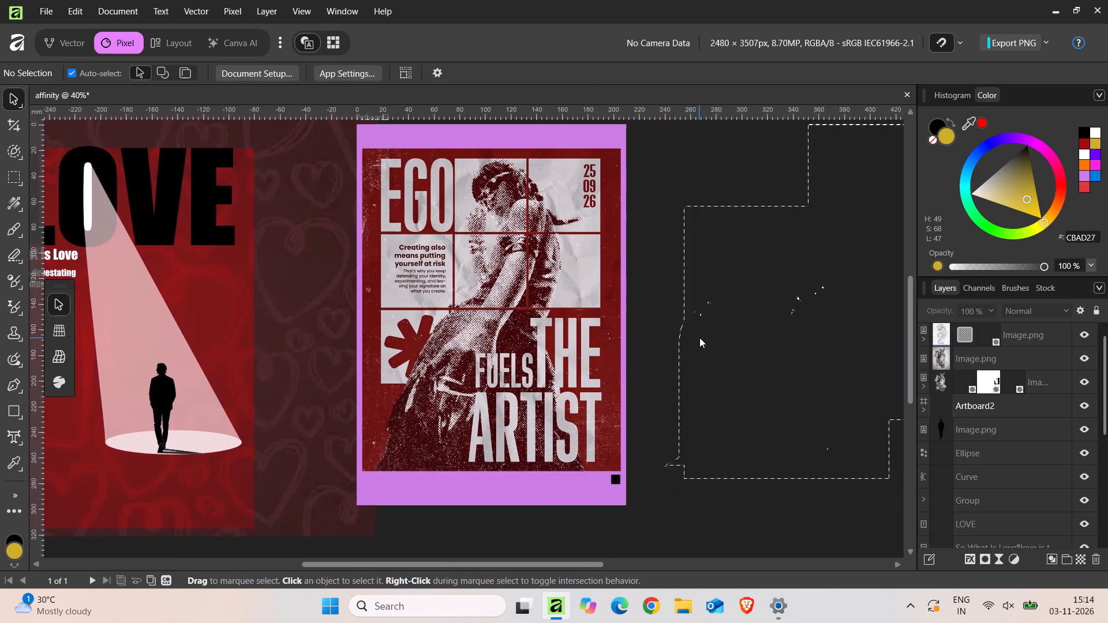
scroll(699, 337, left, 18)
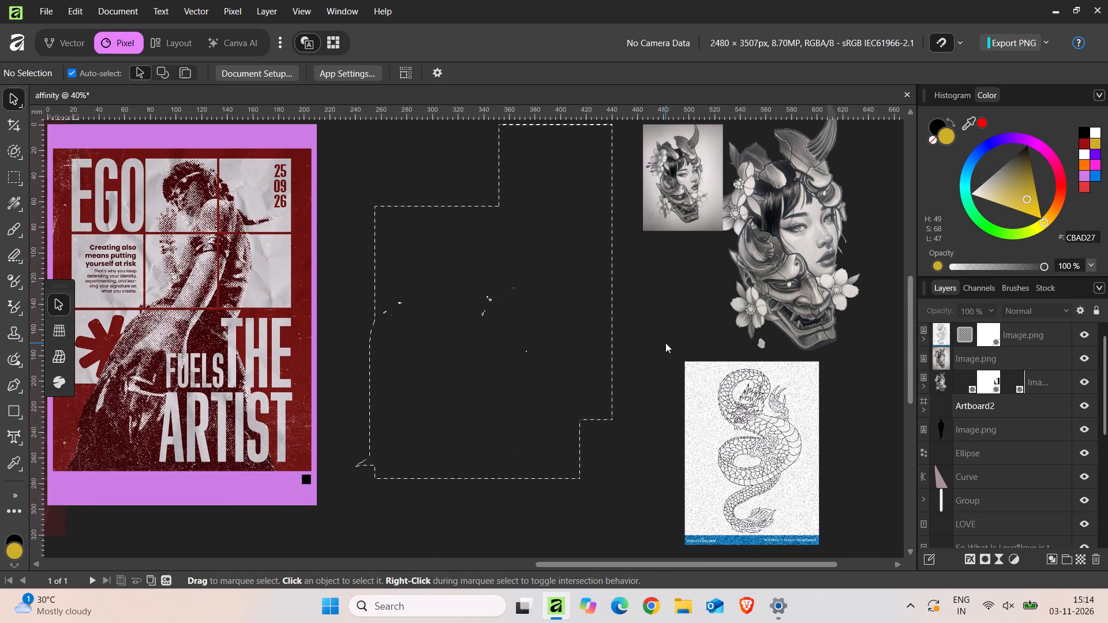
scroll(665, 343, up, 1)
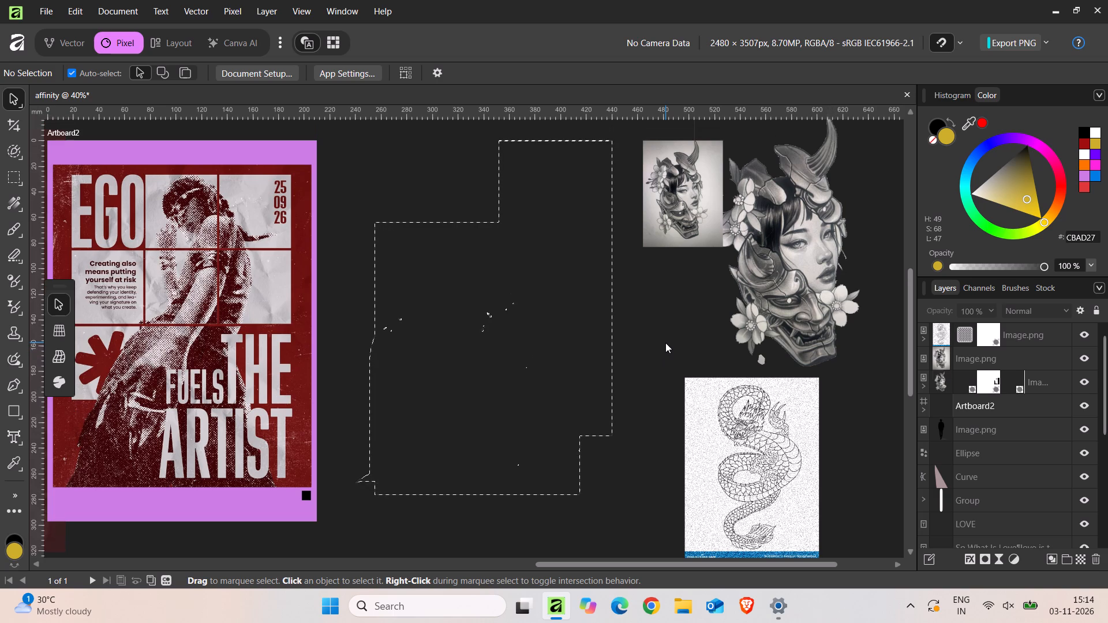
key(ctrl+z)
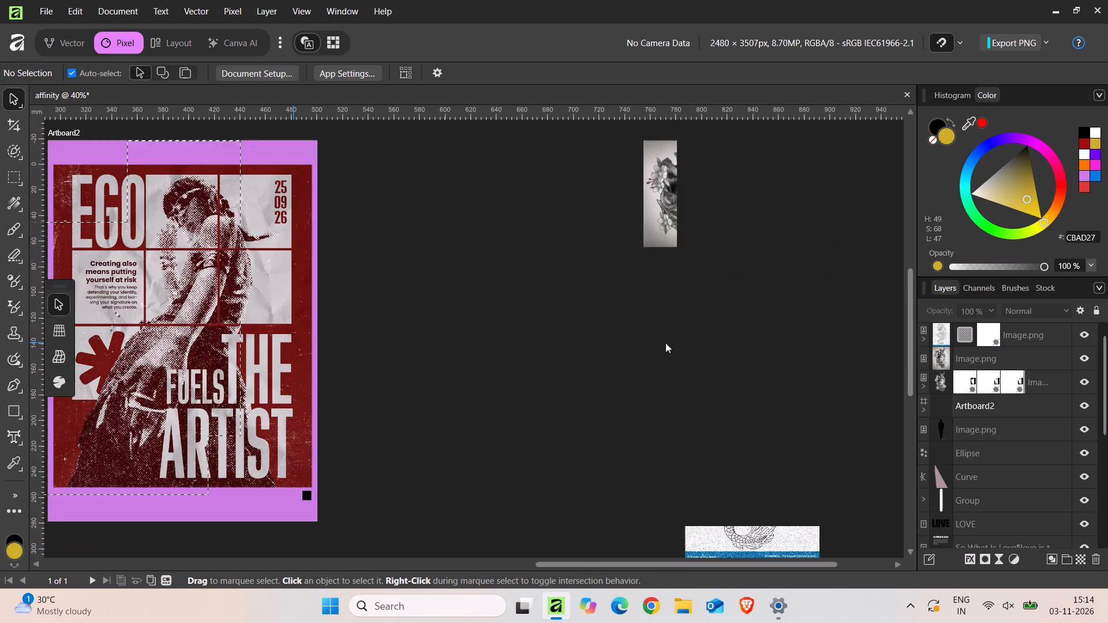
key(ctrl+z)
key(ctrl+z)
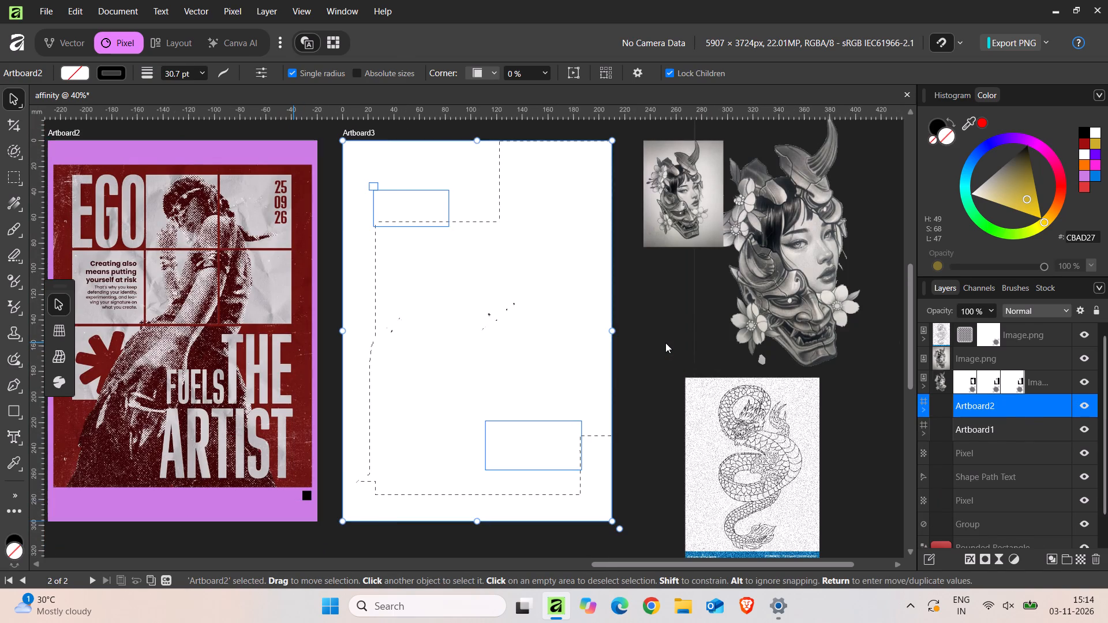
key(ctrl+z)
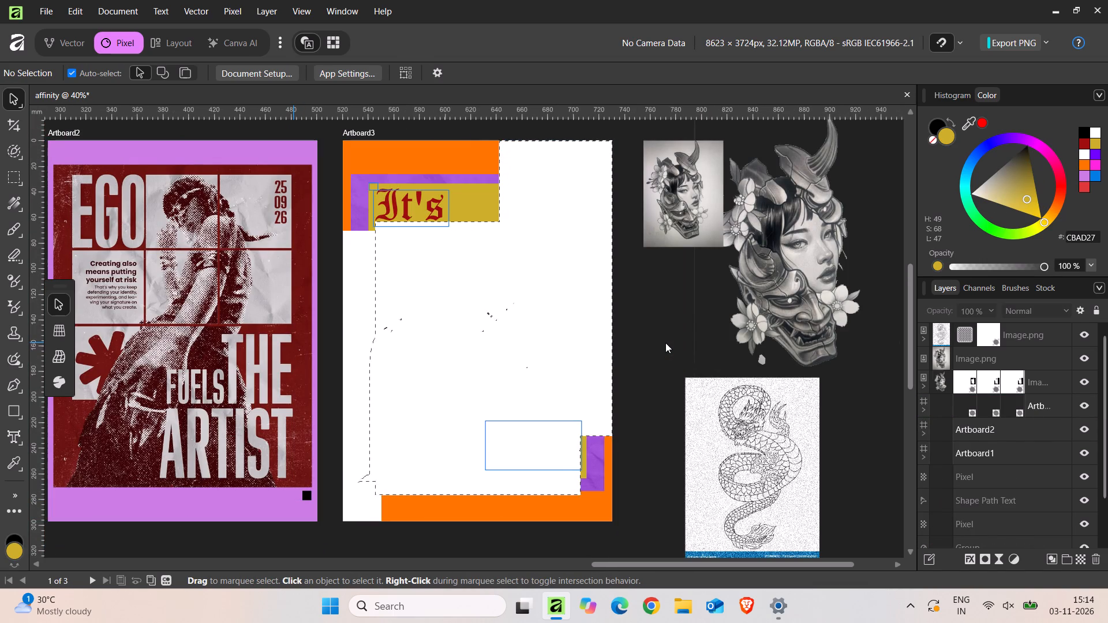
key(ctrl+z)
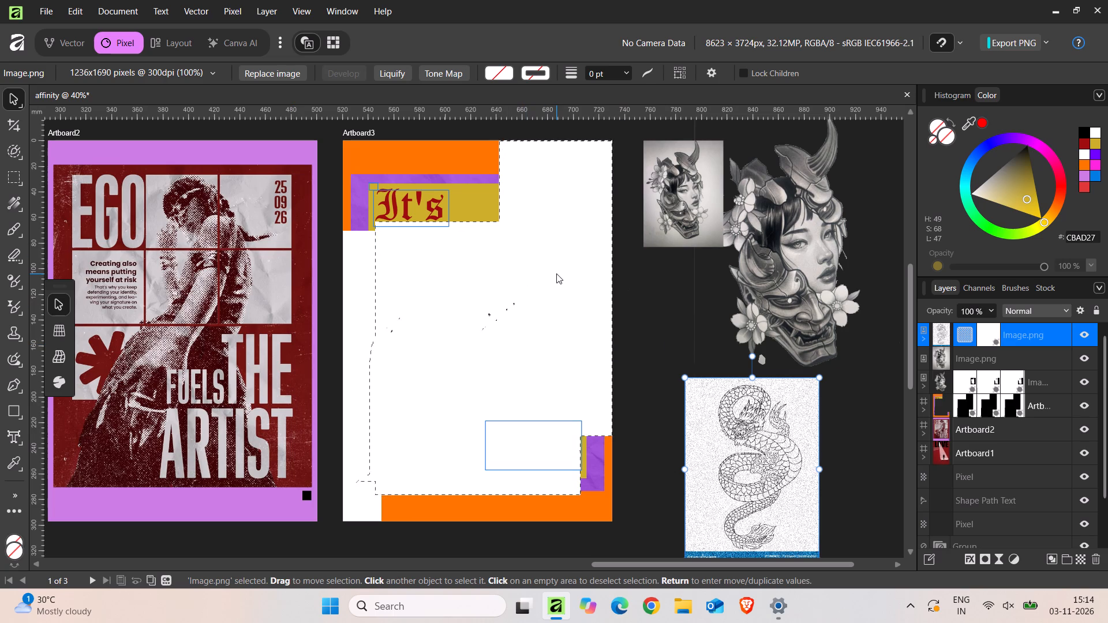
key(ctrl+z)
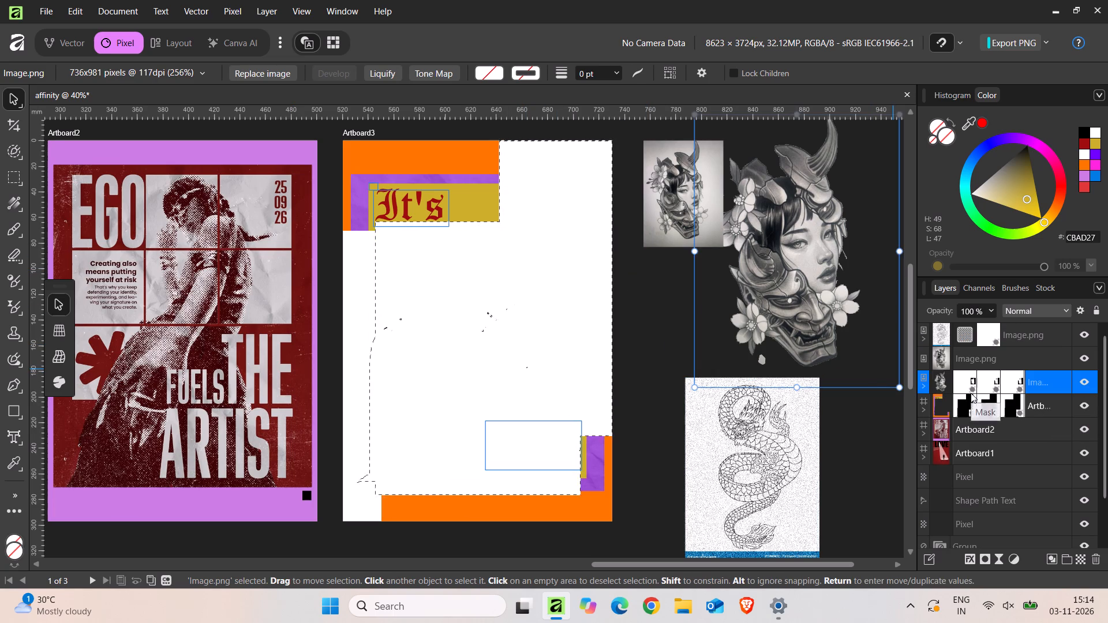
Expand Artboard3's layer contents and try to delete the two lowest masks, just above the Art text.
click(919, 407)
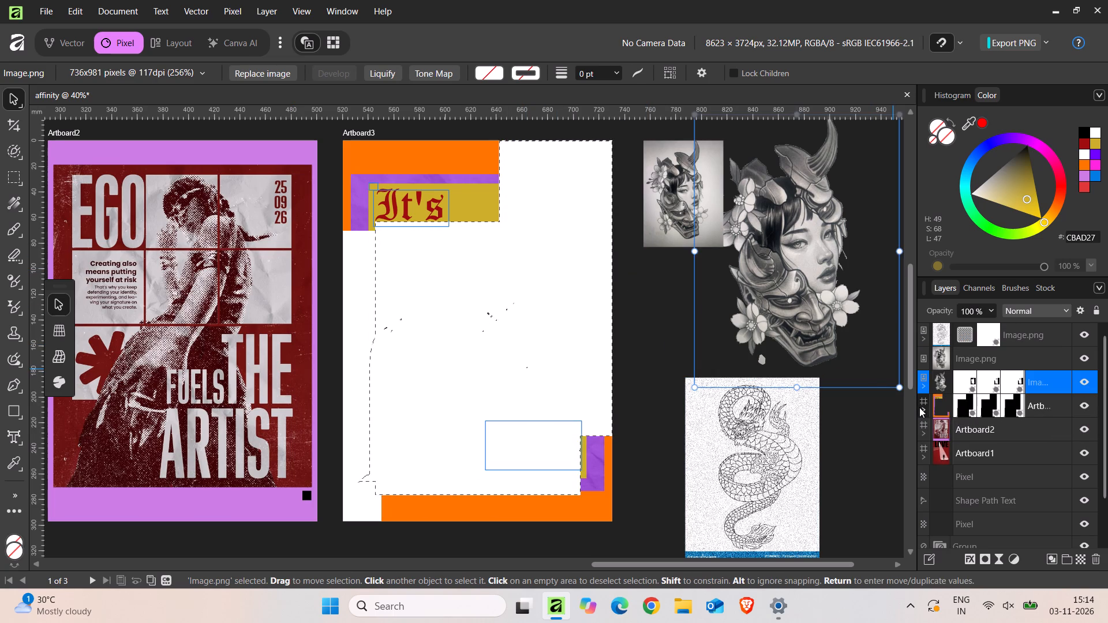
scroll(997, 457, down, 3)
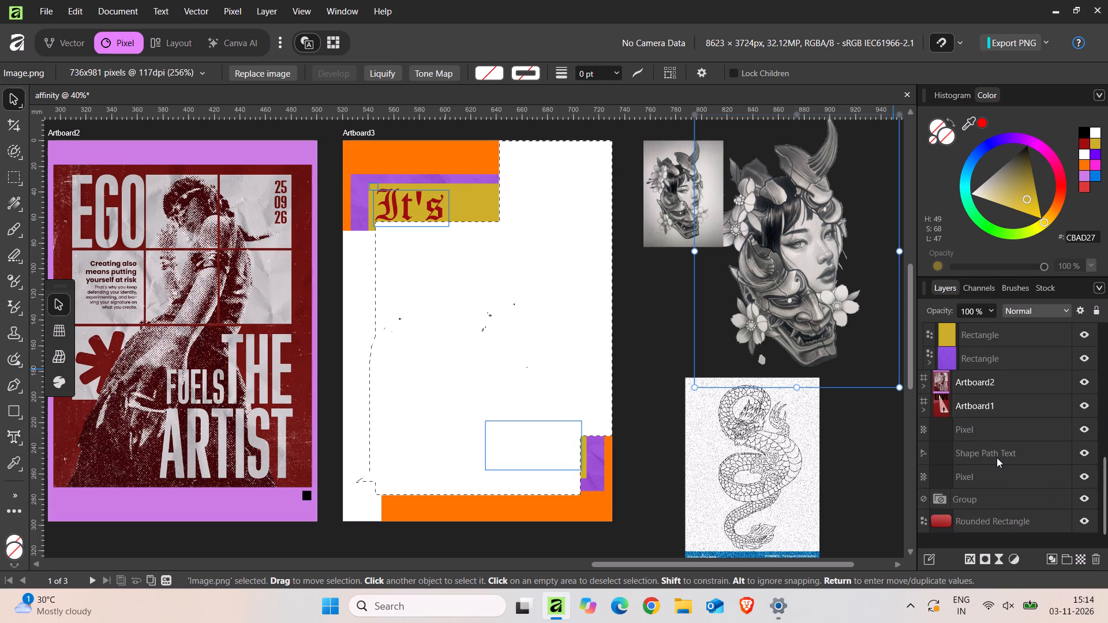
scroll(997, 457, up, 2)
scroll(997, 457, down, 1)
scroll(997, 457, up, 1)
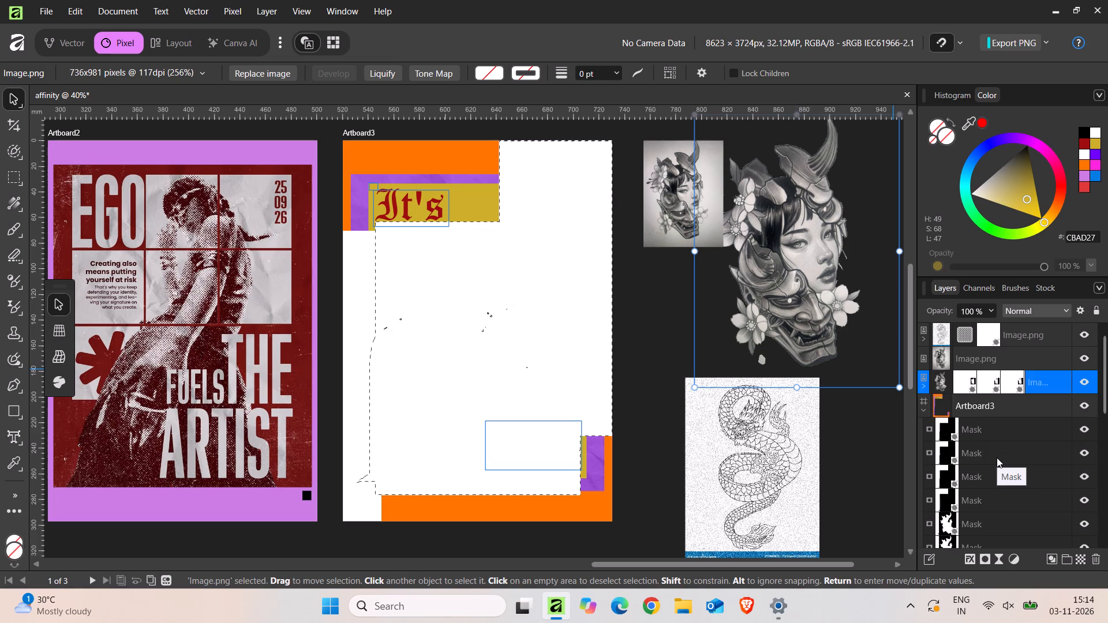
scroll(997, 457, down, 1)
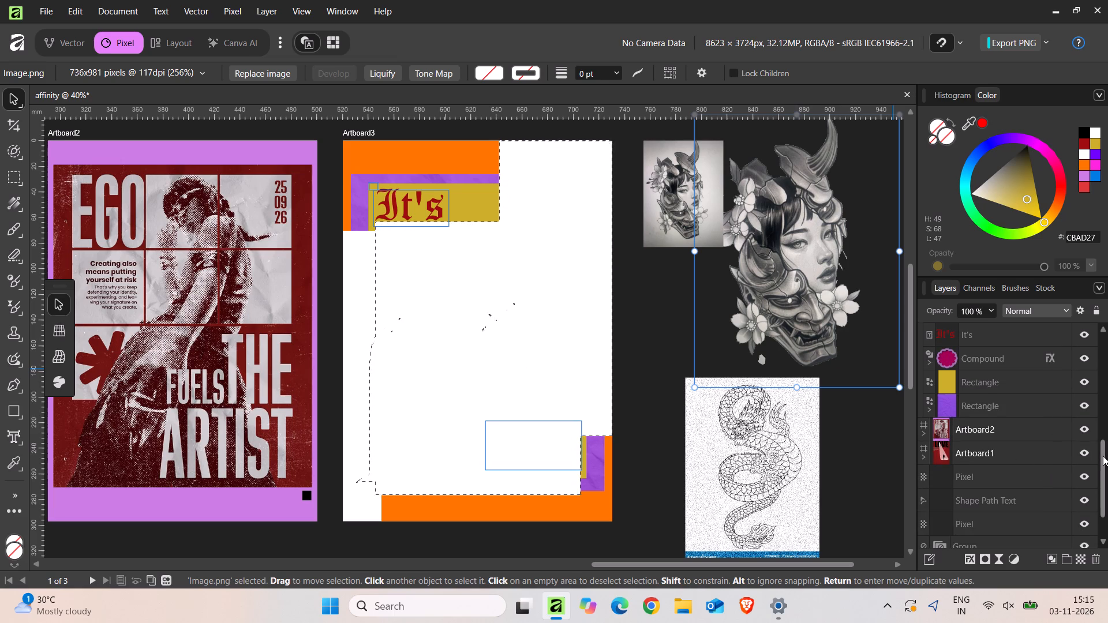
drag(1103, 456, 1101, 425)
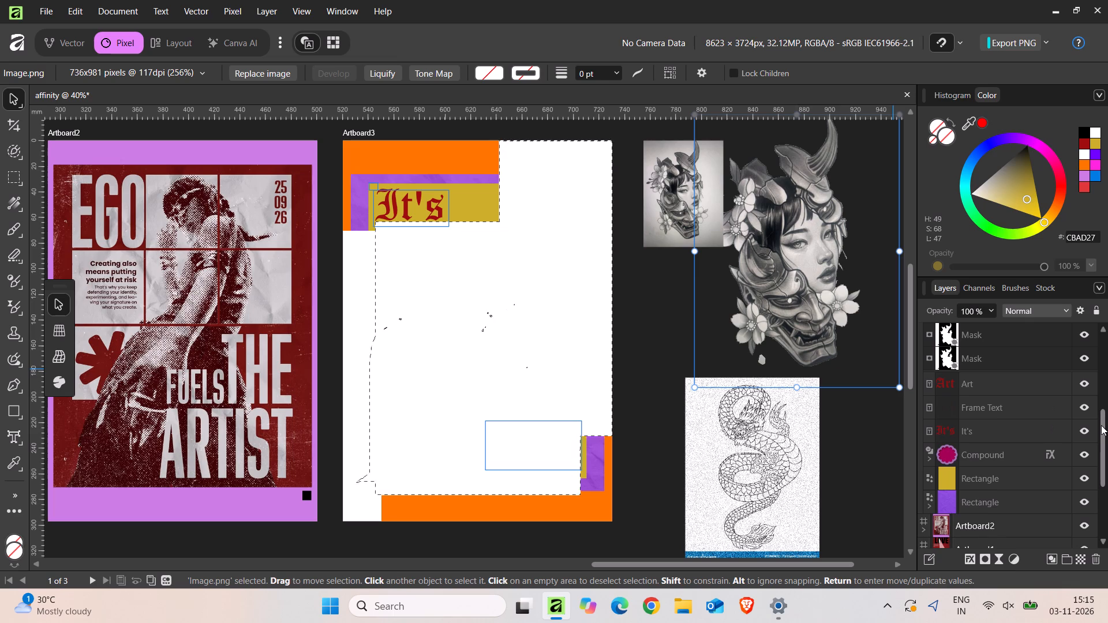
click(979, 358)
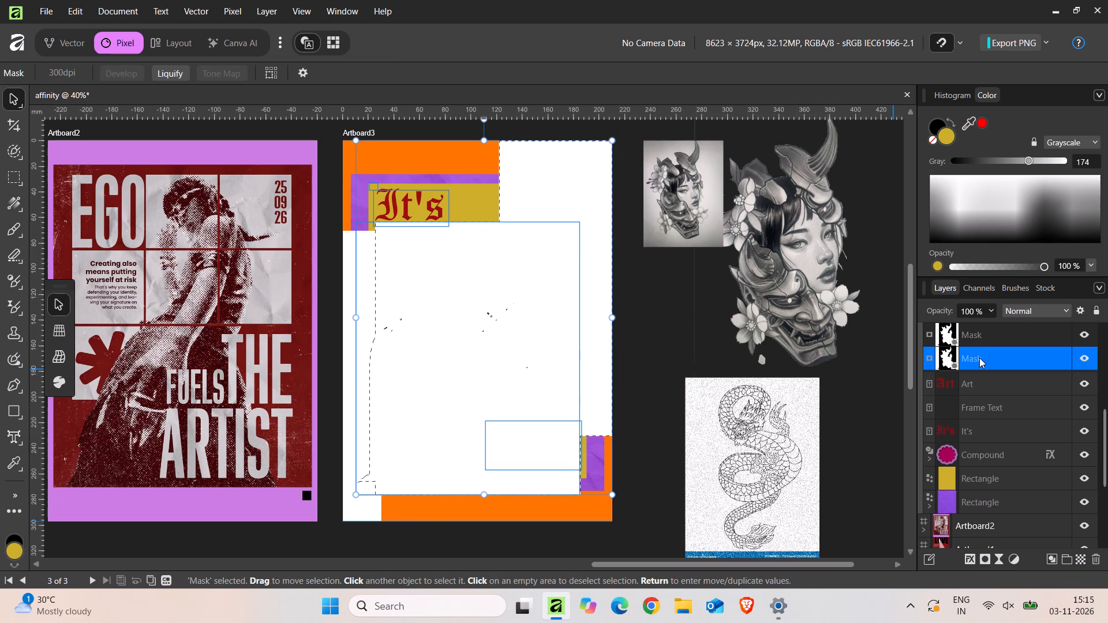
key(BackSpace)
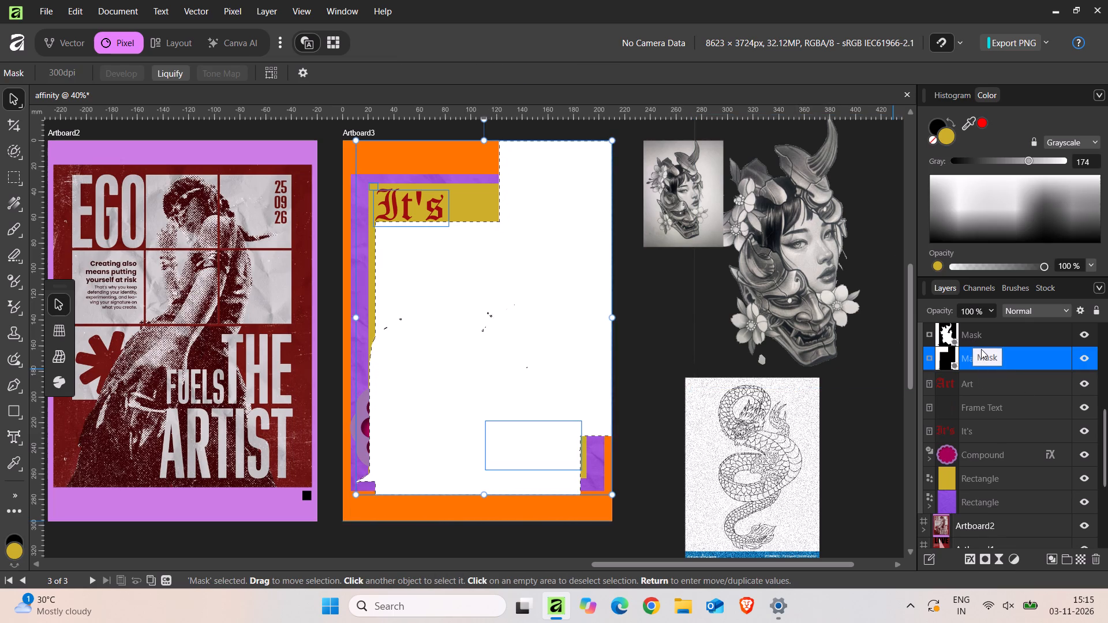
key(BackSpace)
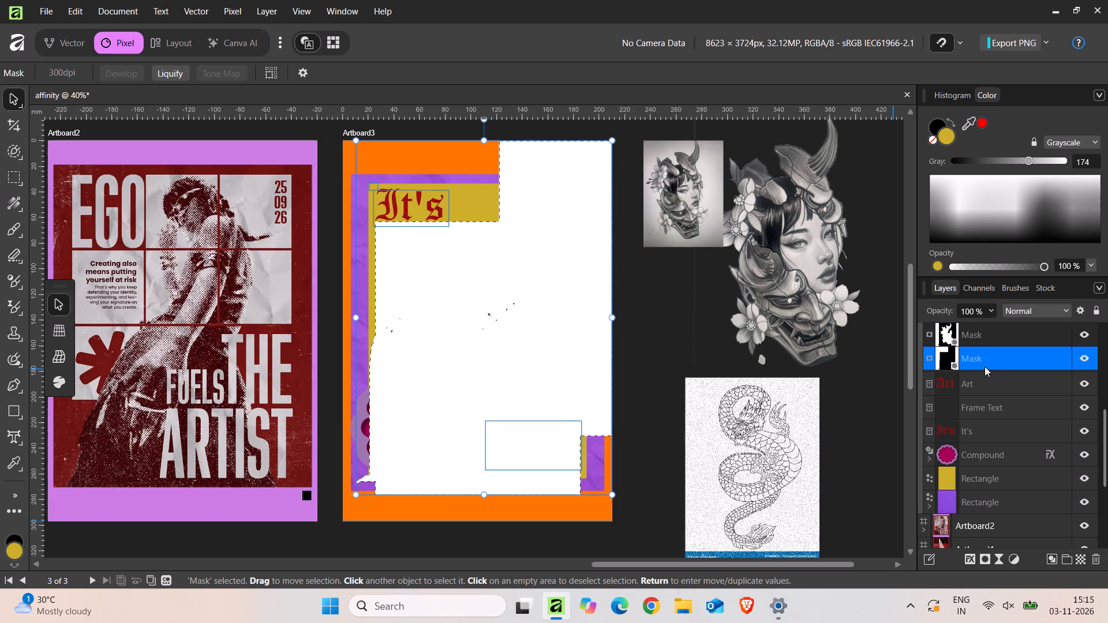
click(984, 356)
key(BackSpace)
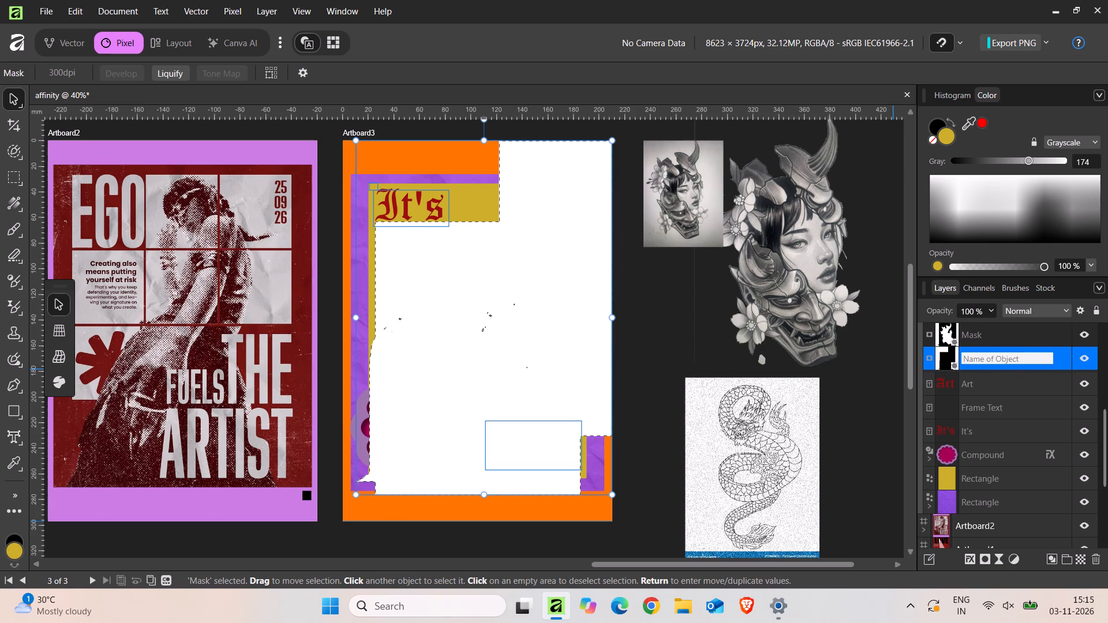
click(976, 337)
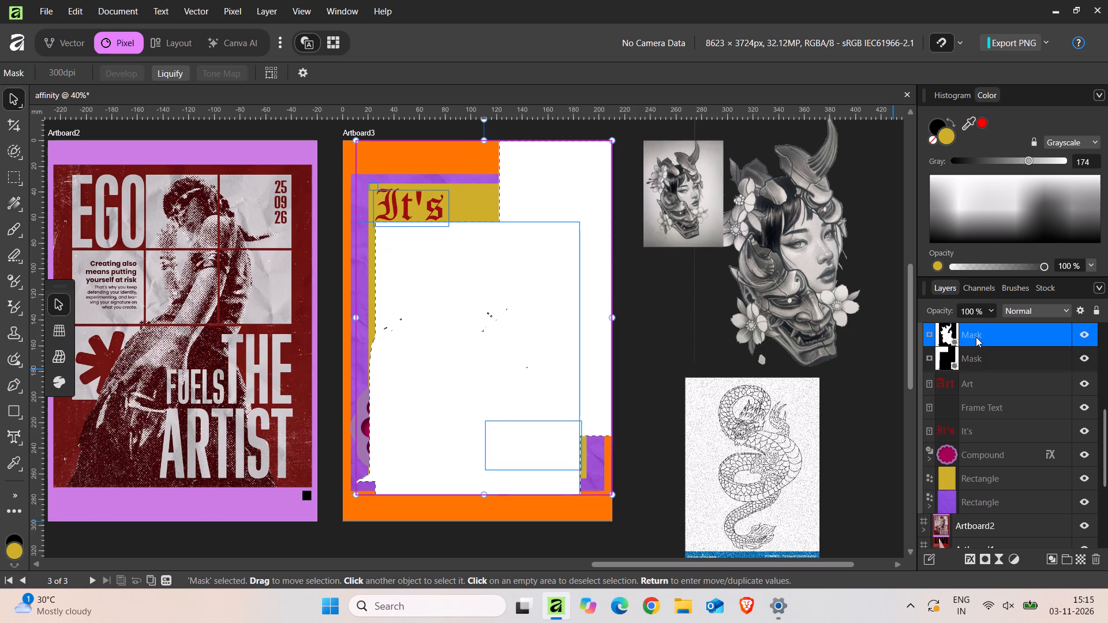
key(BackSpace)
key(BackSpace)
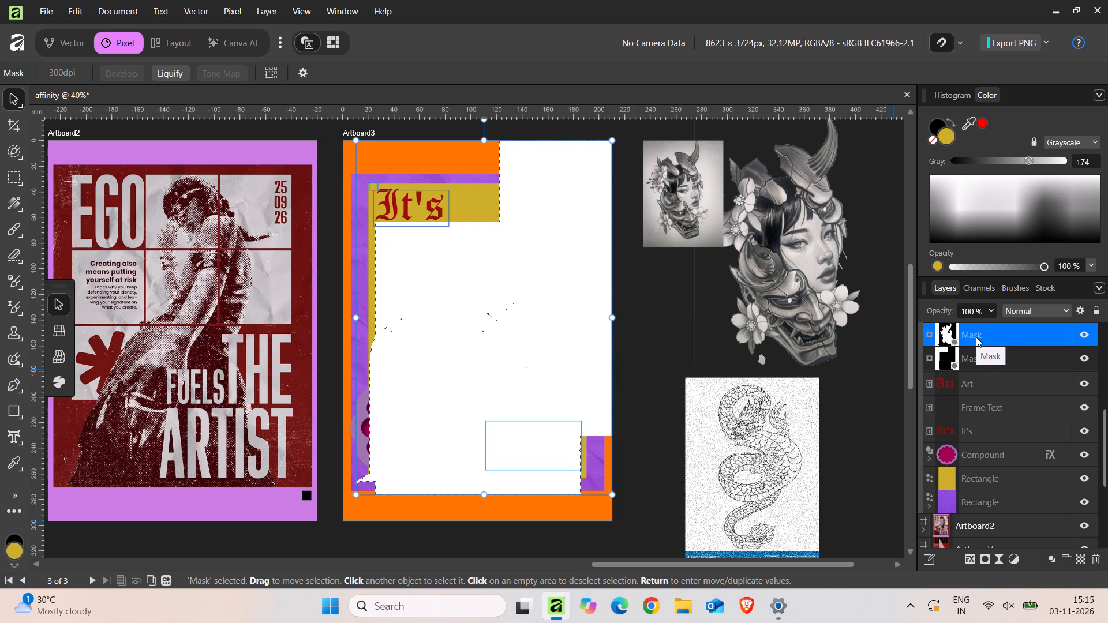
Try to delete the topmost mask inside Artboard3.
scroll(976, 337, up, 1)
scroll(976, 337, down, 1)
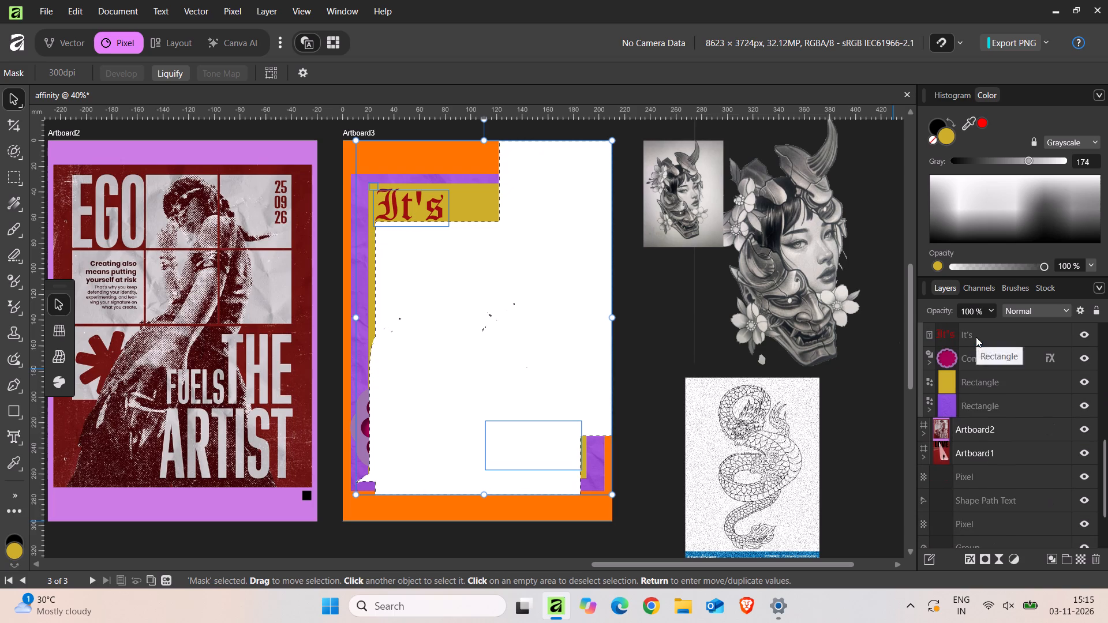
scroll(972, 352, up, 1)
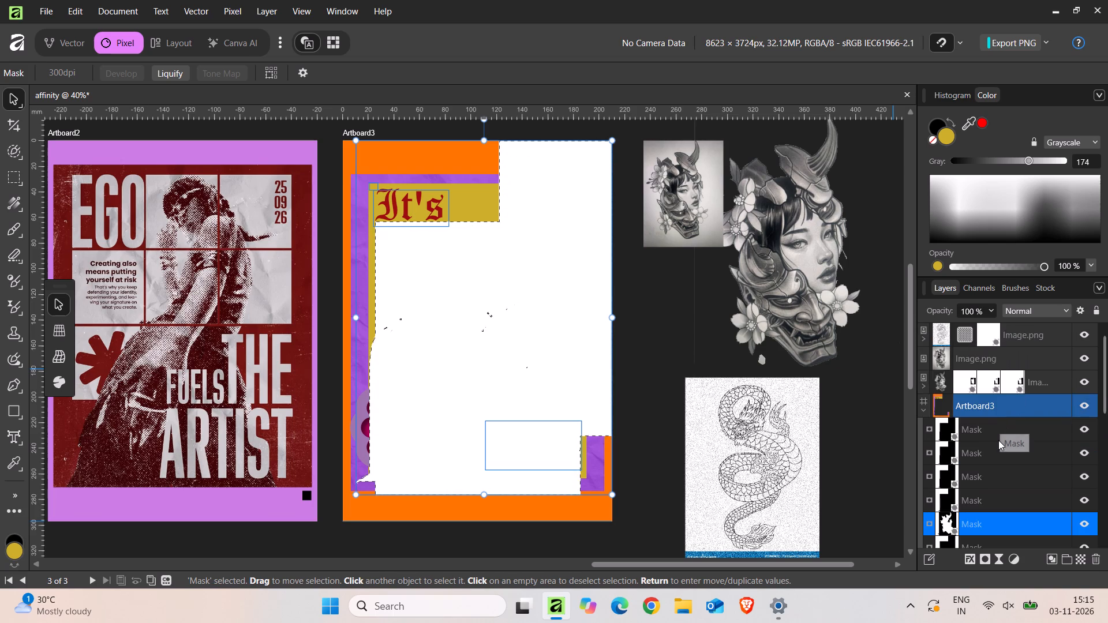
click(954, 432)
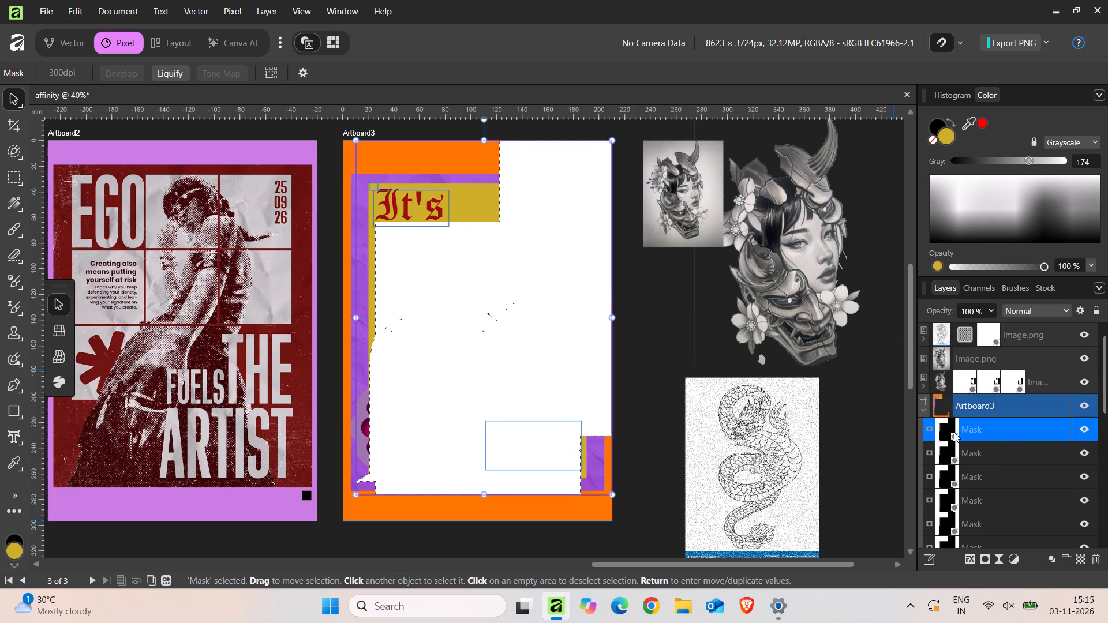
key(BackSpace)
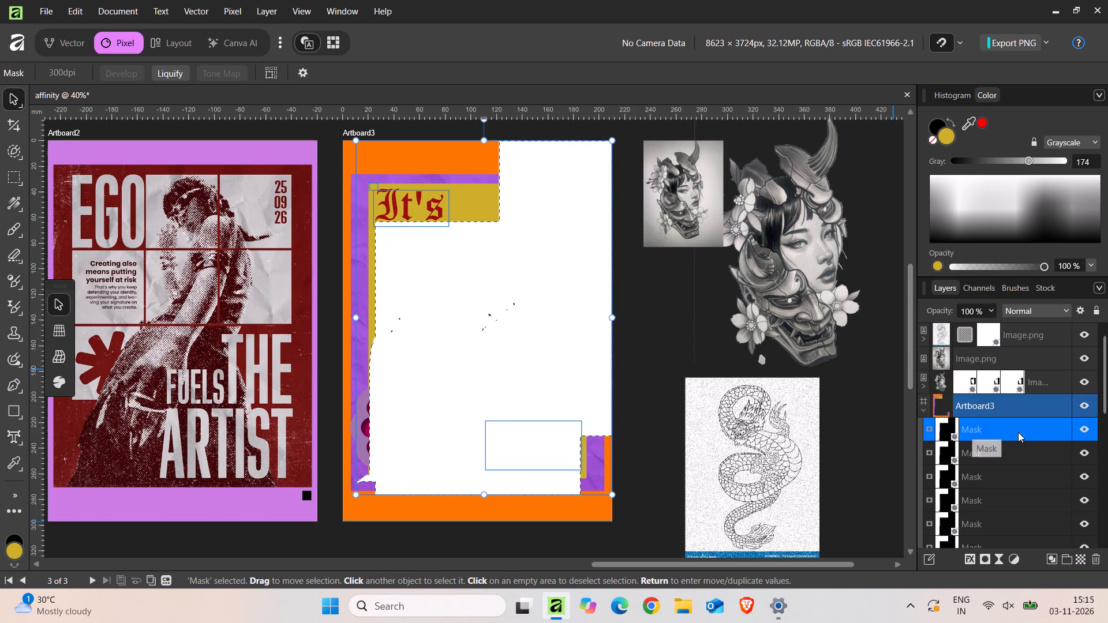
Hide all six masks inside Artboard3 so they no longer affect the poster.
click(1081, 427)
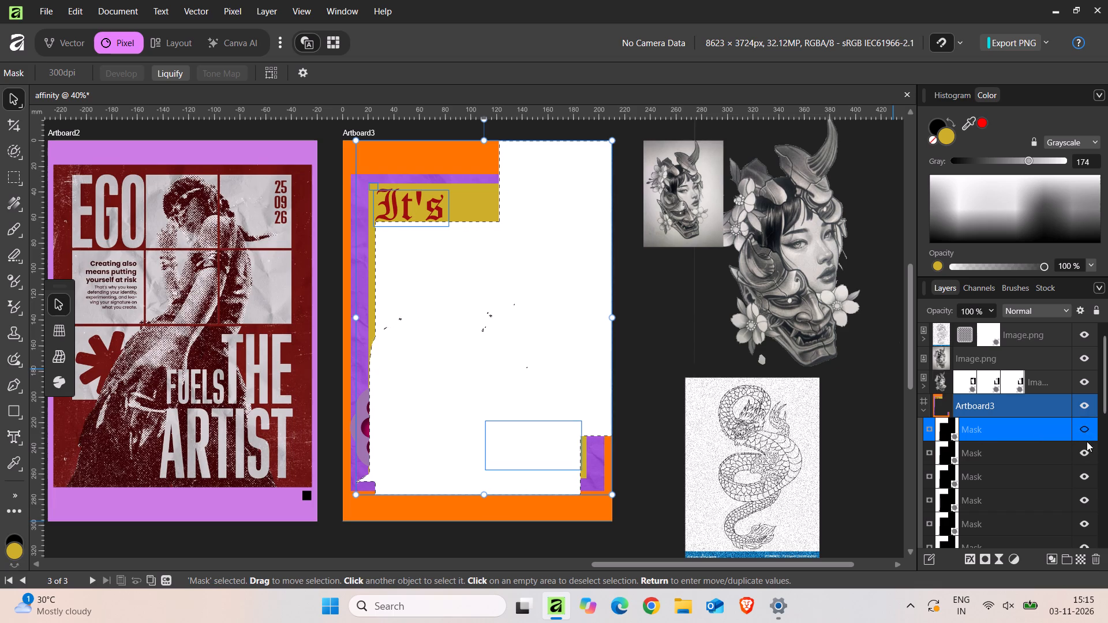
click(1087, 452)
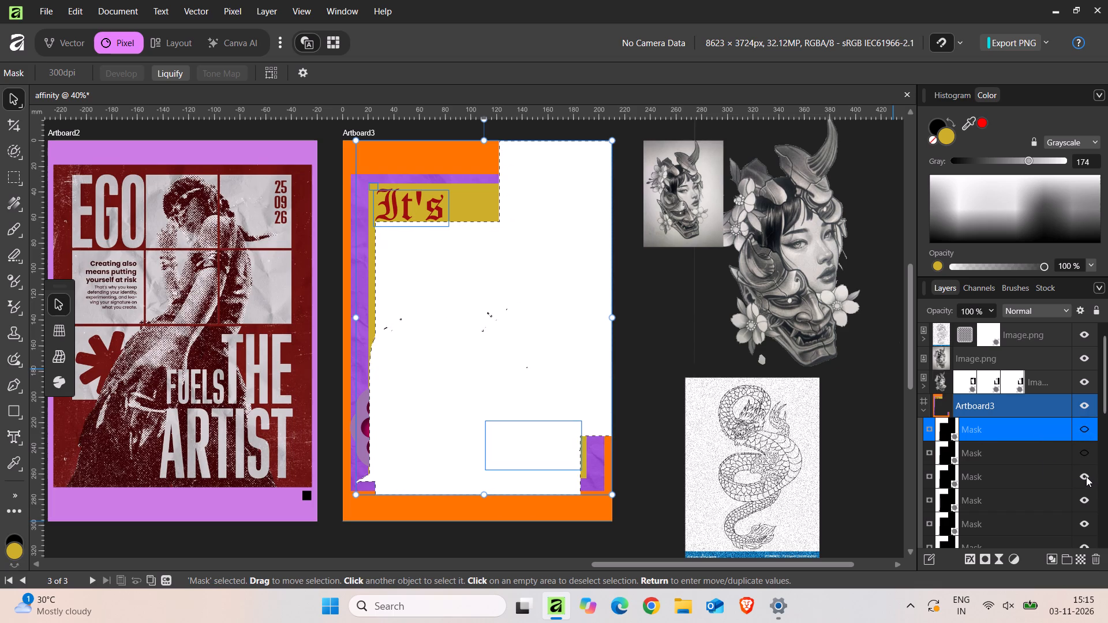
click(1085, 478)
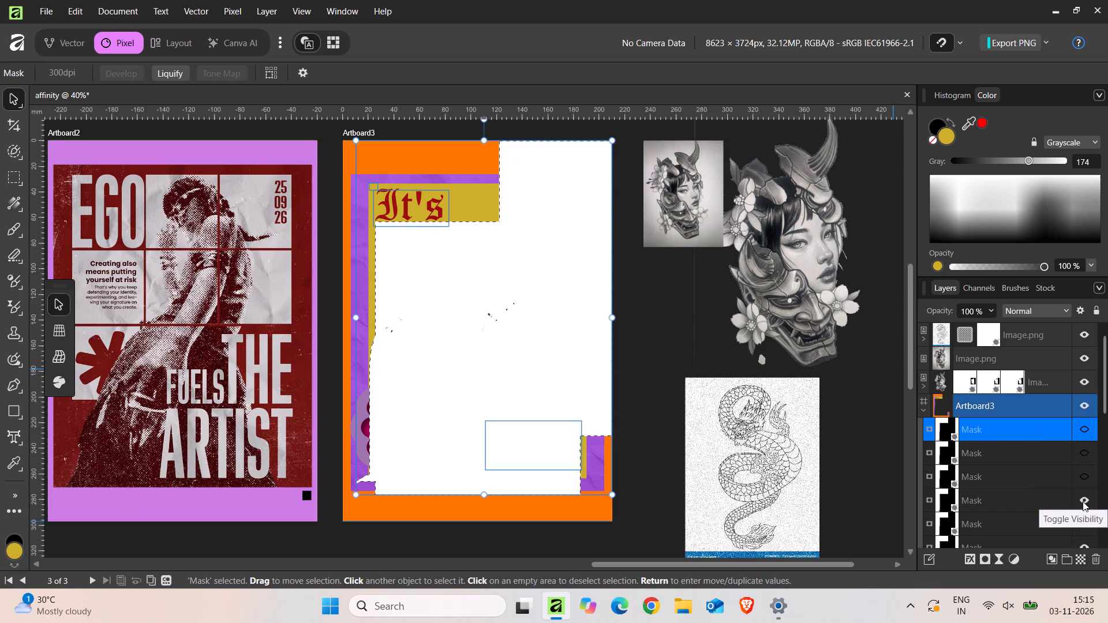
click(1083, 501)
scroll(1083, 501, down, 1)
scroll(1083, 501, up, 1)
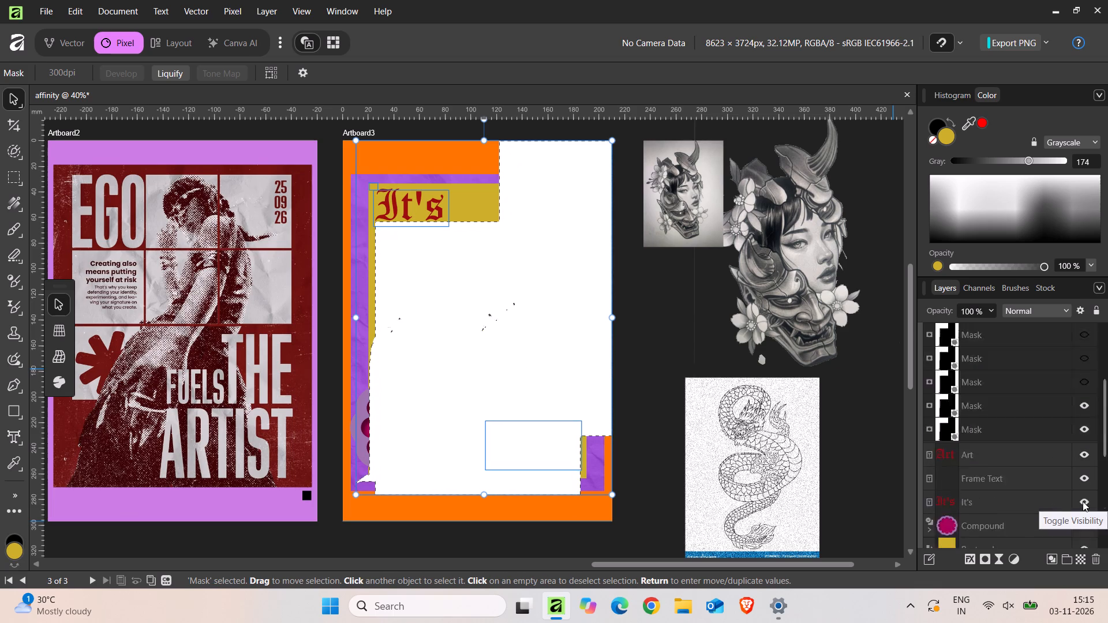
scroll(1083, 501, up, 1)
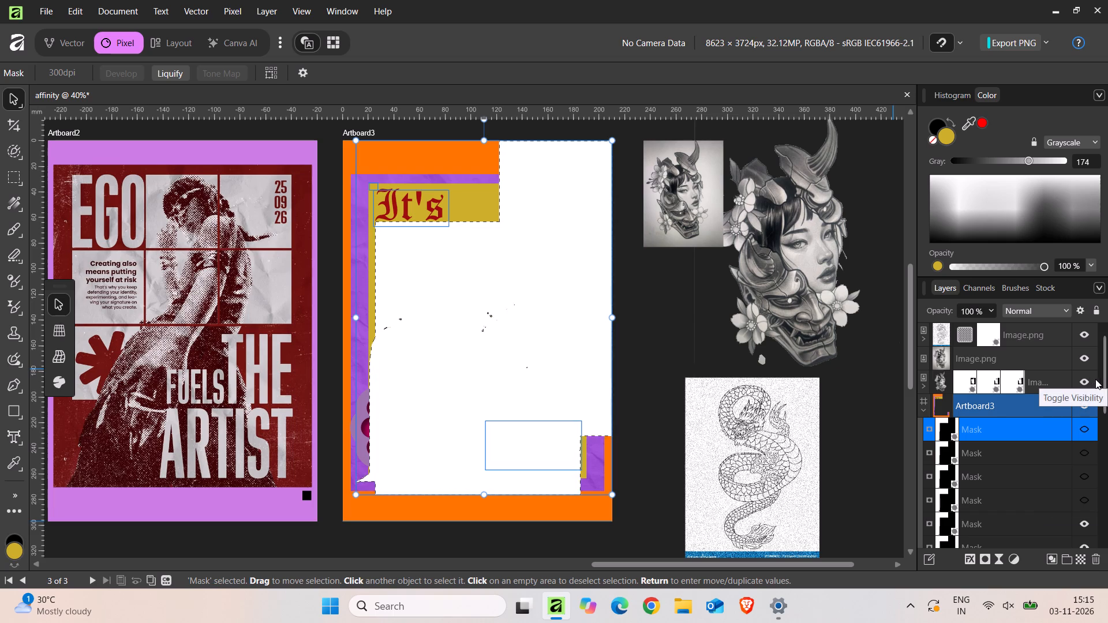
drag(1103, 379, 1105, 398)
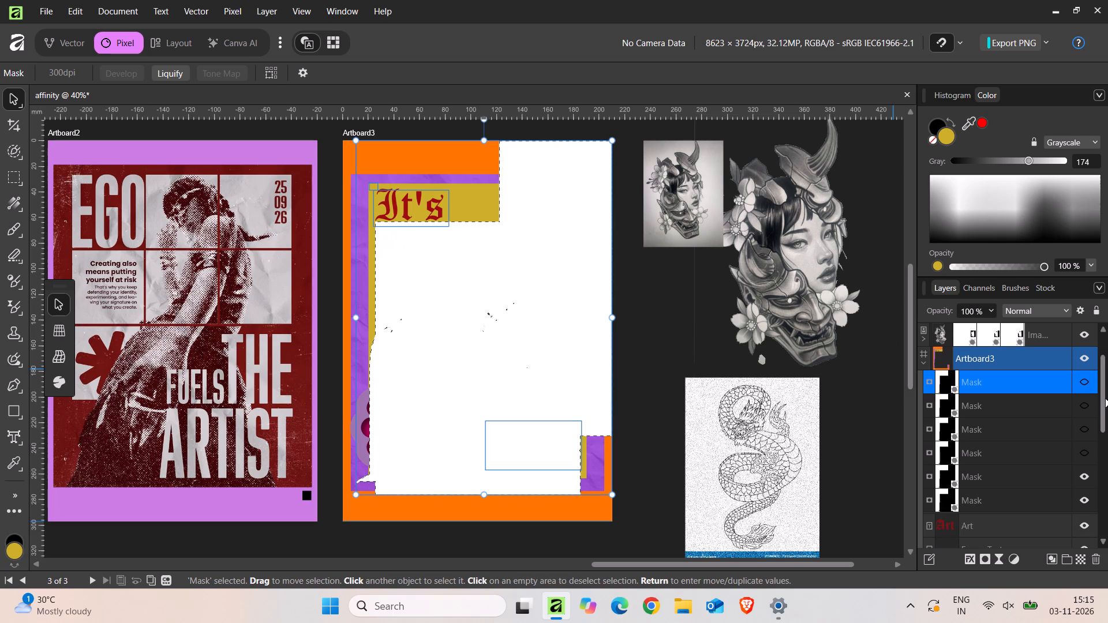
drag(1105, 398, 1106, 400)
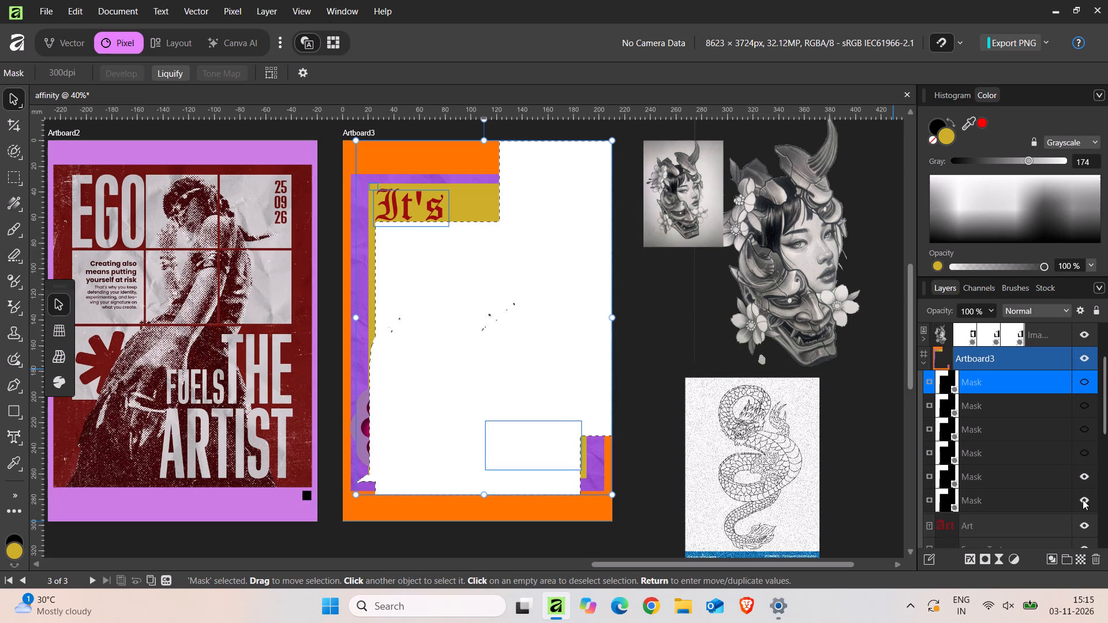
click(1083, 500)
click(1084, 479)
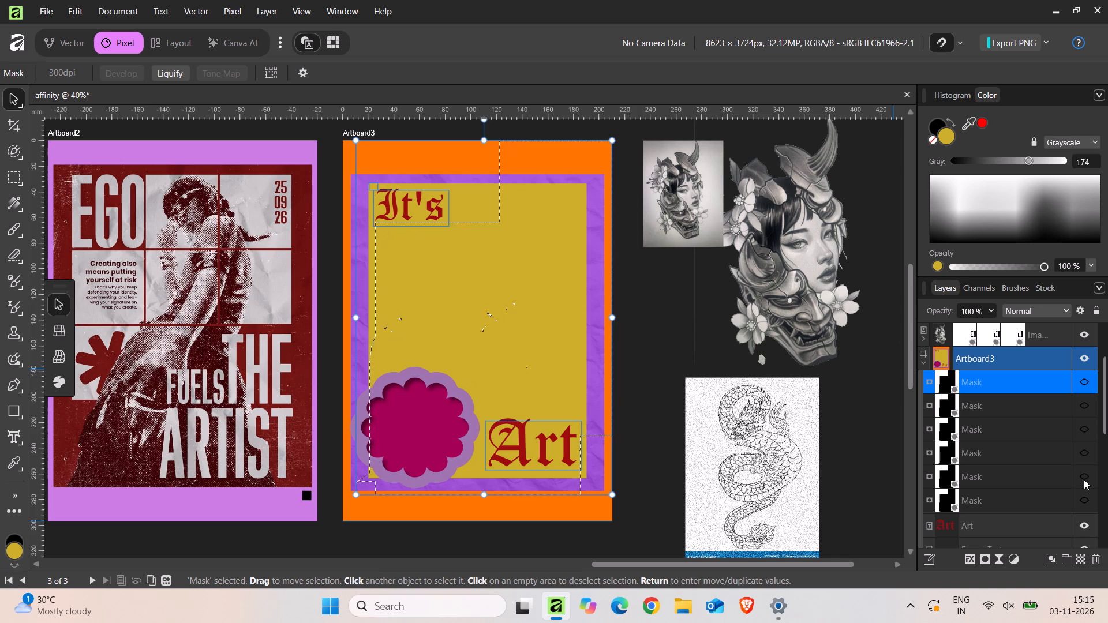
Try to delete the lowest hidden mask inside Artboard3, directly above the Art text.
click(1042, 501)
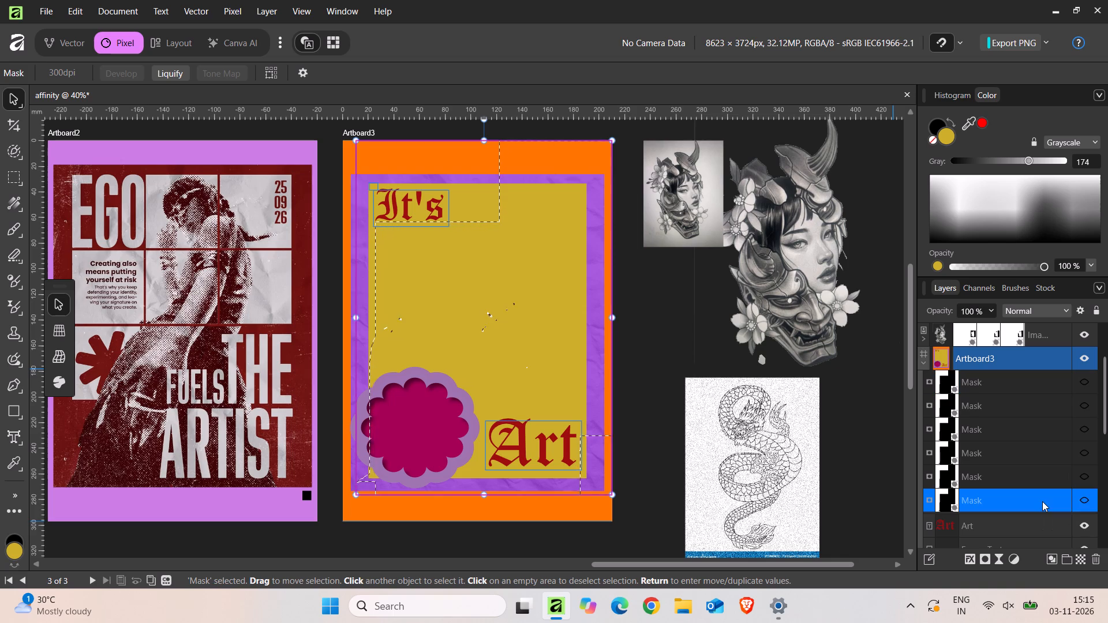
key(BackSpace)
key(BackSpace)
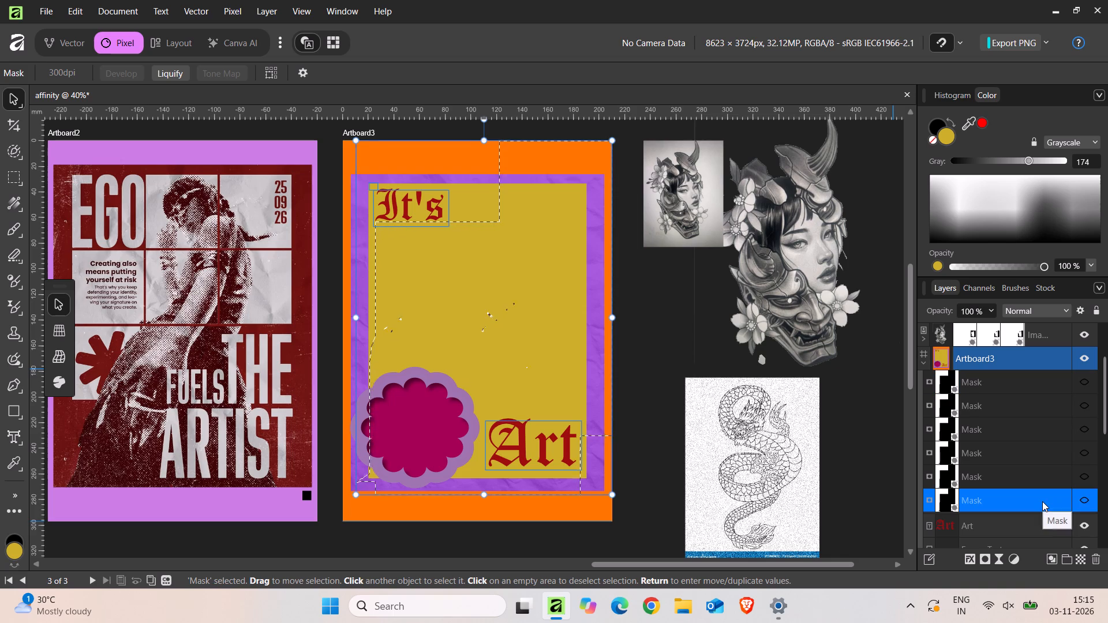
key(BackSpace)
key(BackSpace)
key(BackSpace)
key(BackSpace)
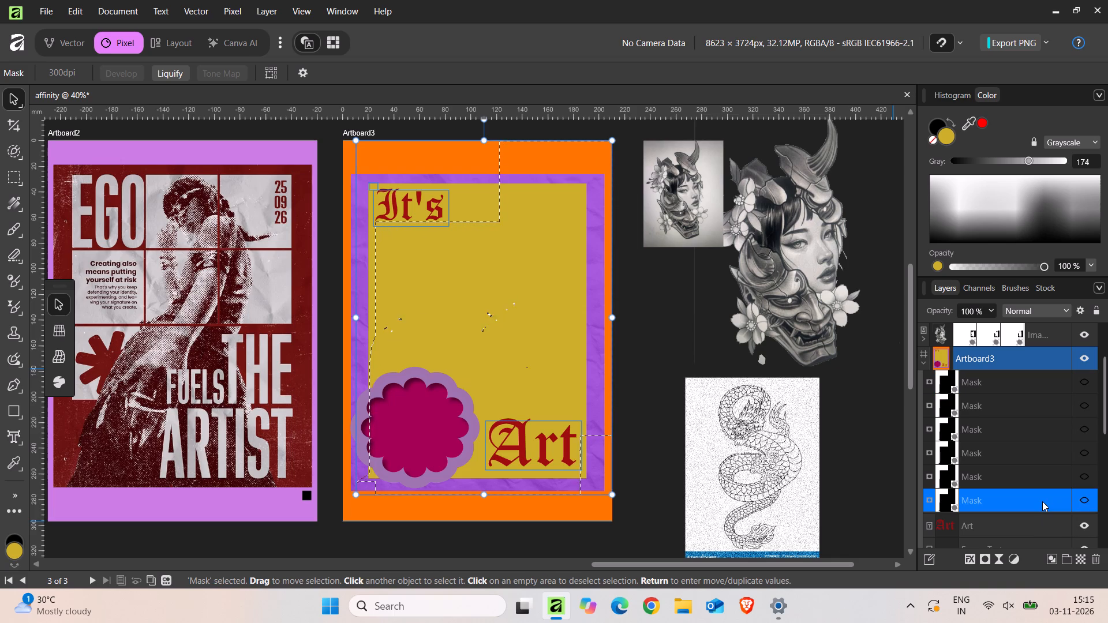
Delete all six hidden masks inside Artboard3, one after another from the lowest to the topmost.
right_click(1042, 501)
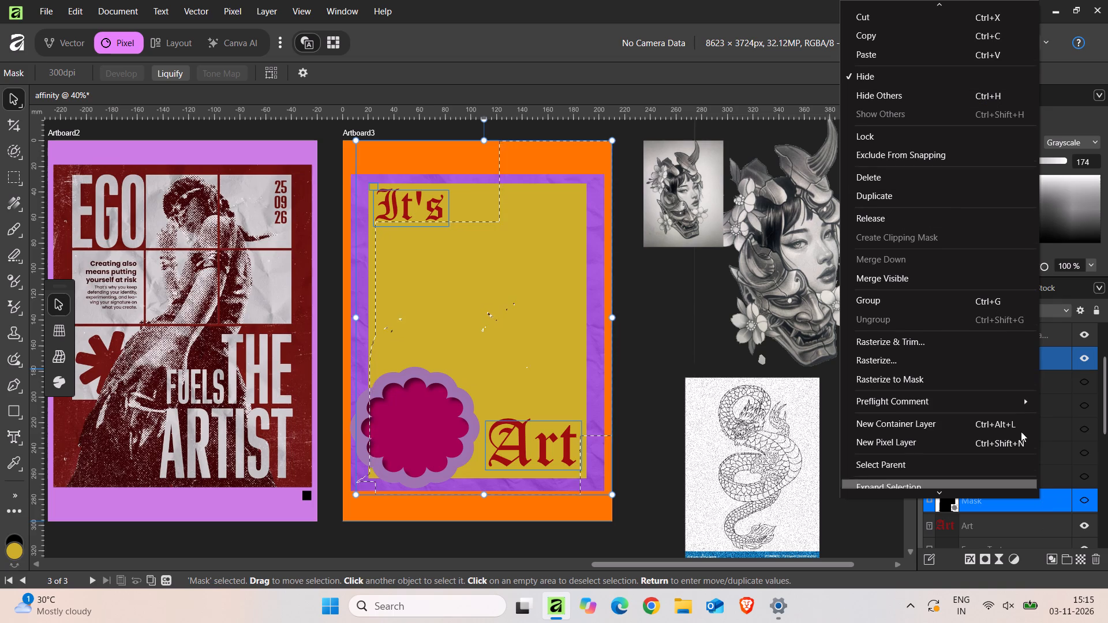
click(960, 180)
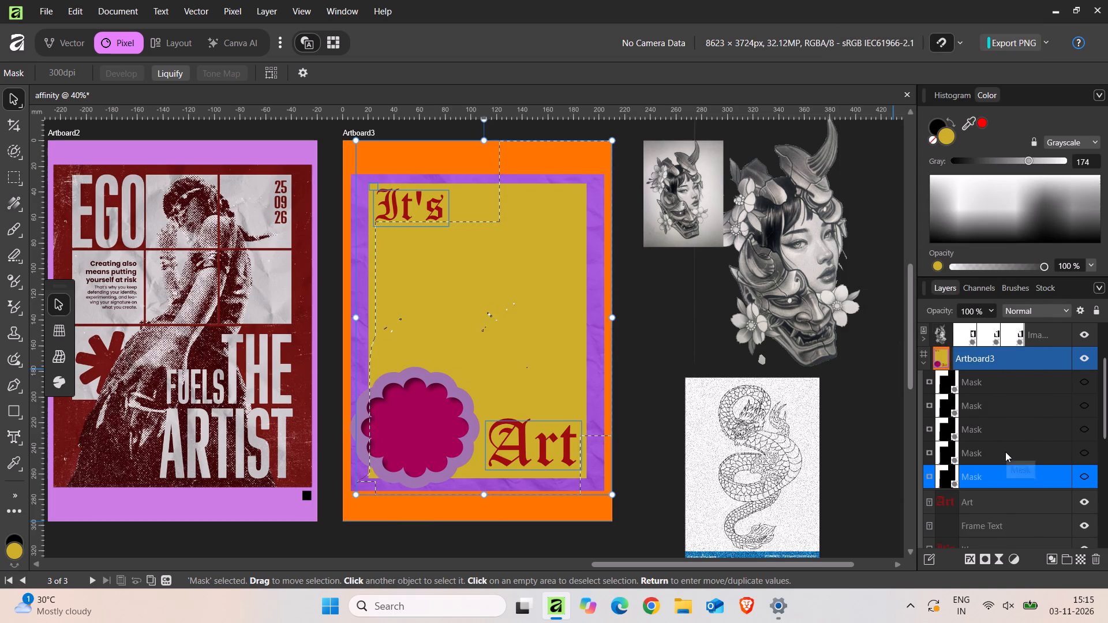
right_click(998, 472)
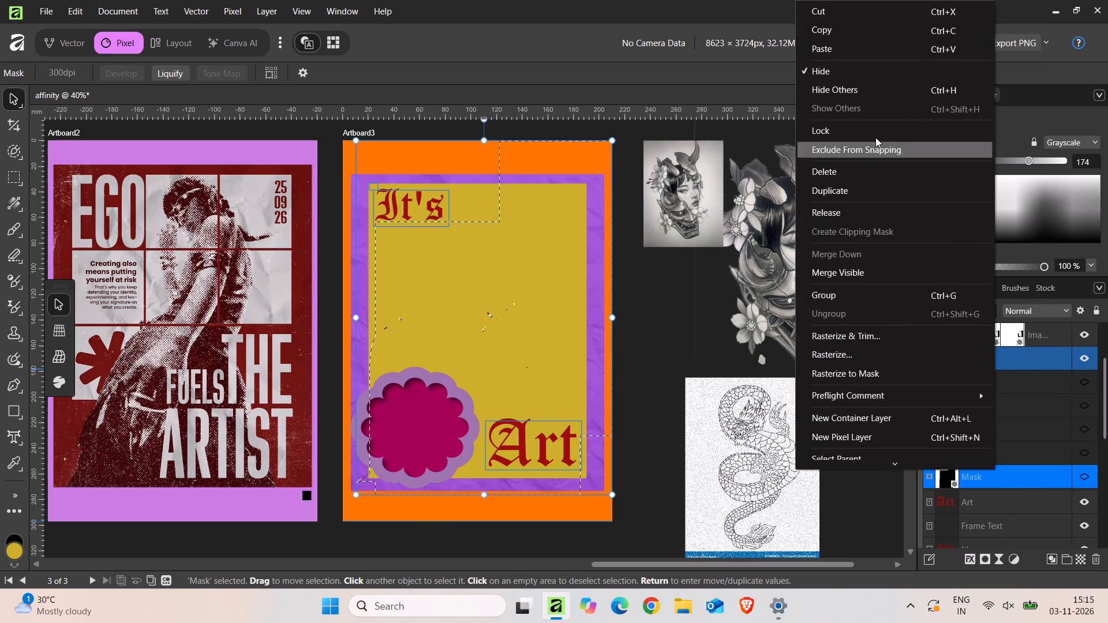
click(867, 178)
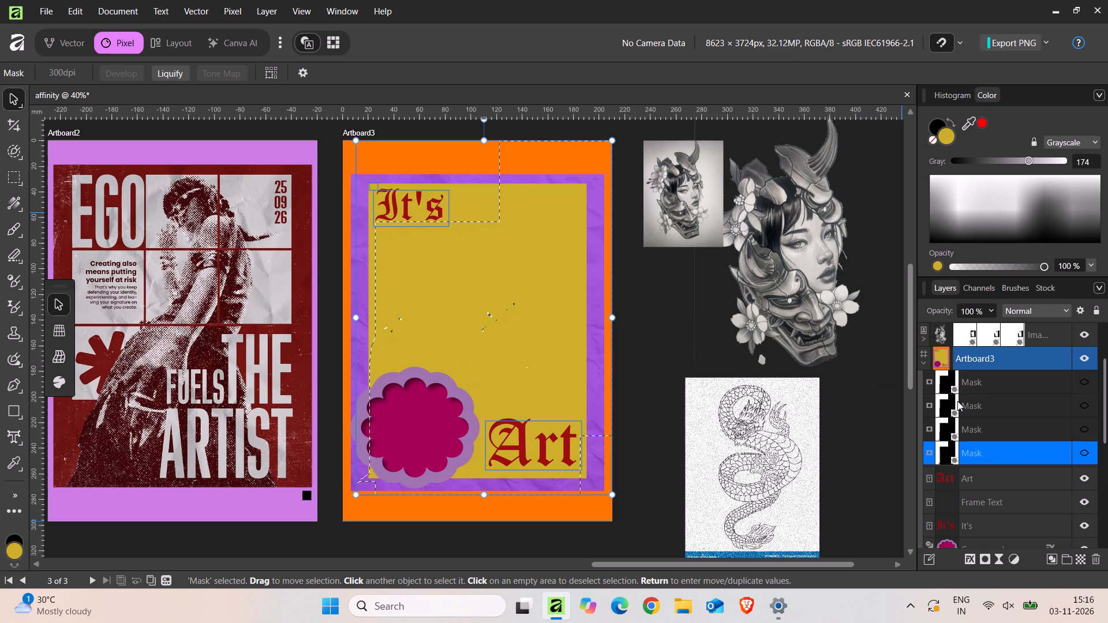
right_click(967, 449)
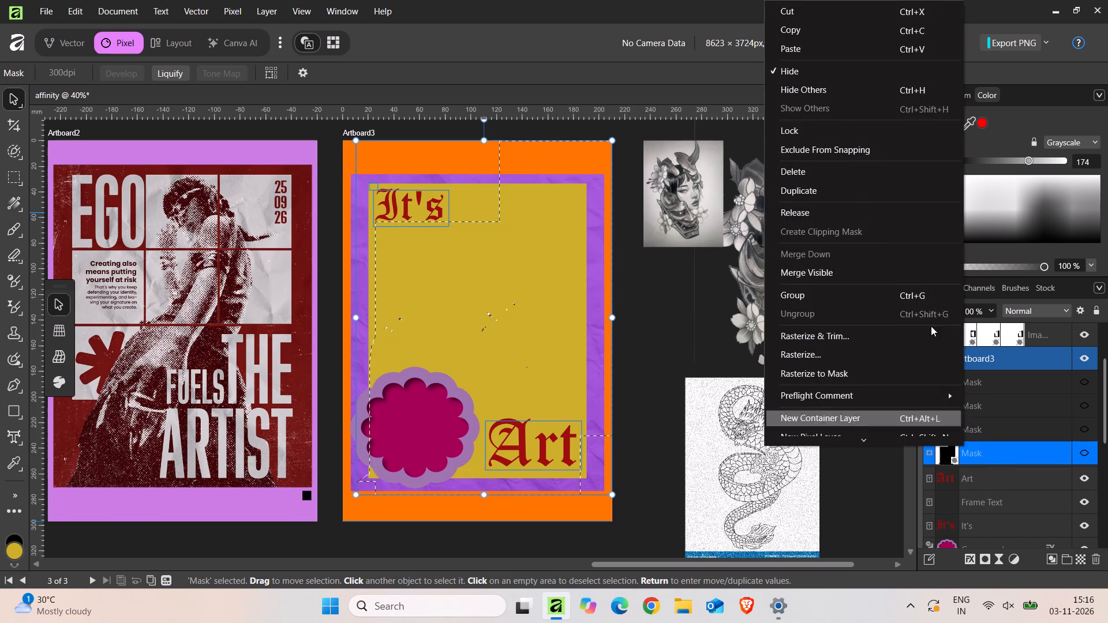
click(908, 176)
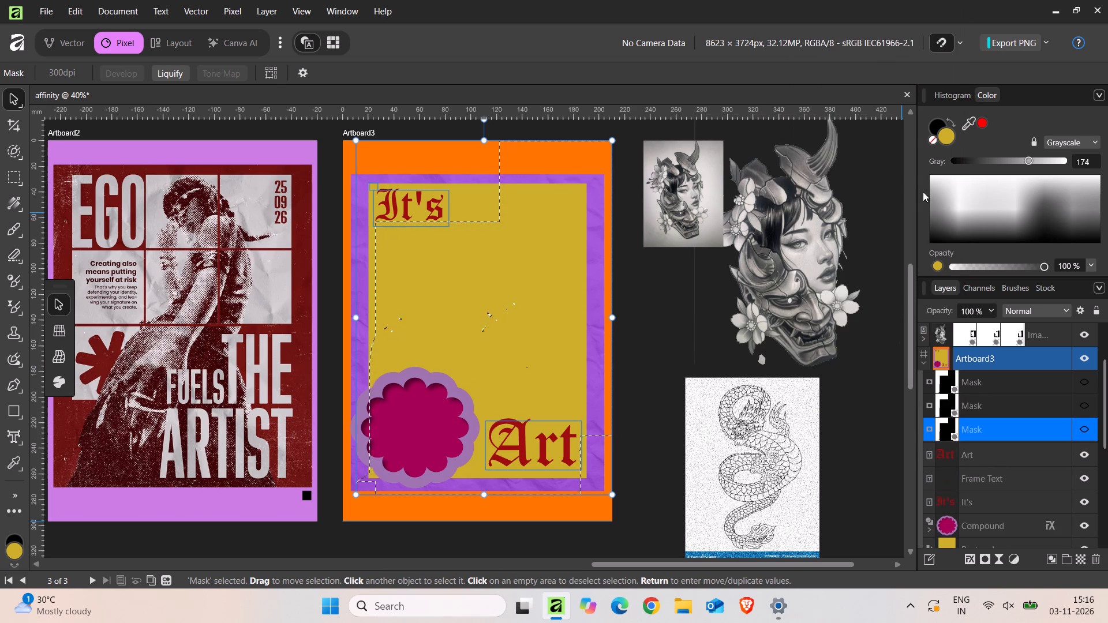
right_click(994, 421)
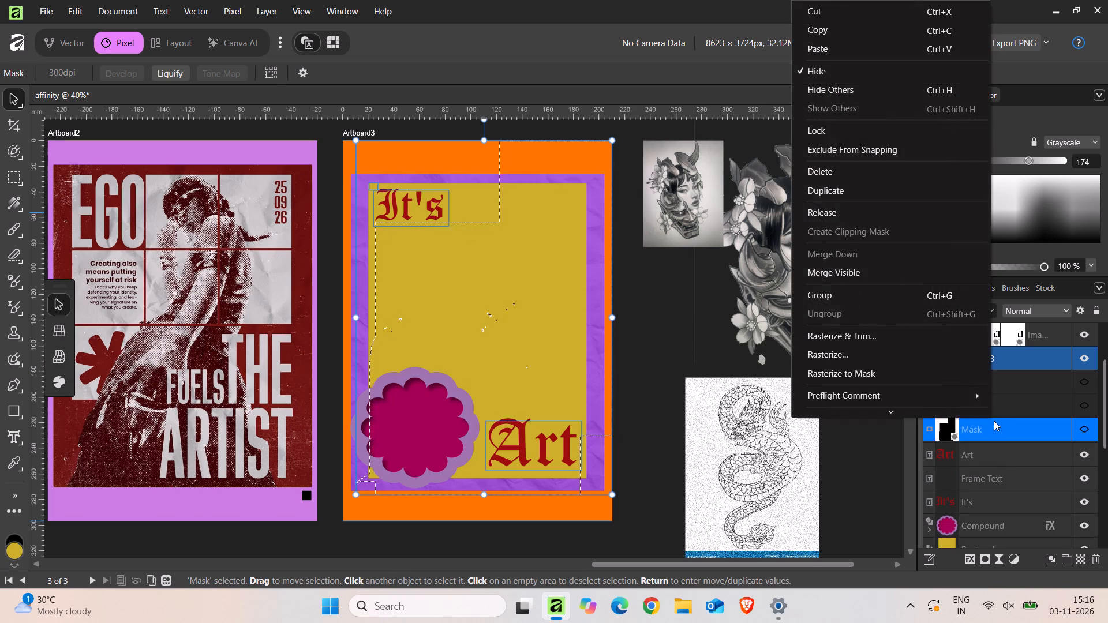
click(860, 170)
right_click(1013, 397)
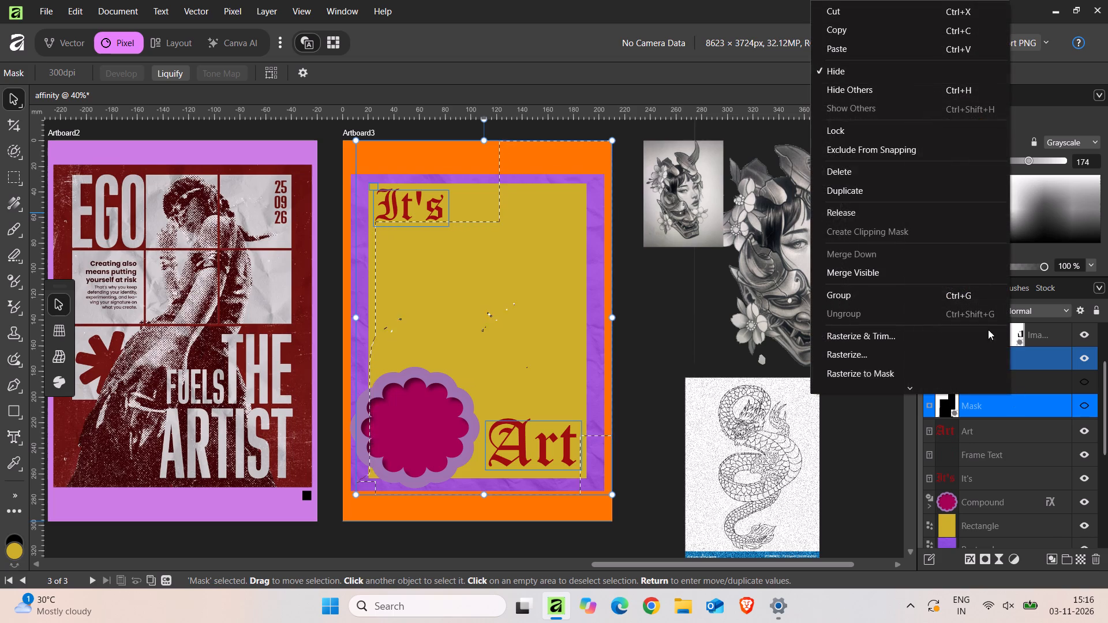
click(919, 169)
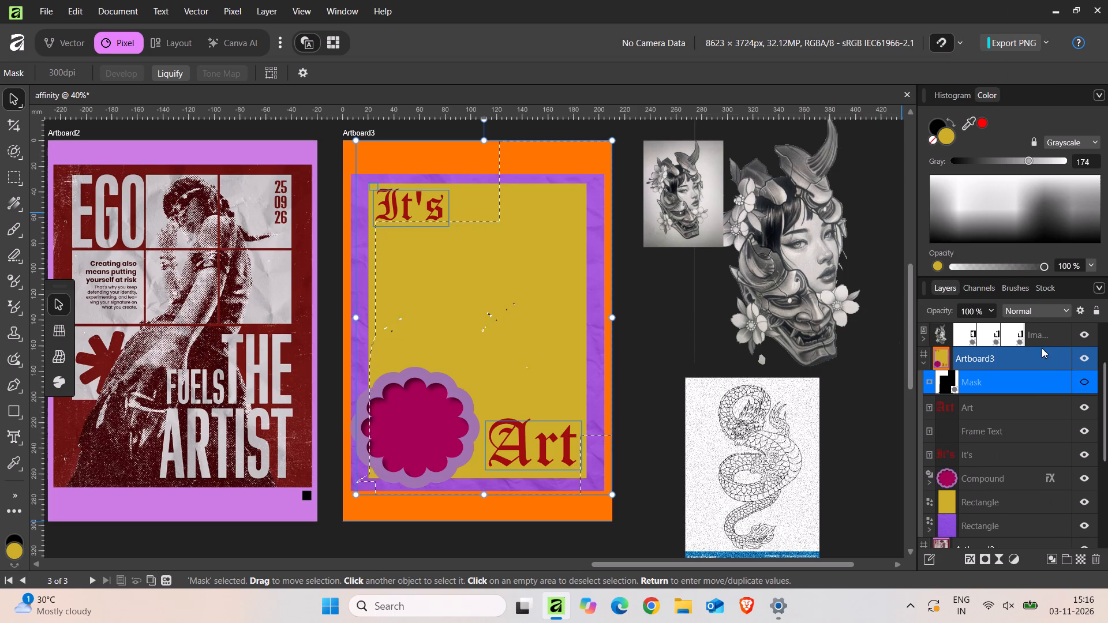
right_click(1032, 379)
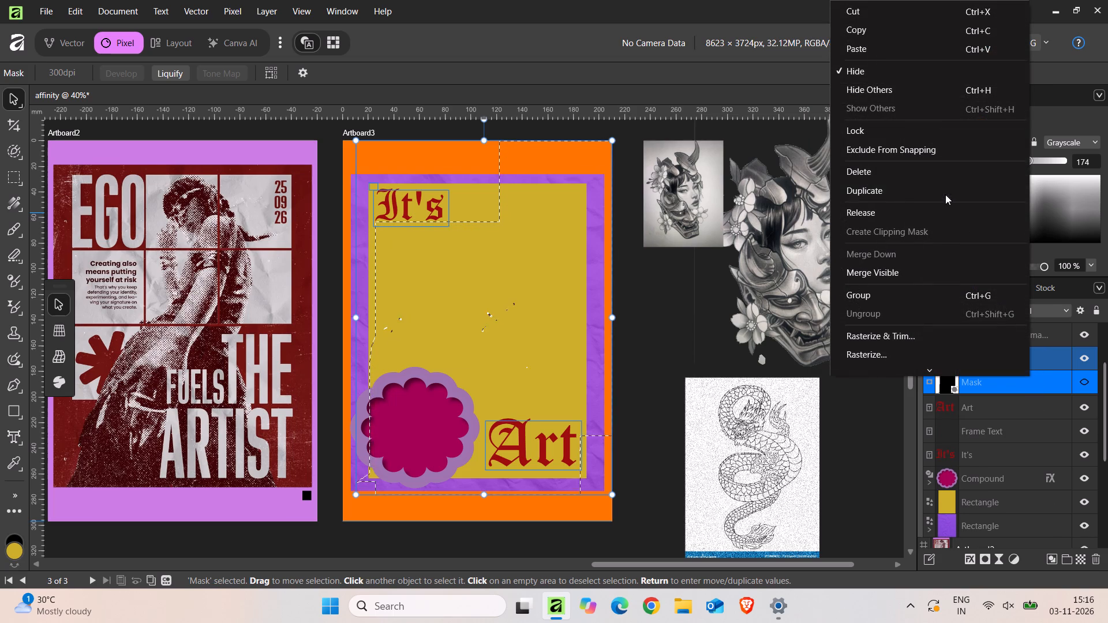
click(942, 175)
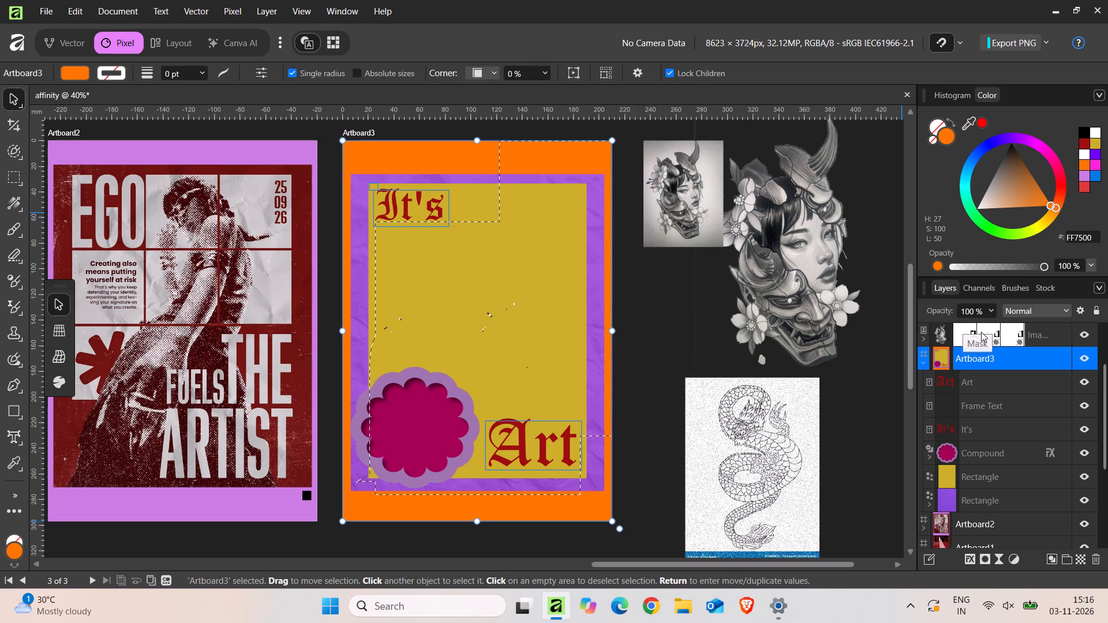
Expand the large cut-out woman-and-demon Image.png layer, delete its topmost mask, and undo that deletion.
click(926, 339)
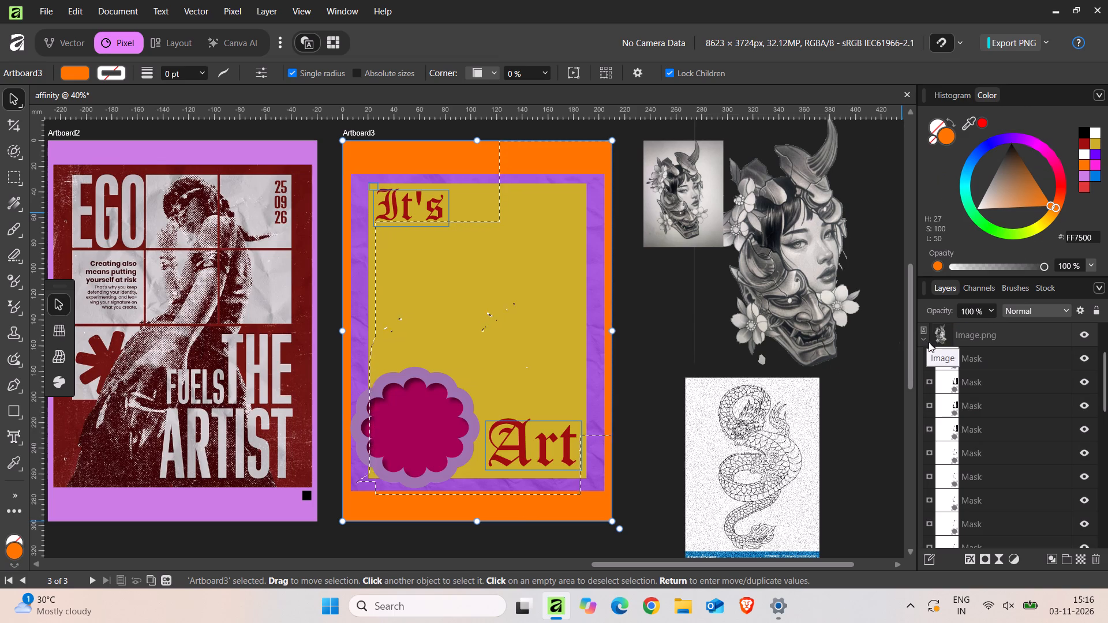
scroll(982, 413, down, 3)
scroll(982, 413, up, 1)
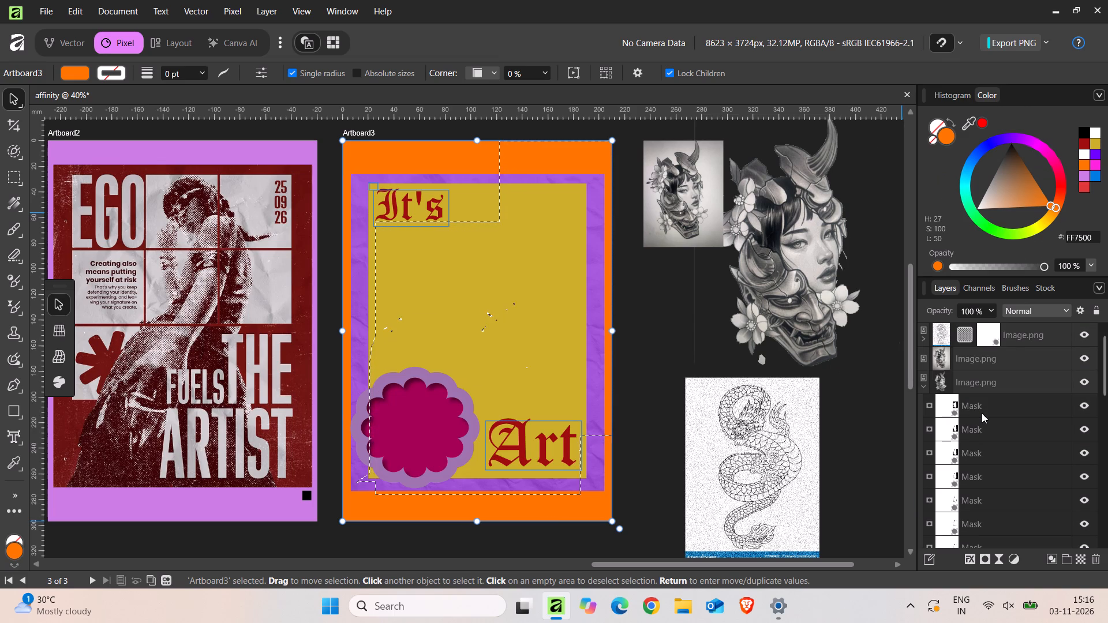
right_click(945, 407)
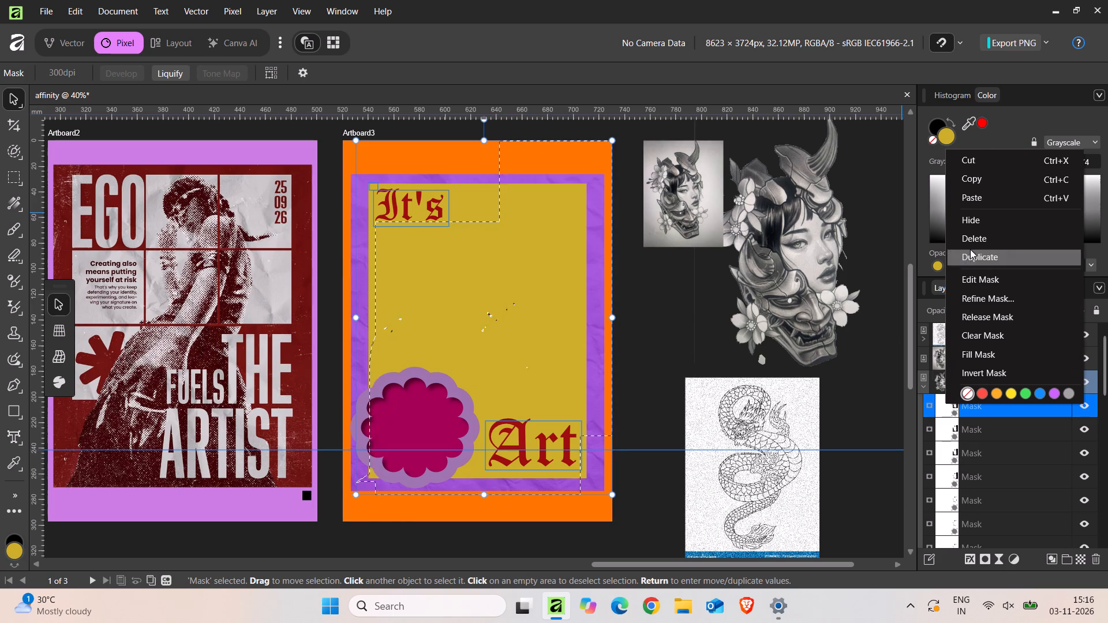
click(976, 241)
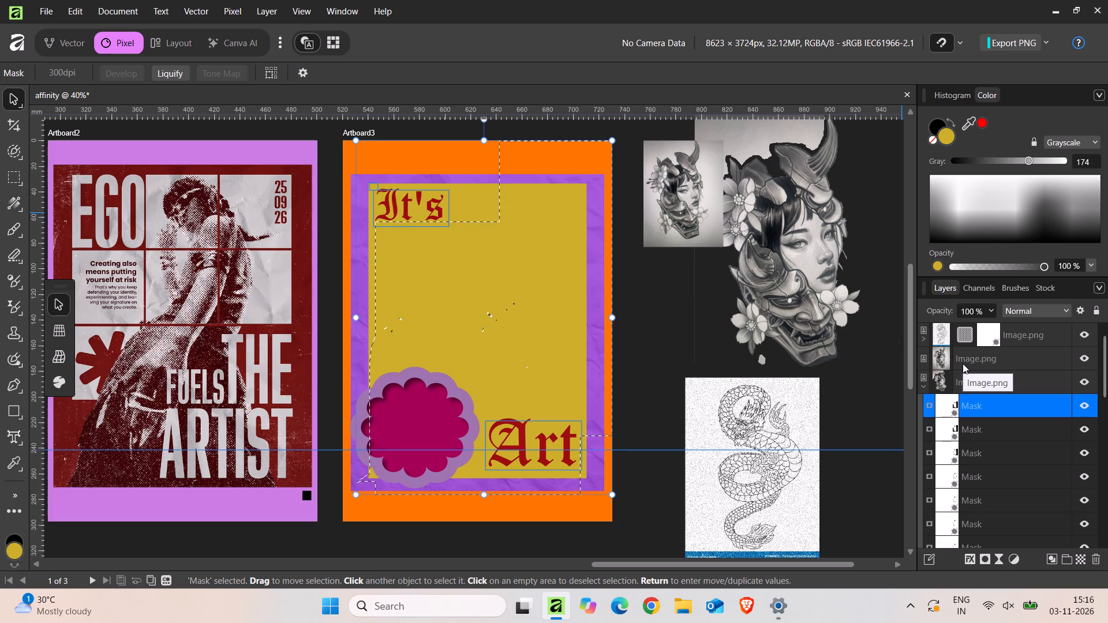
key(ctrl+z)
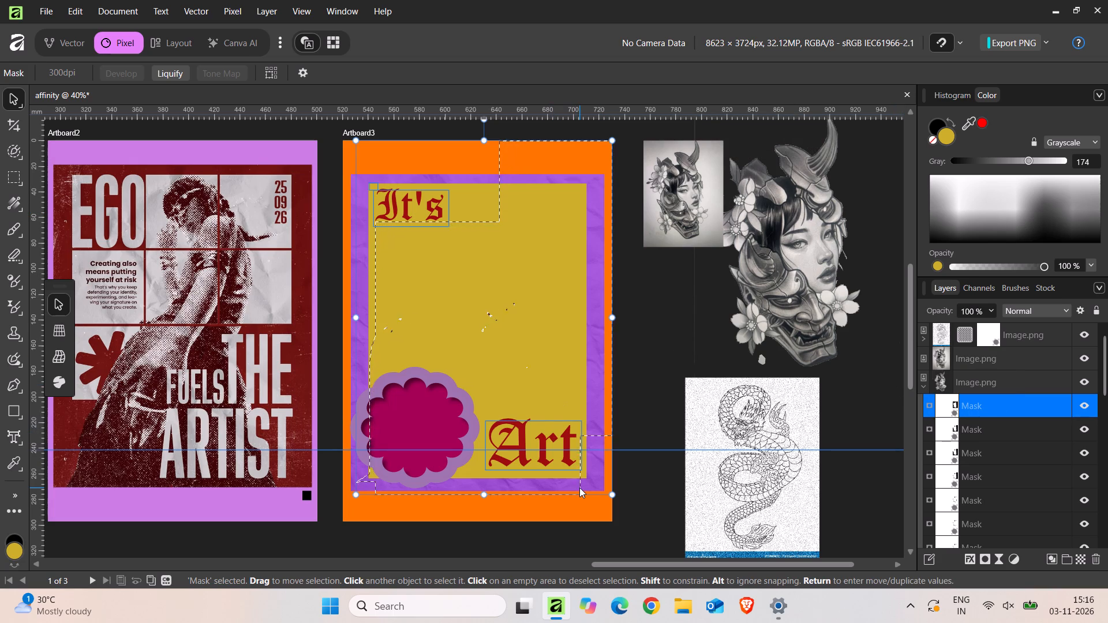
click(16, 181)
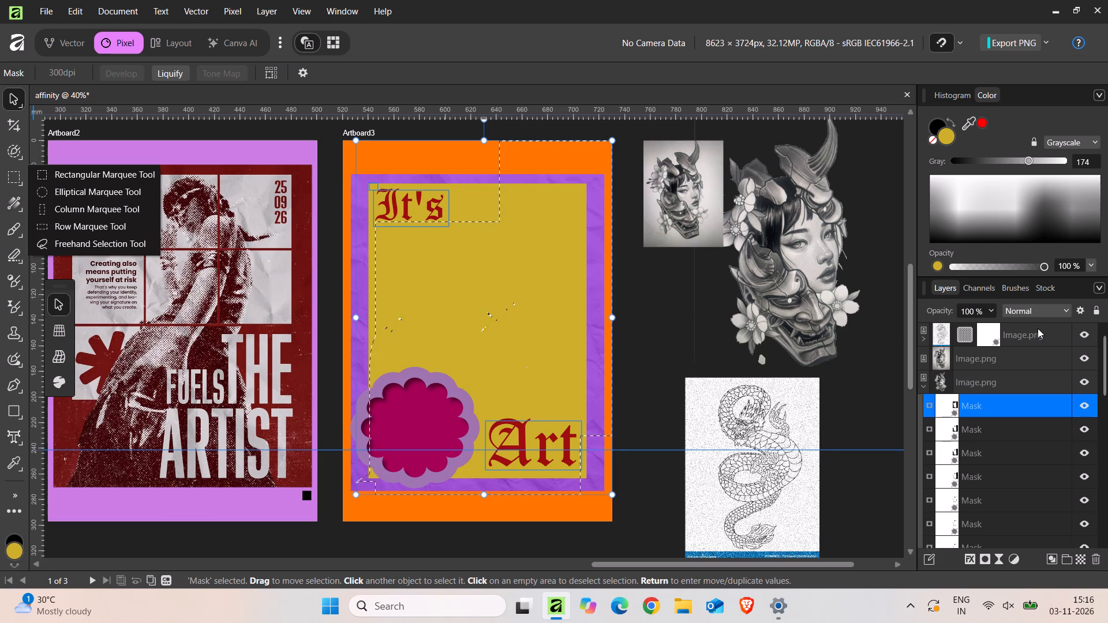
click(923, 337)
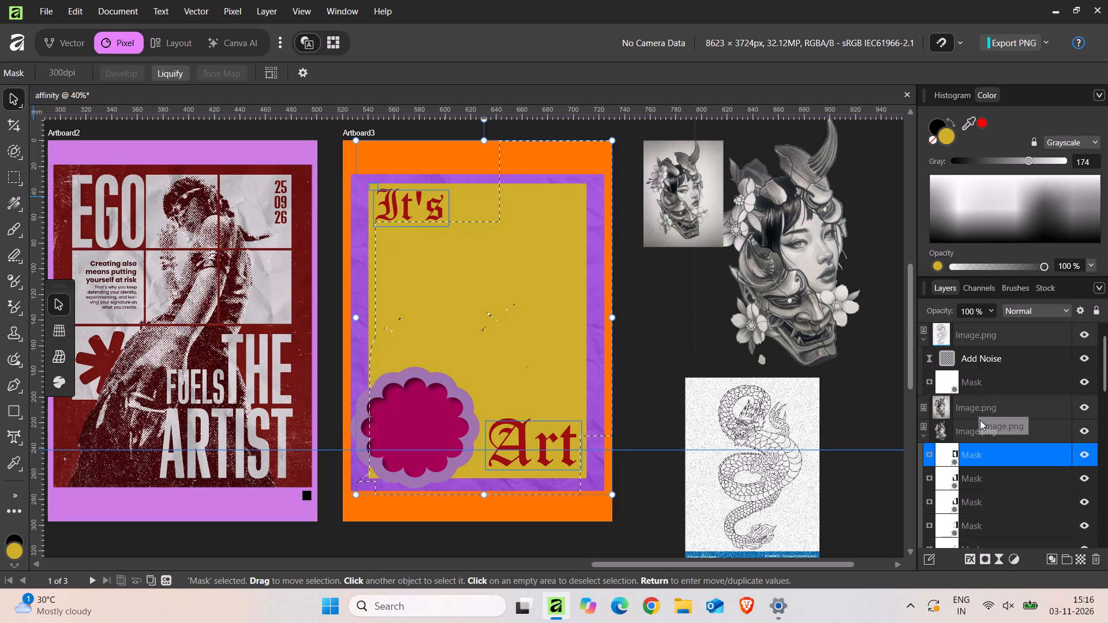
Duplicate the masked woman-and-demon Image.png layer that sits above Artboard3.
click(965, 433)
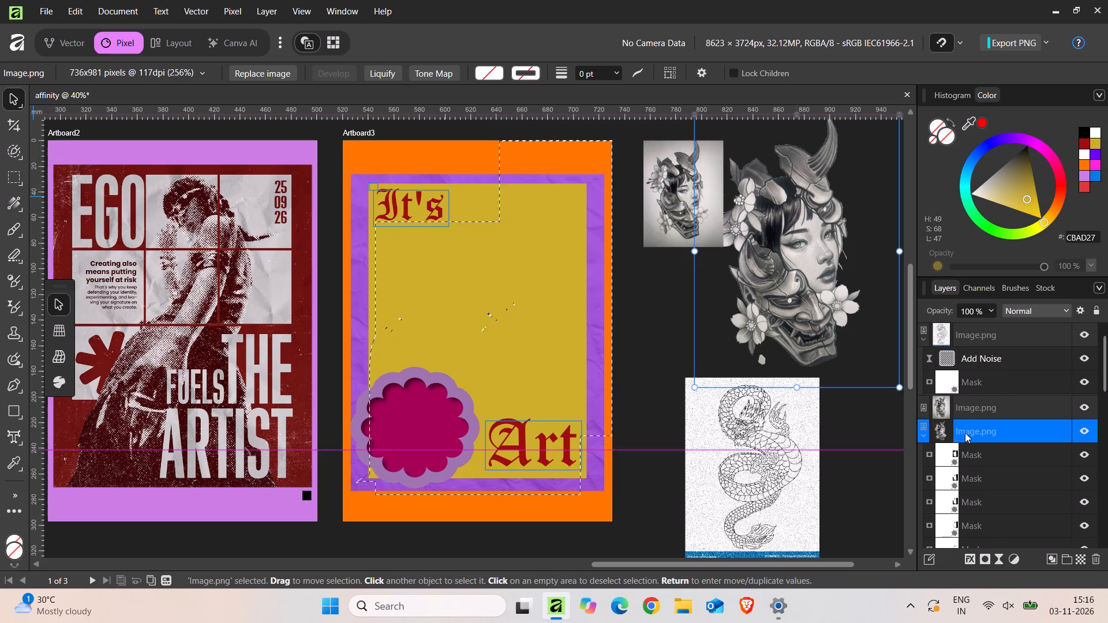
drag(965, 433, 959, 433)
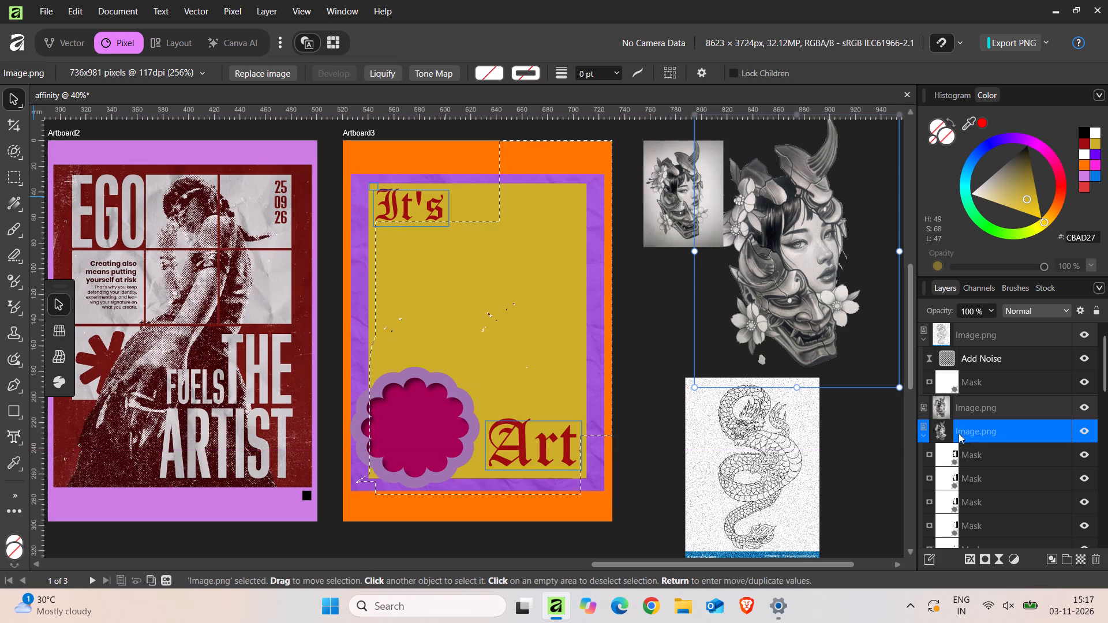
drag(959, 433, 942, 431)
right_click(942, 431)
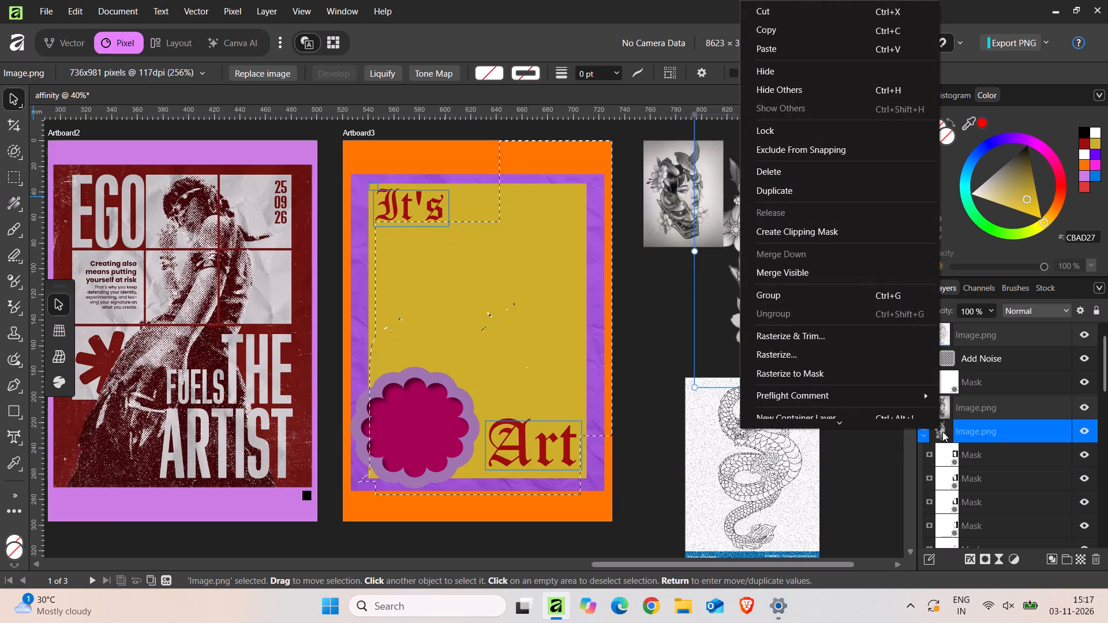
click(860, 186)
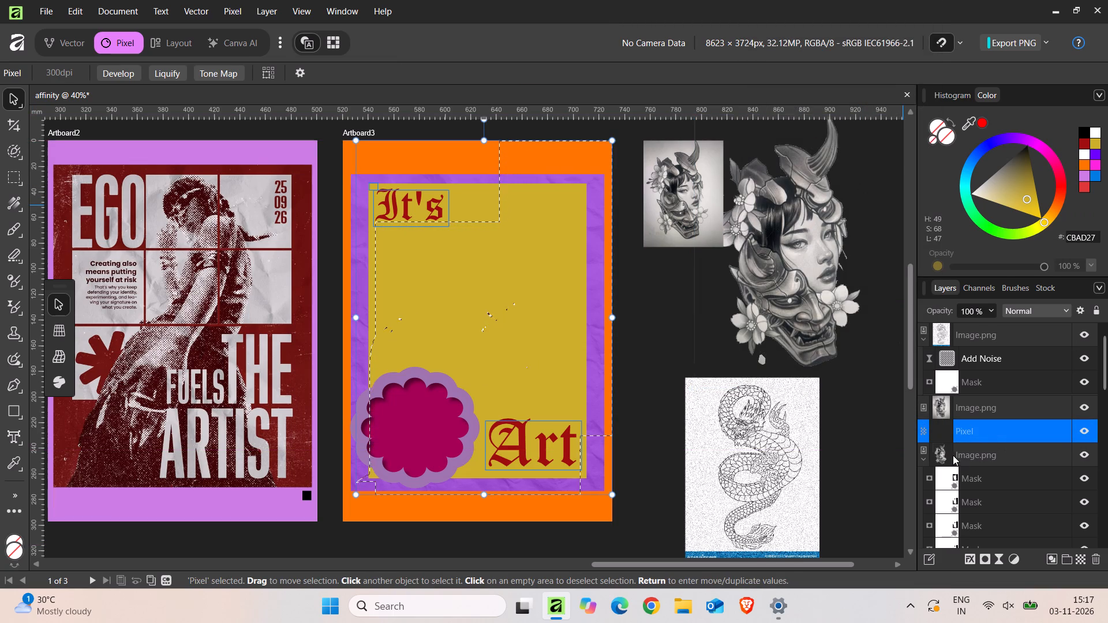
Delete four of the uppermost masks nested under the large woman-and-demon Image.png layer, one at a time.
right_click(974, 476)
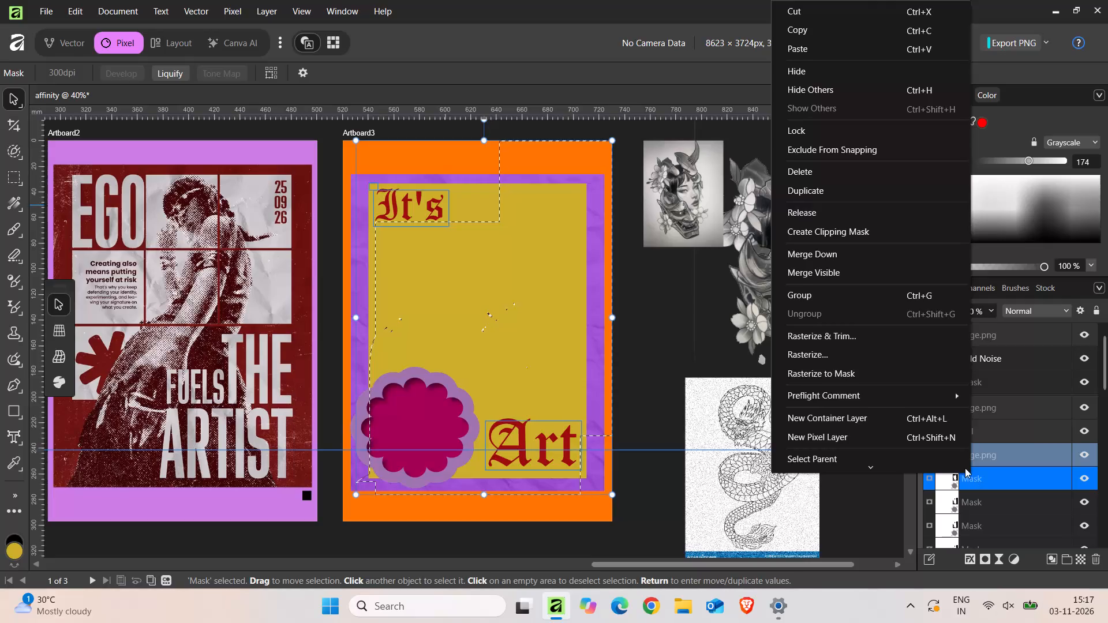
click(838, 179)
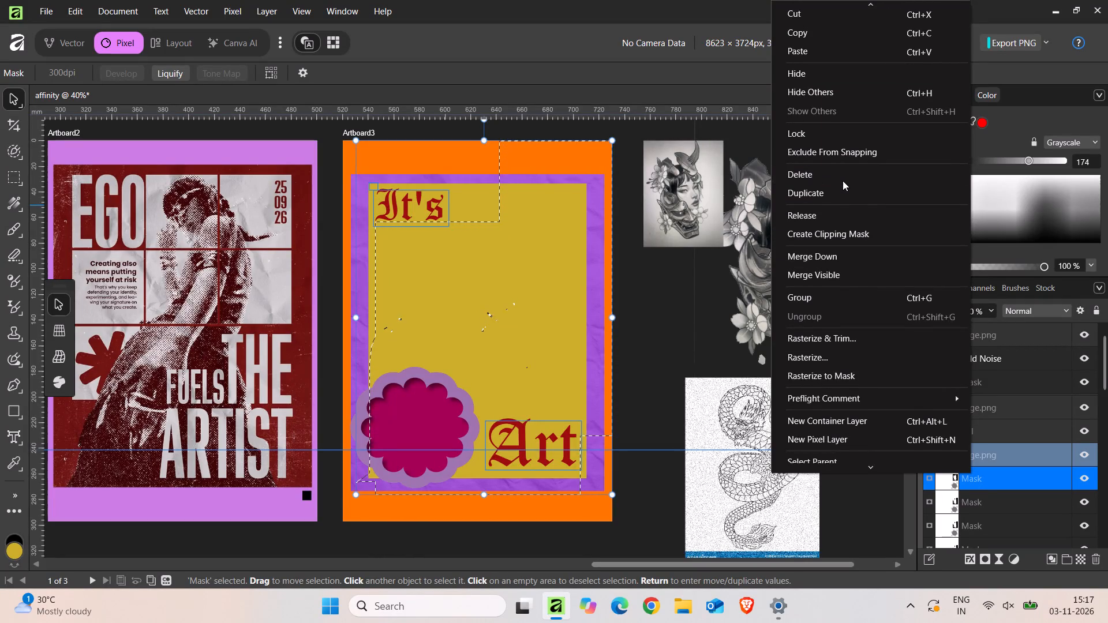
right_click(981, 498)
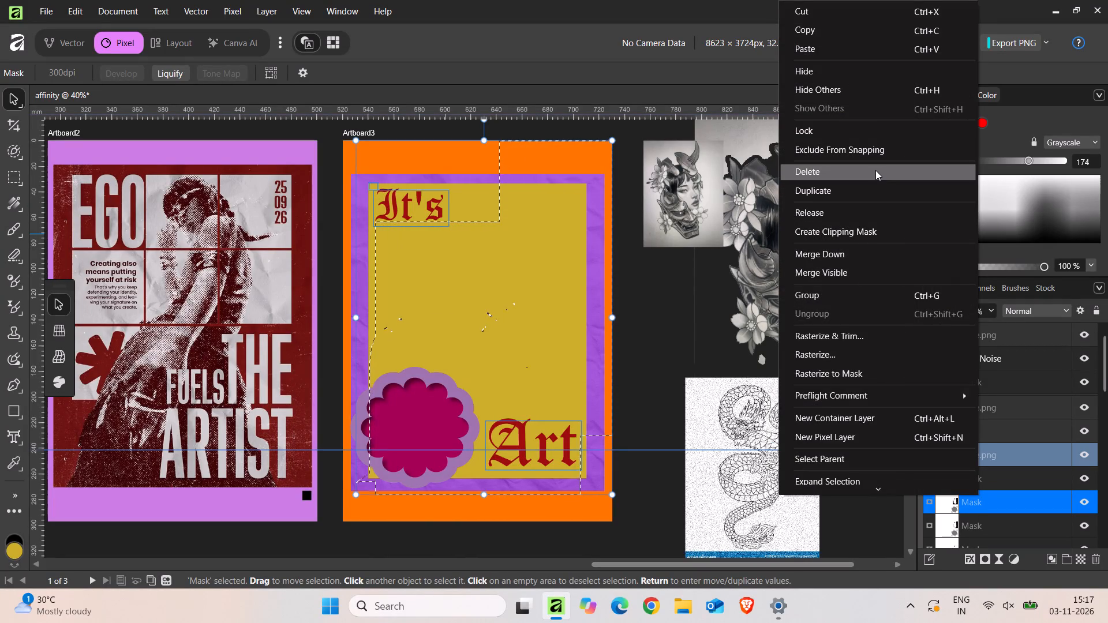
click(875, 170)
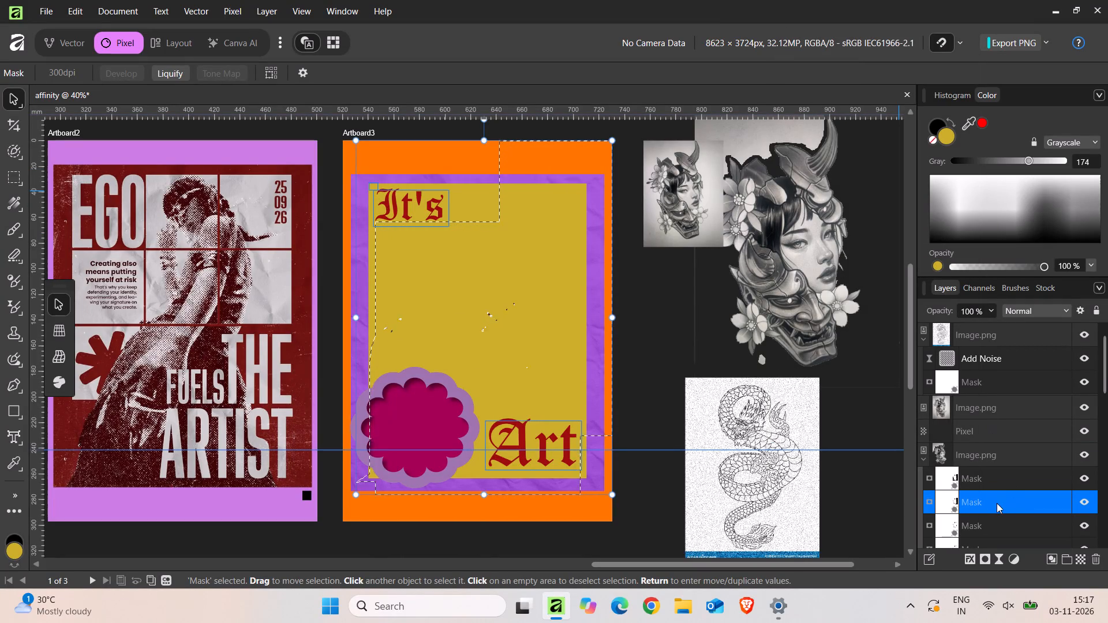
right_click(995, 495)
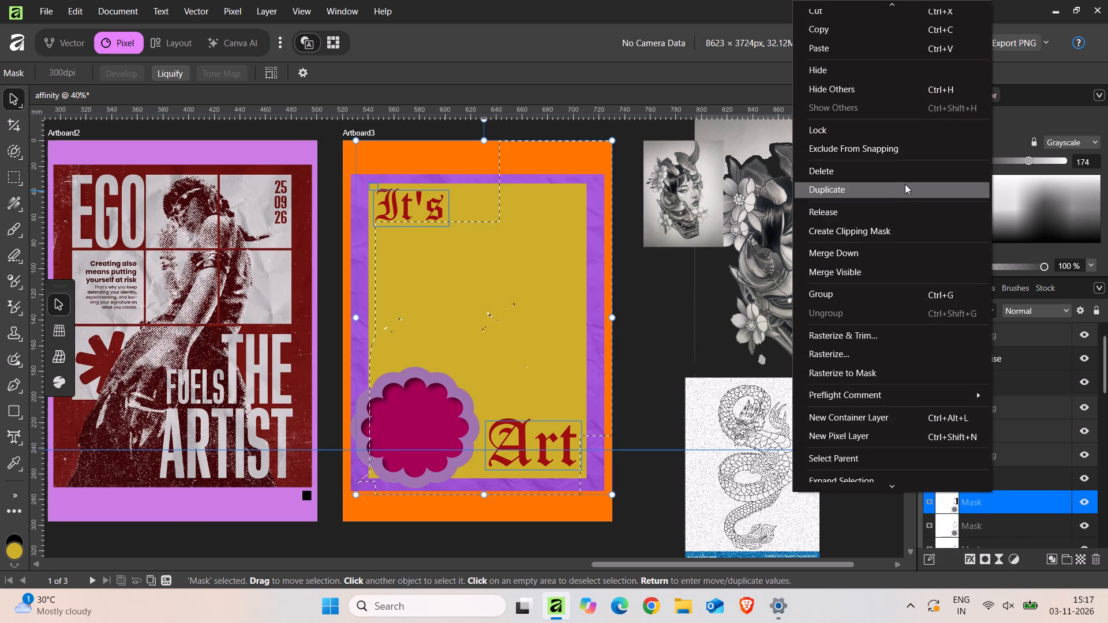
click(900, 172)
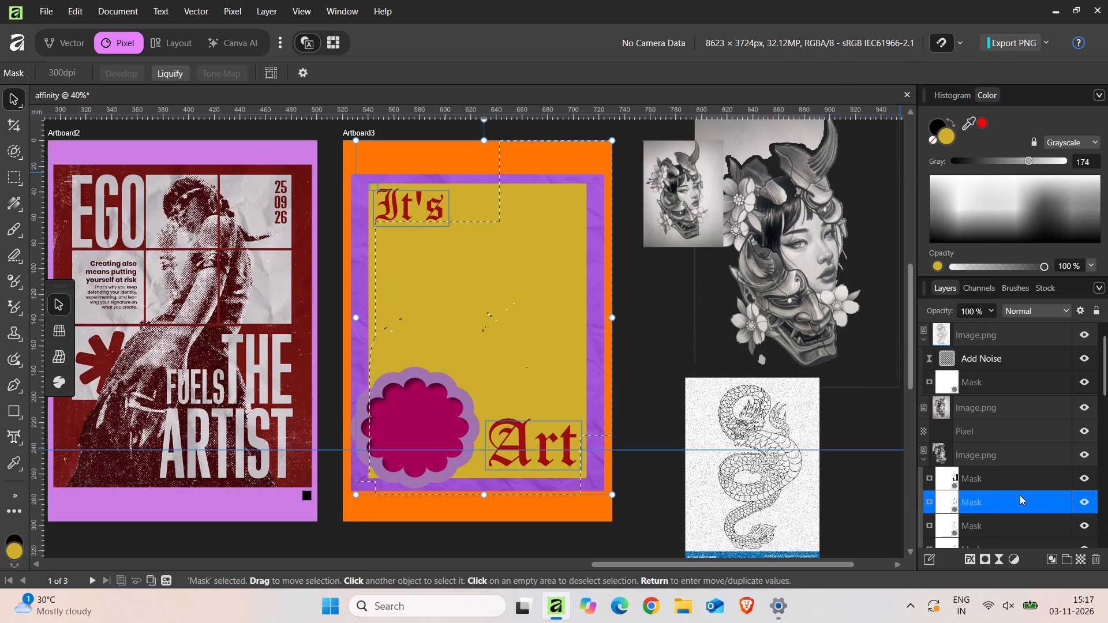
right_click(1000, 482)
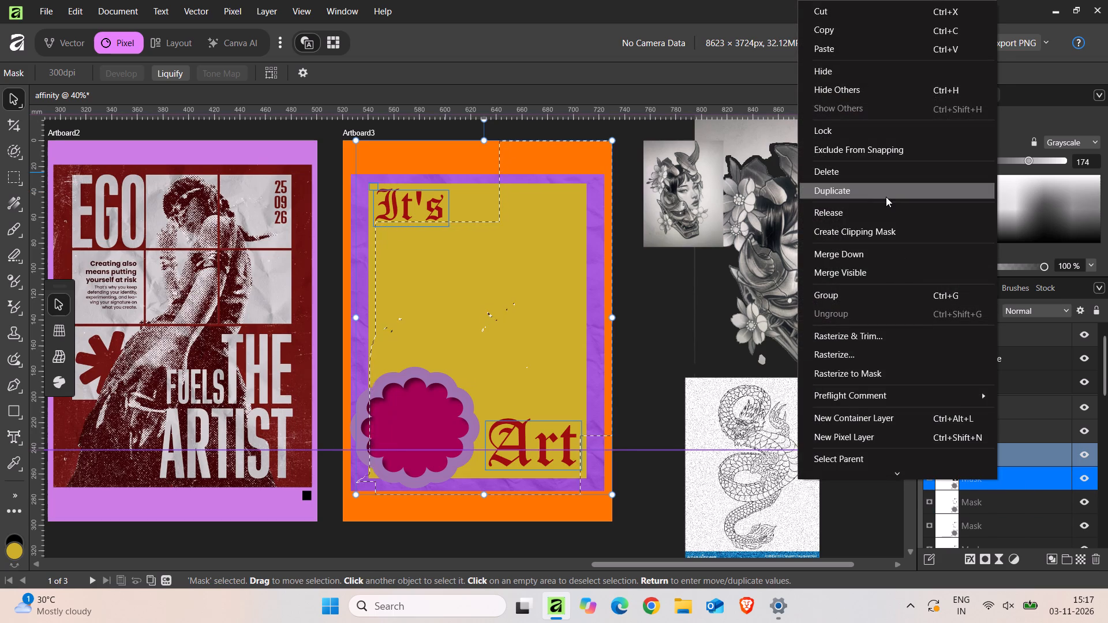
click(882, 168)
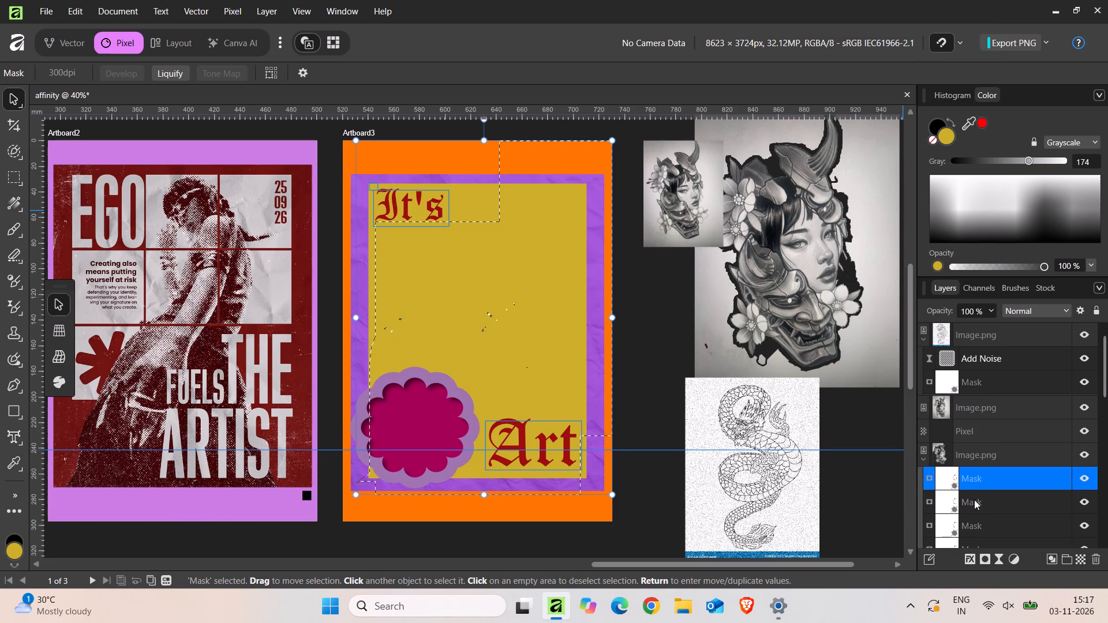
Delete the large woman-and-demon Image.png layer together with its remaining masks.
scroll(974, 500, down, 1)
scroll(974, 500, up, 1)
scroll(974, 500, down, 1)
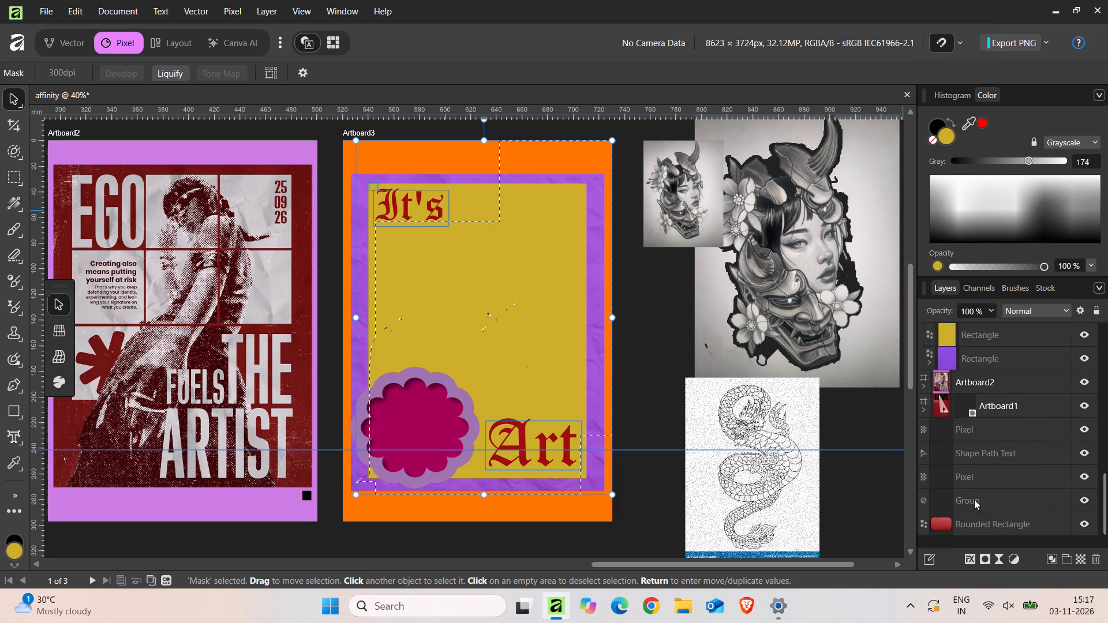
scroll(974, 500, up, 1)
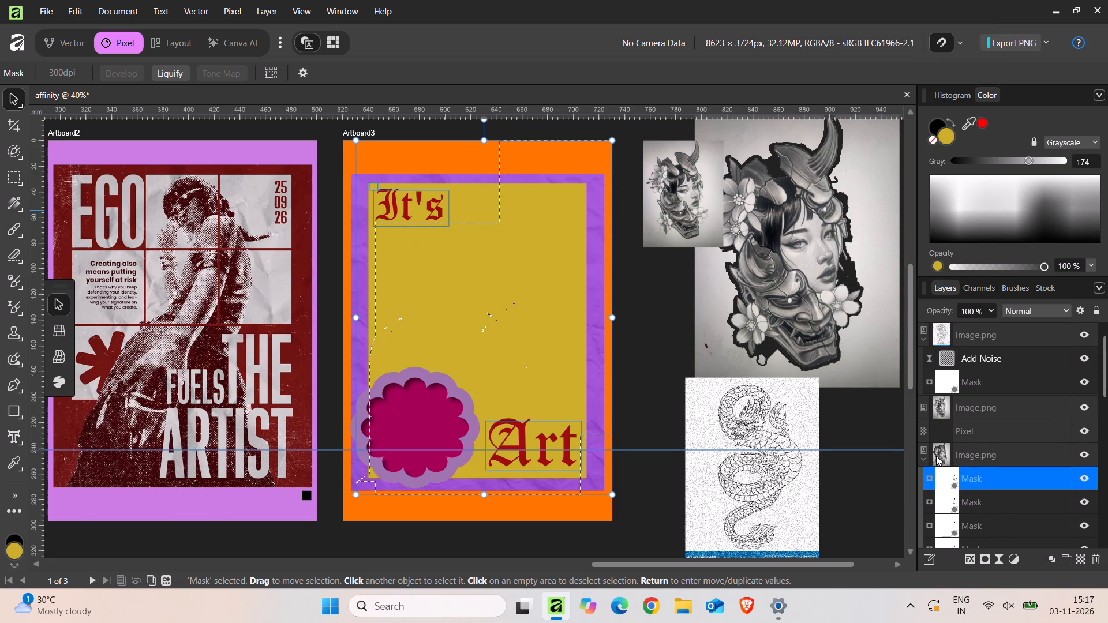
right_click(936, 456)
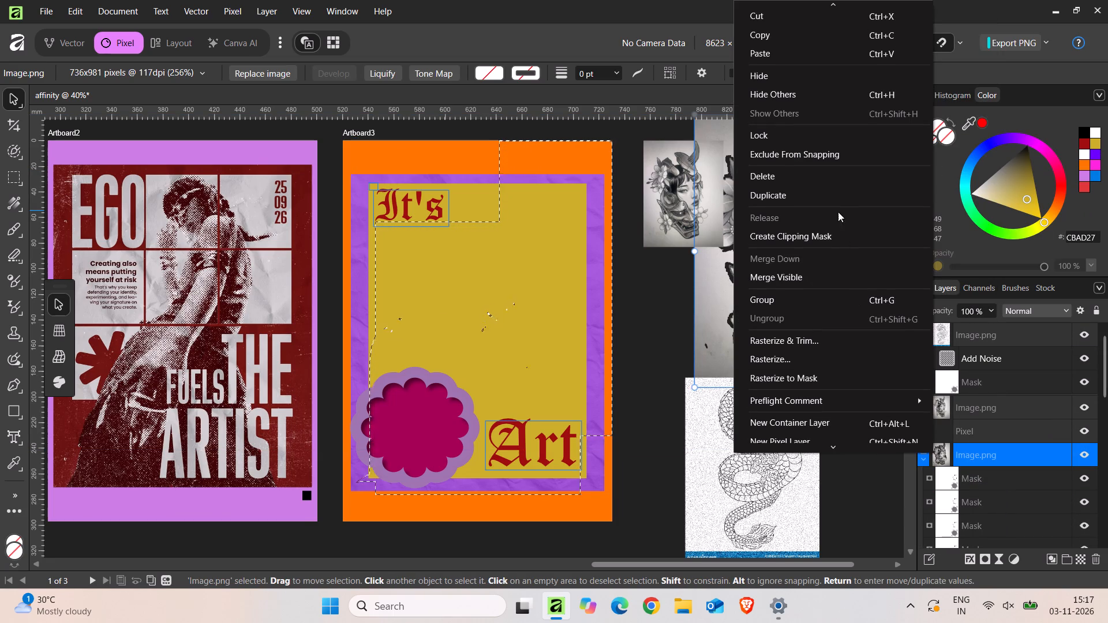
click(830, 183)
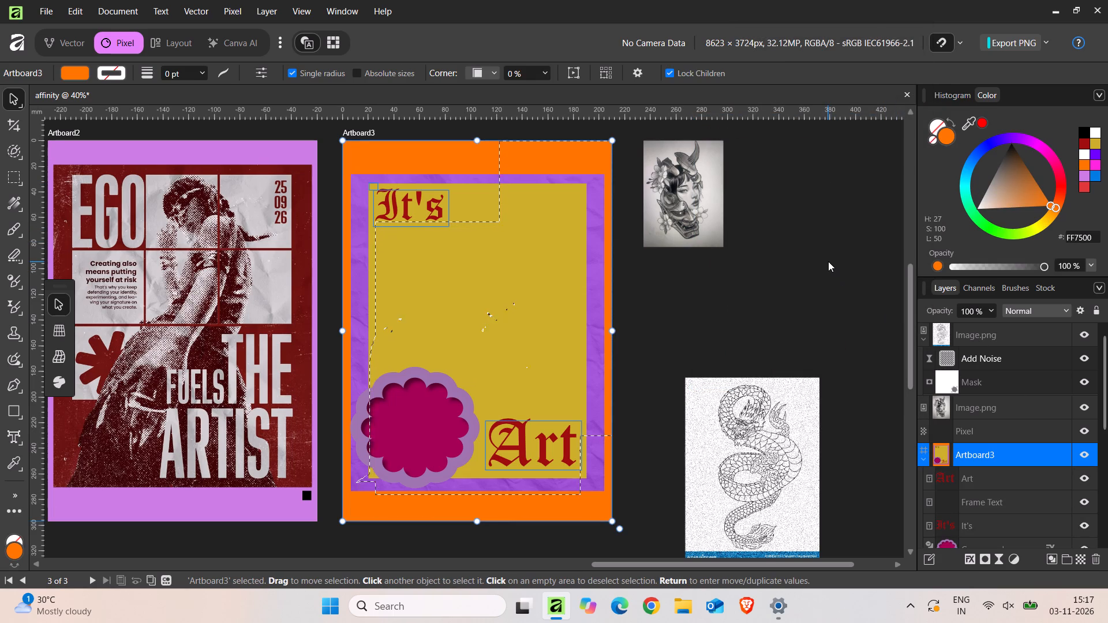
Move the small woman-and-demon image about 60 mm farther away from Artboard3.
click(945, 430)
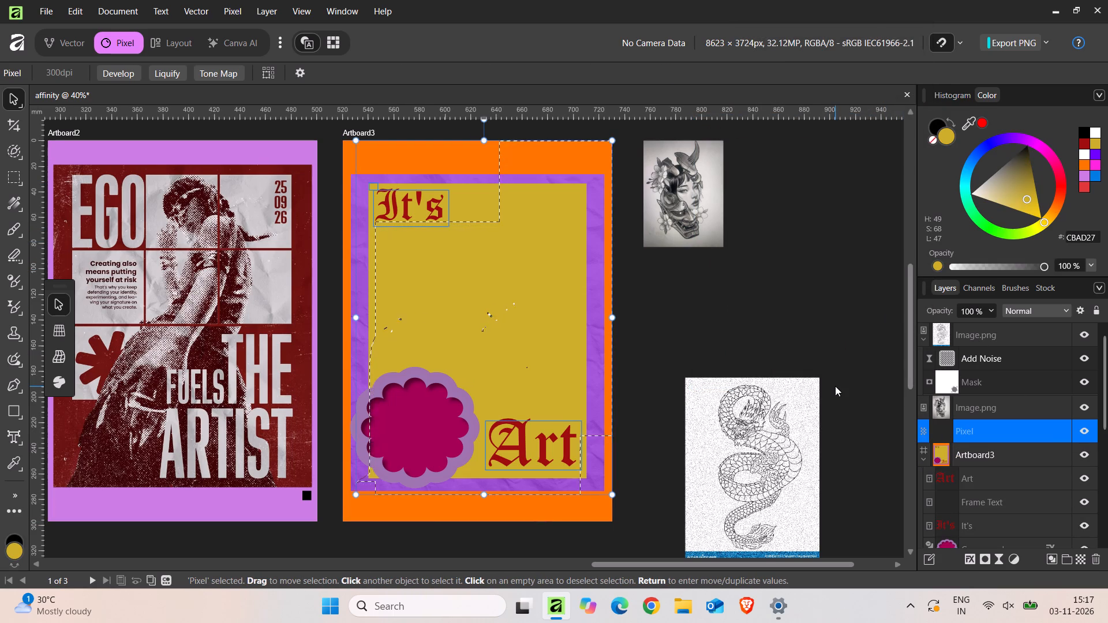
ctrl+scroll(835, 386, down, 3)
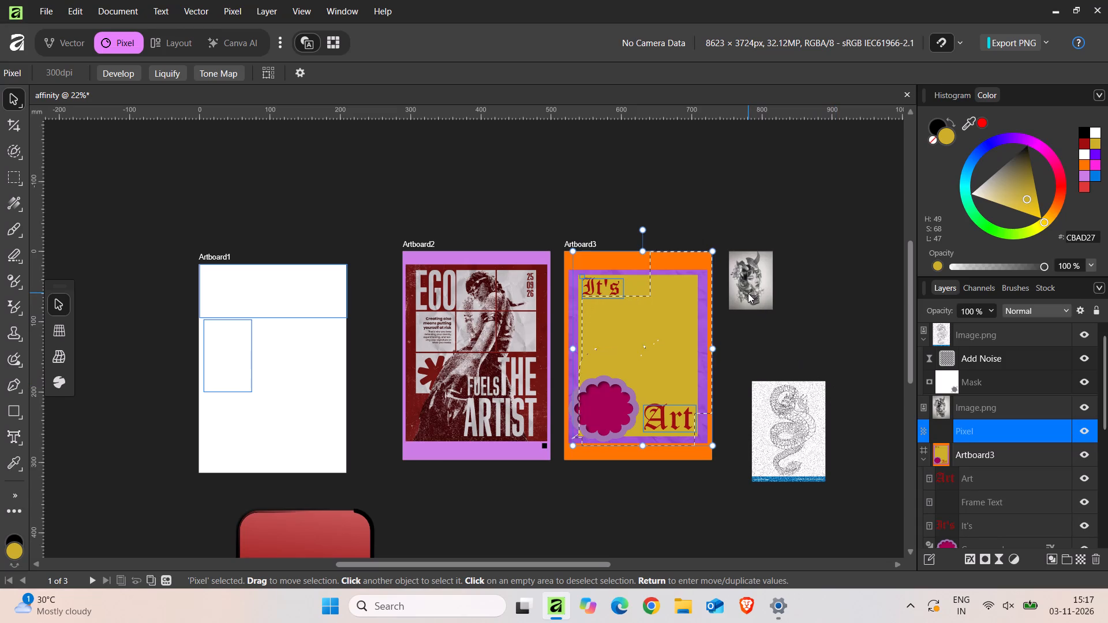
drag(748, 293, 789, 298)
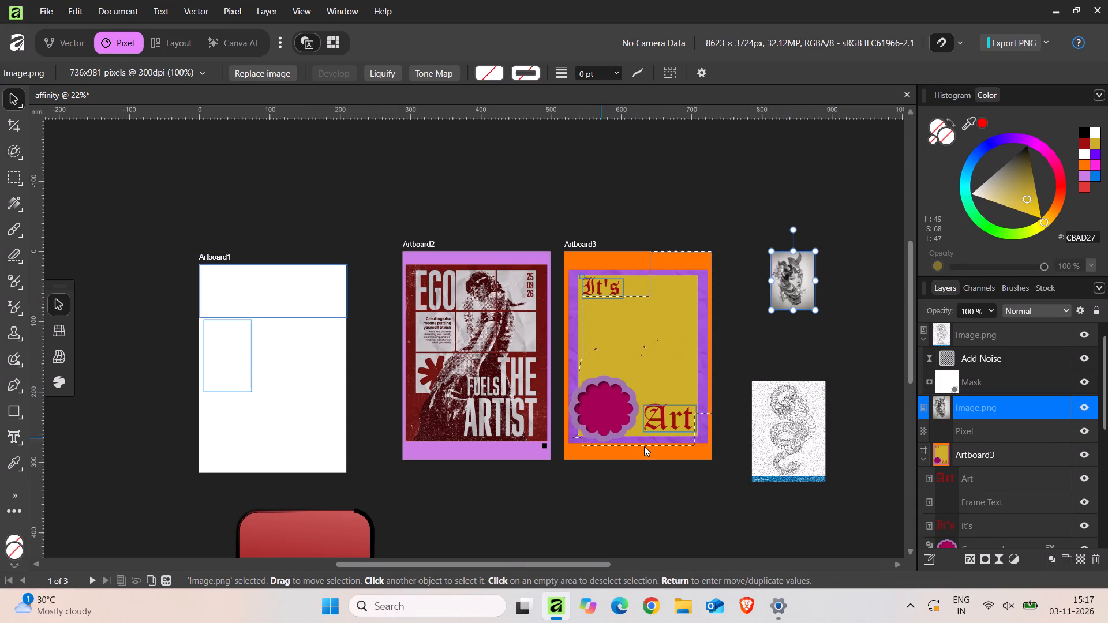
Delete the Pixel layer directly above Artboard3.
click(944, 427)
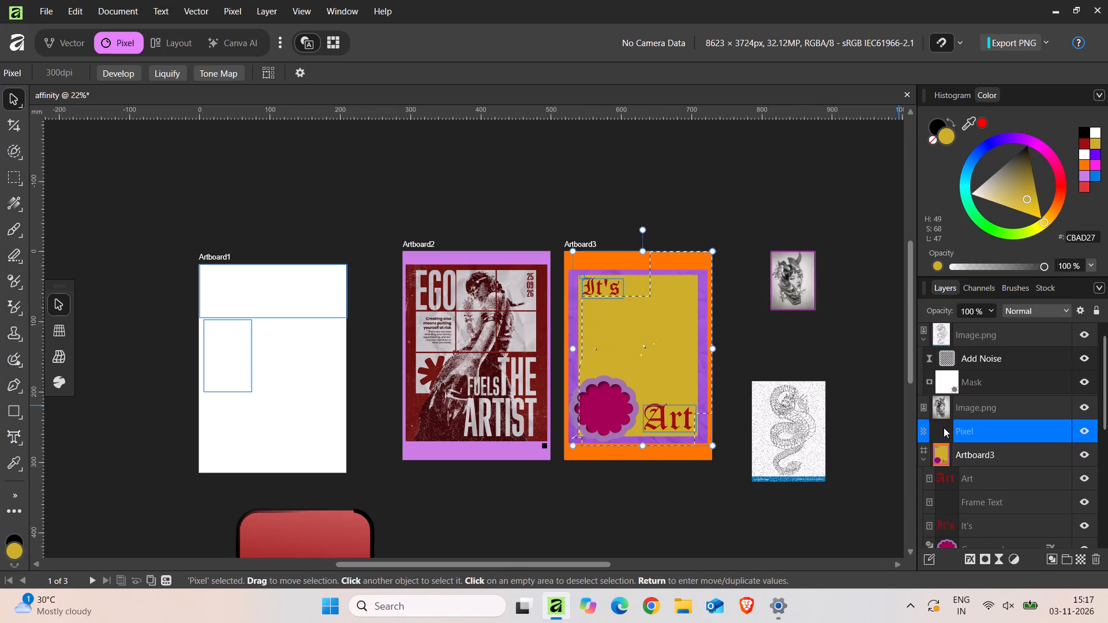
right_click(944, 427)
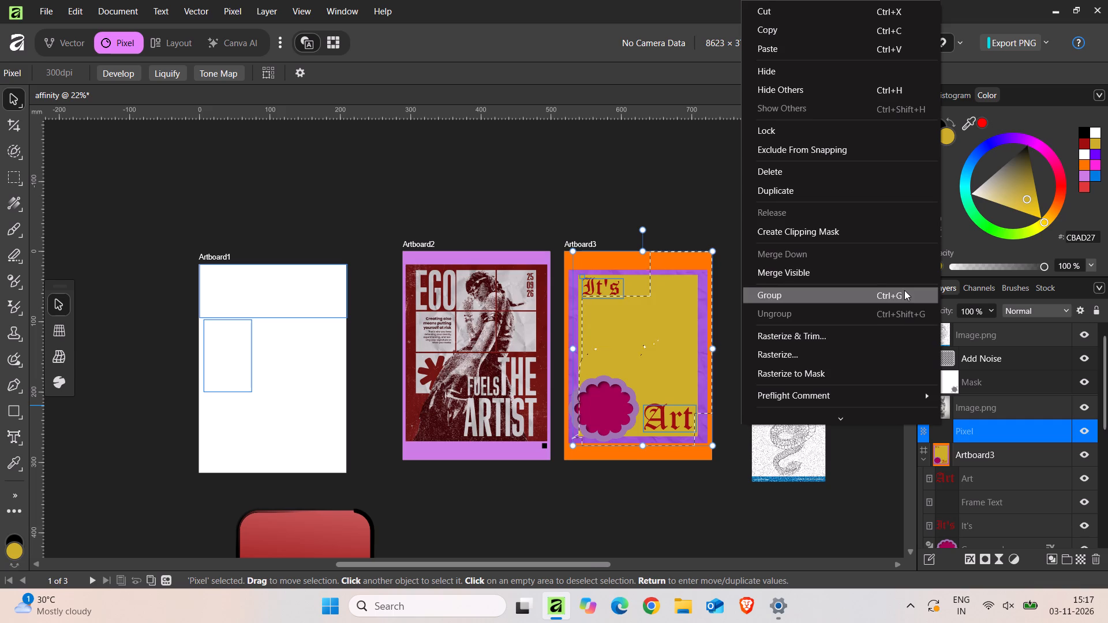
click(831, 174)
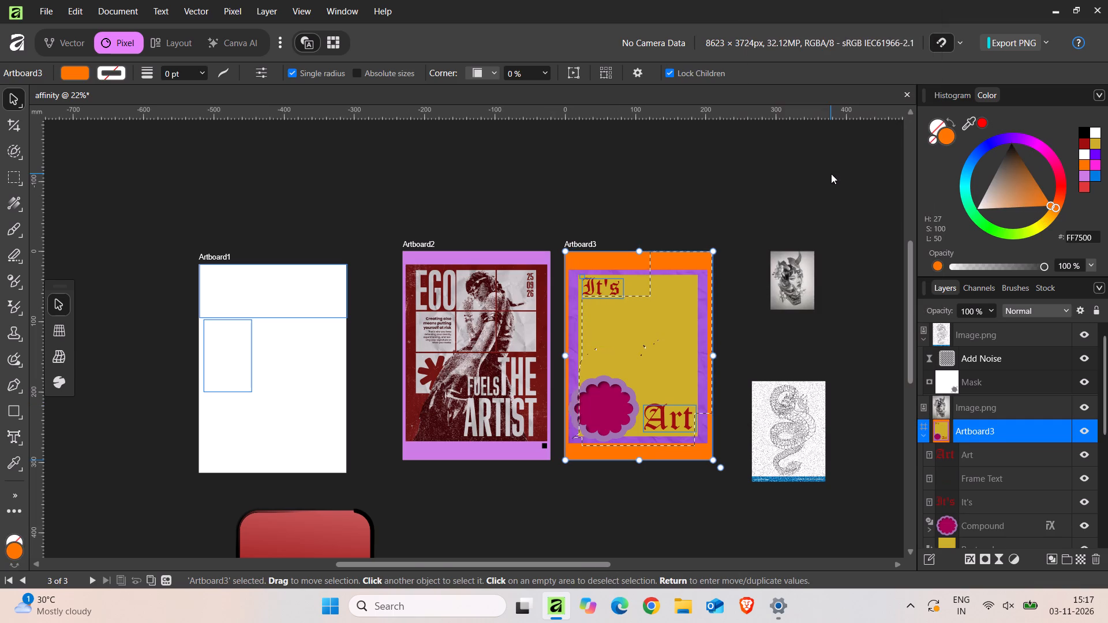
Delete the mask and the Add Noise filter nested under the dragon Image.png layer.
click(985, 388)
right_click(985, 388)
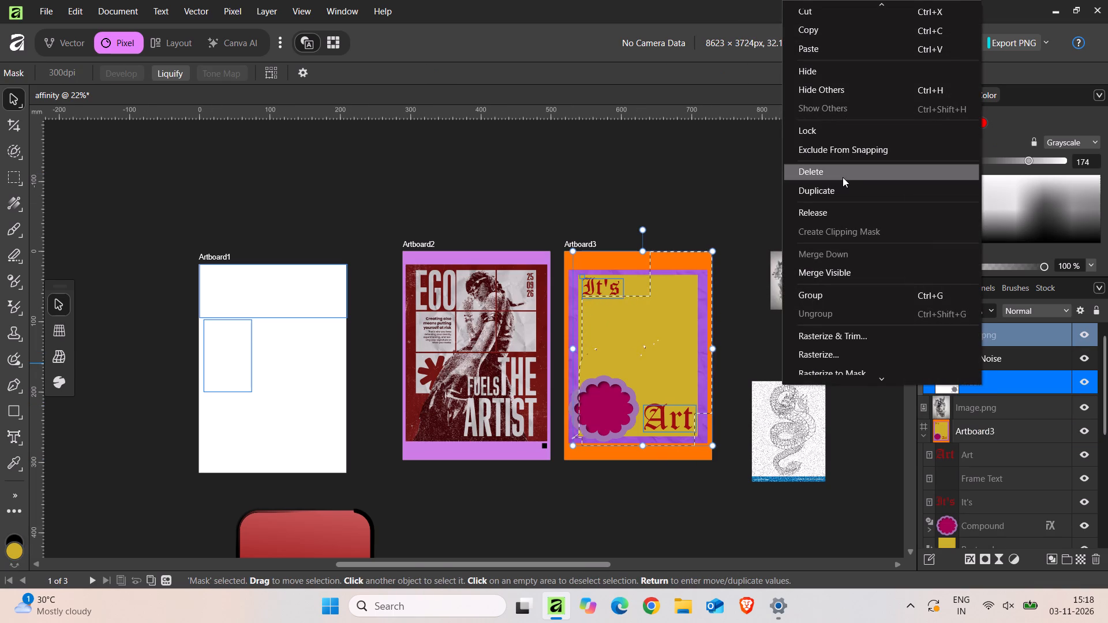
click(843, 177)
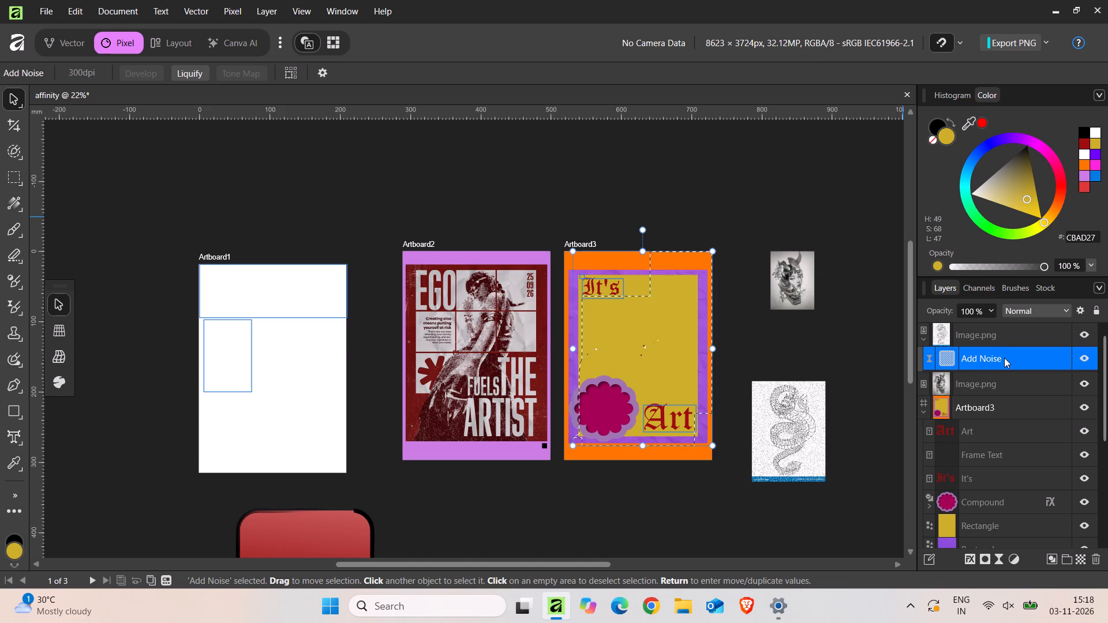
right_click(1004, 358)
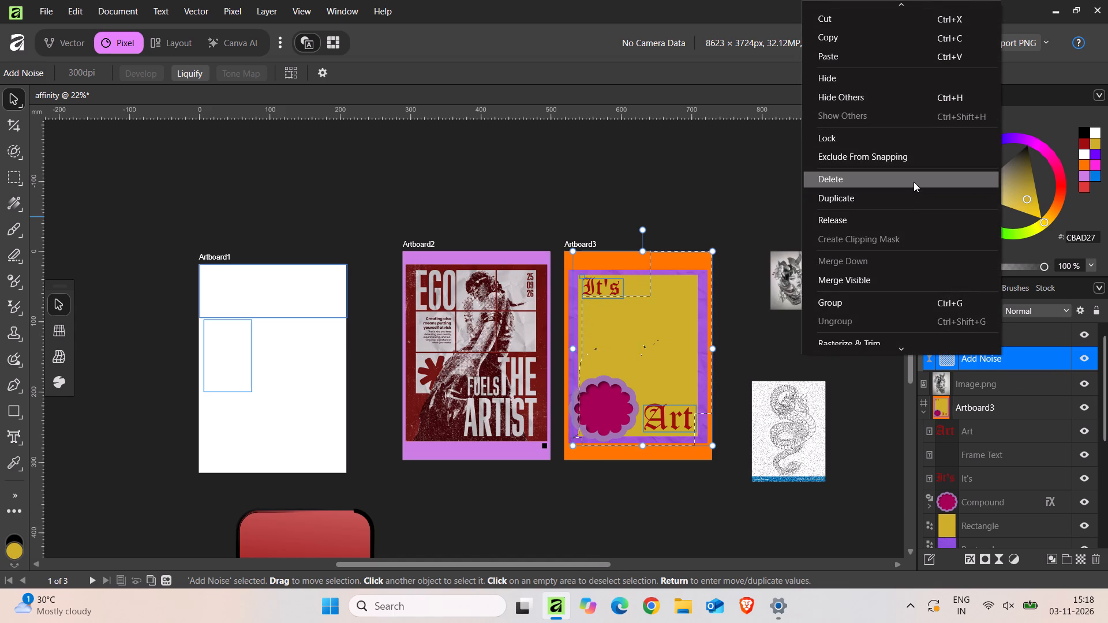
click(914, 182)
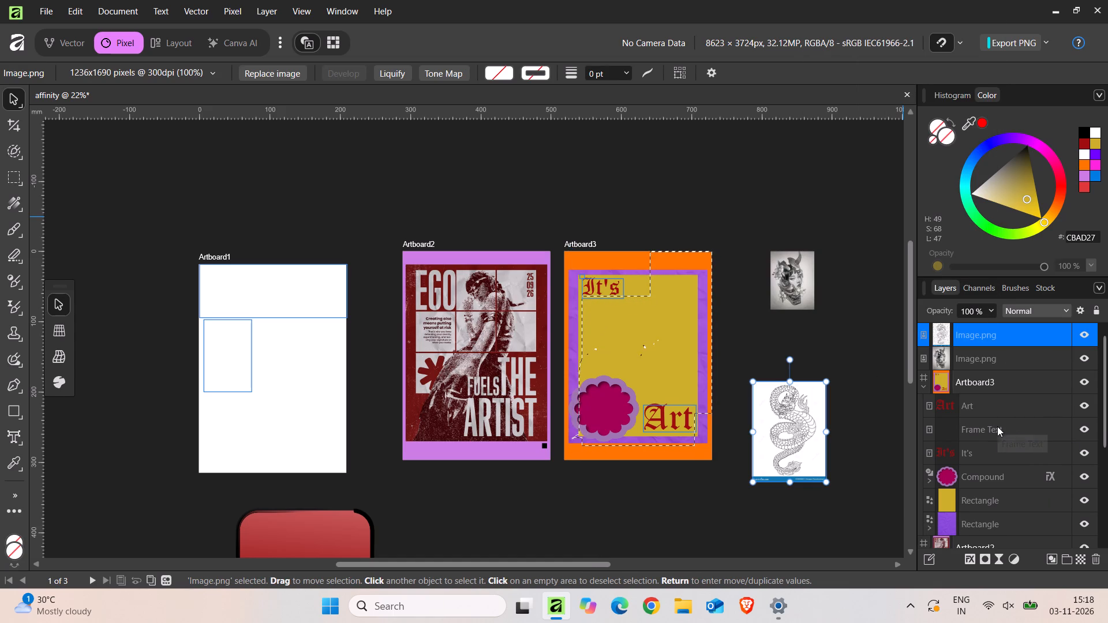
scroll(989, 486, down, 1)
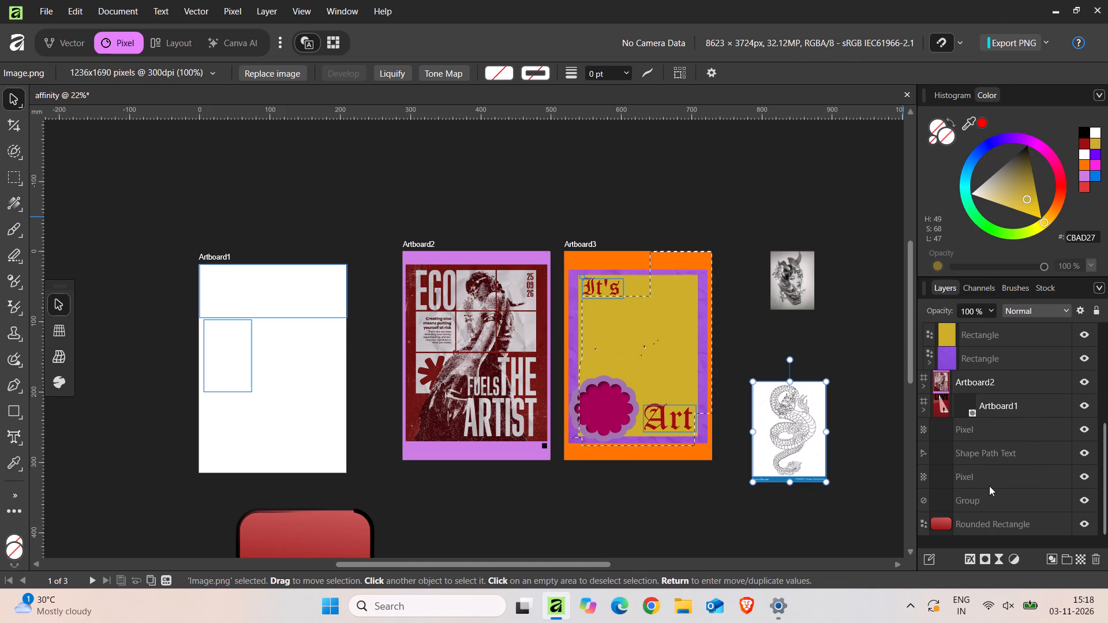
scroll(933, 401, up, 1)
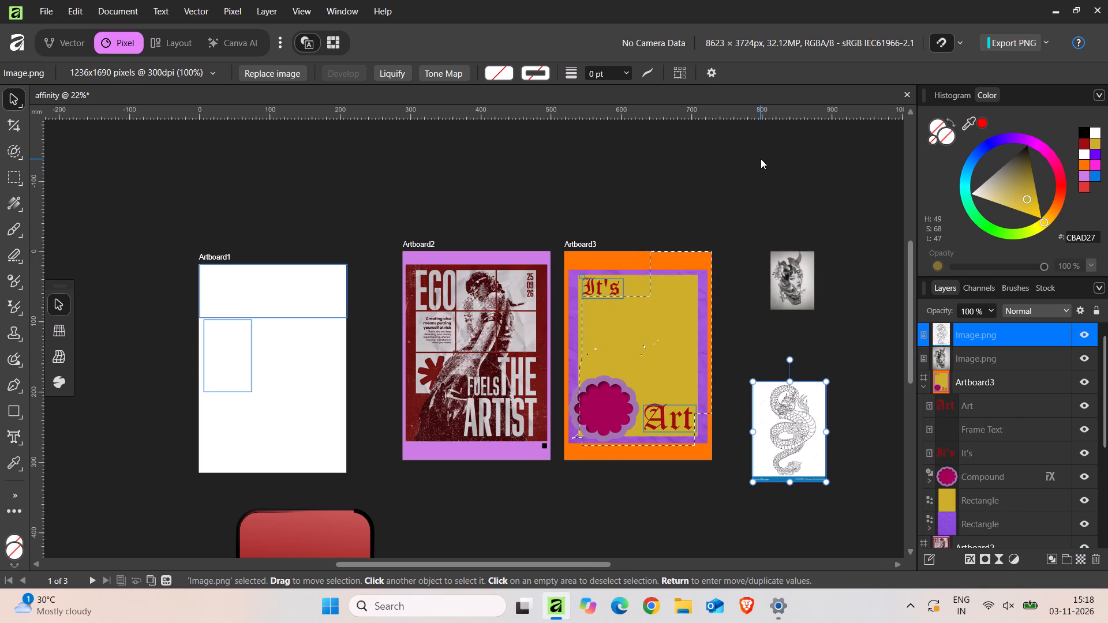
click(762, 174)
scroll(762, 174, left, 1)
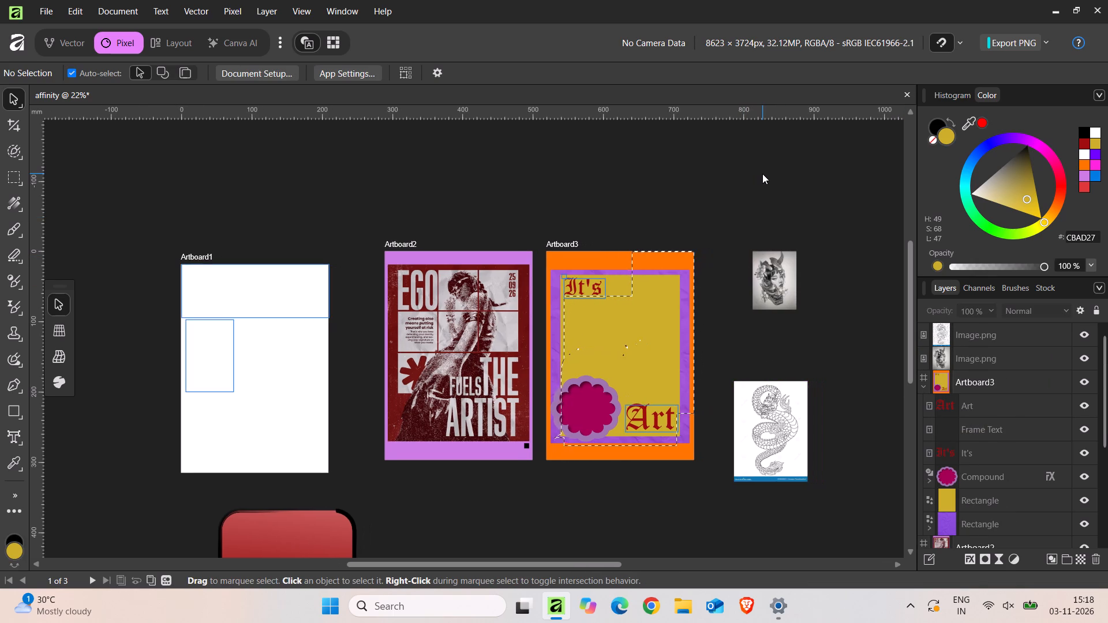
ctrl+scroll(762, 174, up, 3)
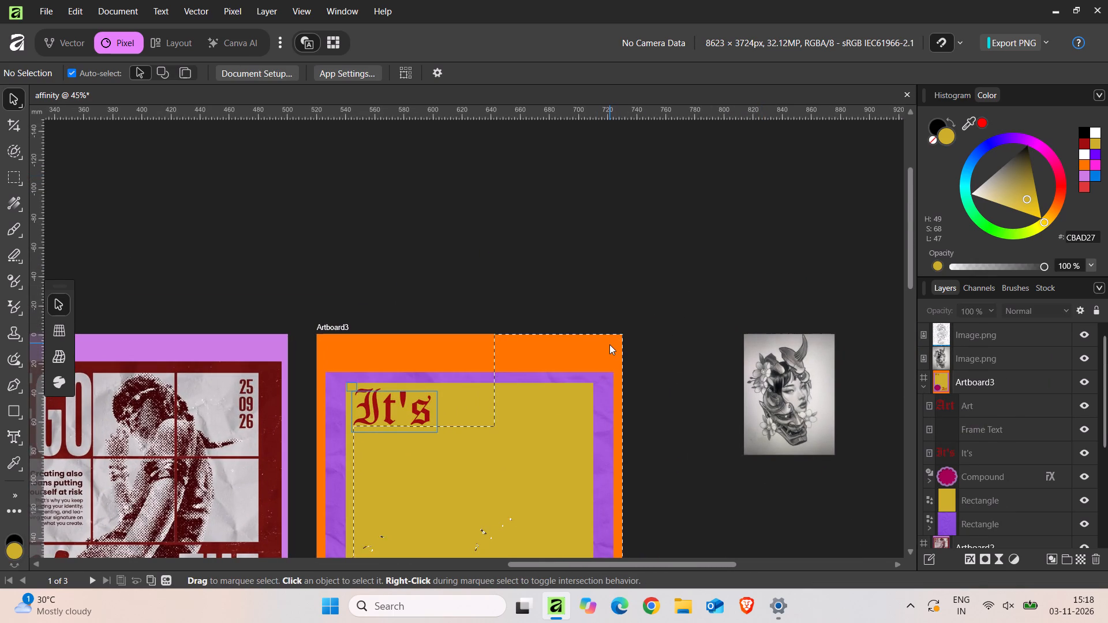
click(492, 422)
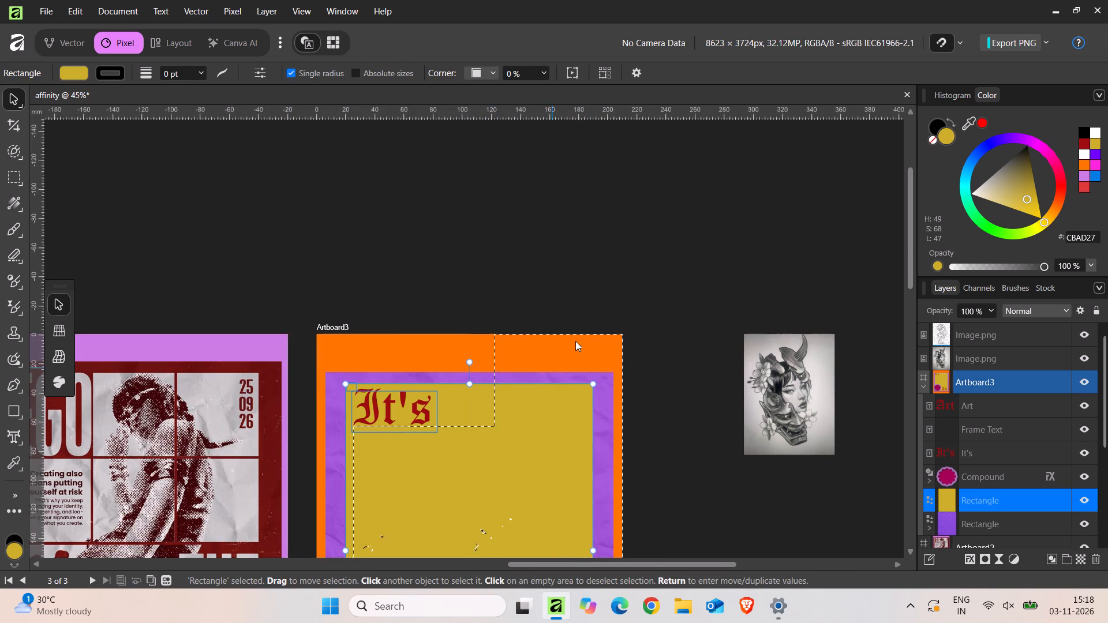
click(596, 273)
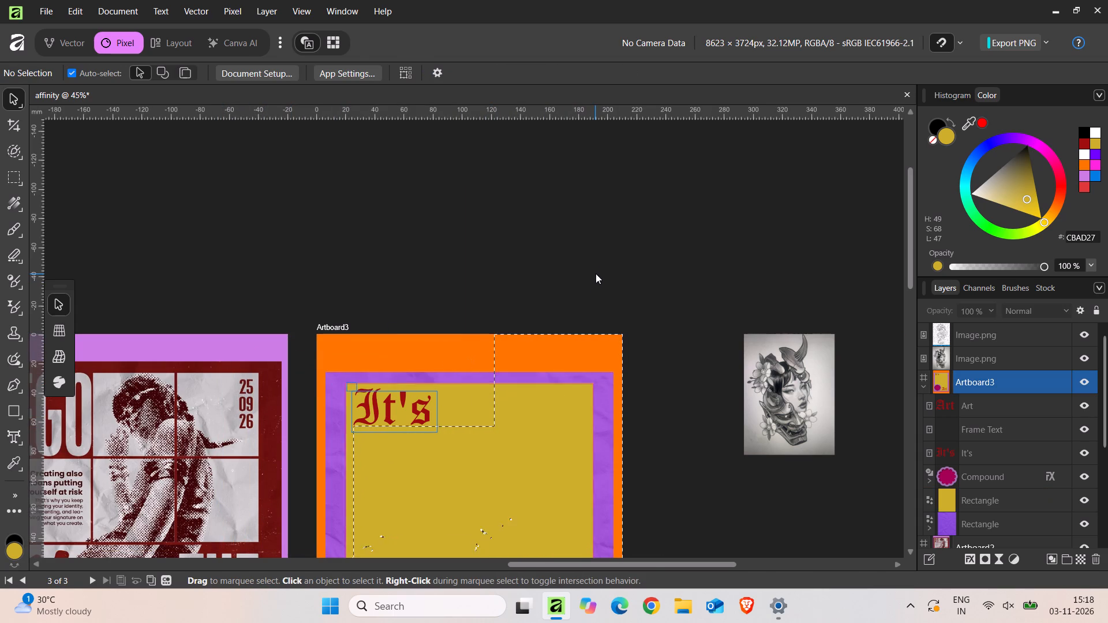
Extend the pixel selection across the upper part of Artboard3, including its orange border and the It's text, with the Selection Brush.
scroll(596, 273, down, 2)
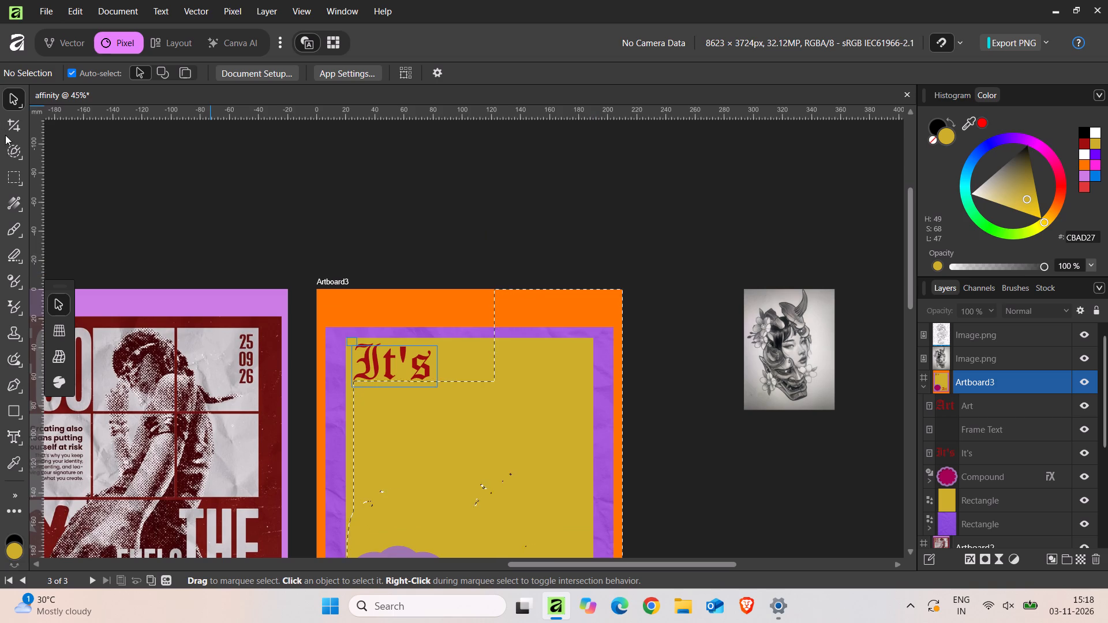
click(20, 152)
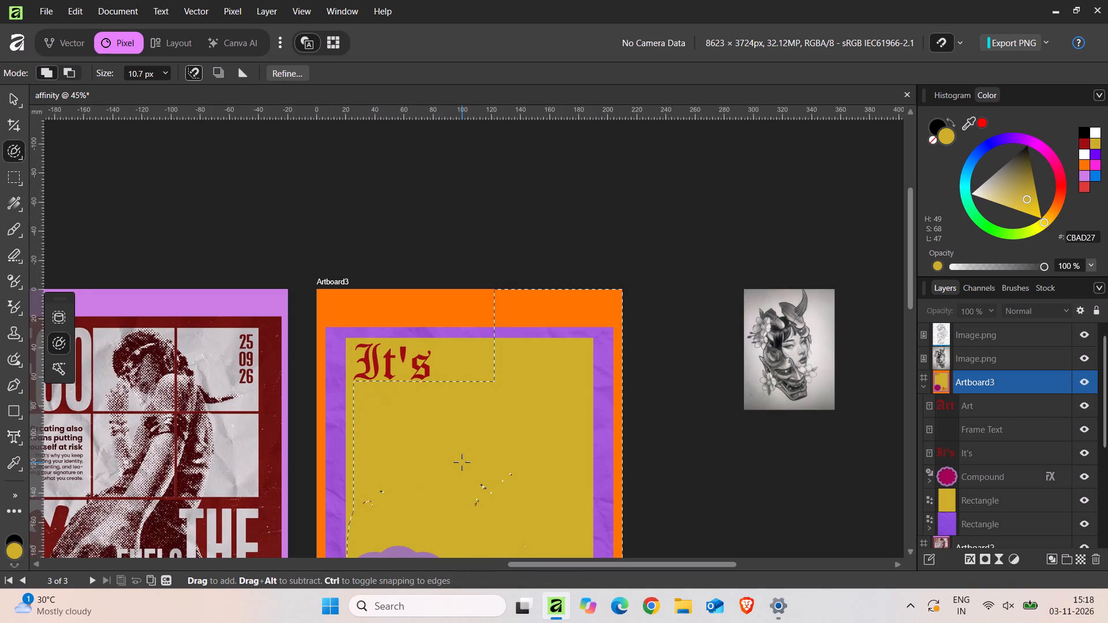
drag(462, 462, 506, 479)
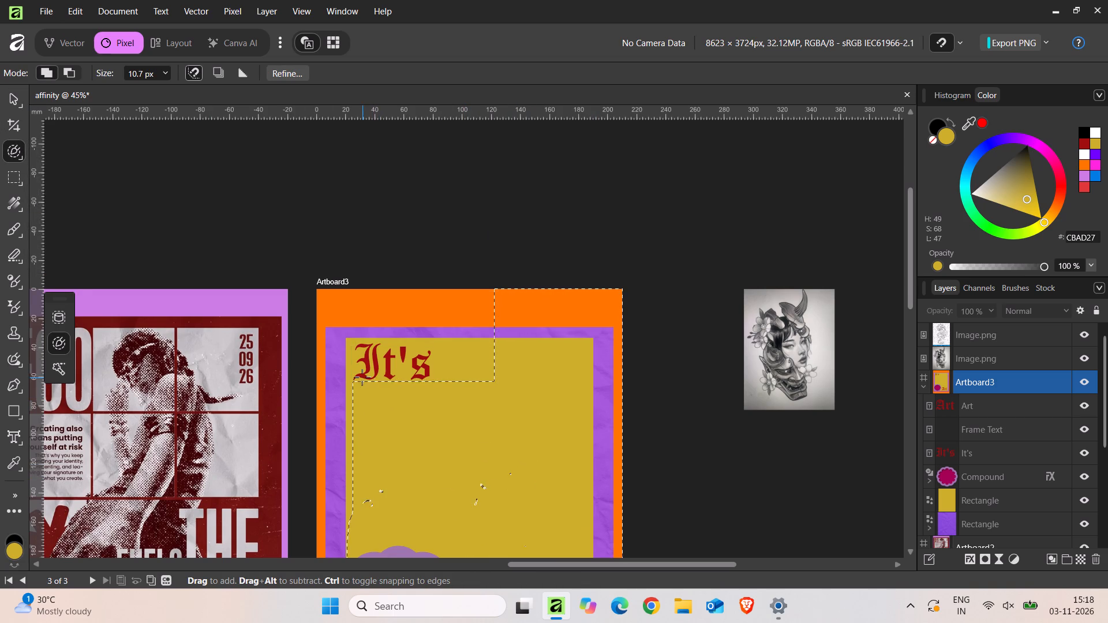
drag(354, 383, 288, 320)
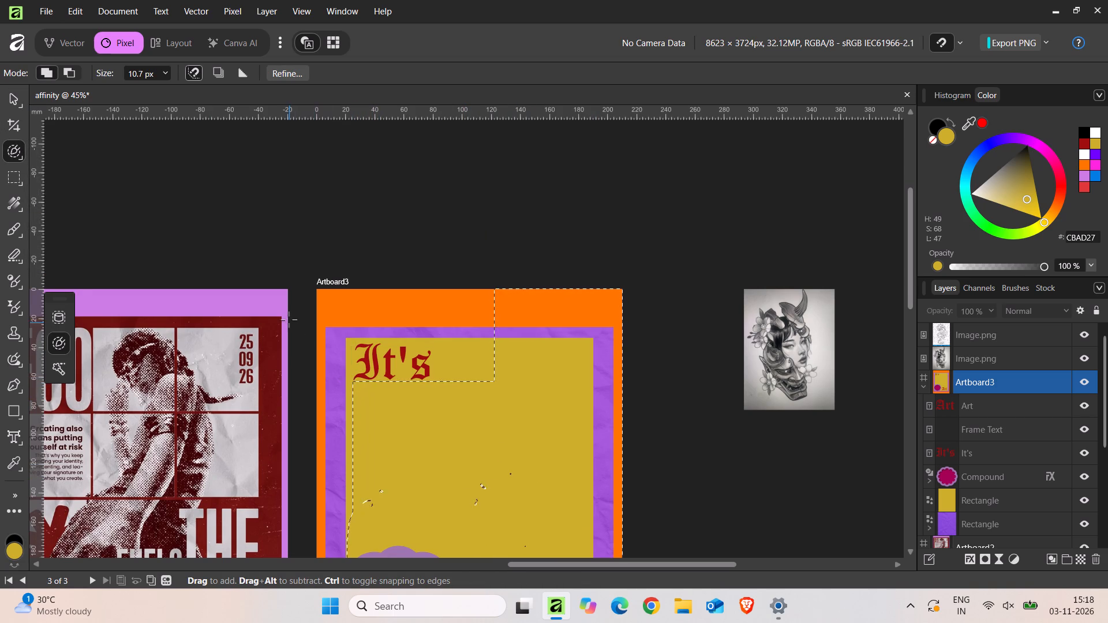
drag(288, 320, 612, 366)
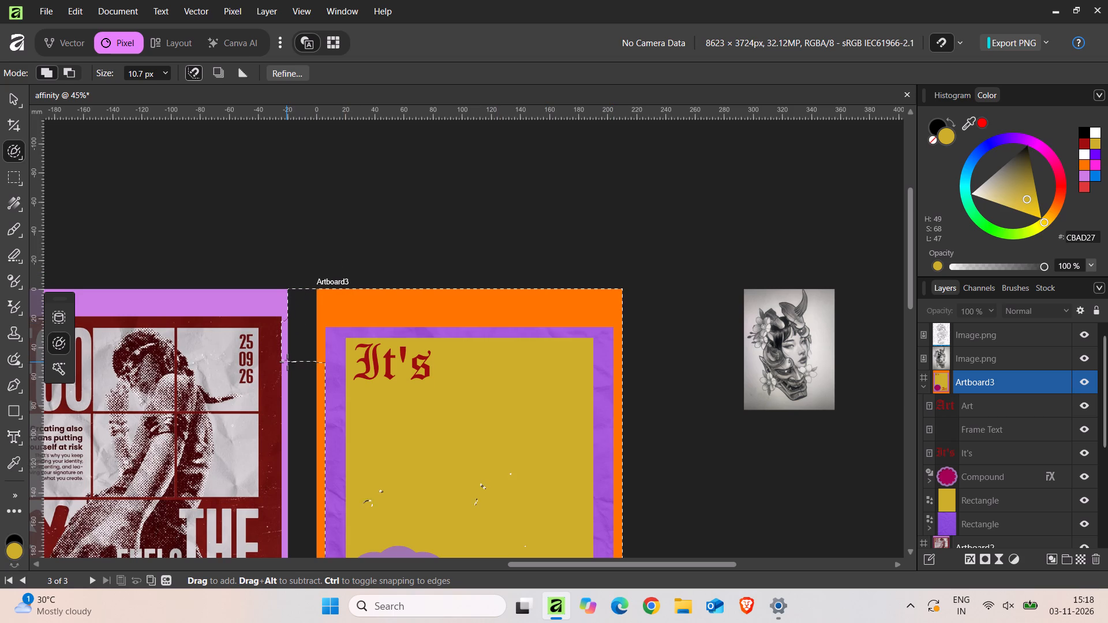
drag(287, 362, 474, 358)
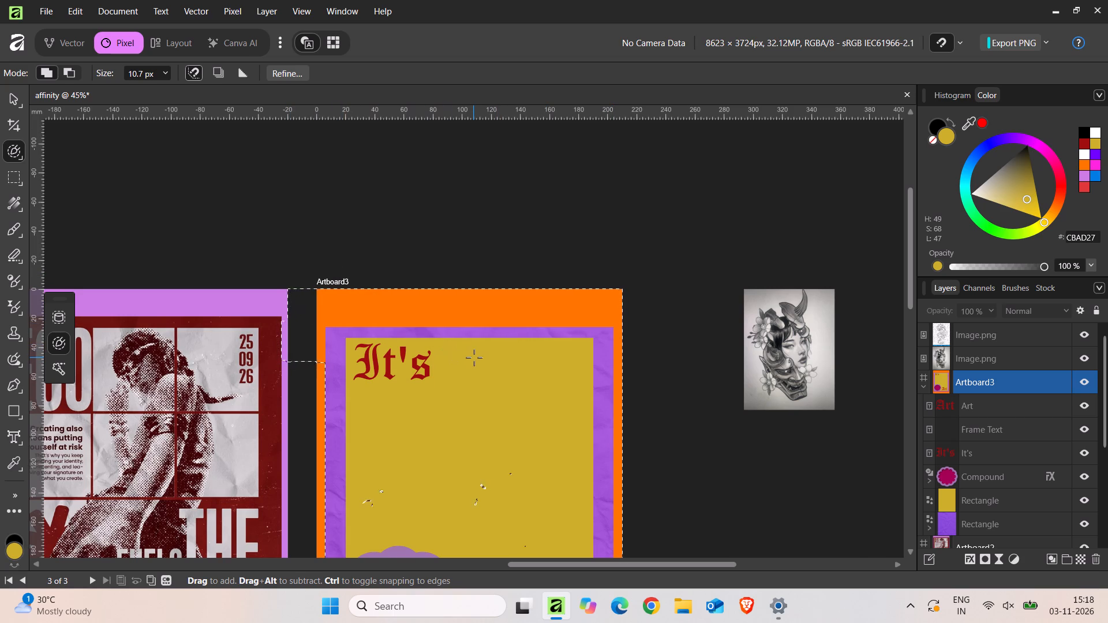
Add the flower's outer edge, the orange bottom border and the purple corner beside the Art text to the pixel selection.
scroll(474, 358, down, 8)
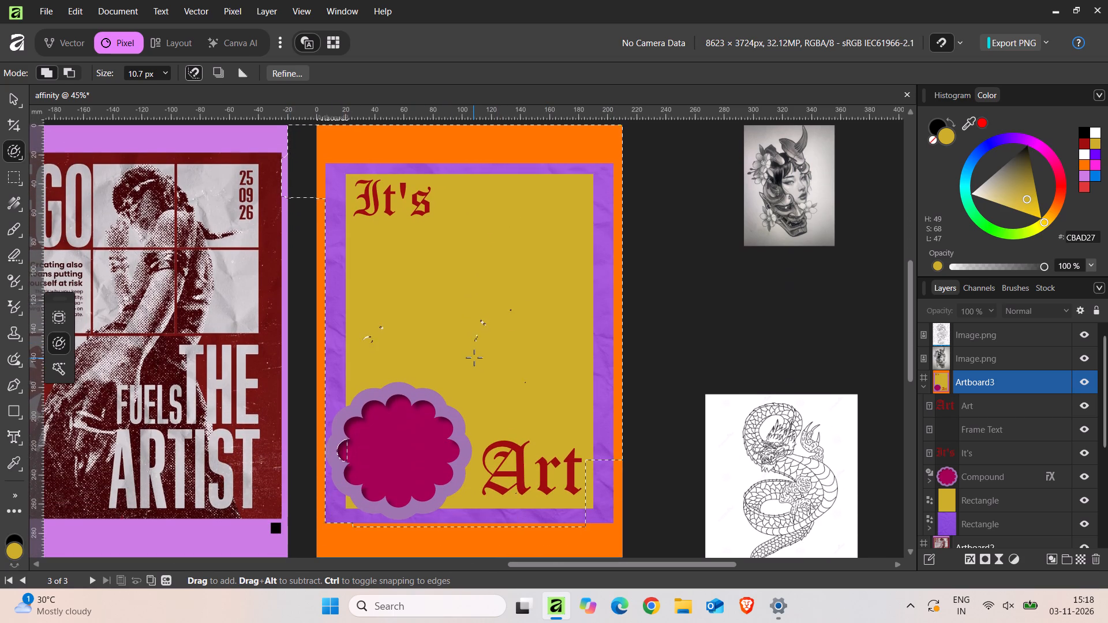
scroll(474, 358, down, 4)
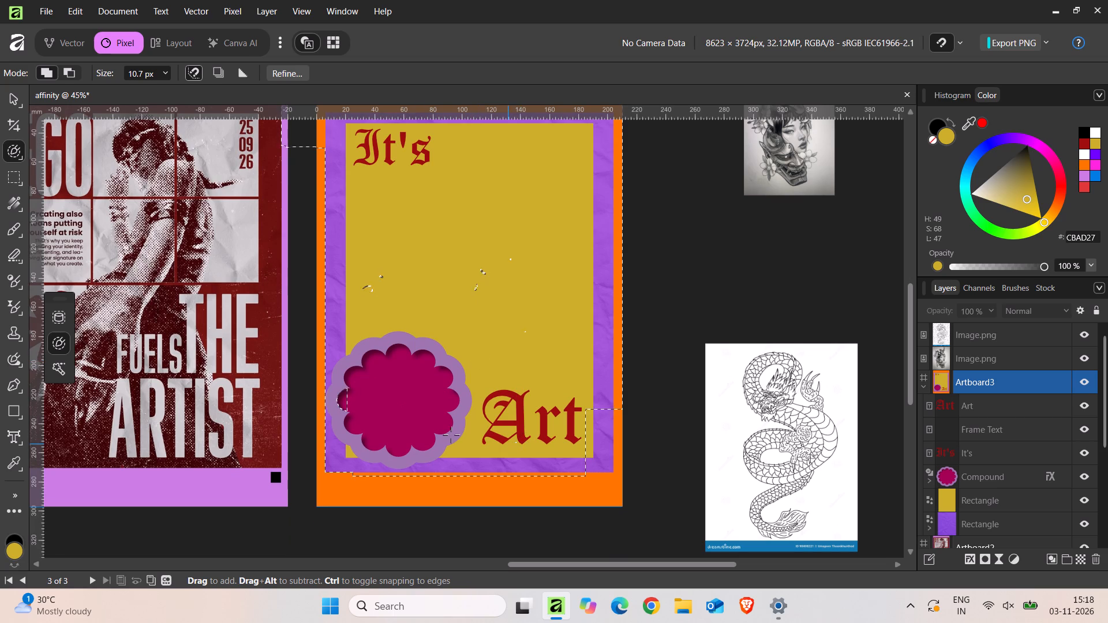
drag(348, 402, 319, 458)
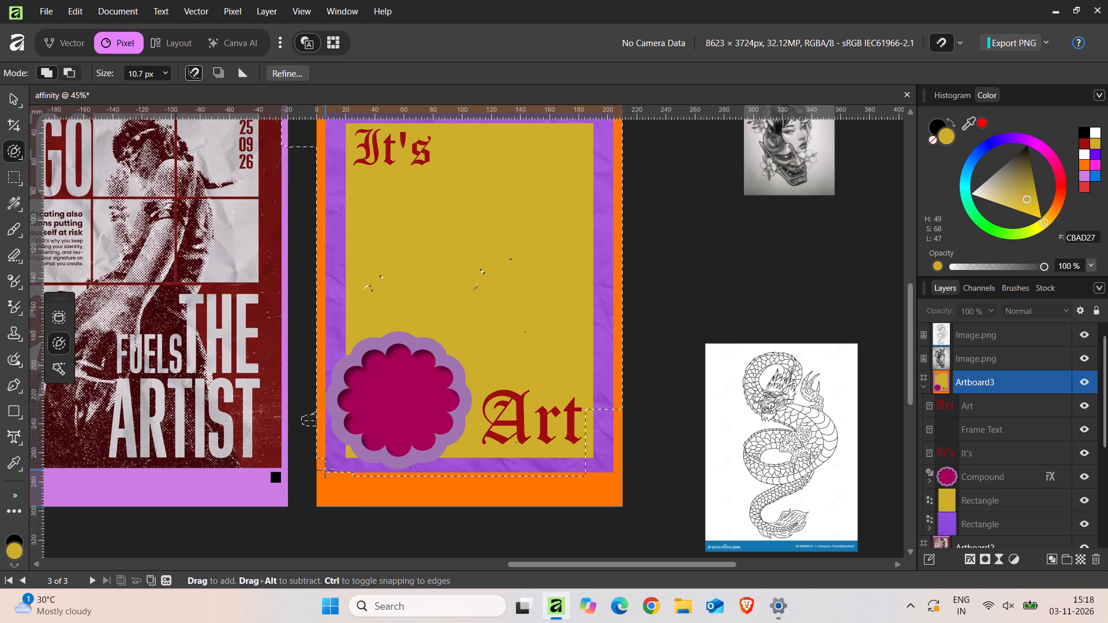
drag(325, 470, 320, 515)
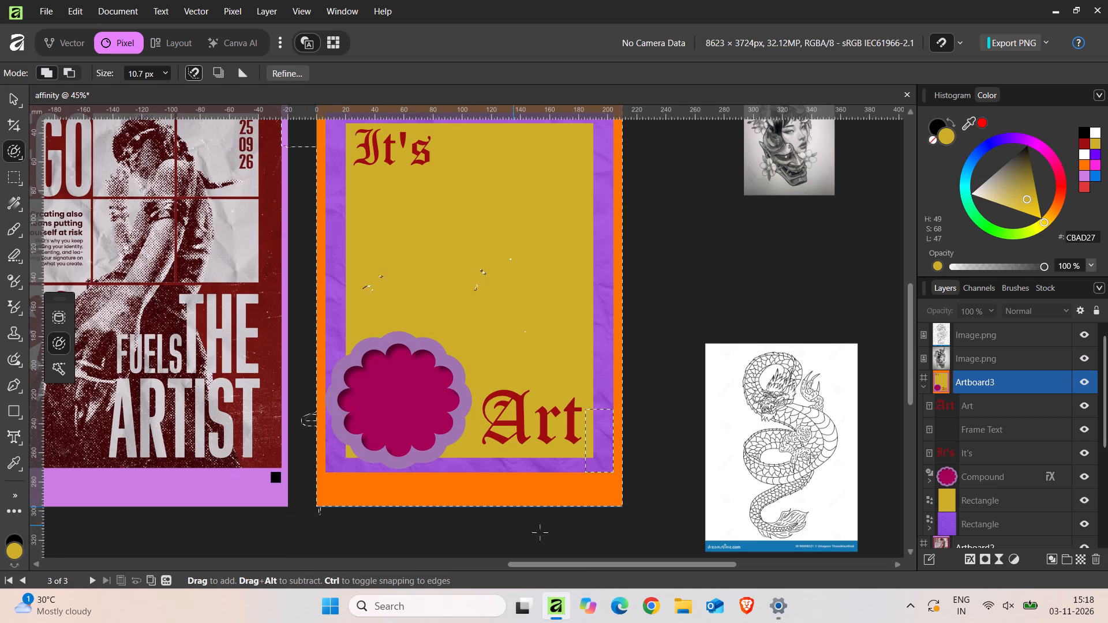
drag(604, 451, 607, 403)
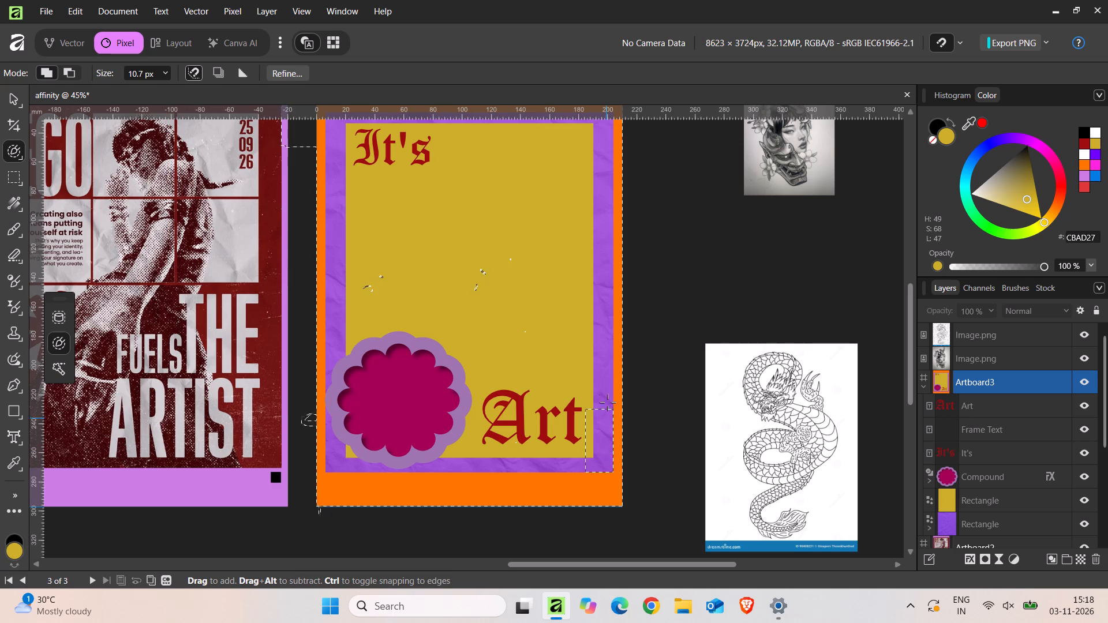
drag(607, 403, 592, 426)
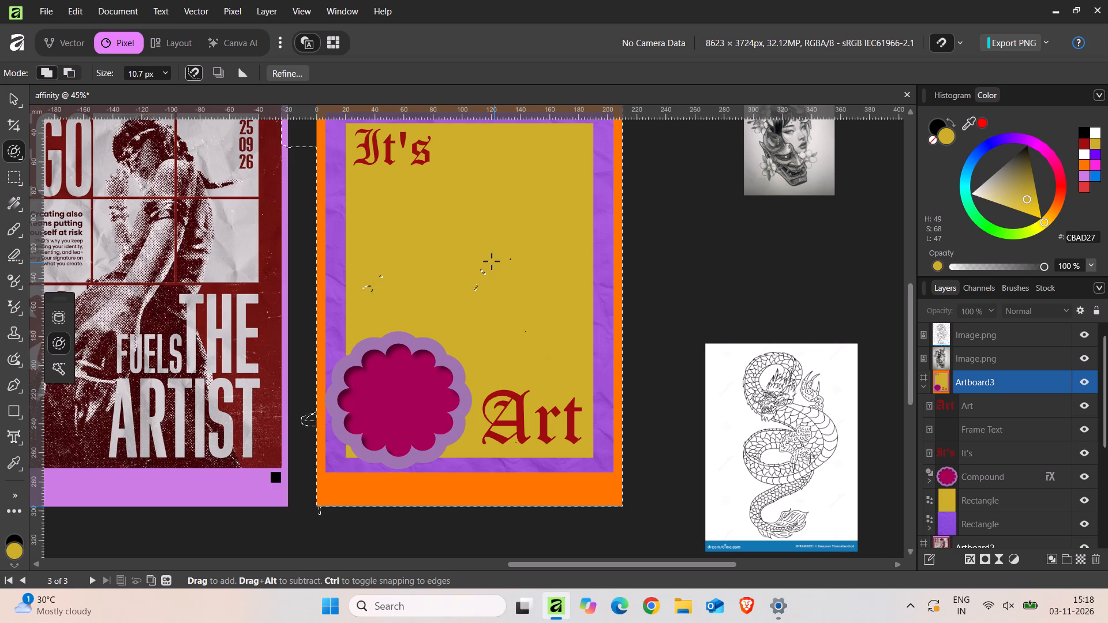
Add the leftover specks in the yellow rectangle and the patch outside Artboard3 beside the flower to the pixel selection.
drag(489, 261, 476, 287)
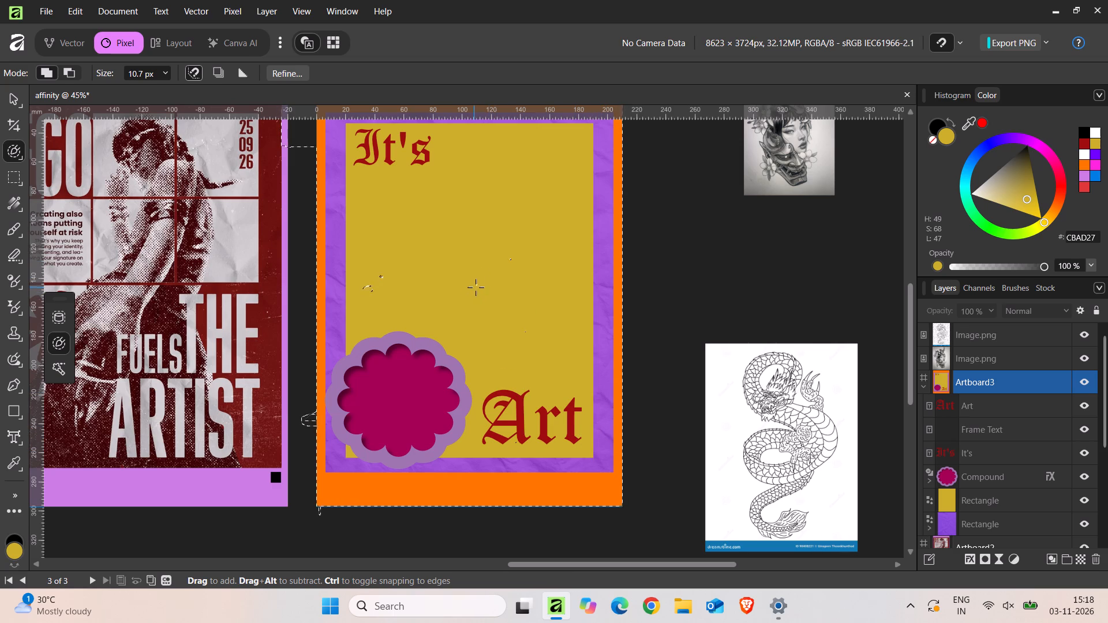
drag(476, 287, 473, 282)
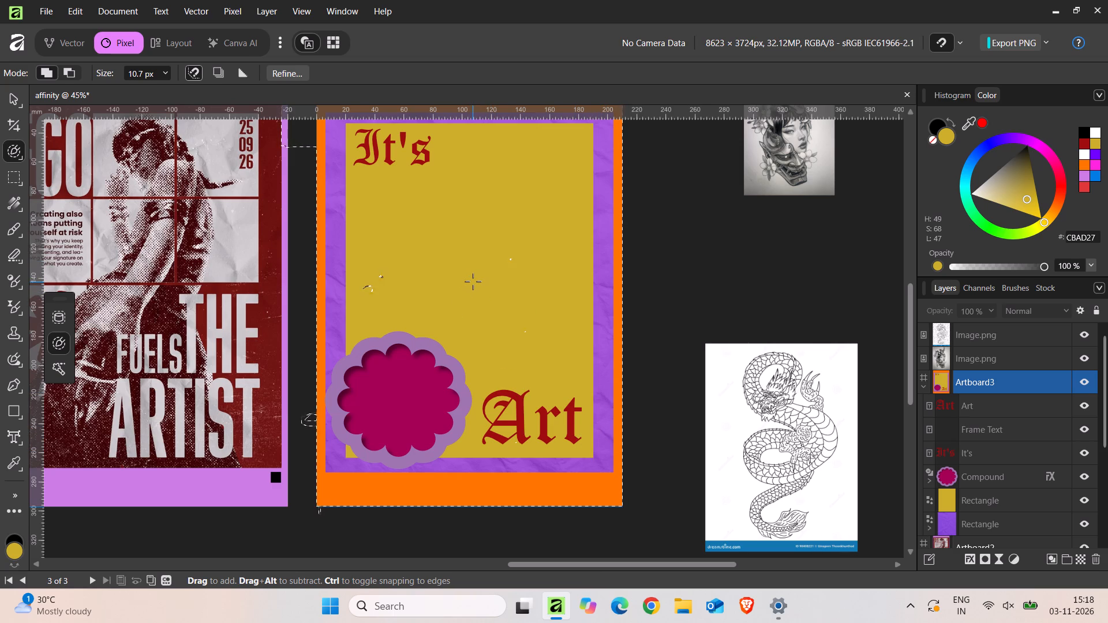
ctrl+scroll(473, 282, up, 1)
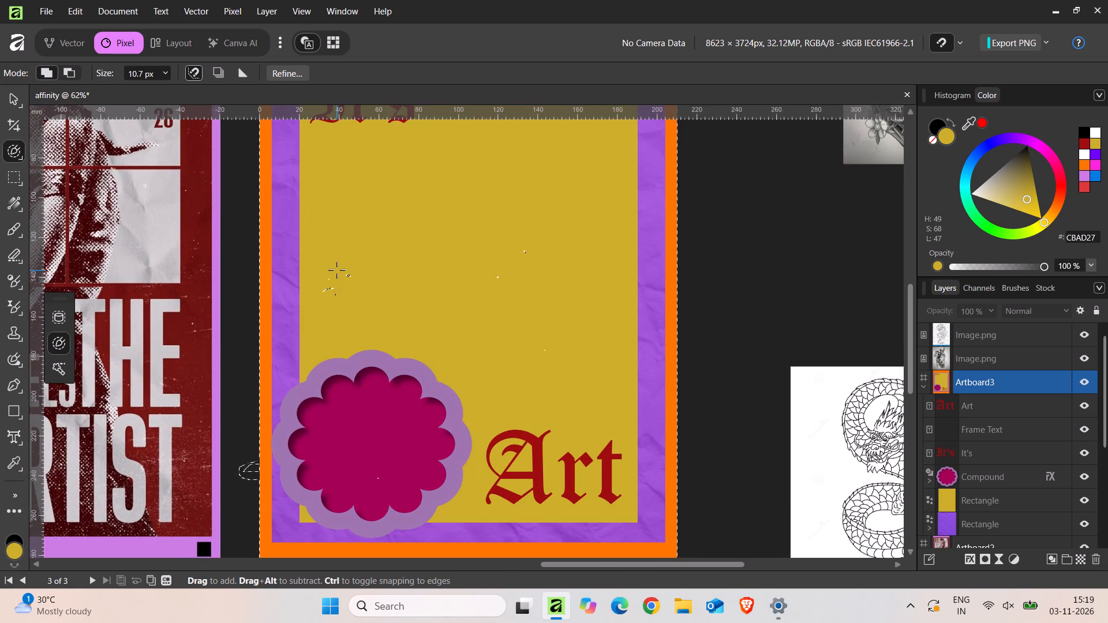
drag(336, 270, 325, 284)
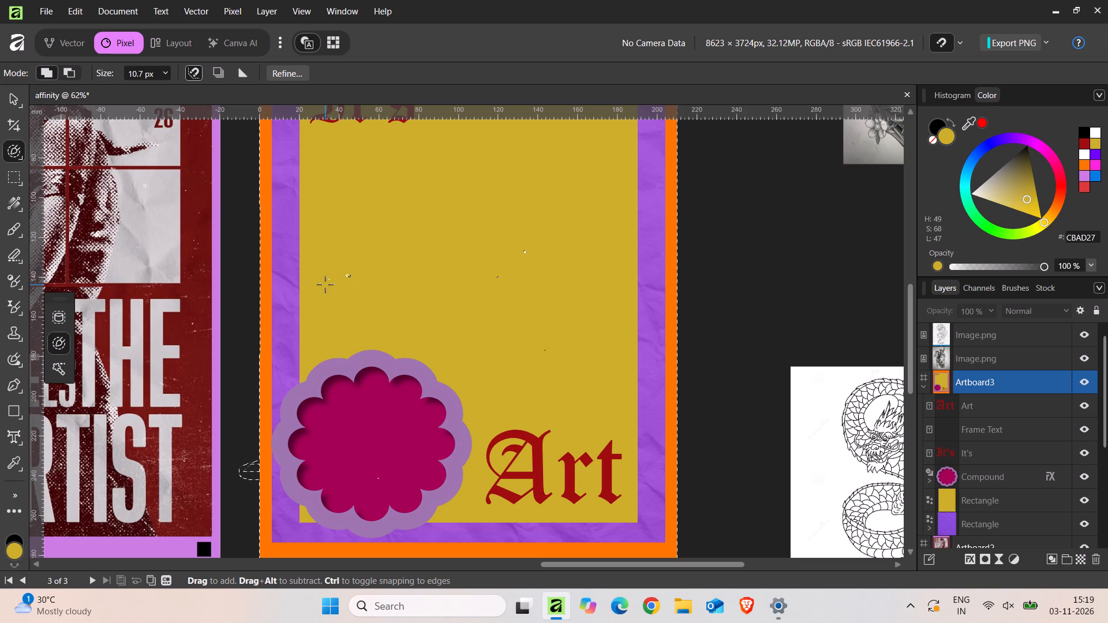
drag(325, 284, 349, 282)
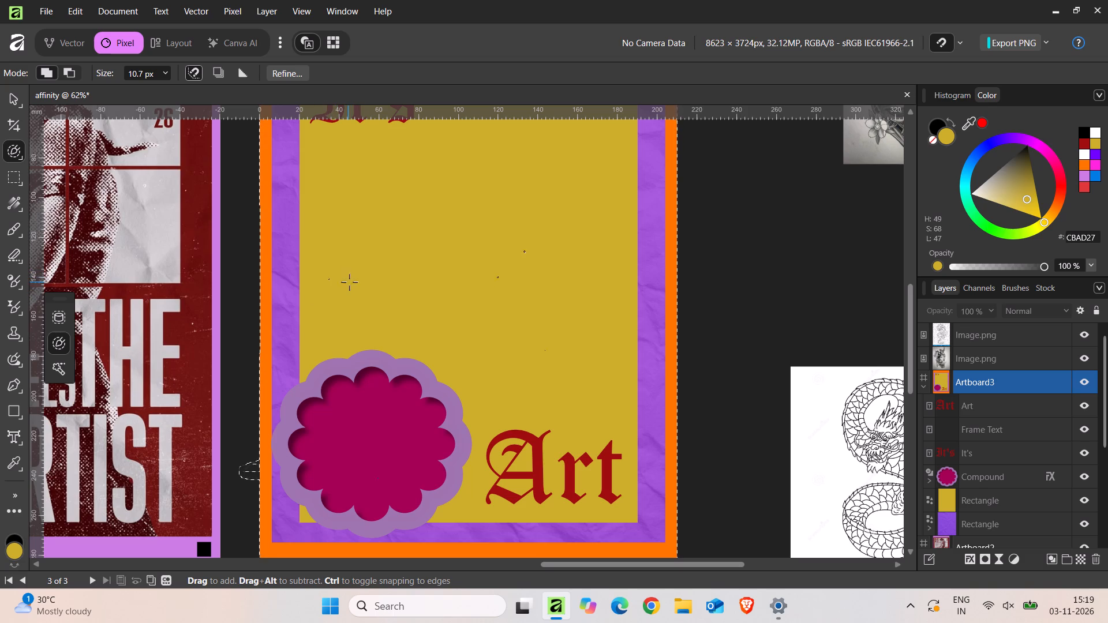
drag(349, 282, 488, 260)
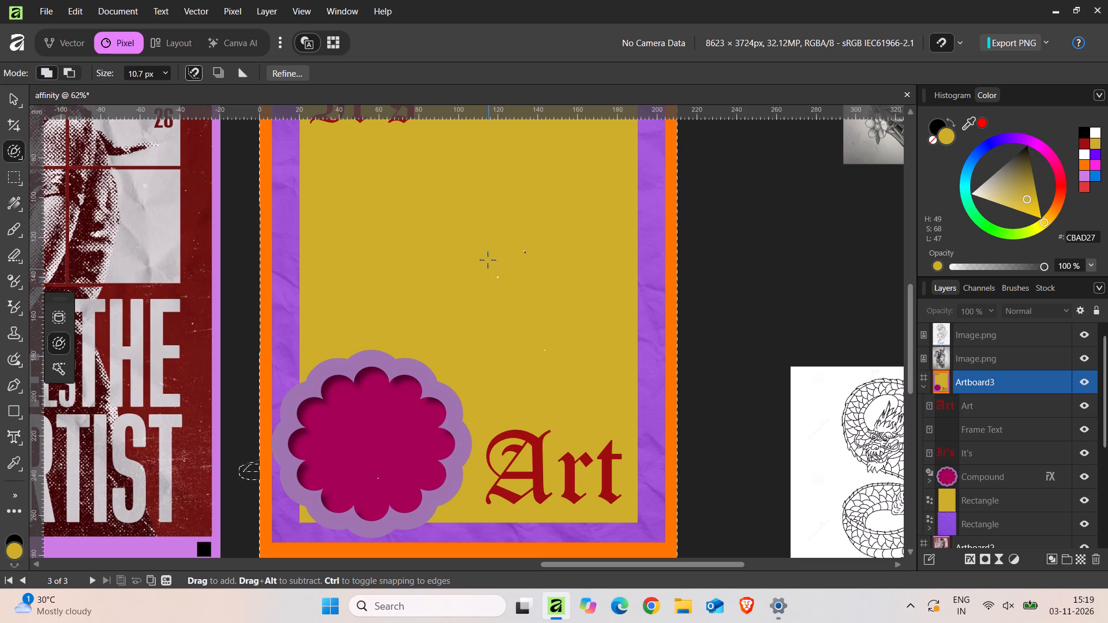
drag(488, 260, 522, 257)
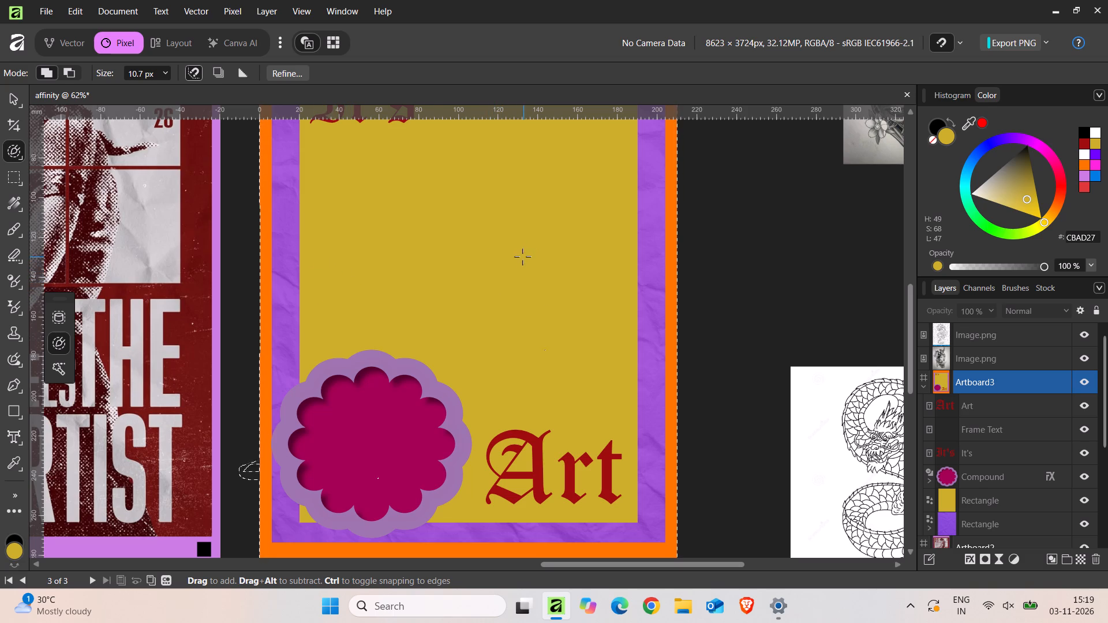
drag(522, 257, 549, 353)
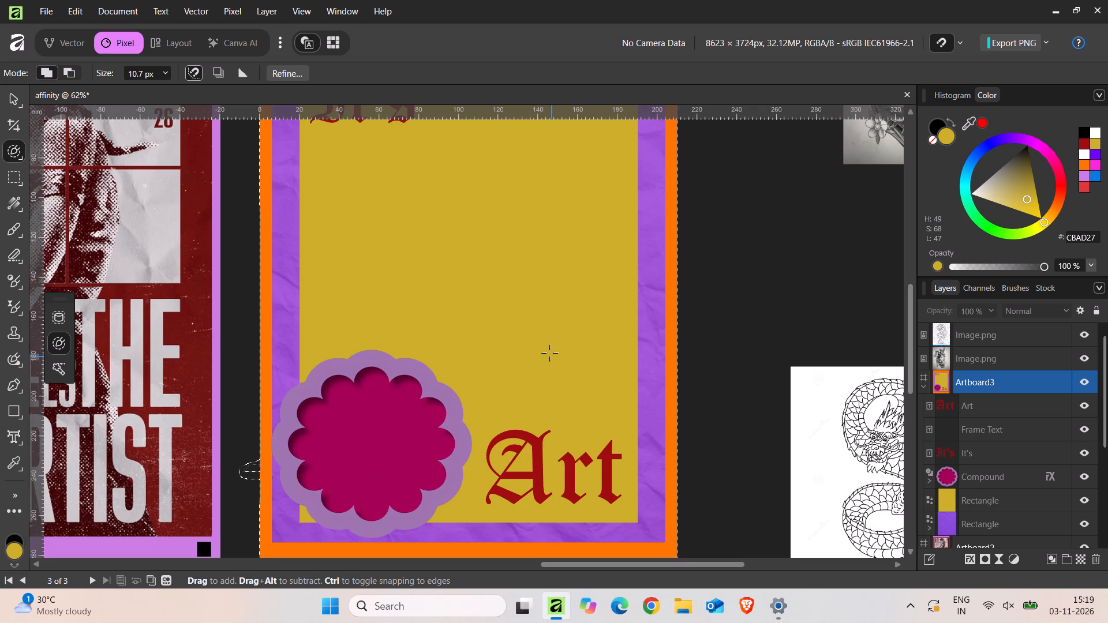
drag(549, 353, 551, 354)
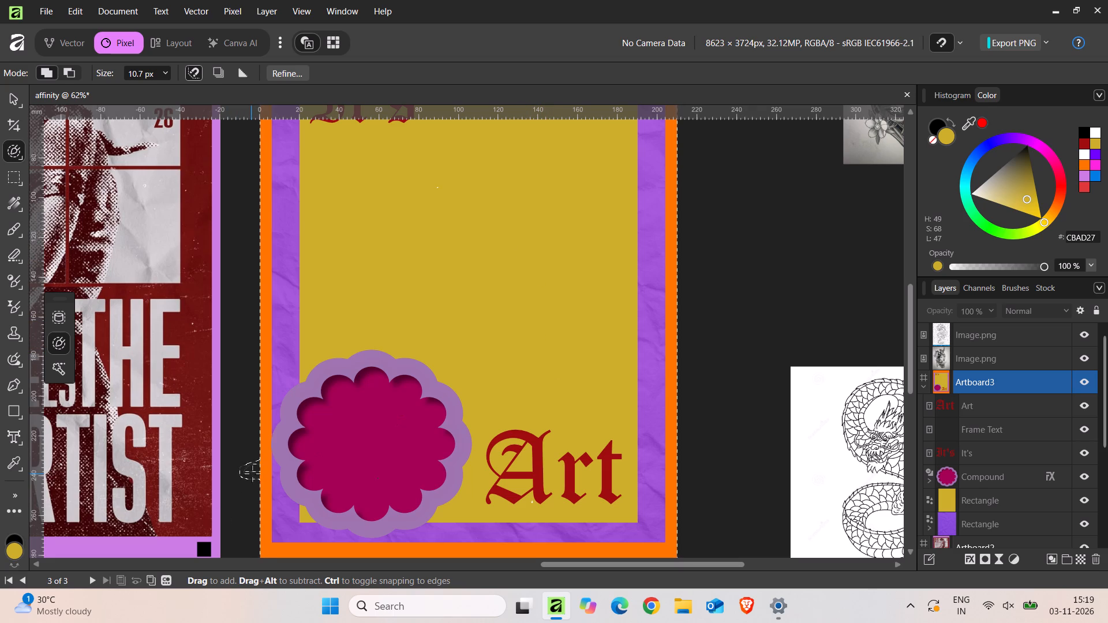
drag(252, 474, 272, 477)
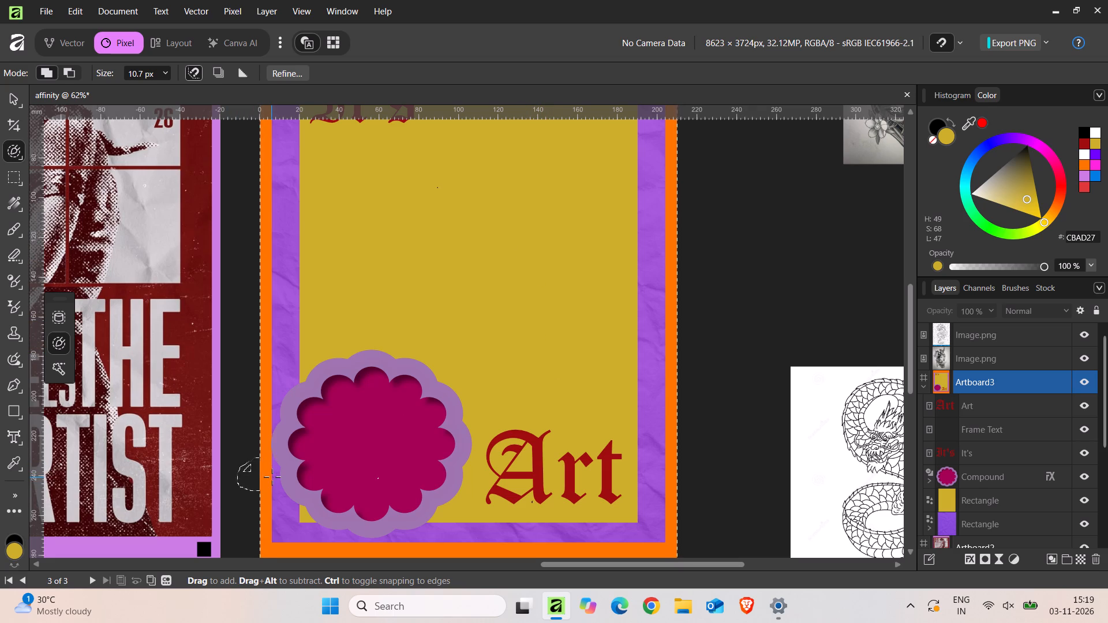
drag(272, 477, 272, 477)
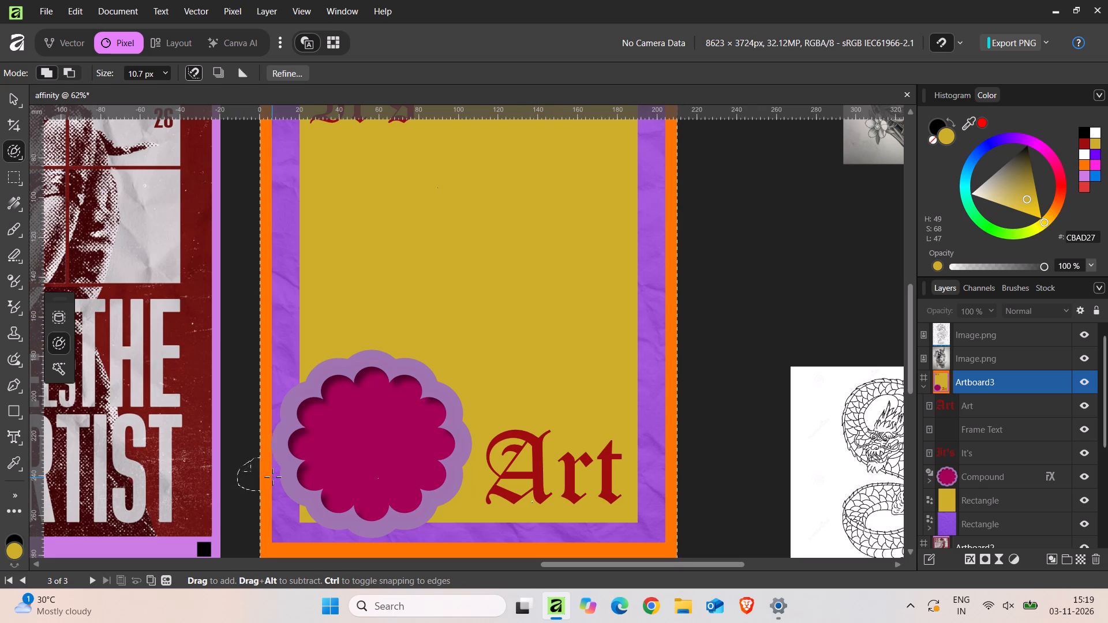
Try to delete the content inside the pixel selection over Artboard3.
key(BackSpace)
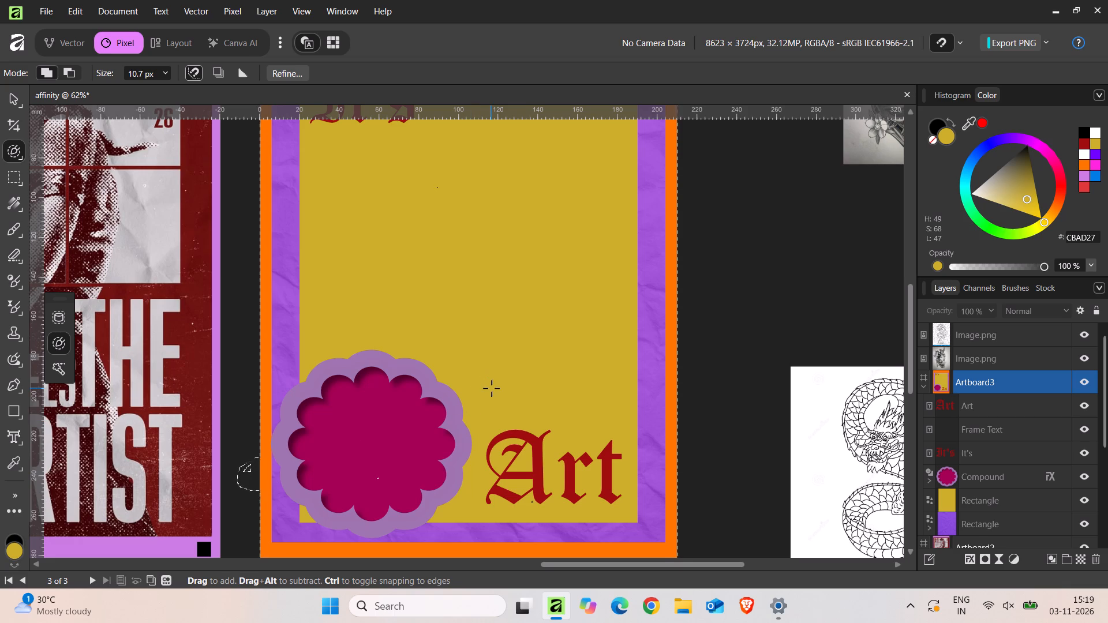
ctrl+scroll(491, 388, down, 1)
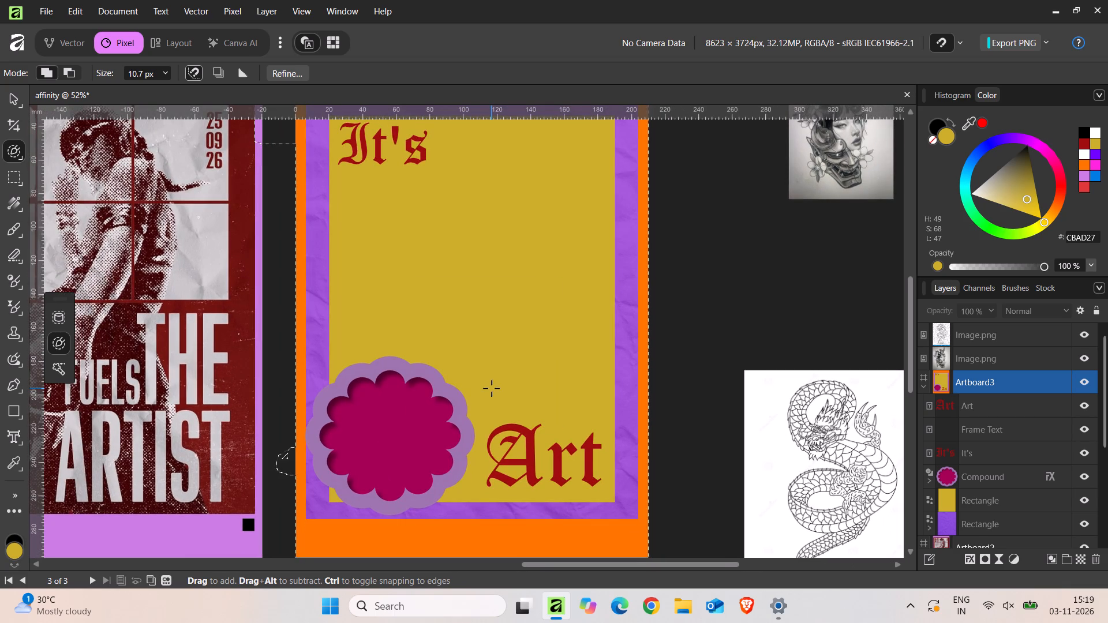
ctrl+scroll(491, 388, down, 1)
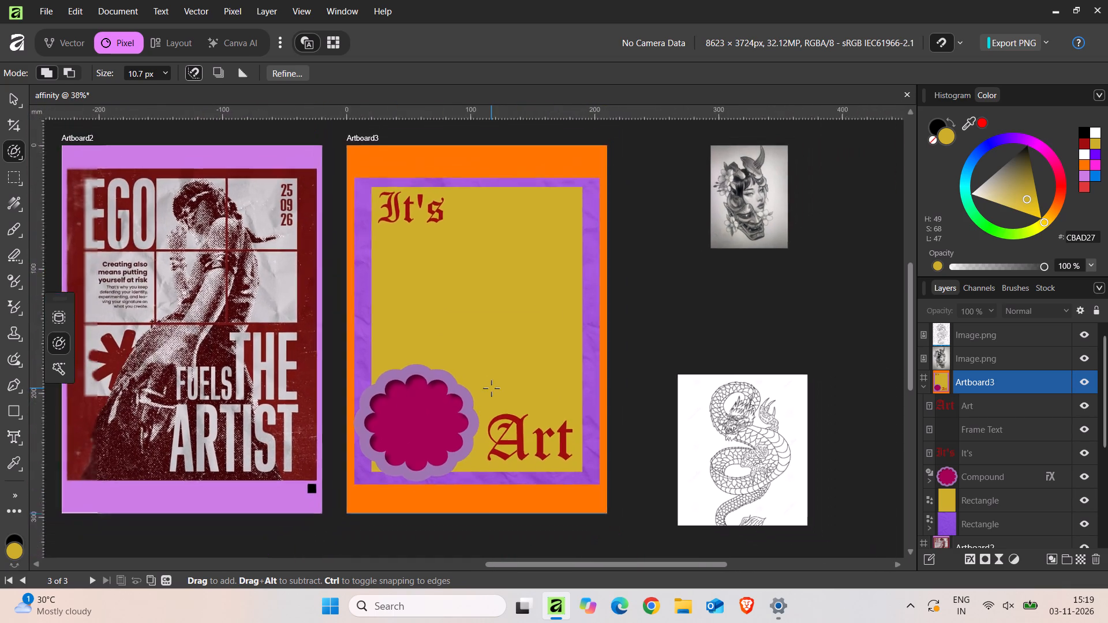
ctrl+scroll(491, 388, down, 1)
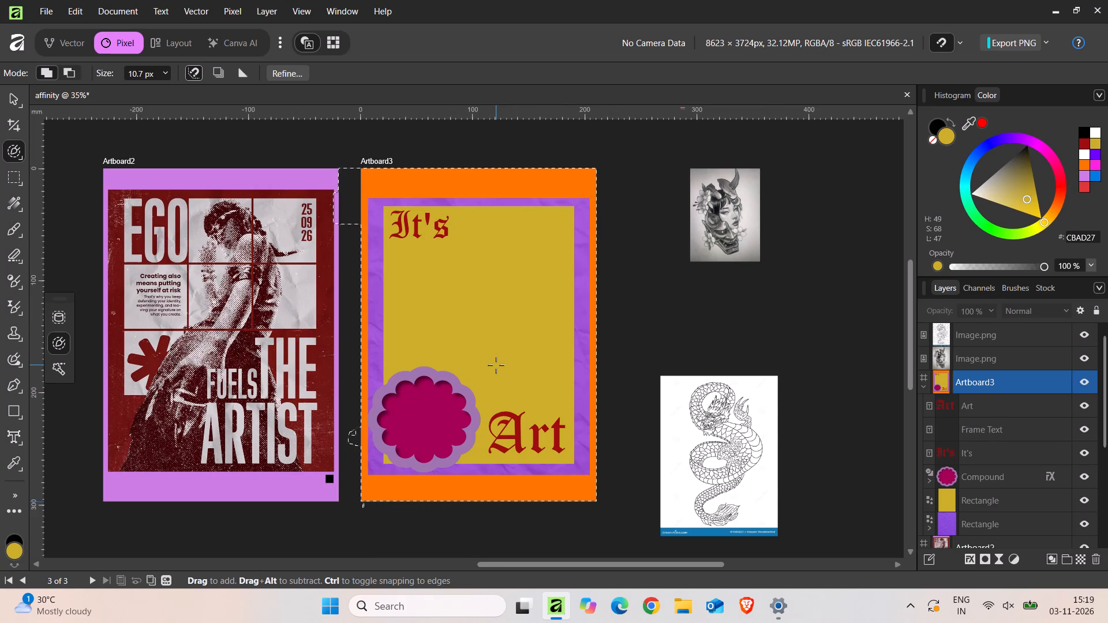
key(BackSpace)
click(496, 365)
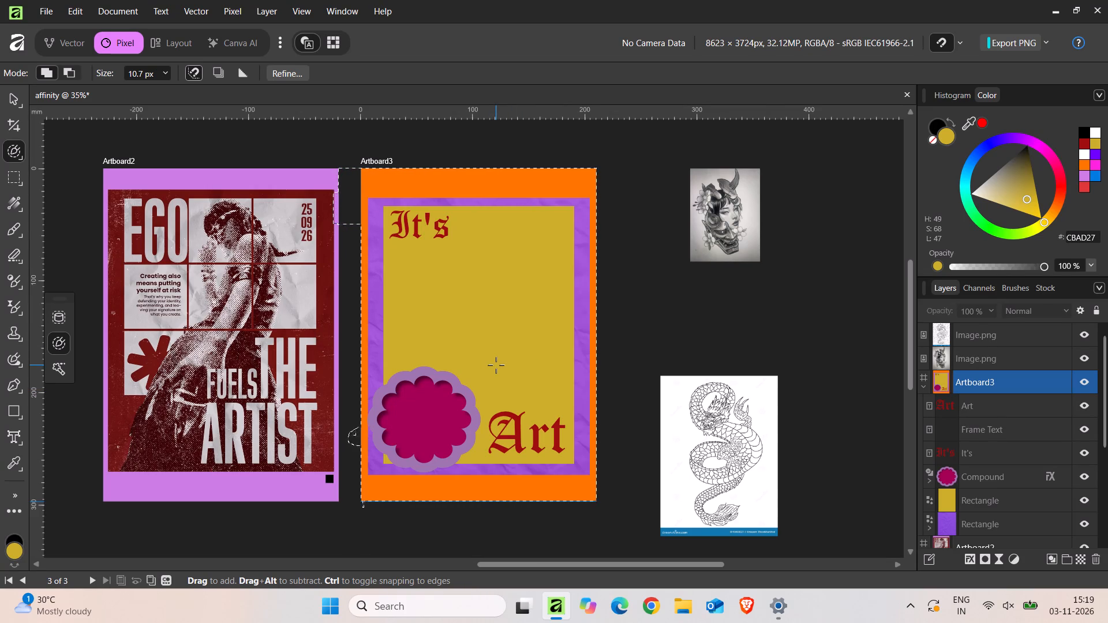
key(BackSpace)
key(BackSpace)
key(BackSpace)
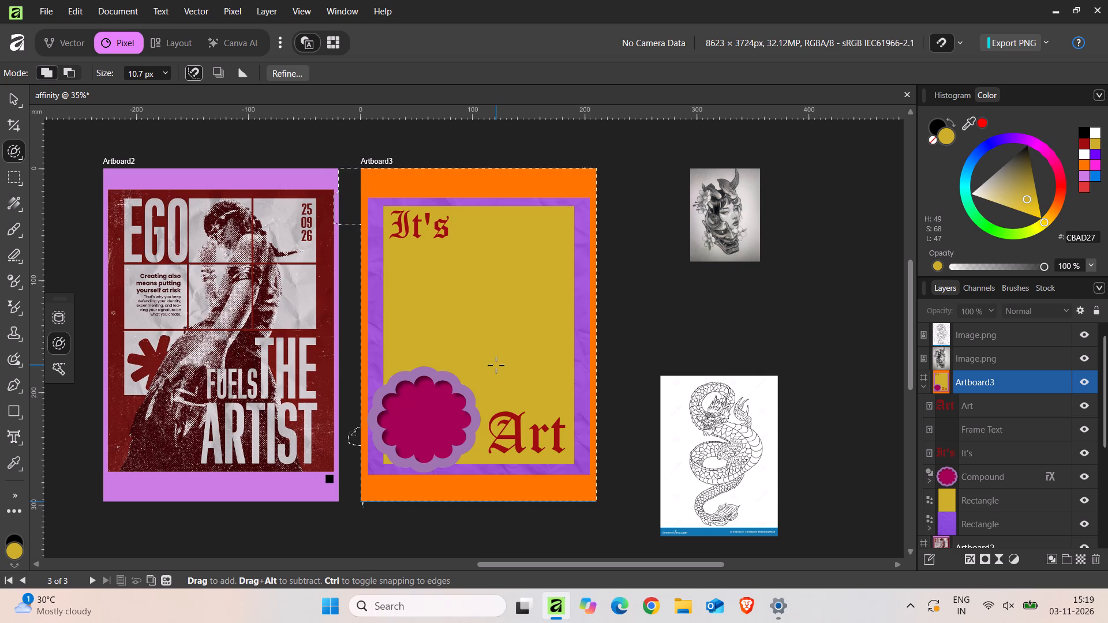
Extend the pixel selection down the gap between Artboard2 and Artboard3 with the Selection Brush.
drag(337, 224, 355, 171)
drag(355, 171, 362, 385)
drag(353, 426, 355, 480)
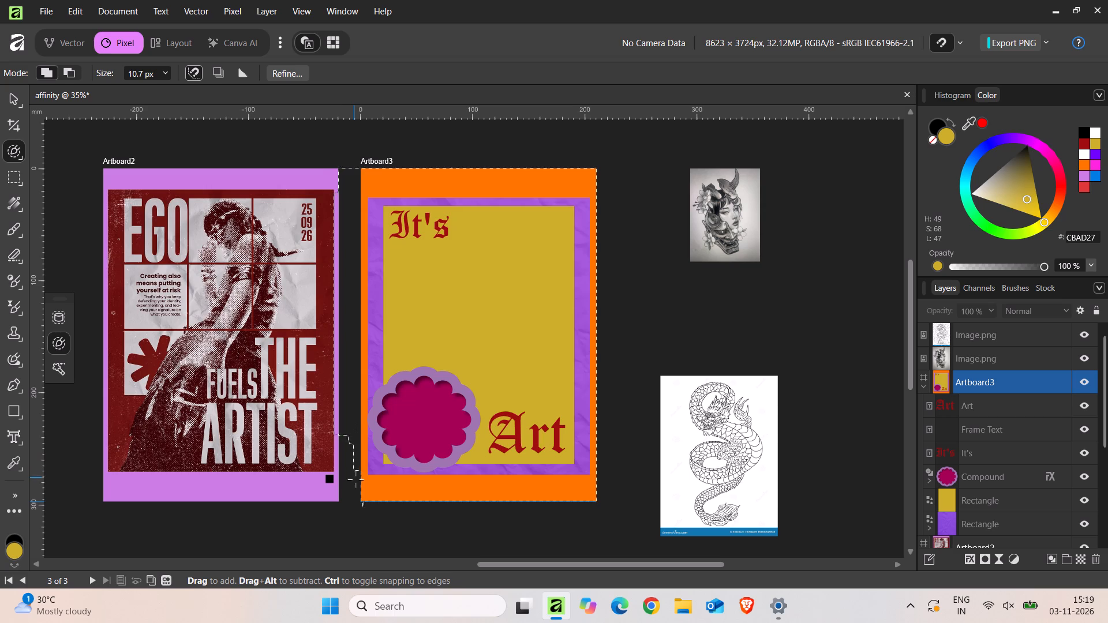
drag(355, 480, 345, 448)
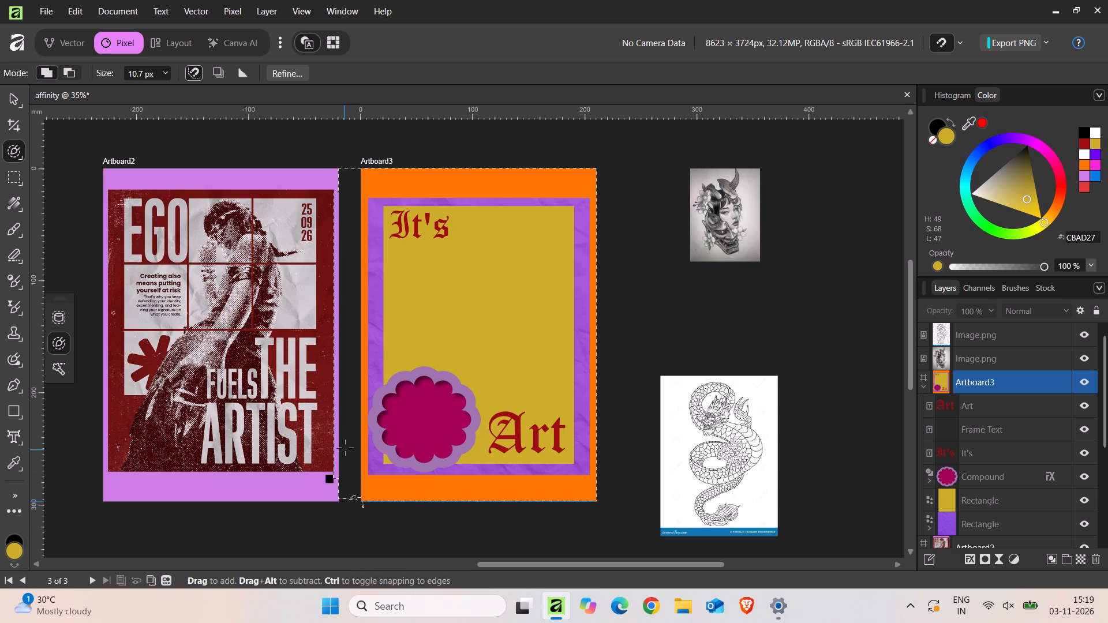
drag(345, 448, 345, 434)
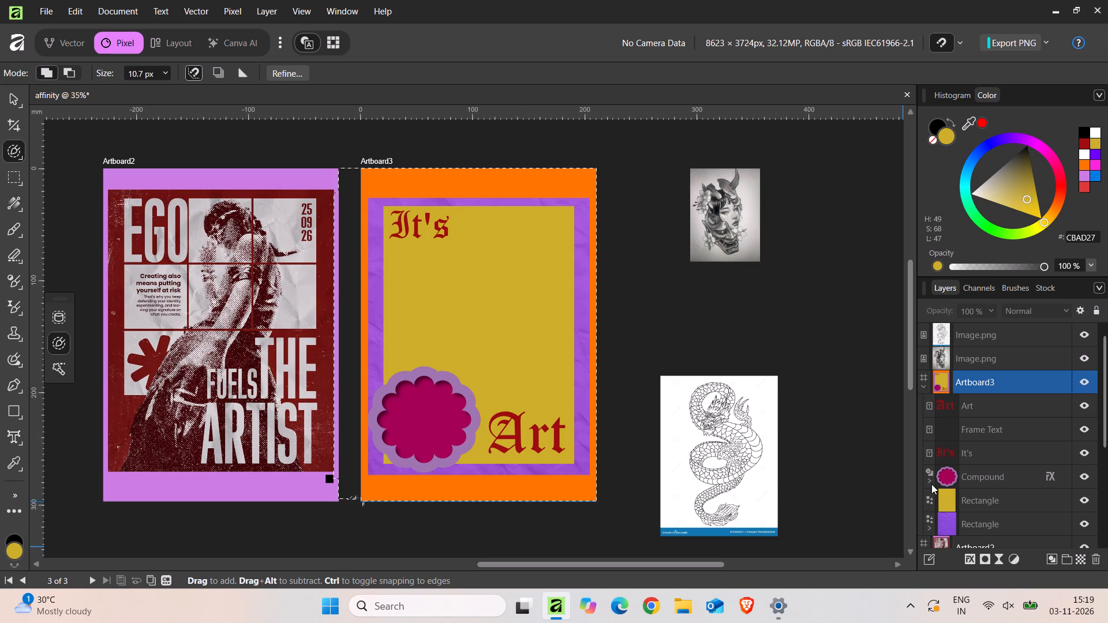
Collapse Artboard3's contents and delete the Pixel layer directly below Artboard1.
click(924, 386)
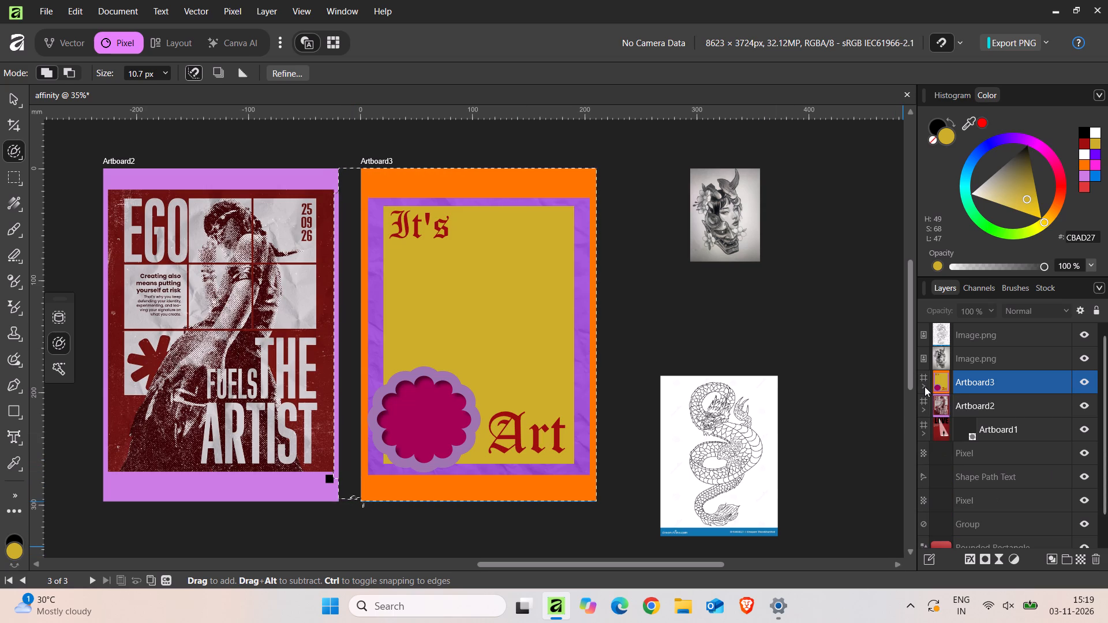
click(954, 456)
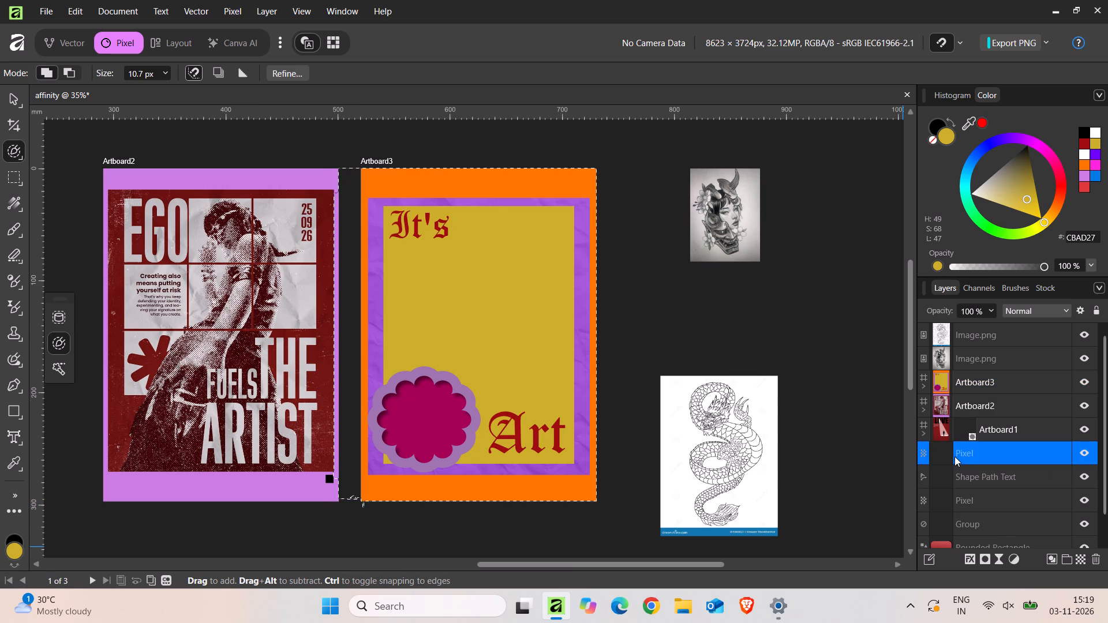
key(BackSpace)
key(BackSpace)
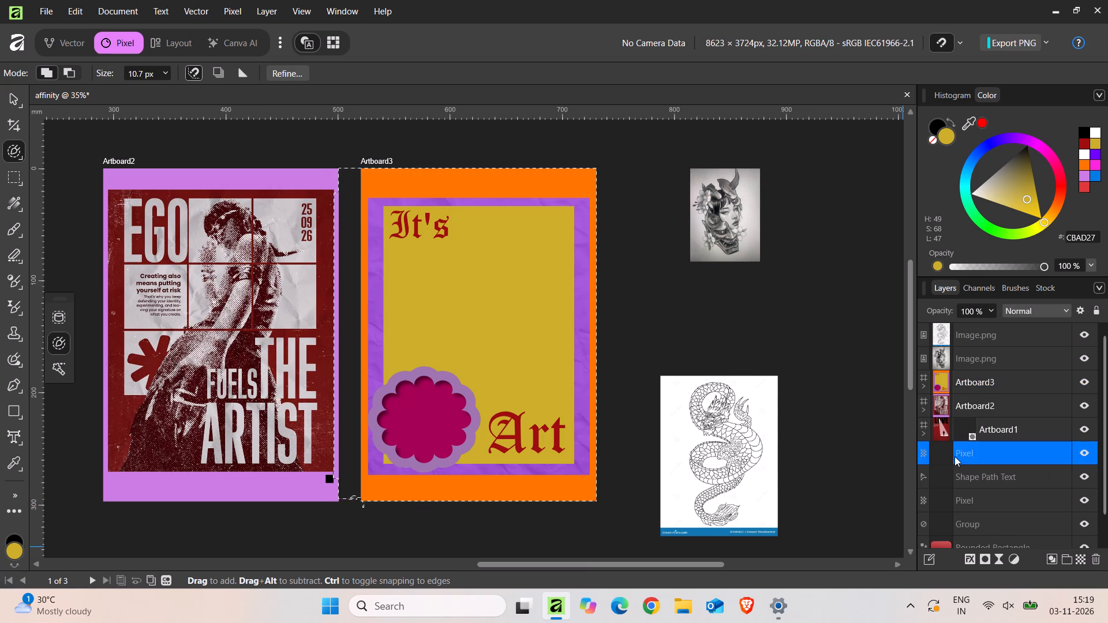
right_click(954, 456)
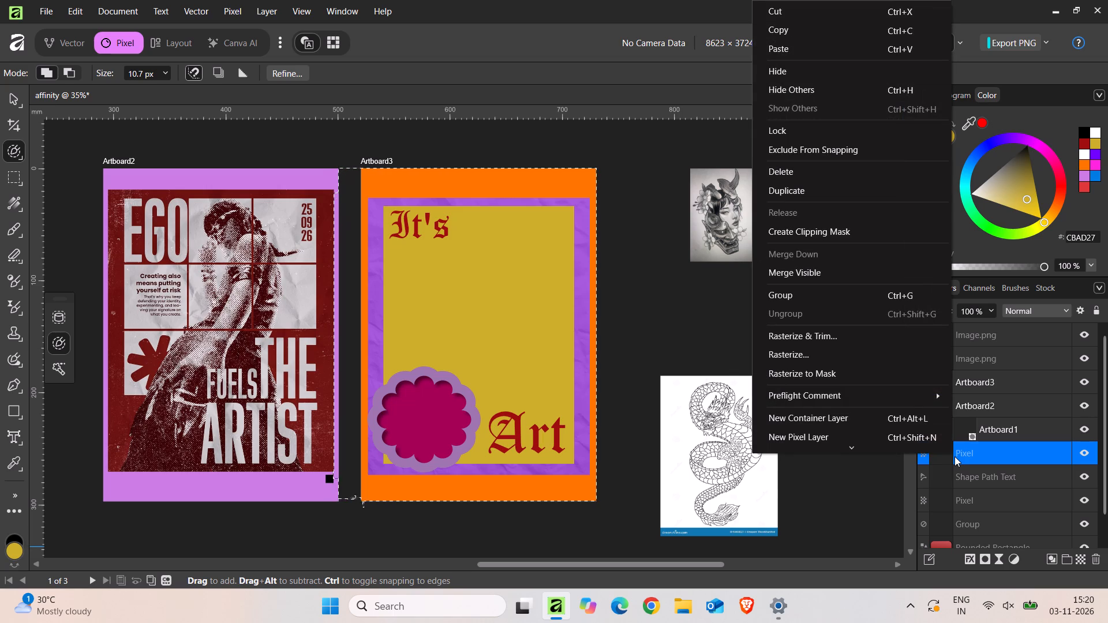
click(859, 167)
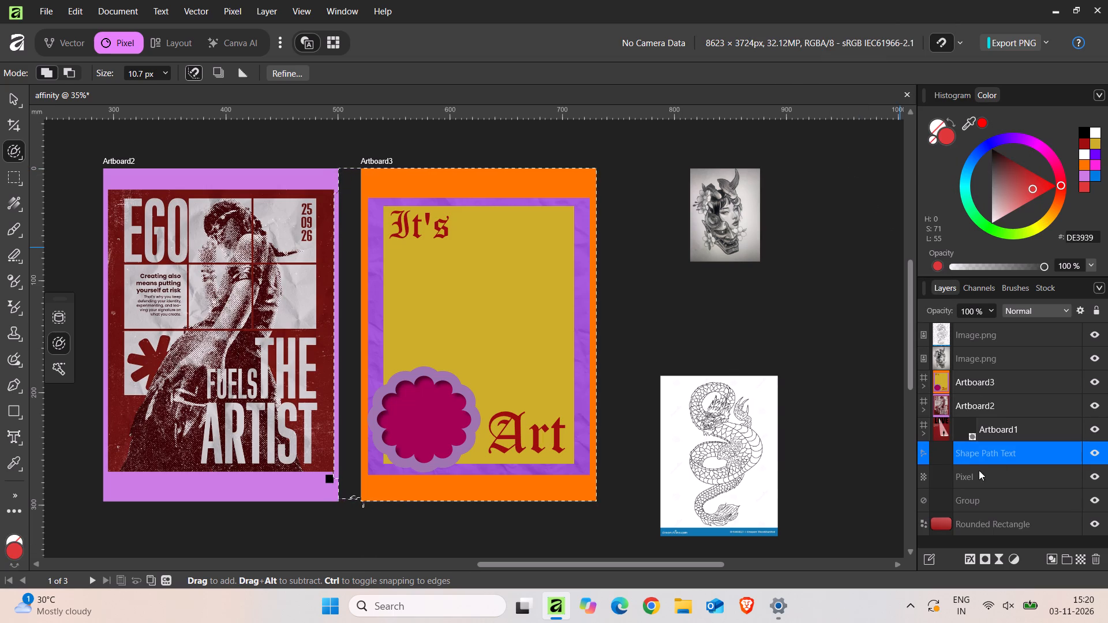
Delete the Shape Path Text layer below Artboard1.
right_click(963, 457)
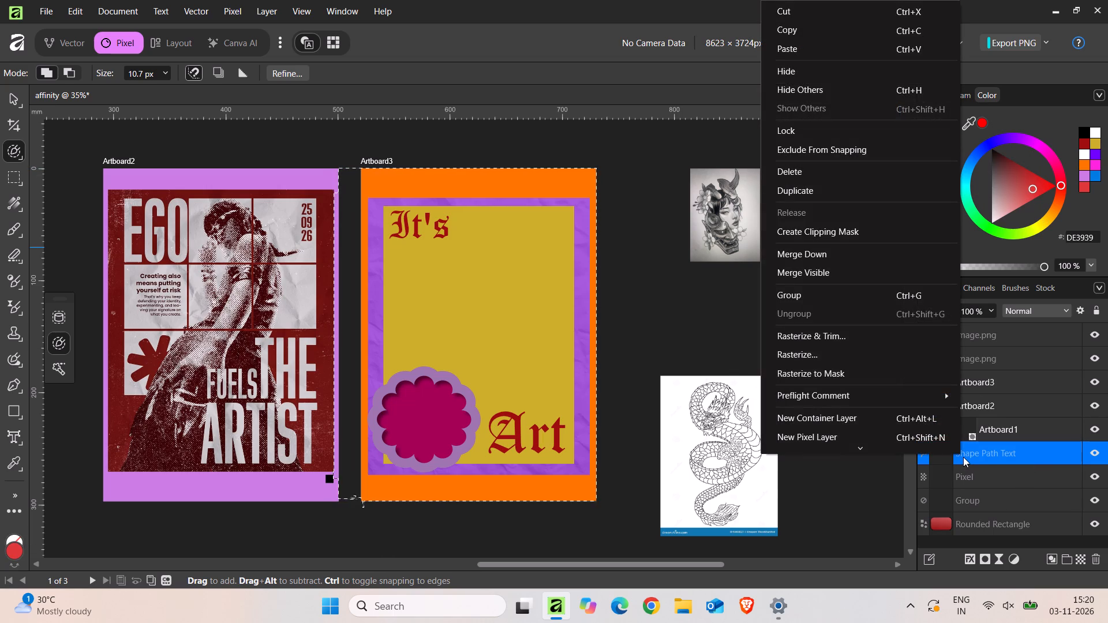
click(847, 173)
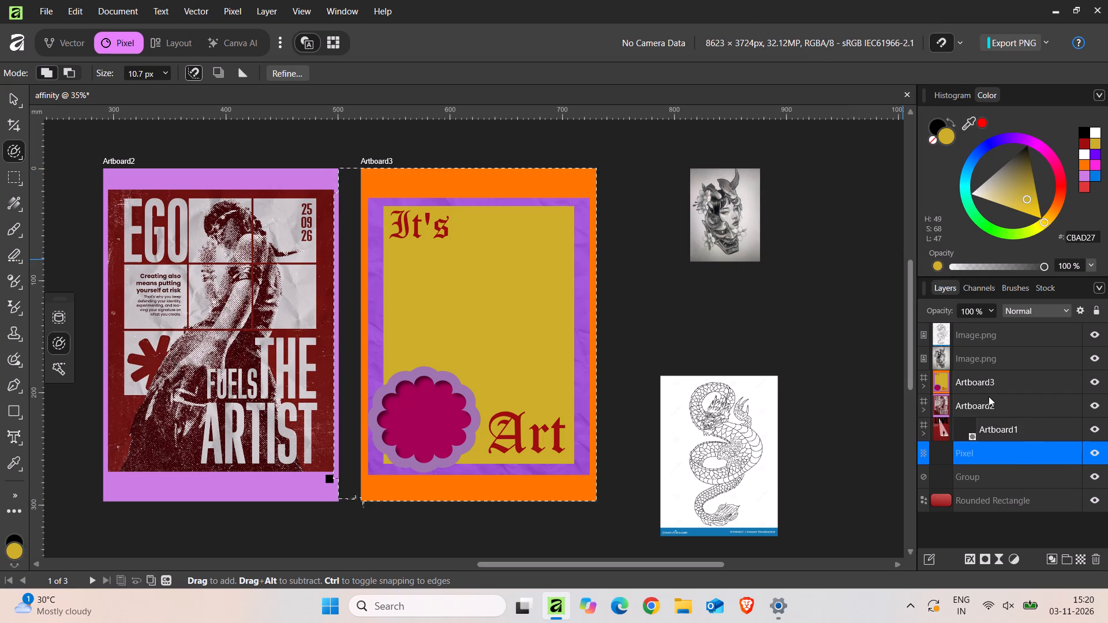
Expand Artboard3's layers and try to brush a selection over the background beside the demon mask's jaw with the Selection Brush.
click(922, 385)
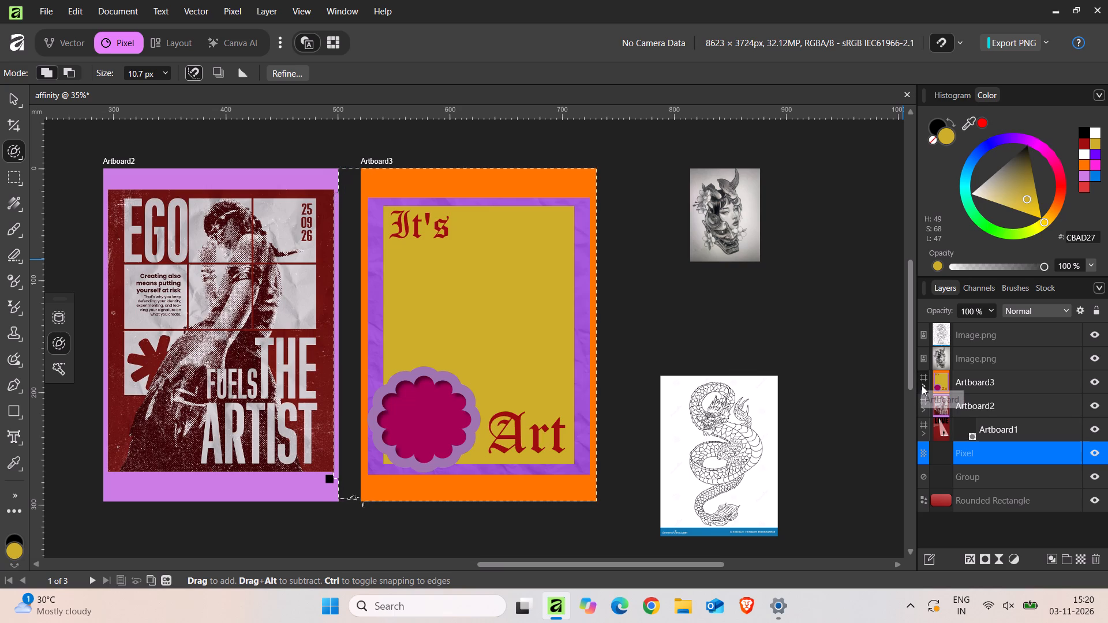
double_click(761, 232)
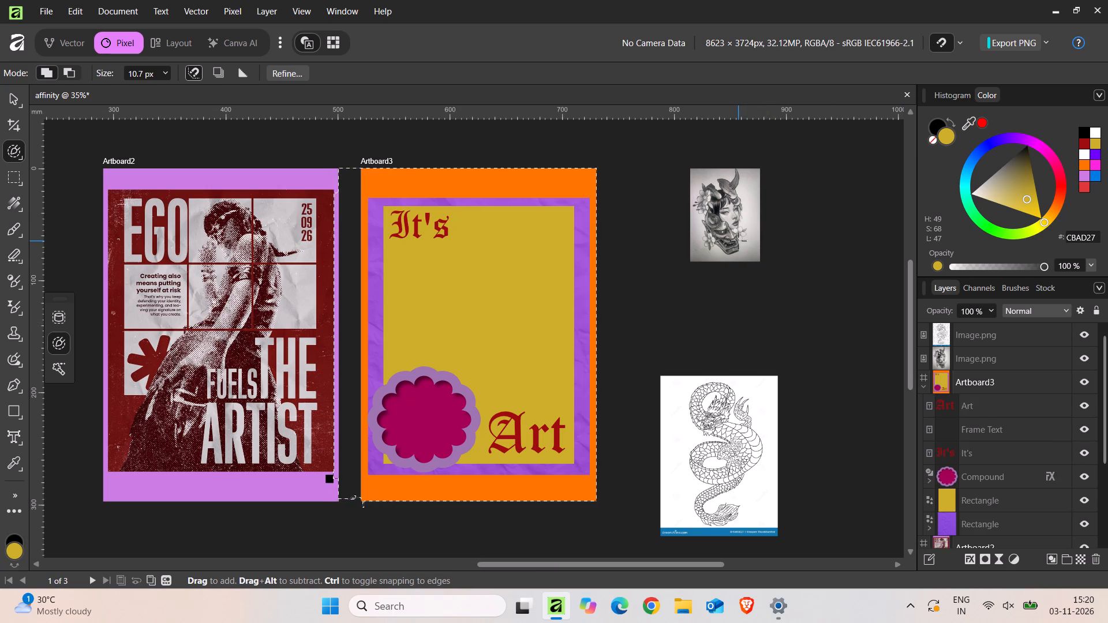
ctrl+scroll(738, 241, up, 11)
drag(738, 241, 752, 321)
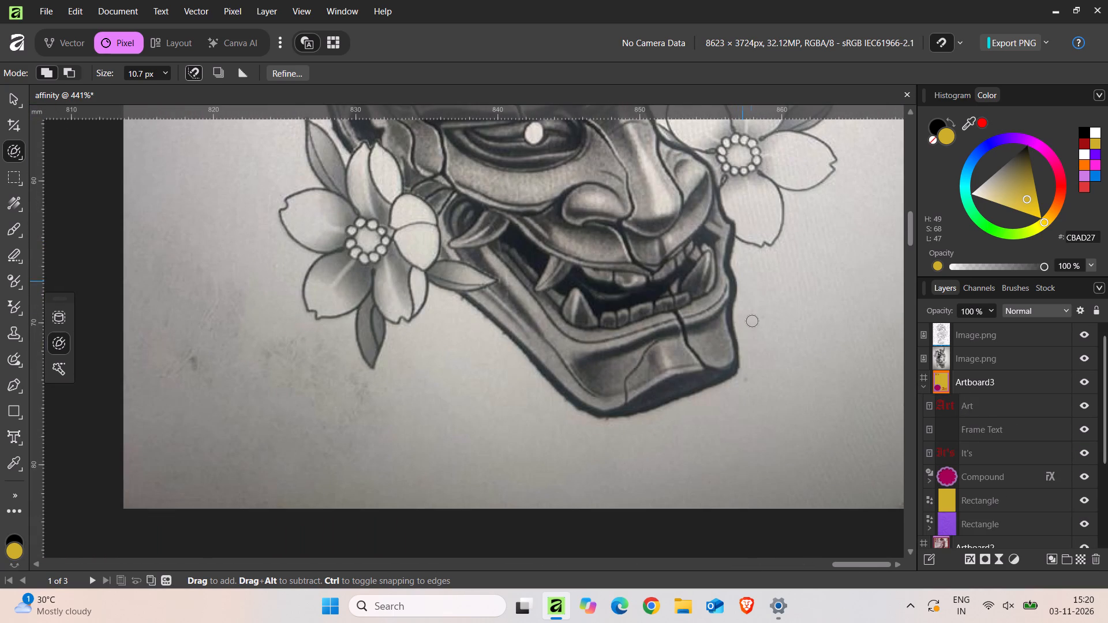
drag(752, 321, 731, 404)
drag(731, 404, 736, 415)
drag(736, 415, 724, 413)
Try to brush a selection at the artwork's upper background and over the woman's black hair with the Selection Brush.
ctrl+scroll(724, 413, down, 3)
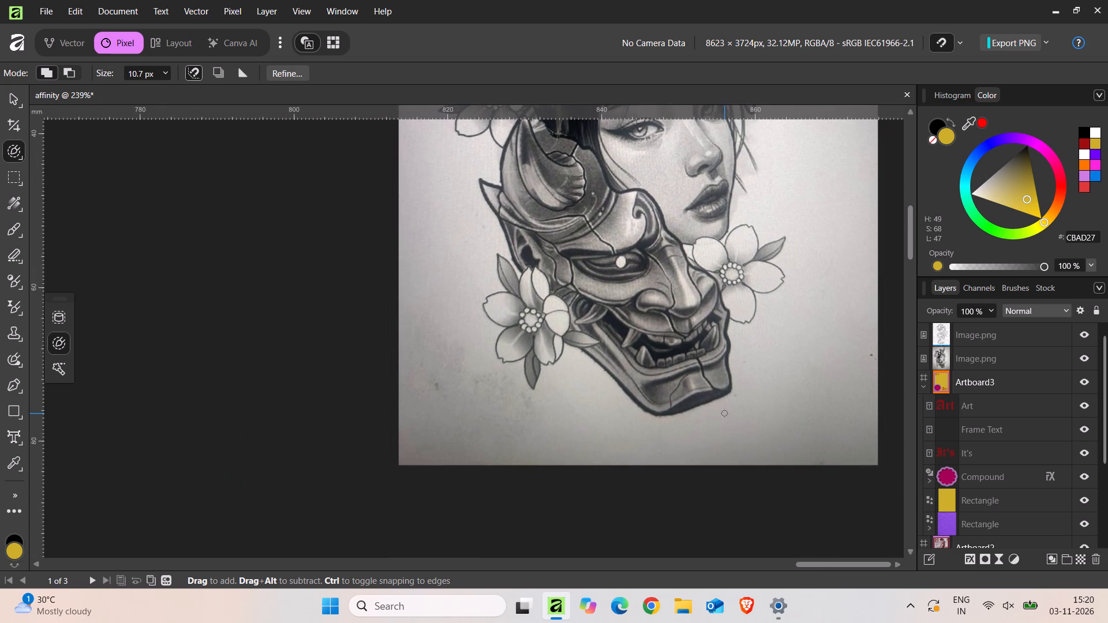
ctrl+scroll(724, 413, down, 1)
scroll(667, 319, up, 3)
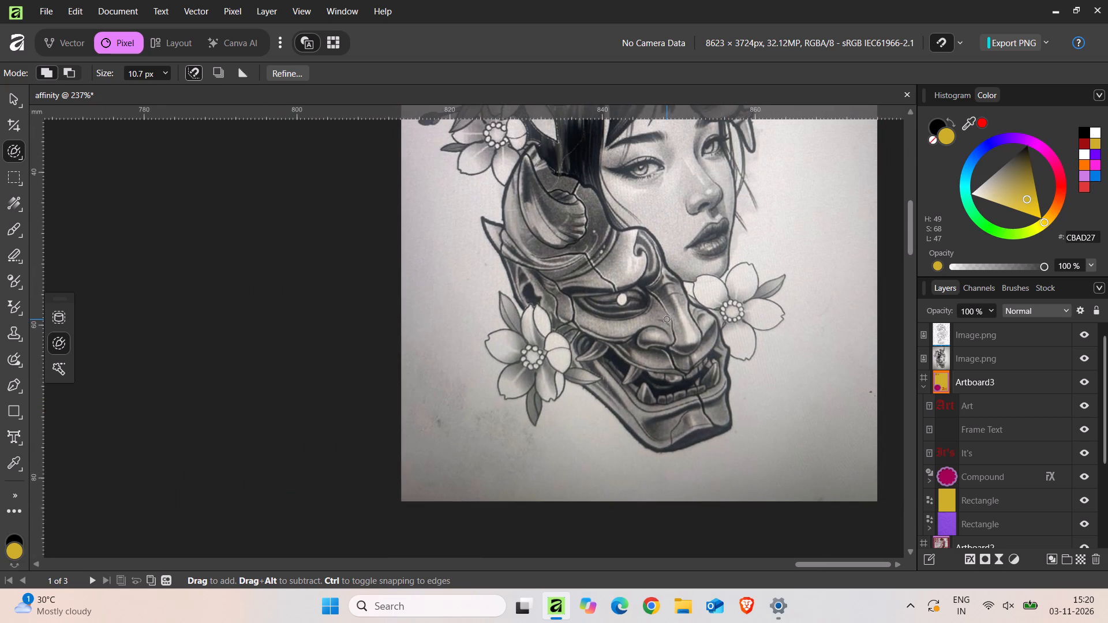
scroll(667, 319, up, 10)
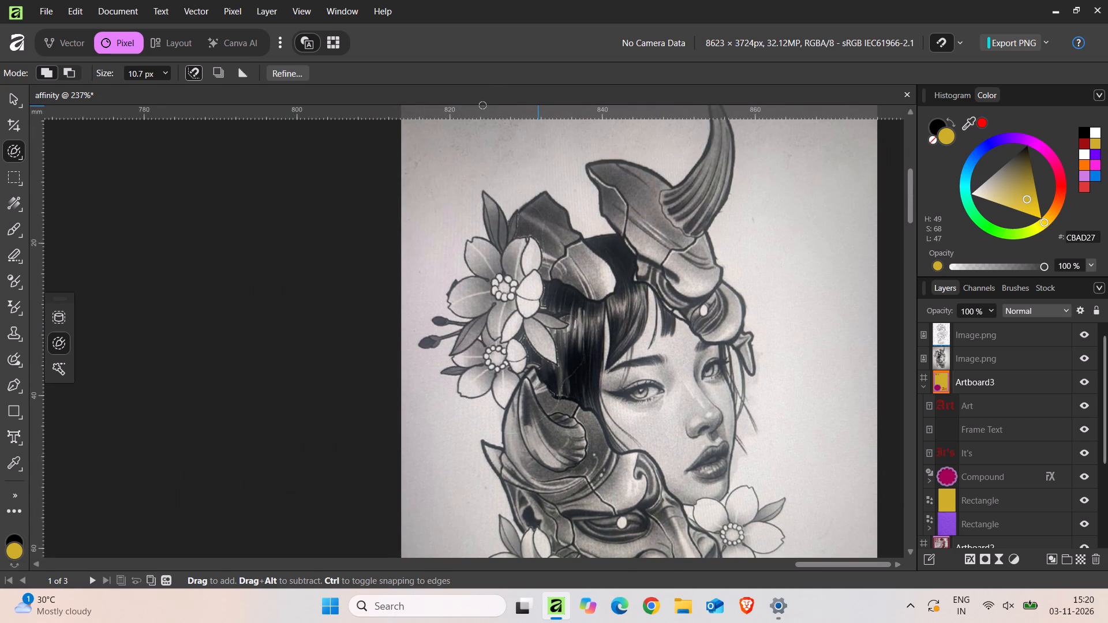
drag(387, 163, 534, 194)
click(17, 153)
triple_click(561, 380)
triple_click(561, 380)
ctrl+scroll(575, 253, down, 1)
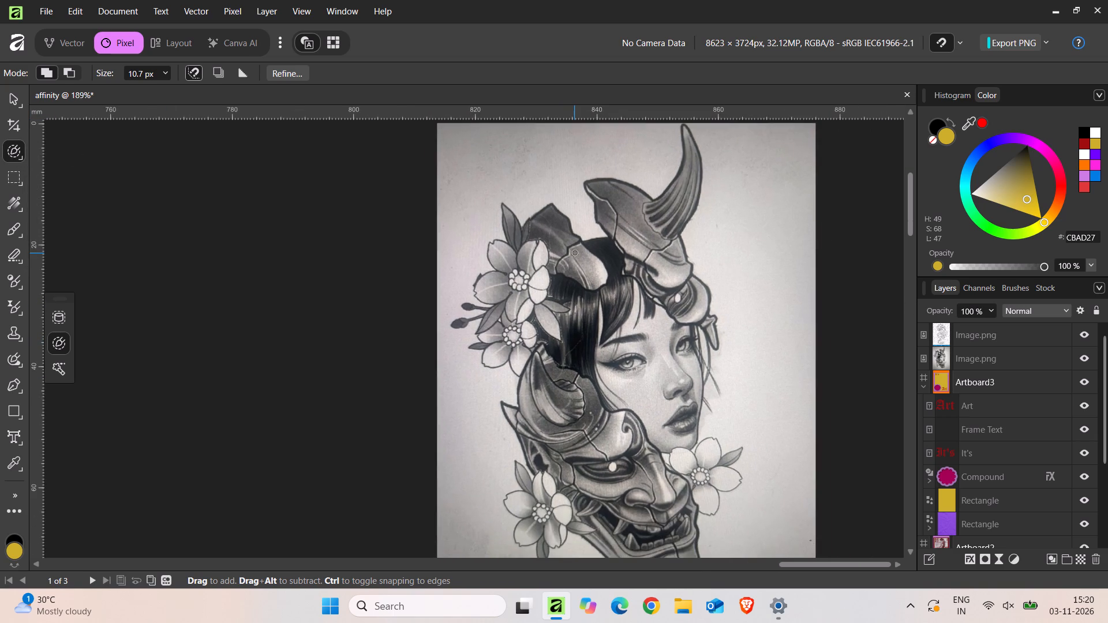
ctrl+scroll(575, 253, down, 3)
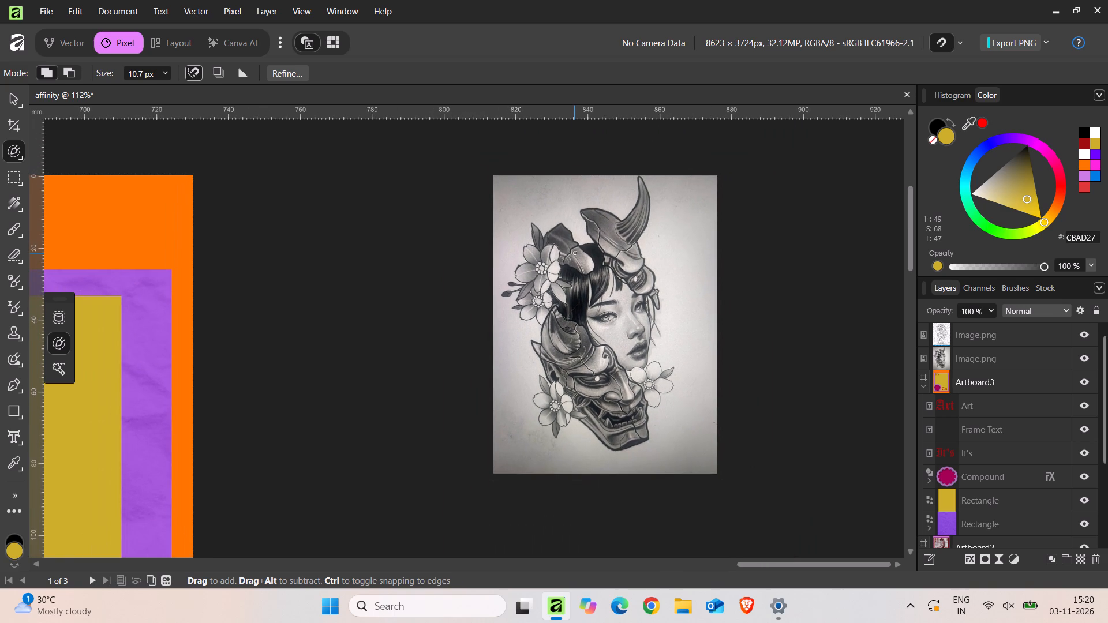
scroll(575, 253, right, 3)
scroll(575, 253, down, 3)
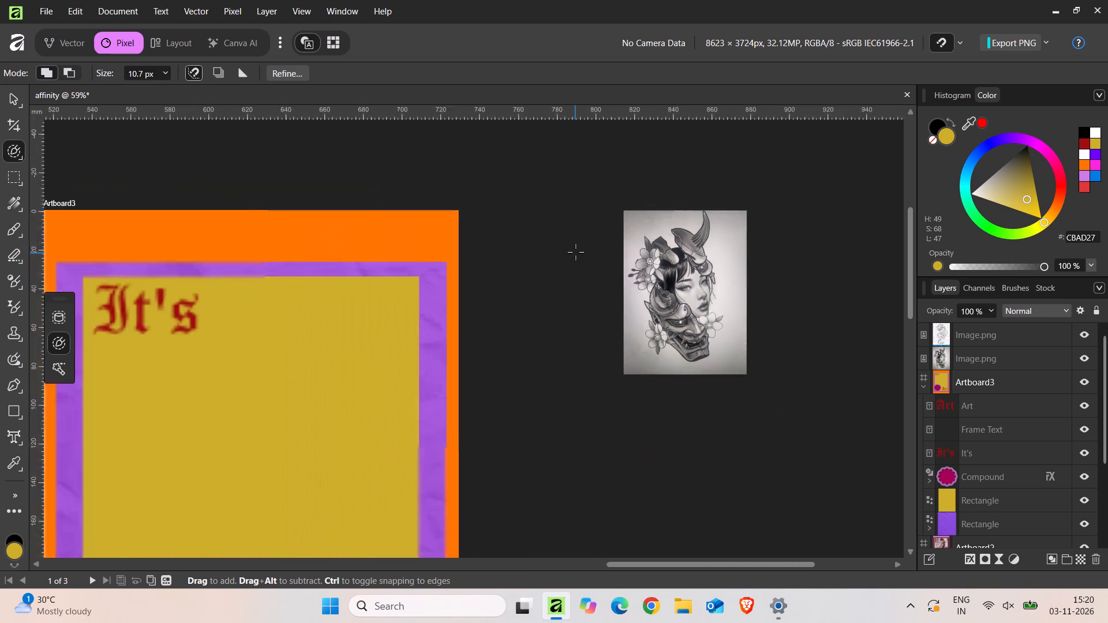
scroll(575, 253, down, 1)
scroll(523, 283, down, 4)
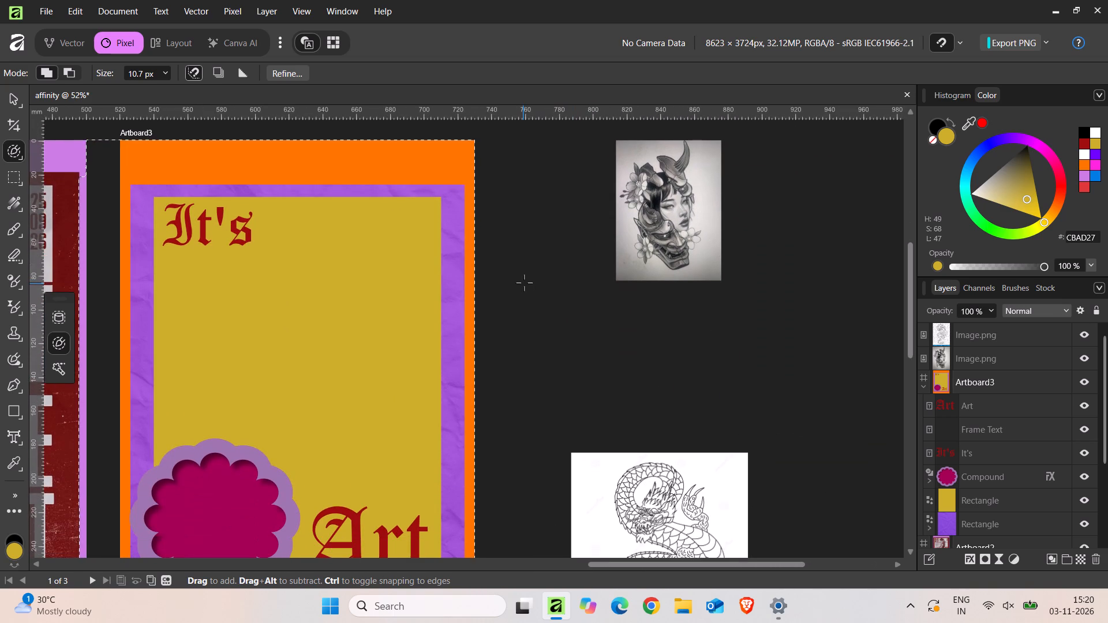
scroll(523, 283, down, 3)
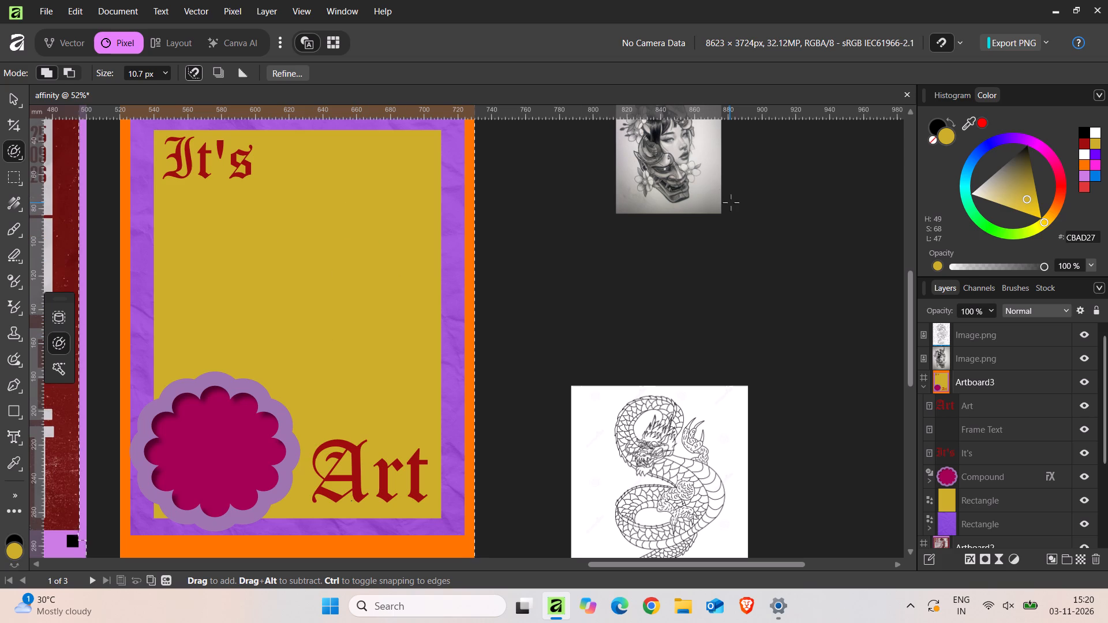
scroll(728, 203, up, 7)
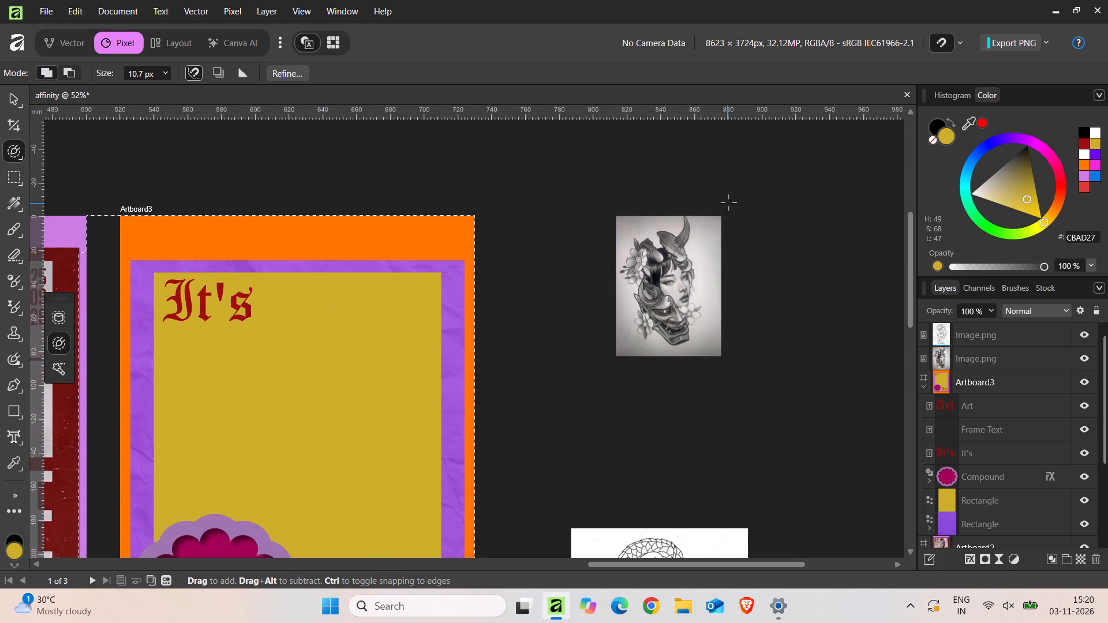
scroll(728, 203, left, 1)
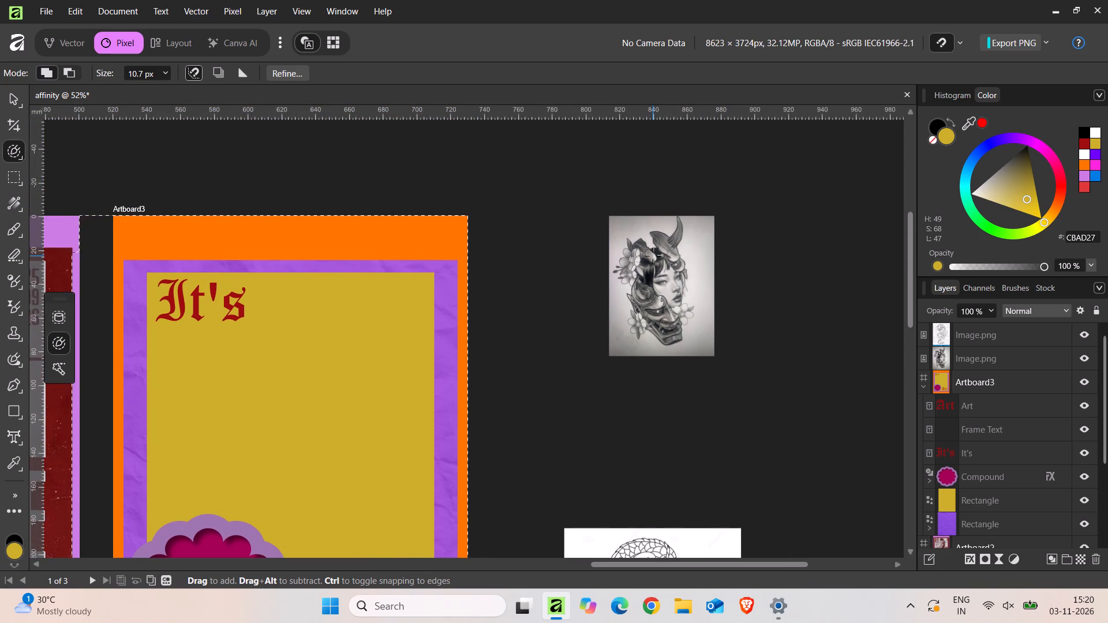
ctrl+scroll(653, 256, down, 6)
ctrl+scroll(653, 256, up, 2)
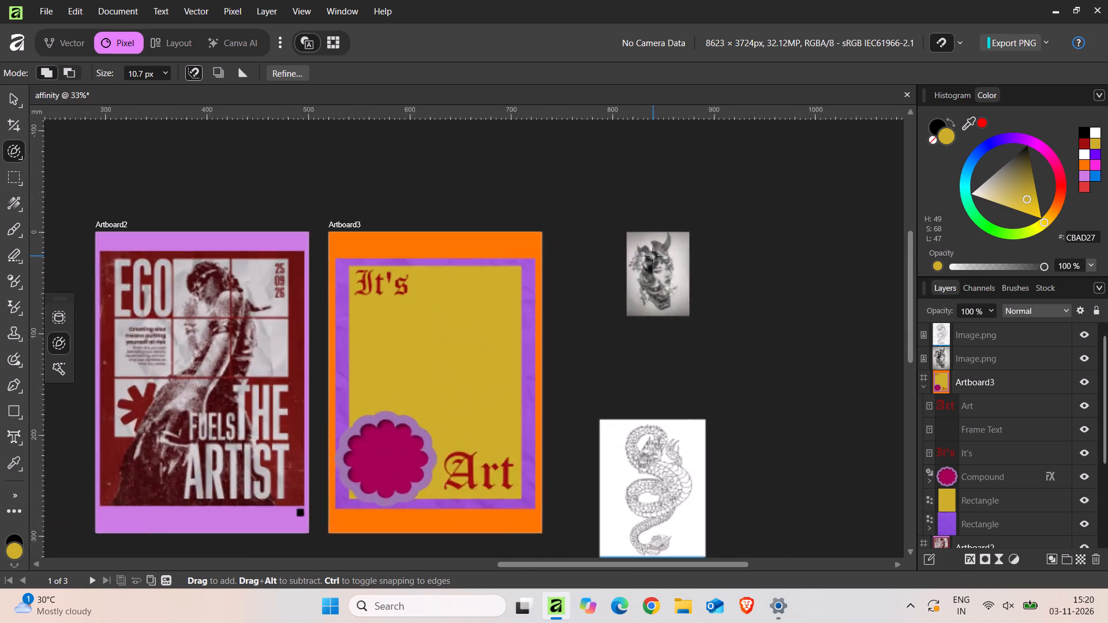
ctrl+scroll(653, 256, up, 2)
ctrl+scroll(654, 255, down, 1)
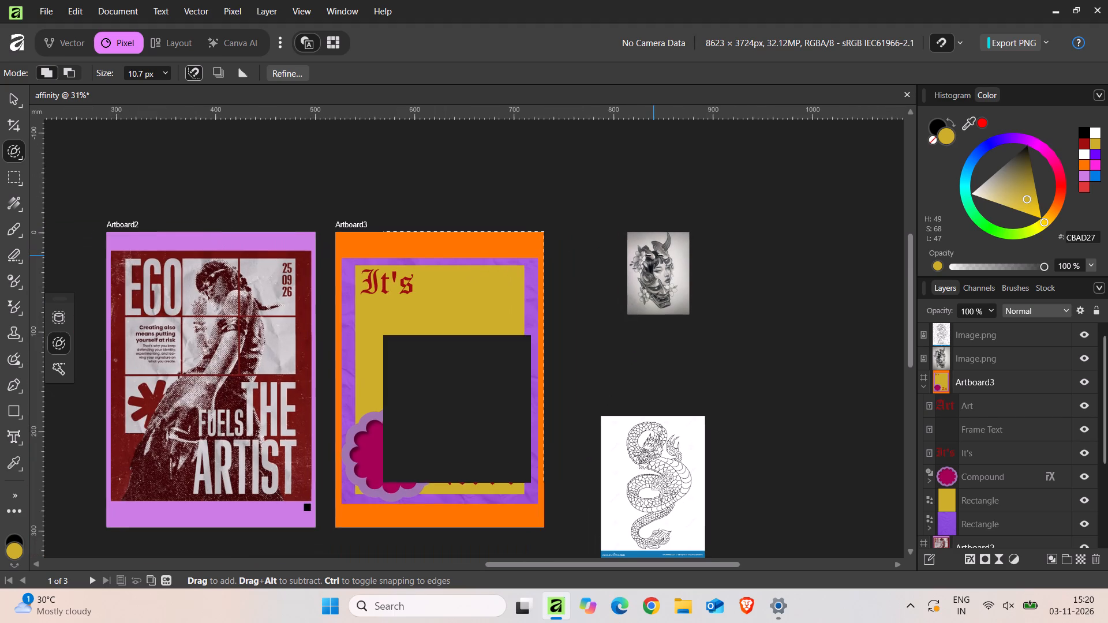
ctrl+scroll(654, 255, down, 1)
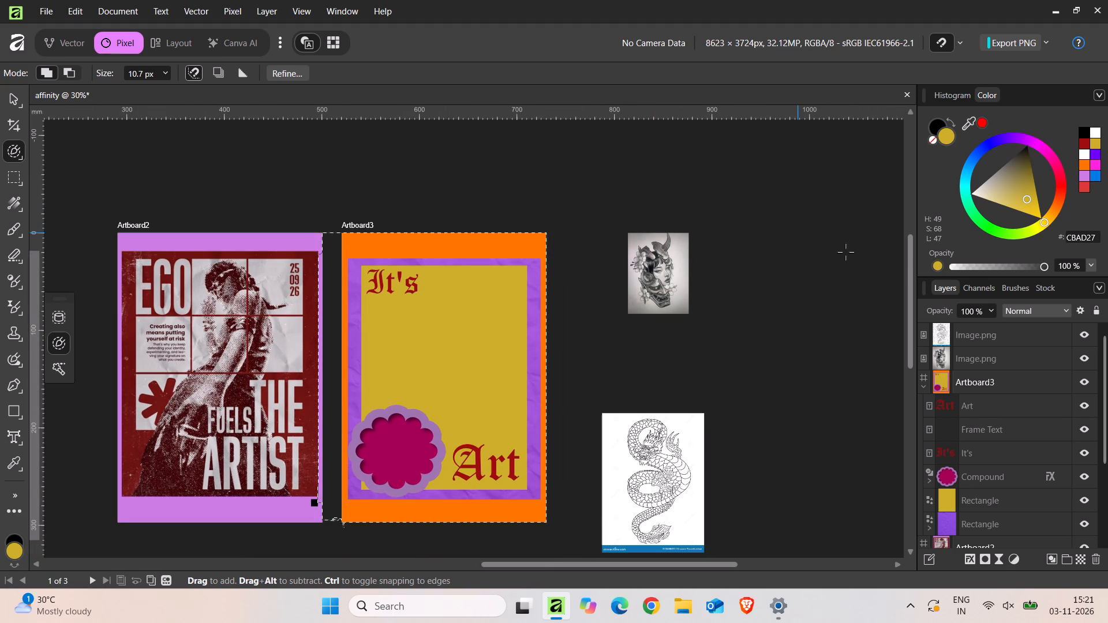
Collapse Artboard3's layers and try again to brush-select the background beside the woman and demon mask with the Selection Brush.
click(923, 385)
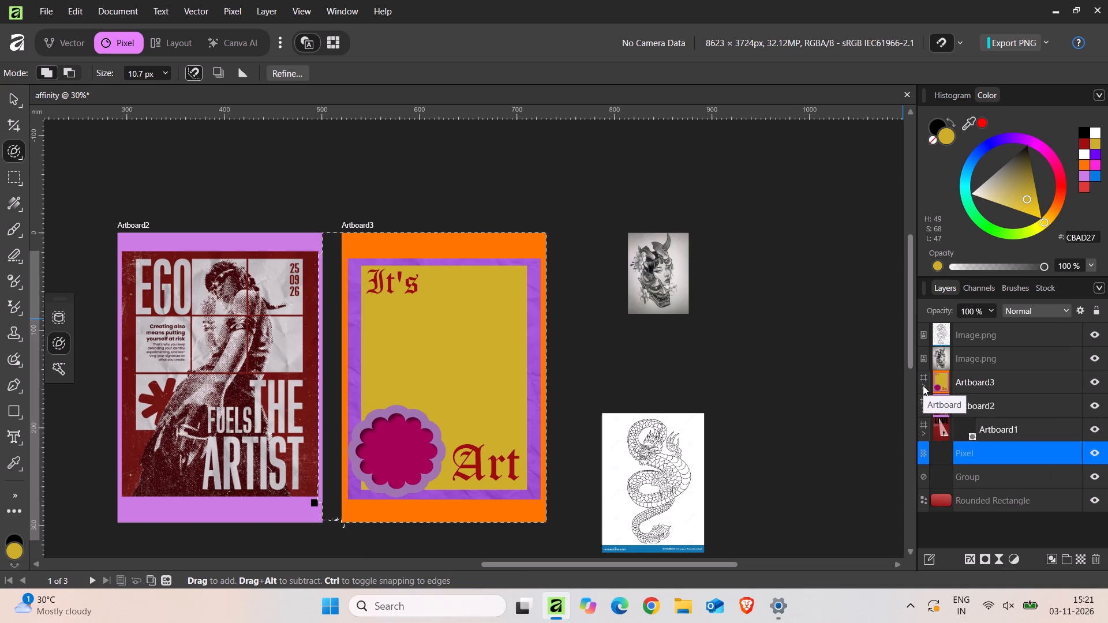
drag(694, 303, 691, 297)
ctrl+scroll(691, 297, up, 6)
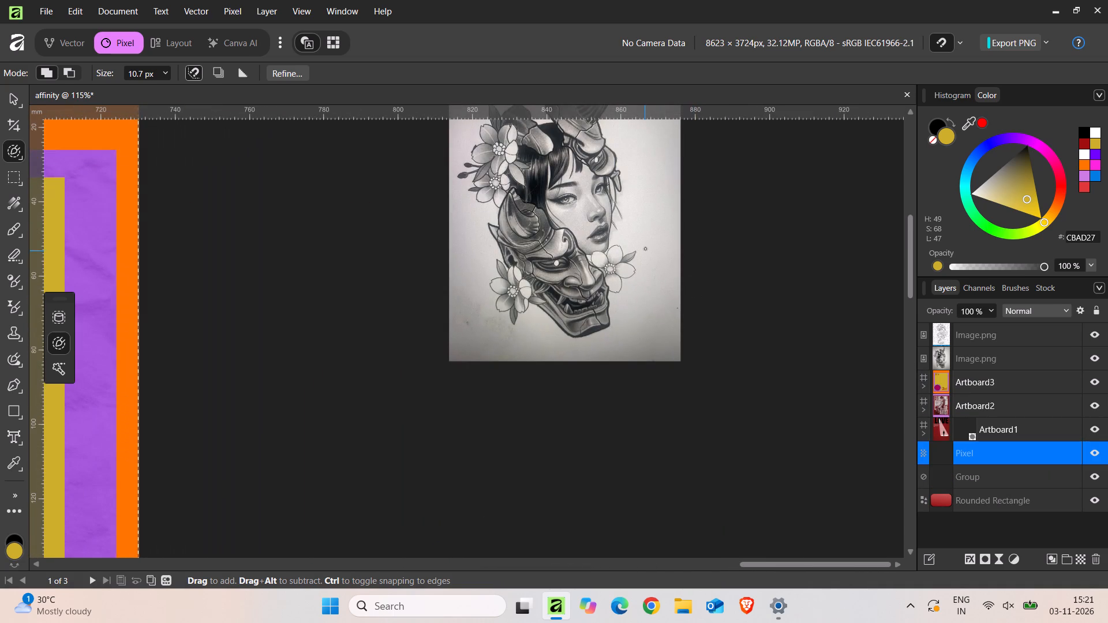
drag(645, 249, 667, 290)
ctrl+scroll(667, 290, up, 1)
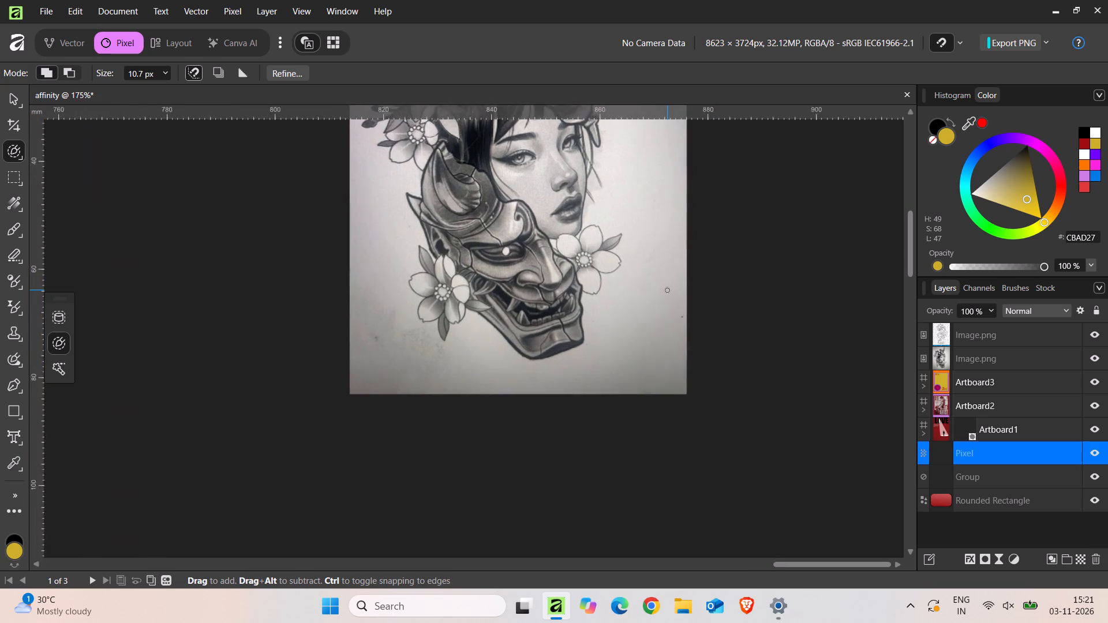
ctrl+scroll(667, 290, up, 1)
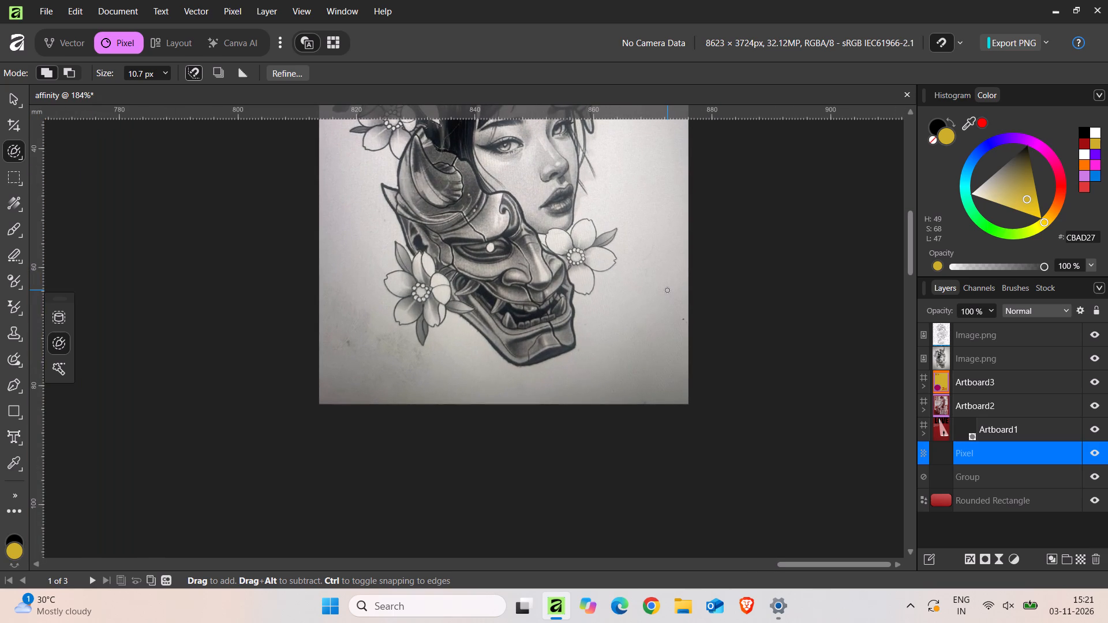
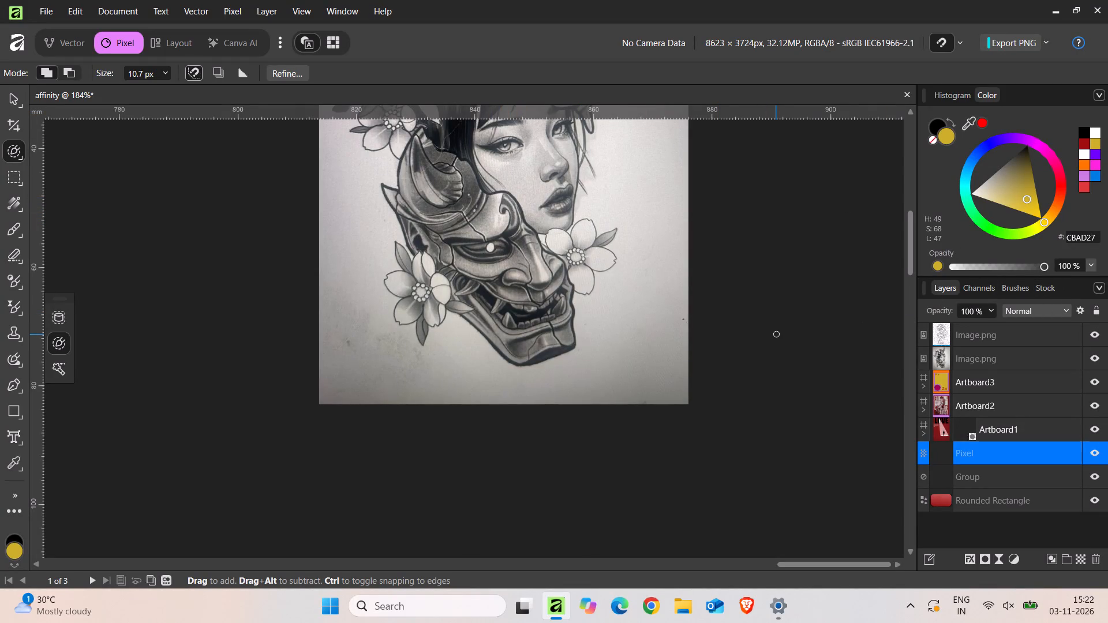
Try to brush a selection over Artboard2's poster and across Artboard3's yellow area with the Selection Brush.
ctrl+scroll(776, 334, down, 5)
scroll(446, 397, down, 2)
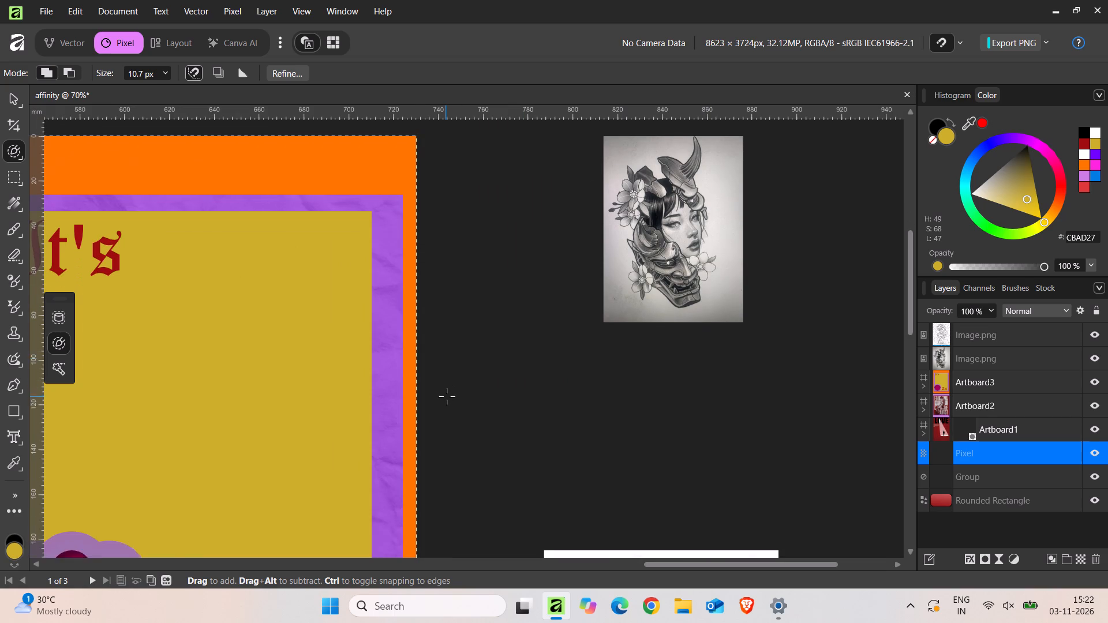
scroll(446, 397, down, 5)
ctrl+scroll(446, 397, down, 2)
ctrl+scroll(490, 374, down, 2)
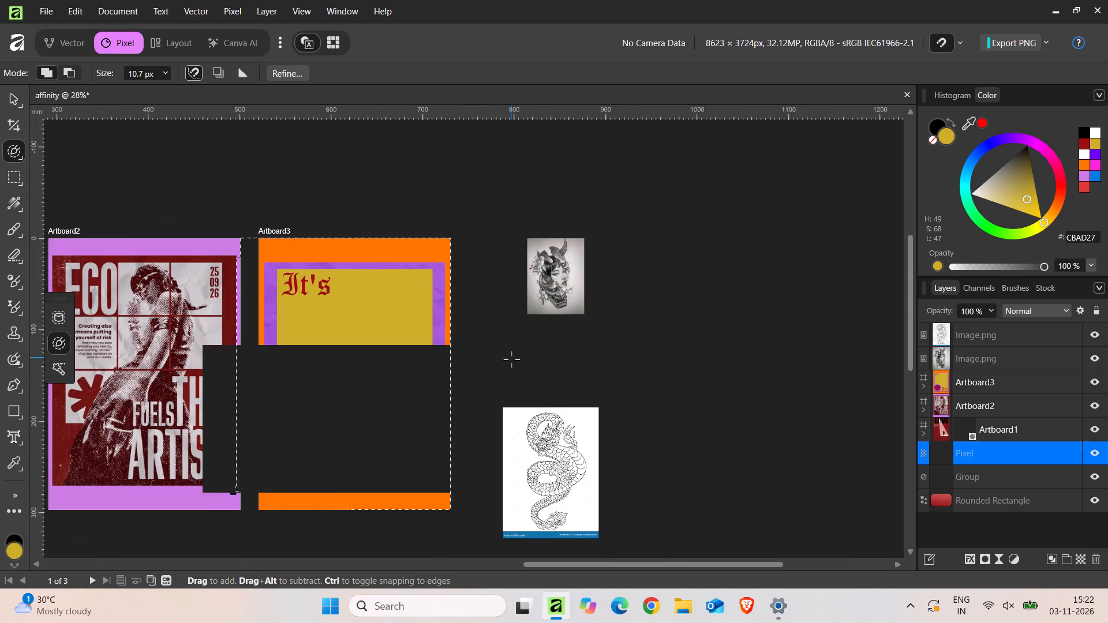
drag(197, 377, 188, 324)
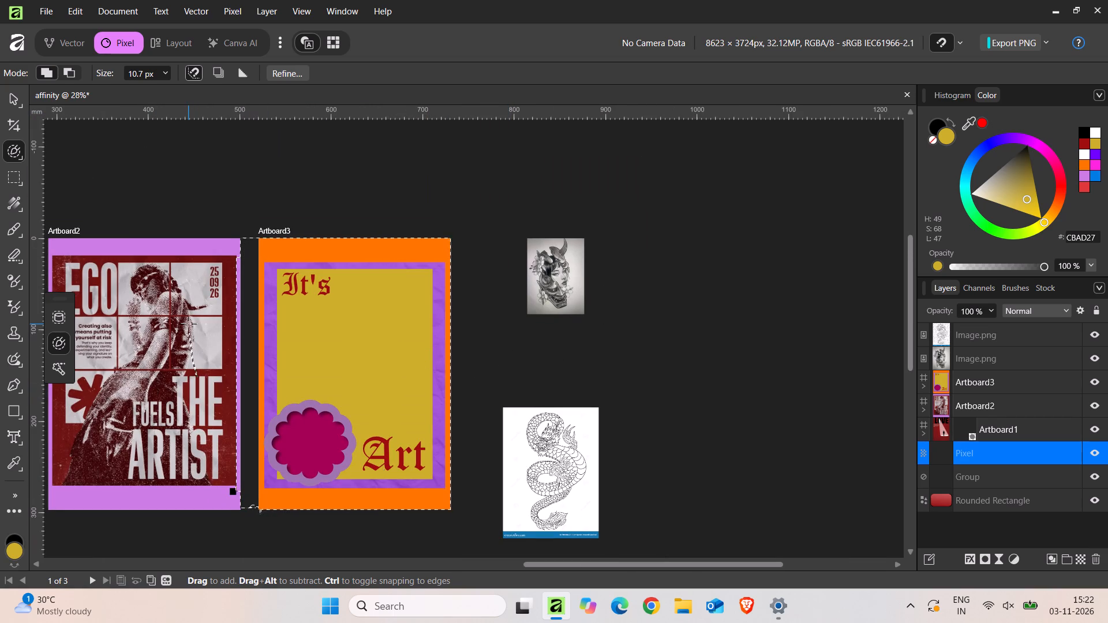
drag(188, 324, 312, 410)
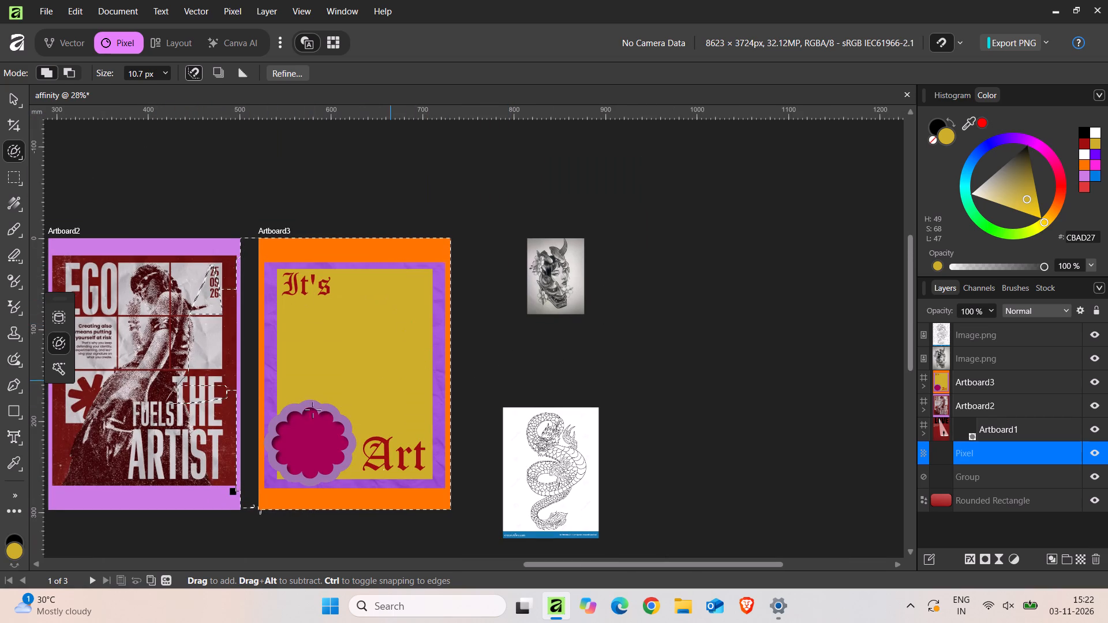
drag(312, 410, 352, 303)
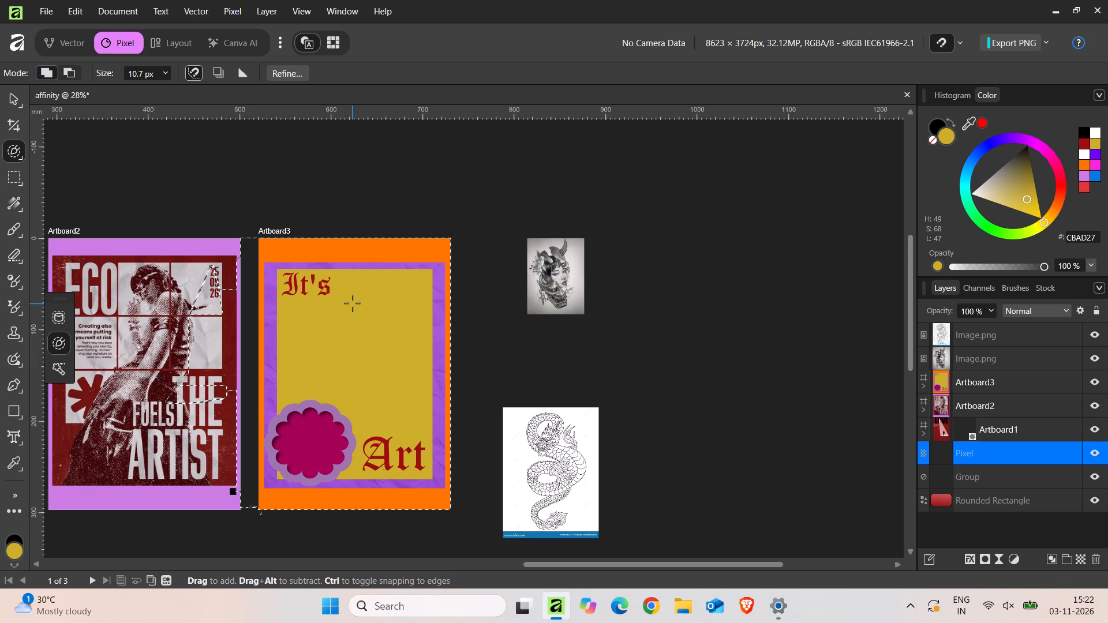
Undo the selection strokes and earlier edits back through the deletions of the leftover Pixel and Shape Path Text layers.
key(ctrl+z)
key(ctrl+z)
key(ctrl+z)
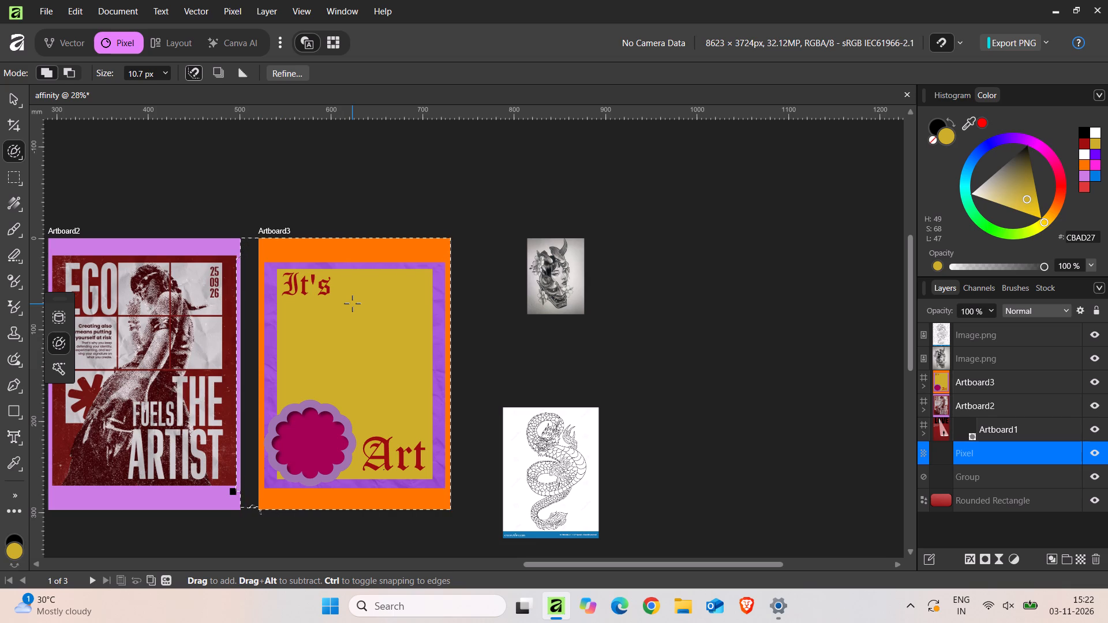
key(ctrl+z)
key(ctrl+z)
key(ctrl+z)
key(ctrl+z)
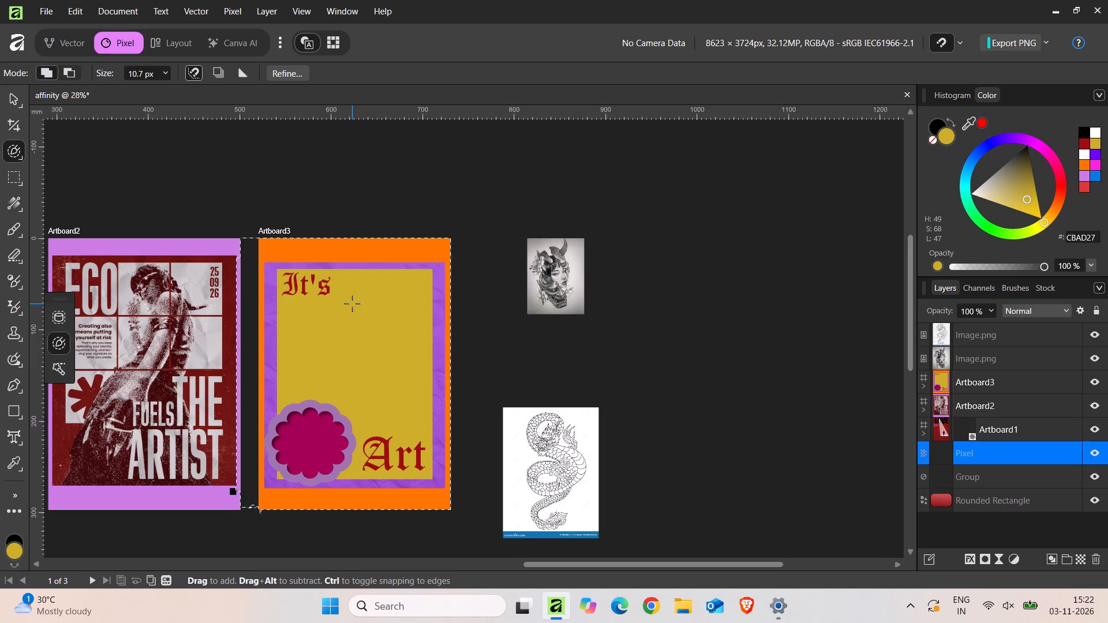
key(ctrl+z)
key(ctrl+z)
key(ctrl+z)
key(ctrl+z)
key(ctrl+z)
key(ctrl+z)
key(ctrl+z)
key(ctrl+z)
key(ctrl+z)
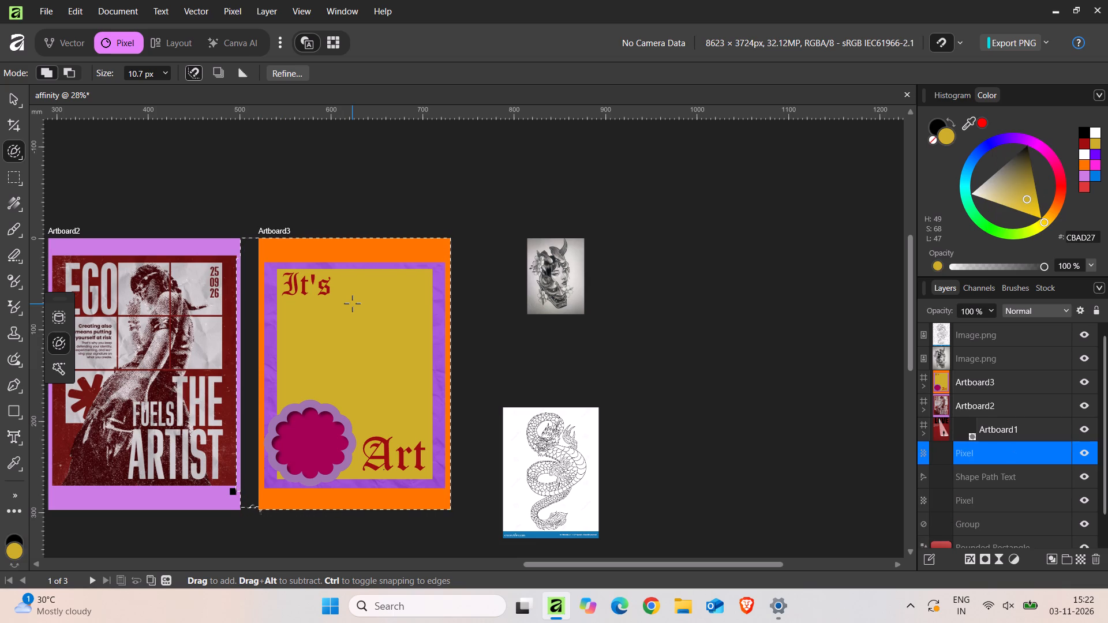
key(ctrl+z)
key(ctrl+z)
key(ctrl+z)
key(ctrl+z)
key(ctrl+z)
key(ctrl+z)
key(ctrl+z)
key(ctrl+z)
key(ctrl+z)
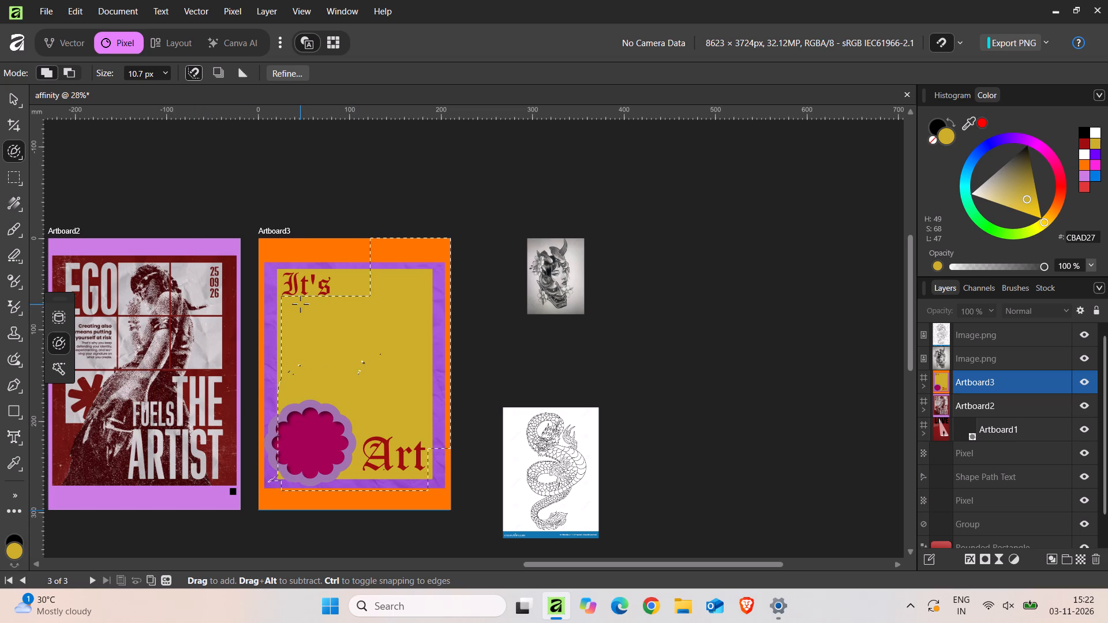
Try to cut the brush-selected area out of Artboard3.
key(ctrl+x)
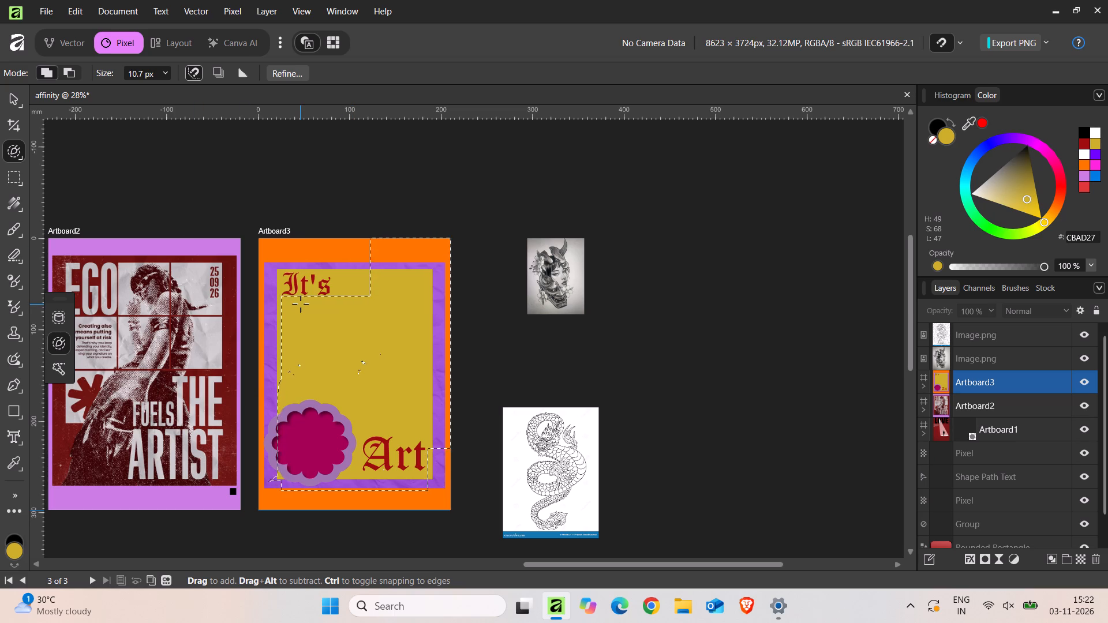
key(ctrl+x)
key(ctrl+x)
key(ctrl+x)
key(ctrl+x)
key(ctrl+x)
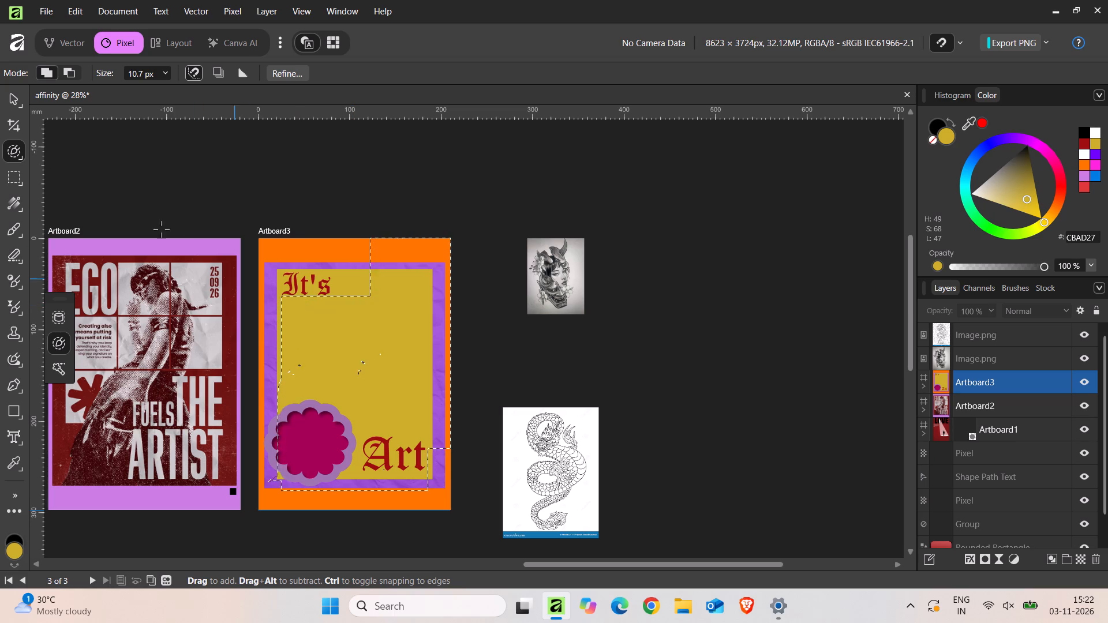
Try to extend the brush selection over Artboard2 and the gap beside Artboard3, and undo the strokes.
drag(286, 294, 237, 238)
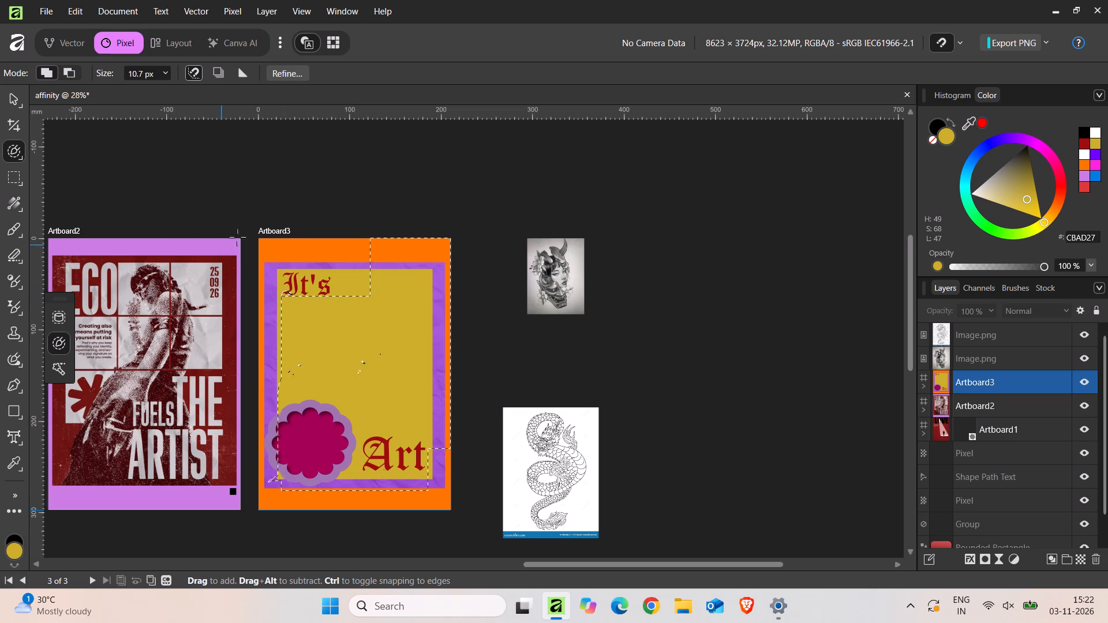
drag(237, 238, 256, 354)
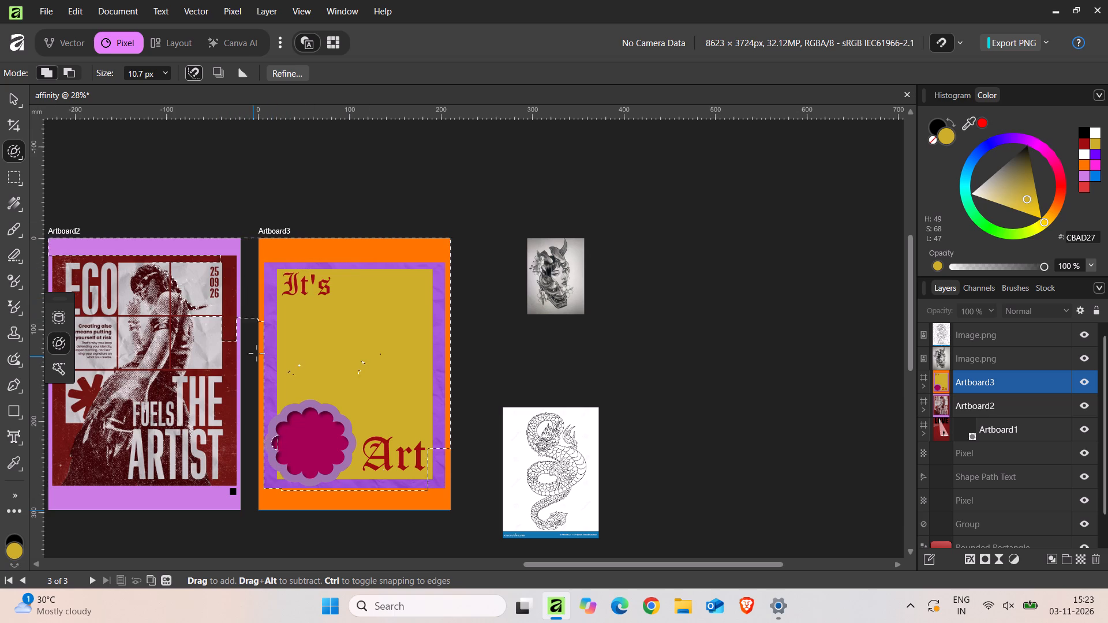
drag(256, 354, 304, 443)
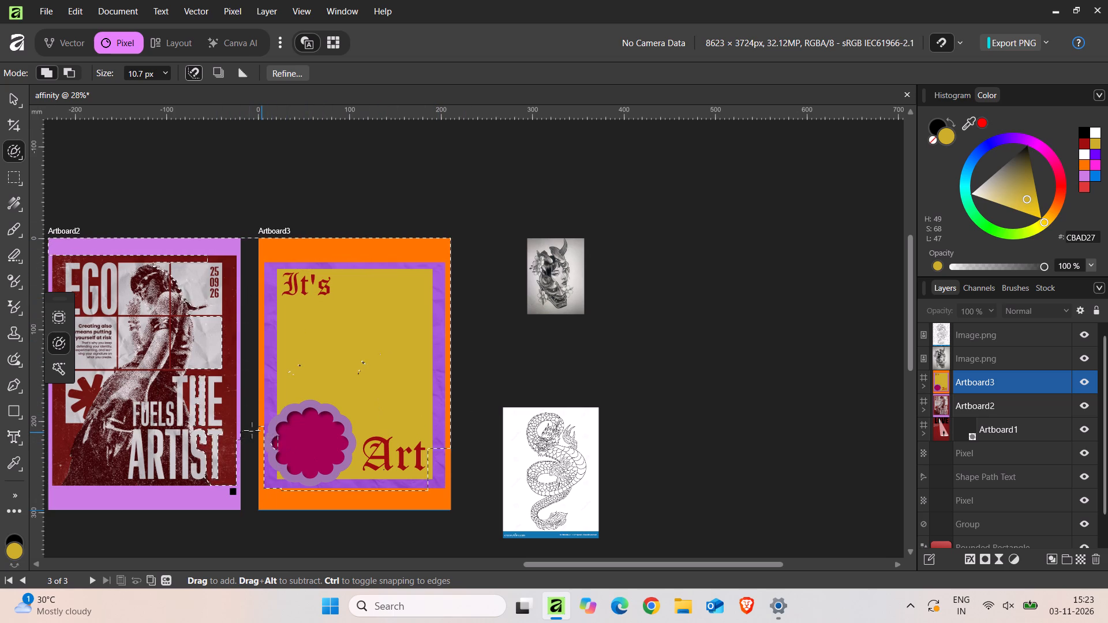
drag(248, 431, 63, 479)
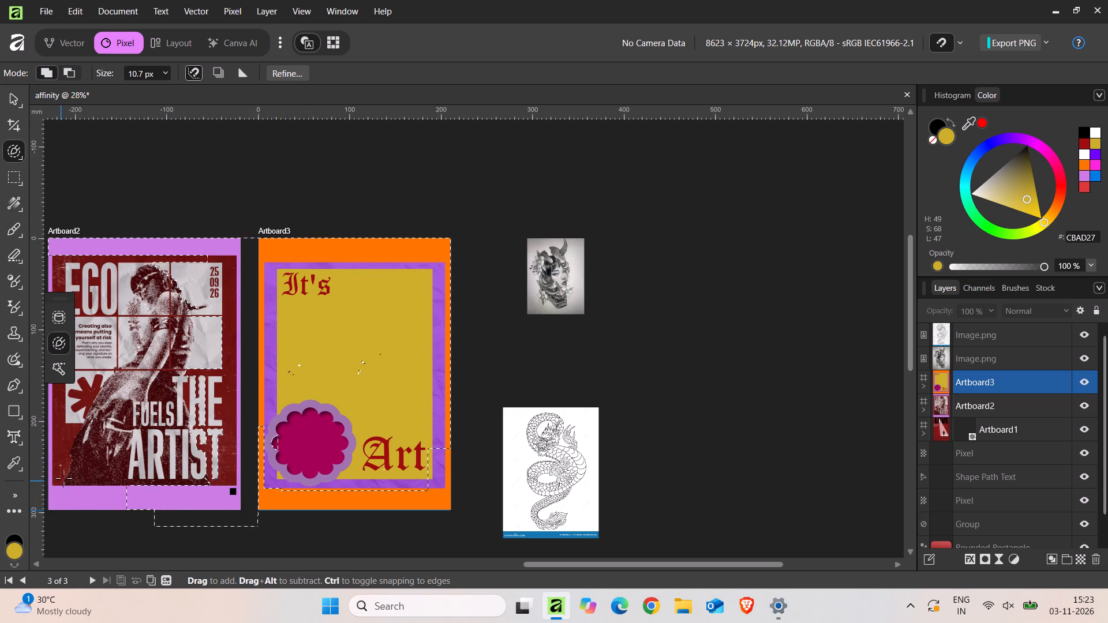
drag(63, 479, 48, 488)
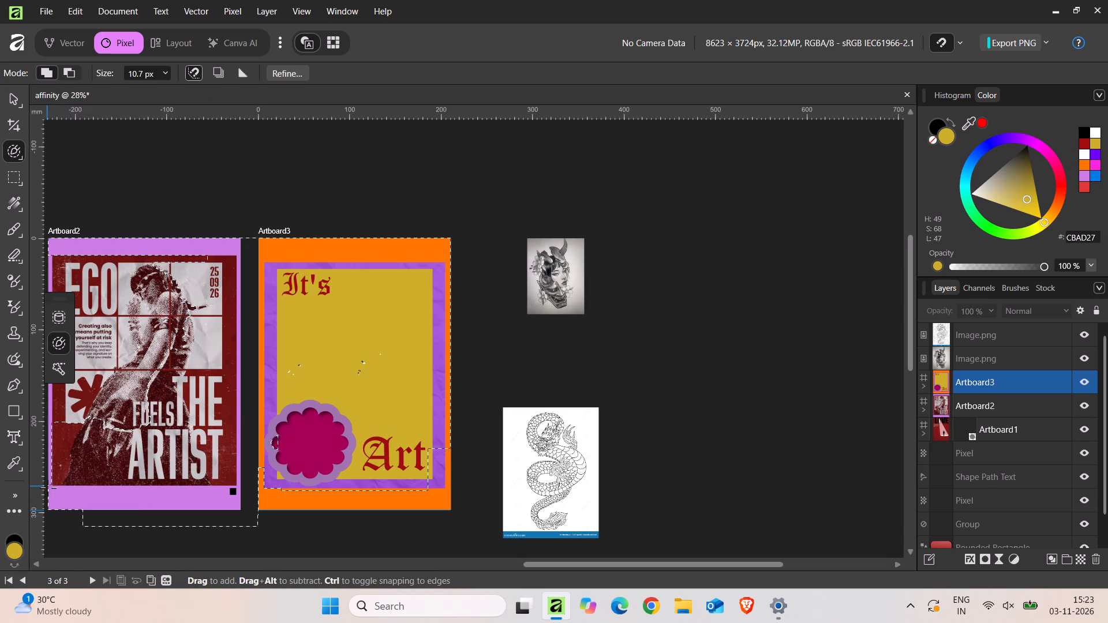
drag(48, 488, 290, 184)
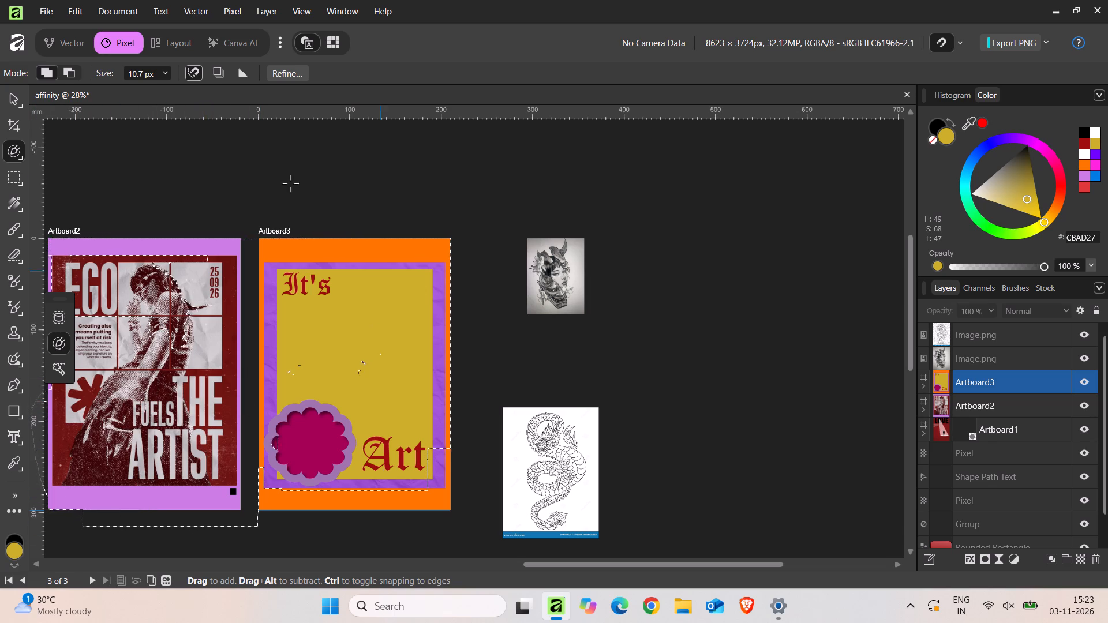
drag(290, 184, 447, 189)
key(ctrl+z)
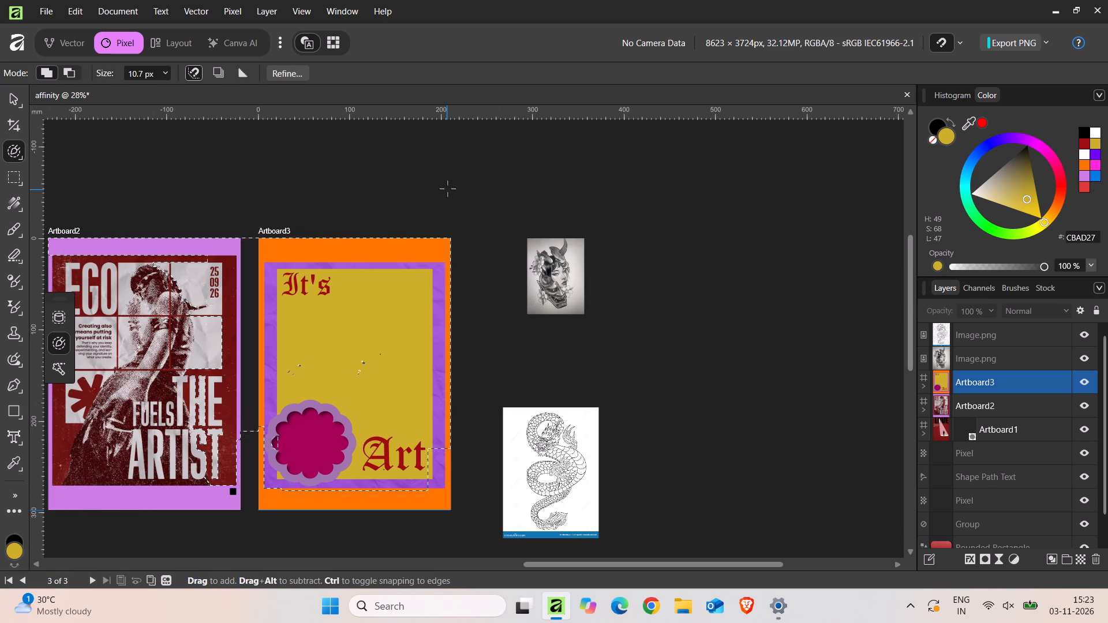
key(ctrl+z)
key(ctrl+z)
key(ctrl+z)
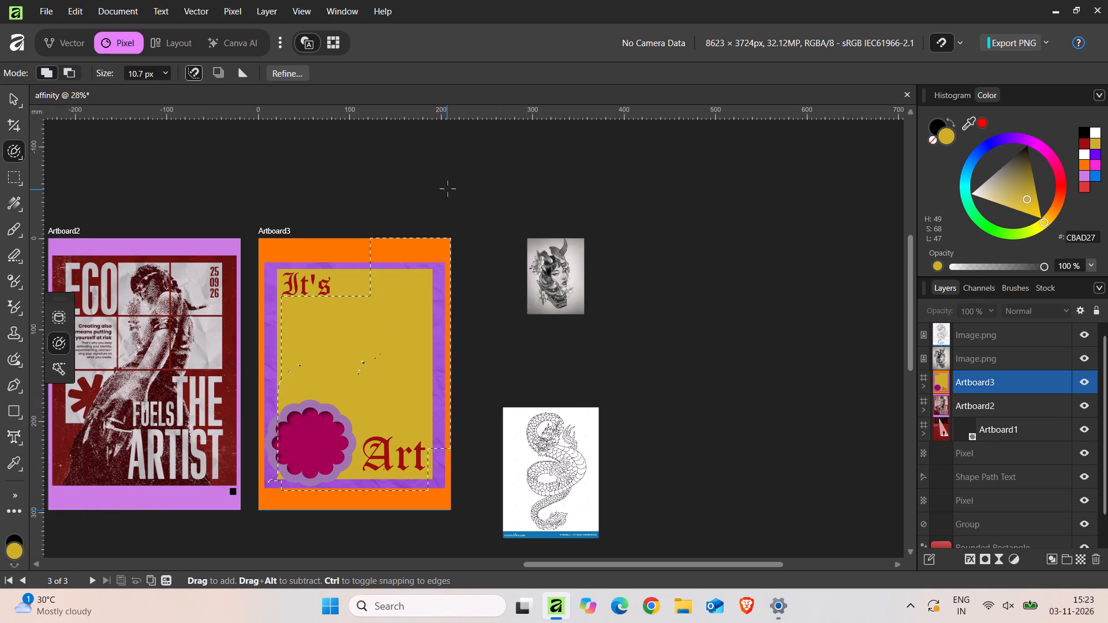
Undo further back to restore the Add Noise filter and Mask layer under the dragon Image.png.
key(ctrl+z)
key(ctrl+z)
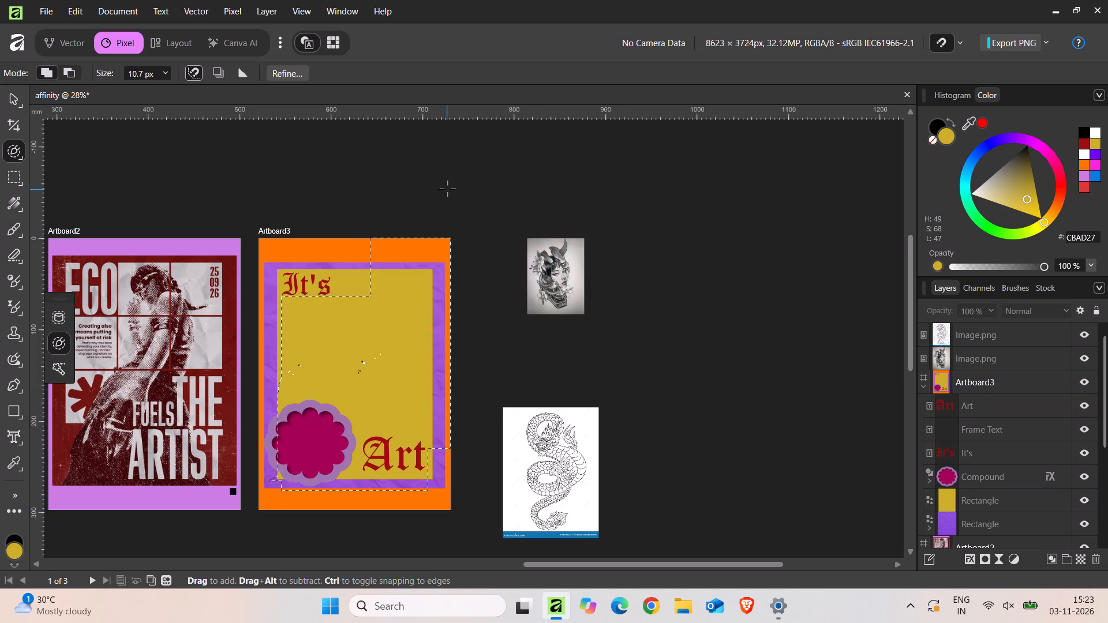
key(ctrl+z)
key(ctrl+z)
key(ctrl+z)
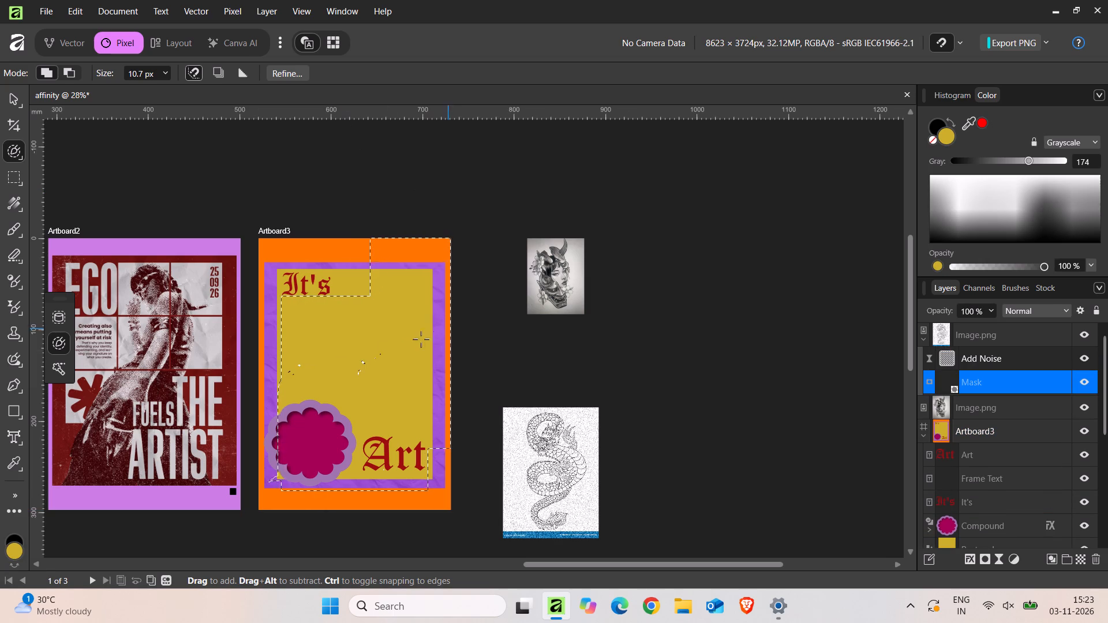
Brush over the selection specks in the middle of Artboard3, set the brush to 12.3 px, and try to delete the selection.
drag(364, 356, 361, 366)
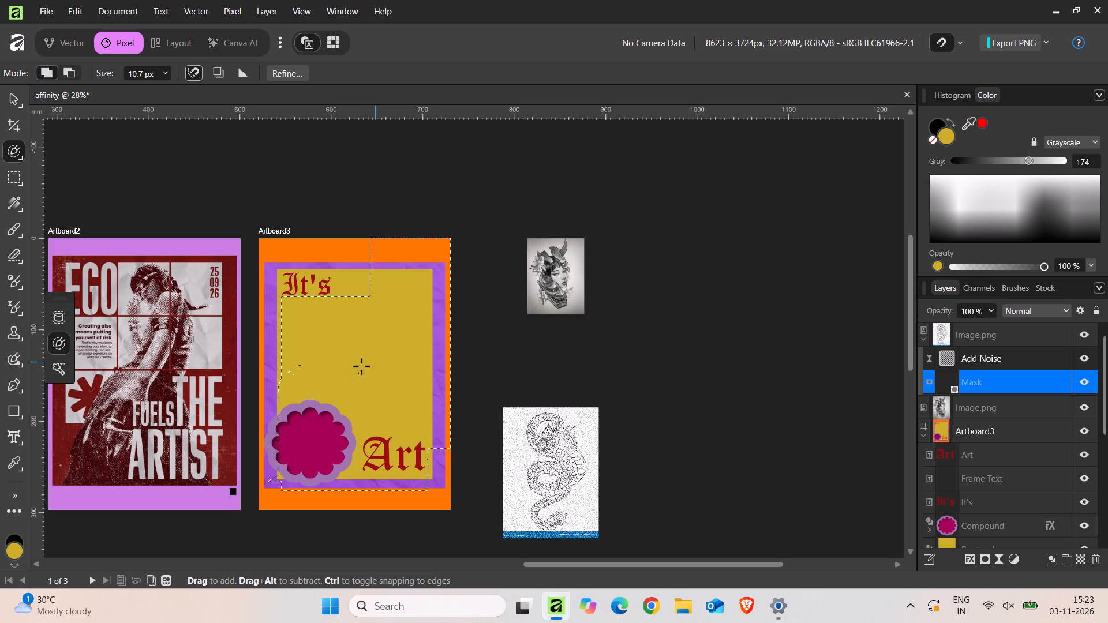
drag(361, 366, 362, 372)
key(BackSpace)
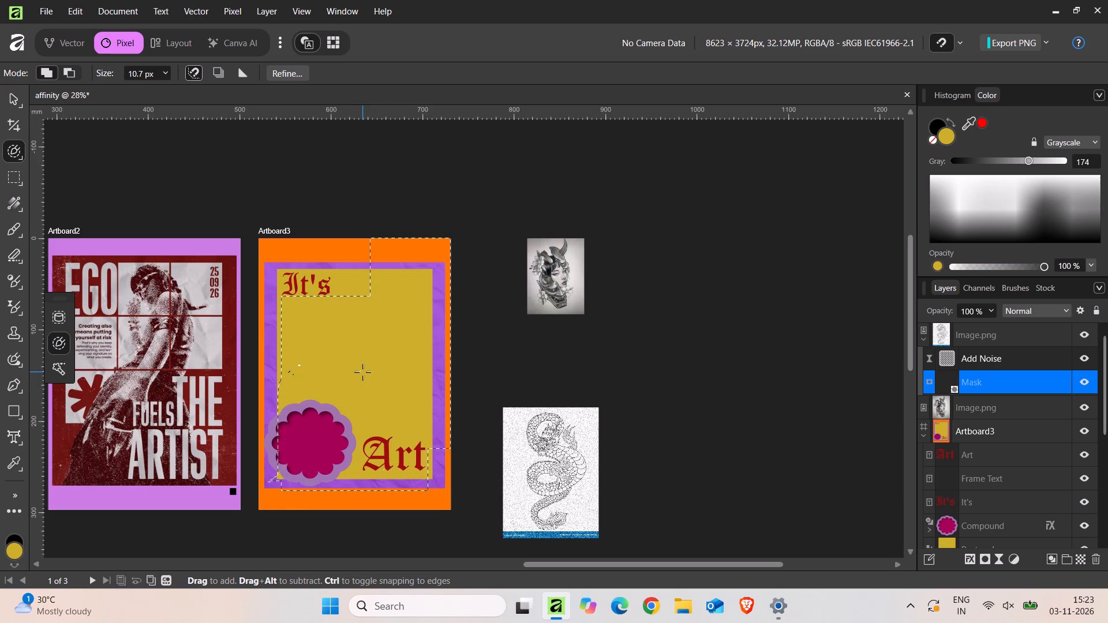
key(bracketright)
key(BackSpace)
key(BackSpace)
key(BackSpace)
key(BackSpace)
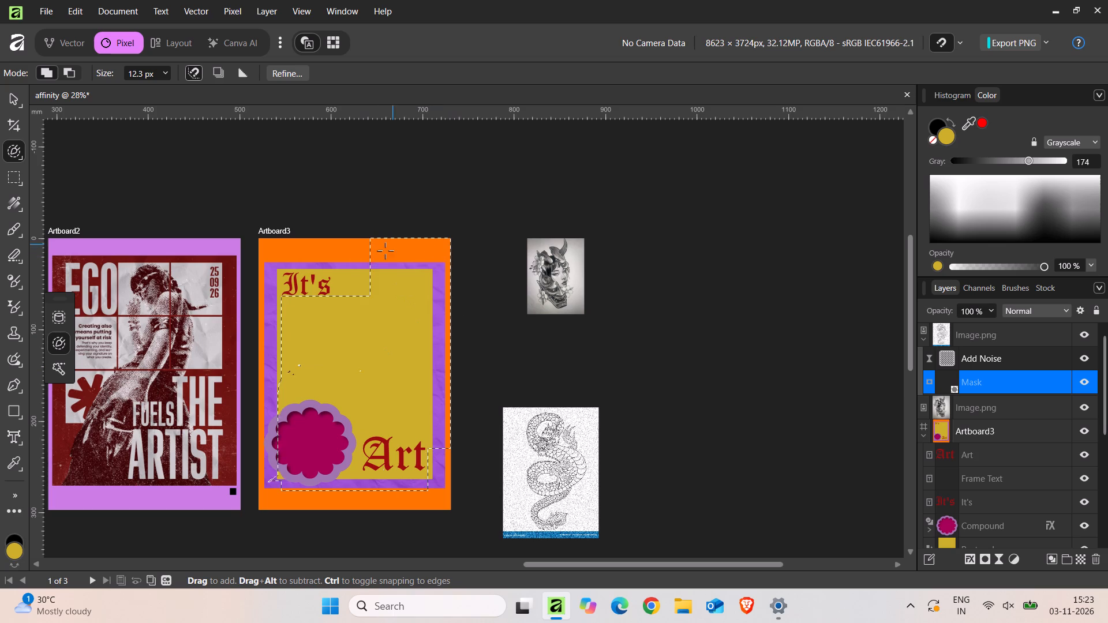
Brush a diagonal selection at Artboard3's upper-left corner near the "It's" text and try to delete the selected area.
drag(279, 302, 268, 280)
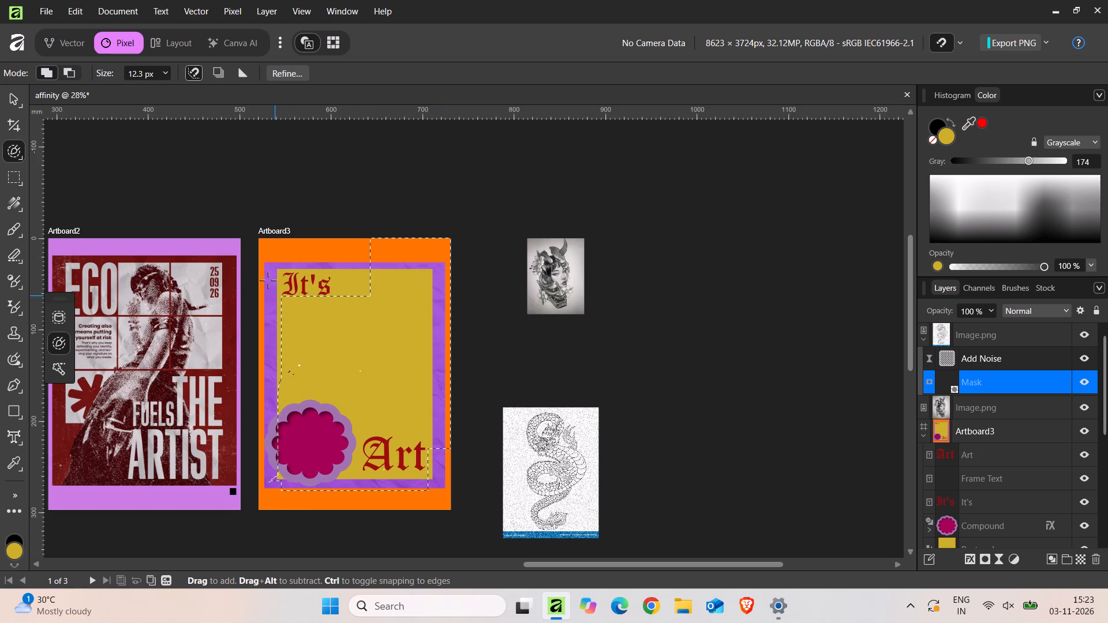
drag(268, 280, 300, 324)
key(BackSpace)
key(BackSpace)
key(BackSpace)
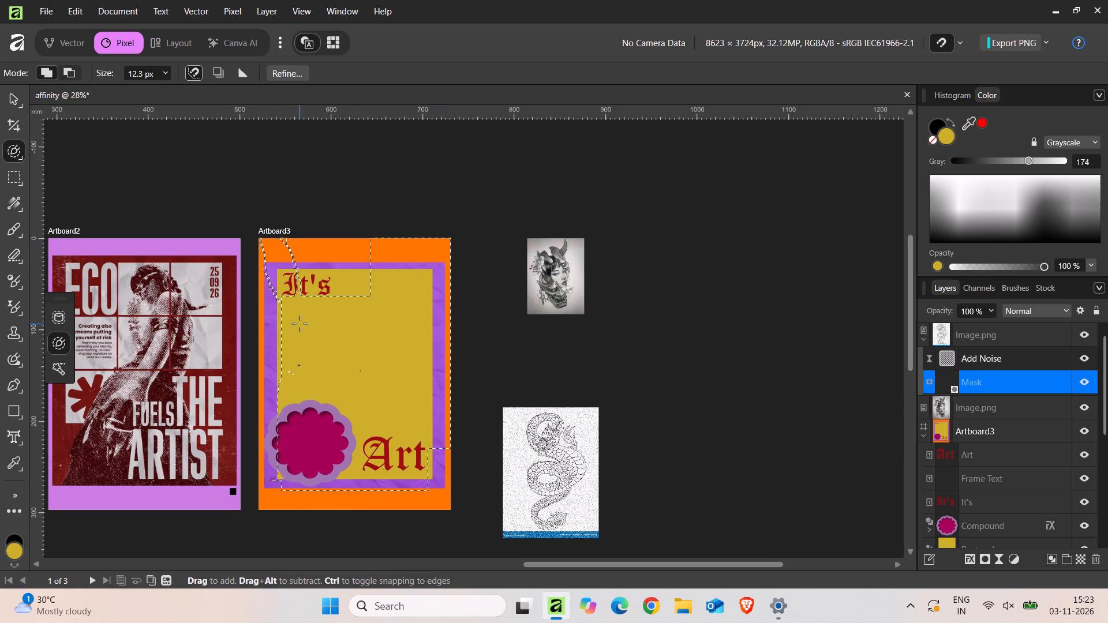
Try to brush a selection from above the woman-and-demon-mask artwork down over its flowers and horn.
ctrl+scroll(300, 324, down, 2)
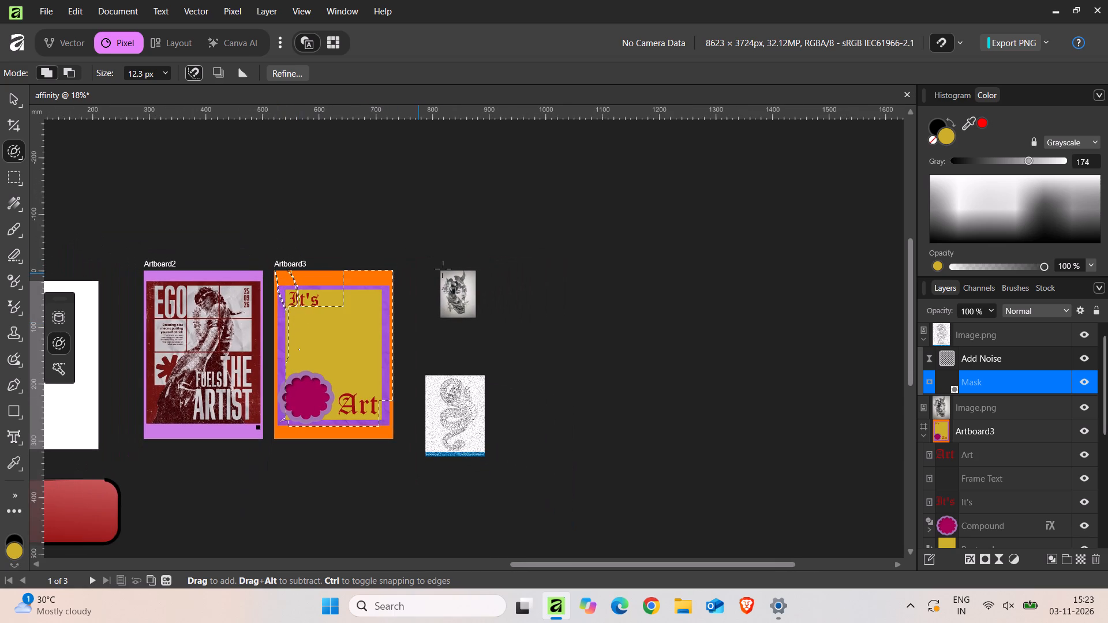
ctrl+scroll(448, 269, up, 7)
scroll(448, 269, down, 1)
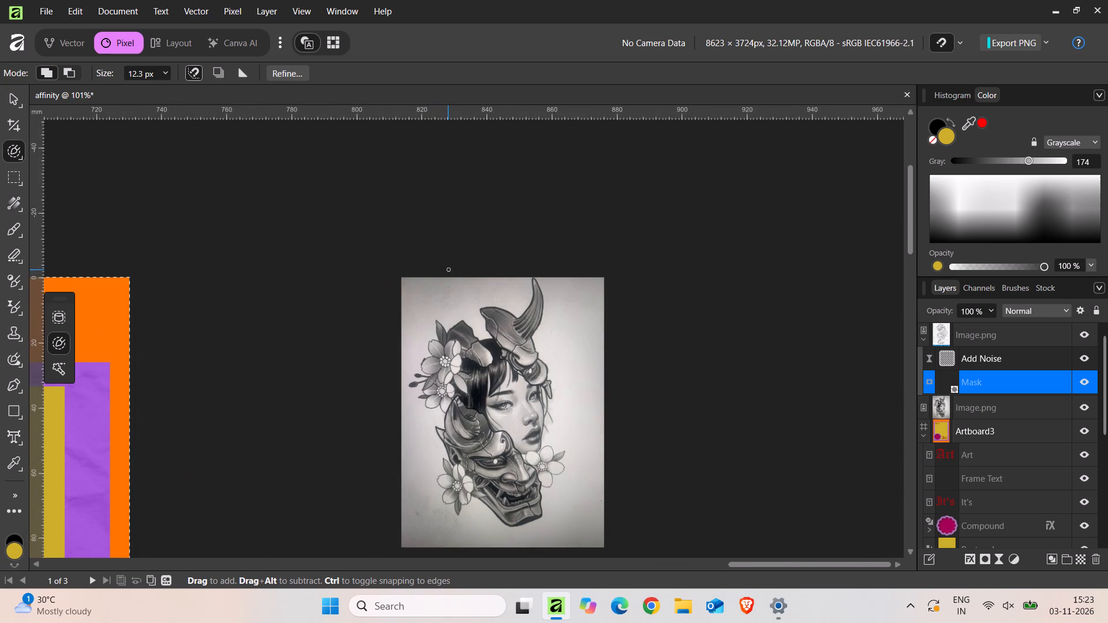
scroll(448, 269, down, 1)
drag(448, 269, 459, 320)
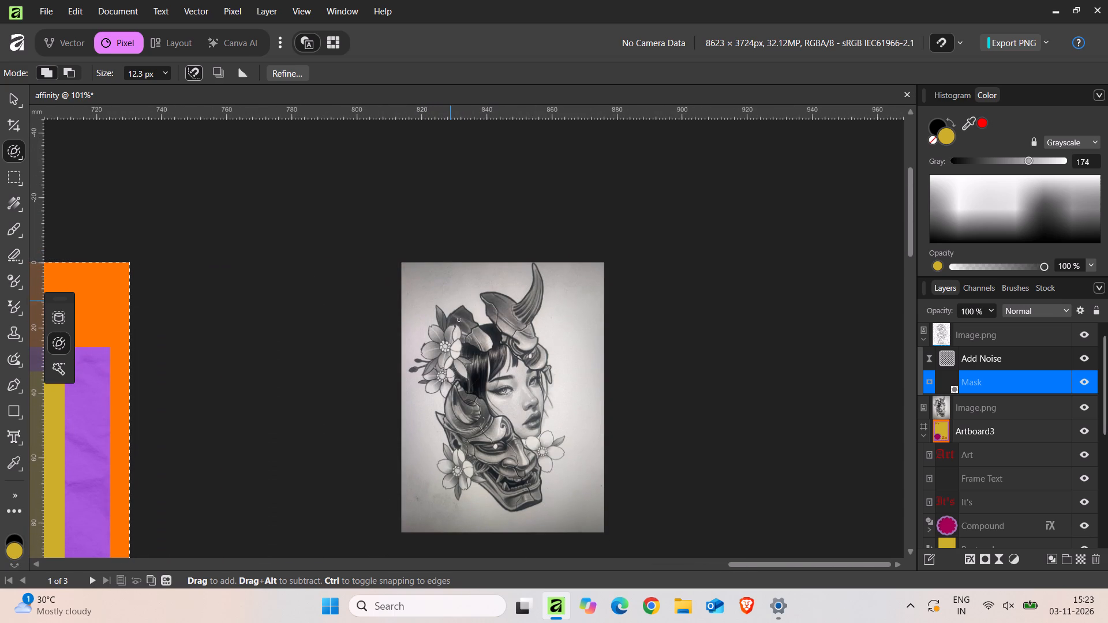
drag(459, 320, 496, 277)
Close the affinity document and the application, saving the changes.
click(1107, 0)
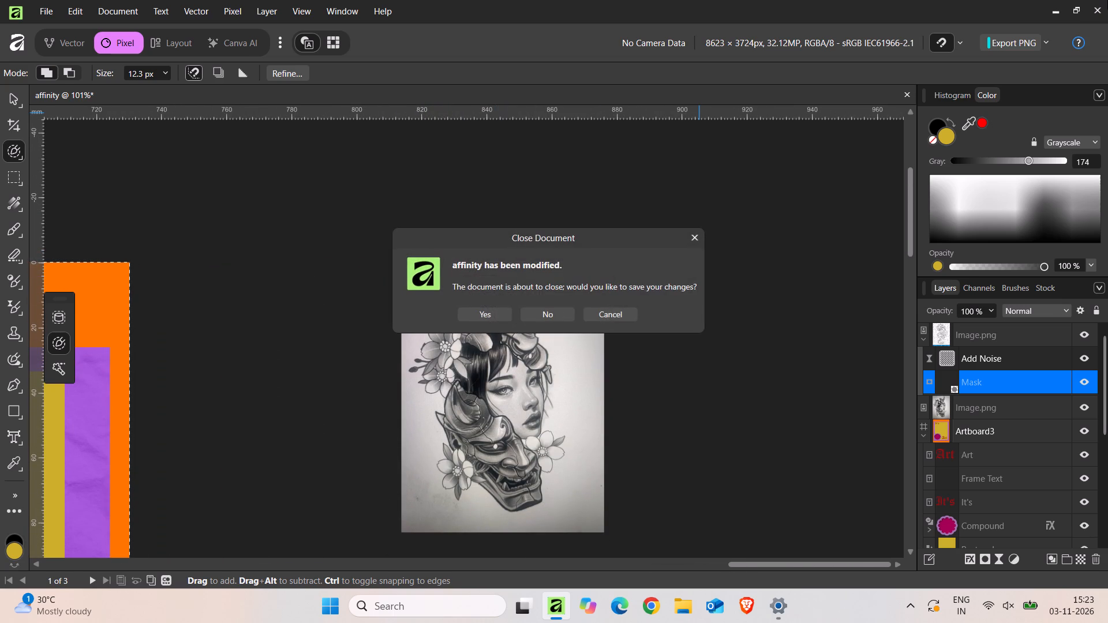
click(493, 311)
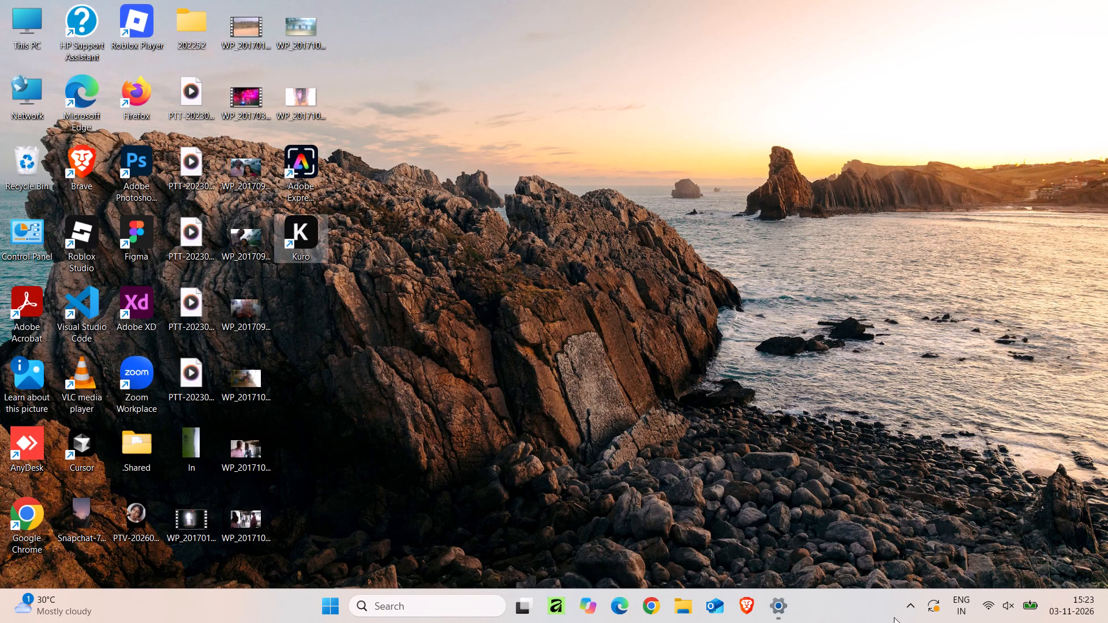
Switch to the Windows Settings window.
click(924, 609)
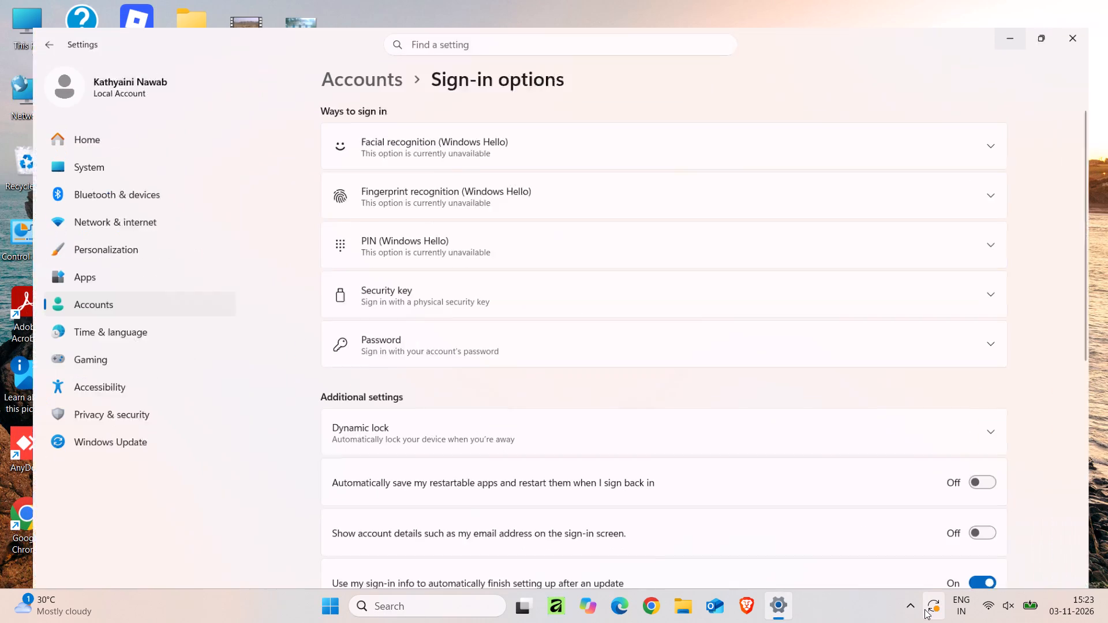